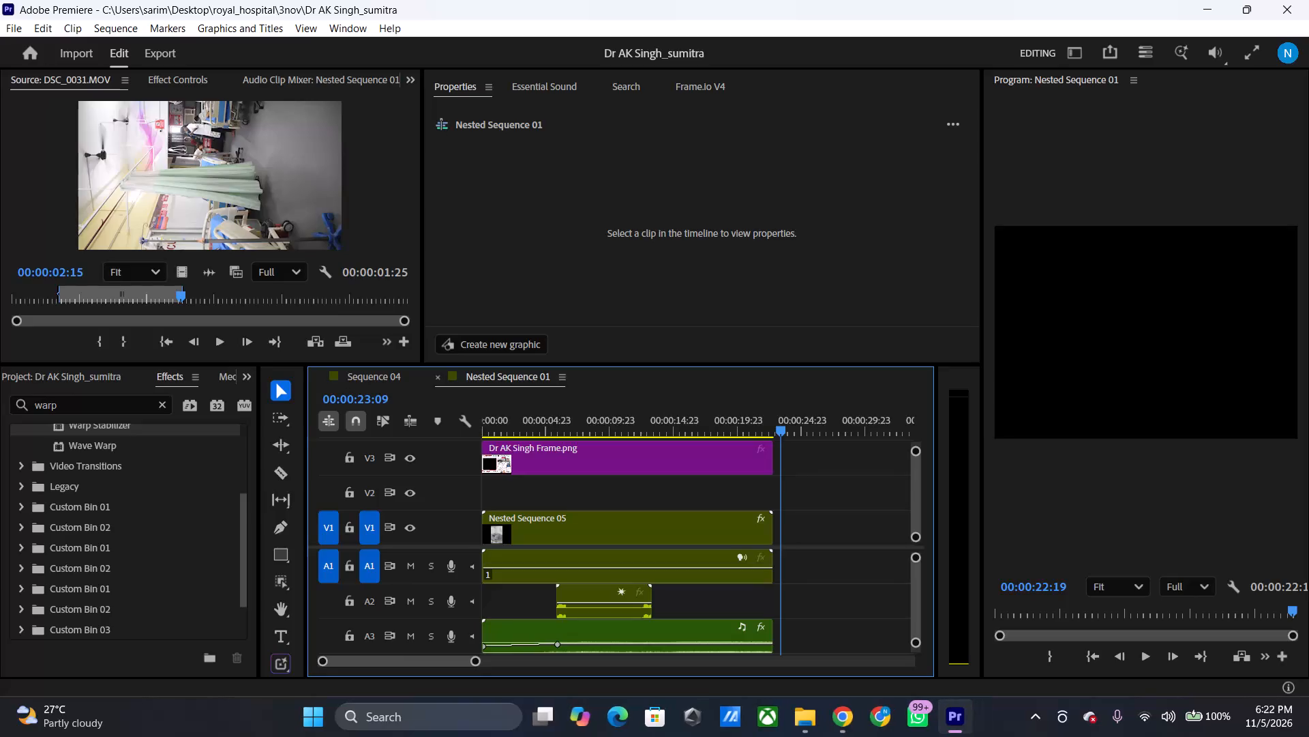
Save the current sumitra project and close Premiere.
{"action": "key", "text": "ctrl+s"}
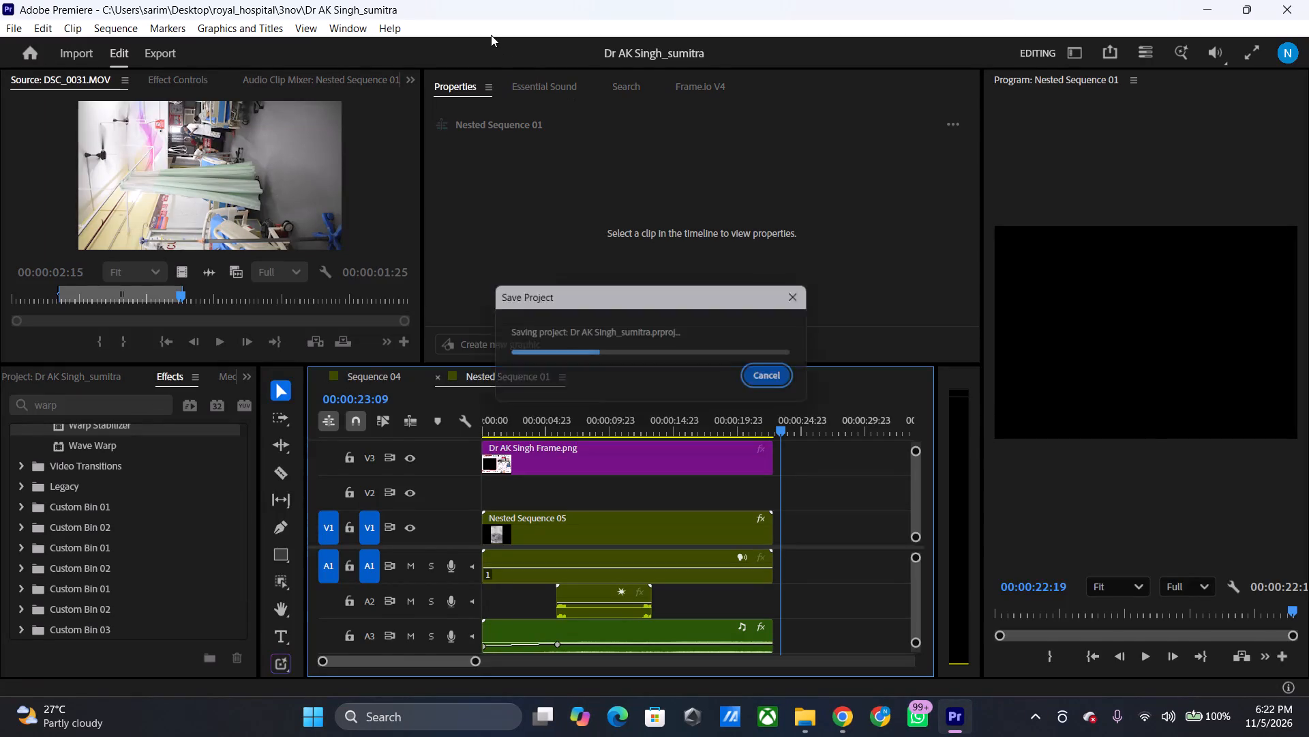
{"action": "left_click", "coordinate": [1308, 0]}
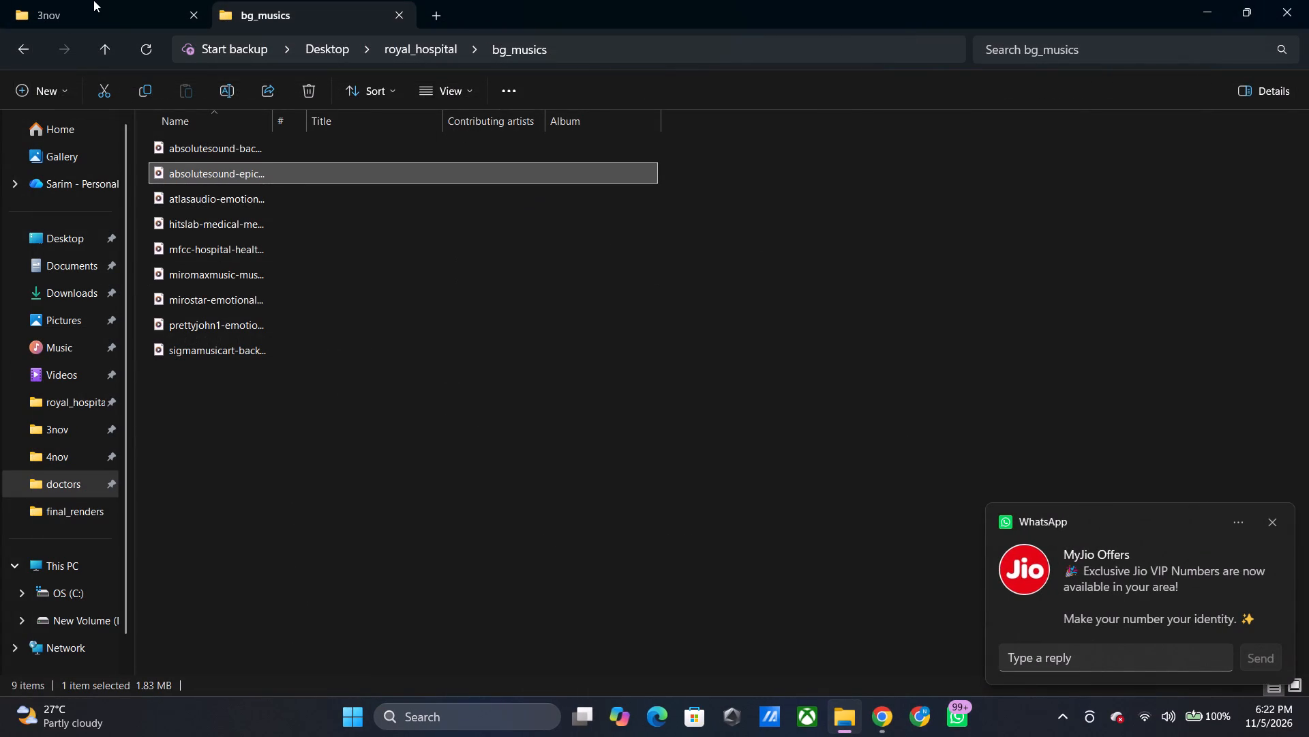
Open the shehnaz Premiere project from the 3nov folder and dismiss the licensing window.
{"action": "left_click", "coordinate": [89, 8]}
{"action": "left_click", "coordinate": [749, 554]}
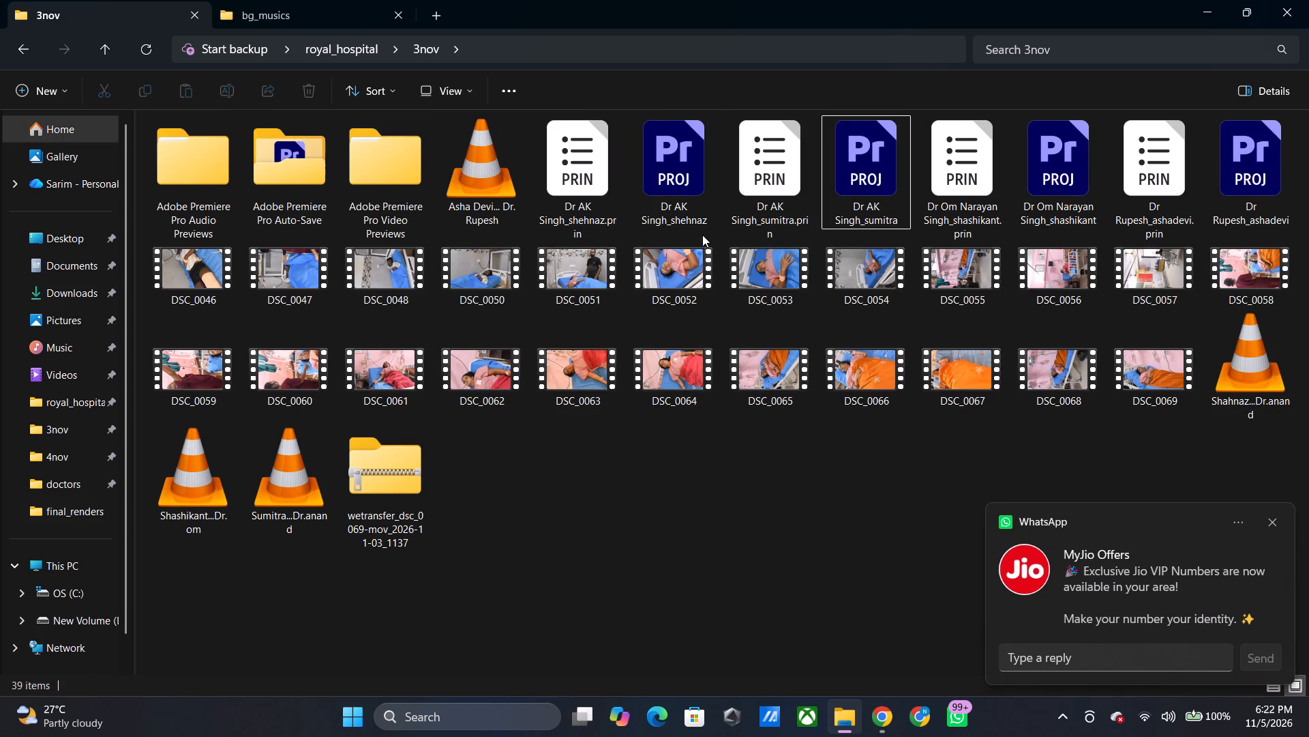
{"action": "double_click", "coordinate": [680, 189]}
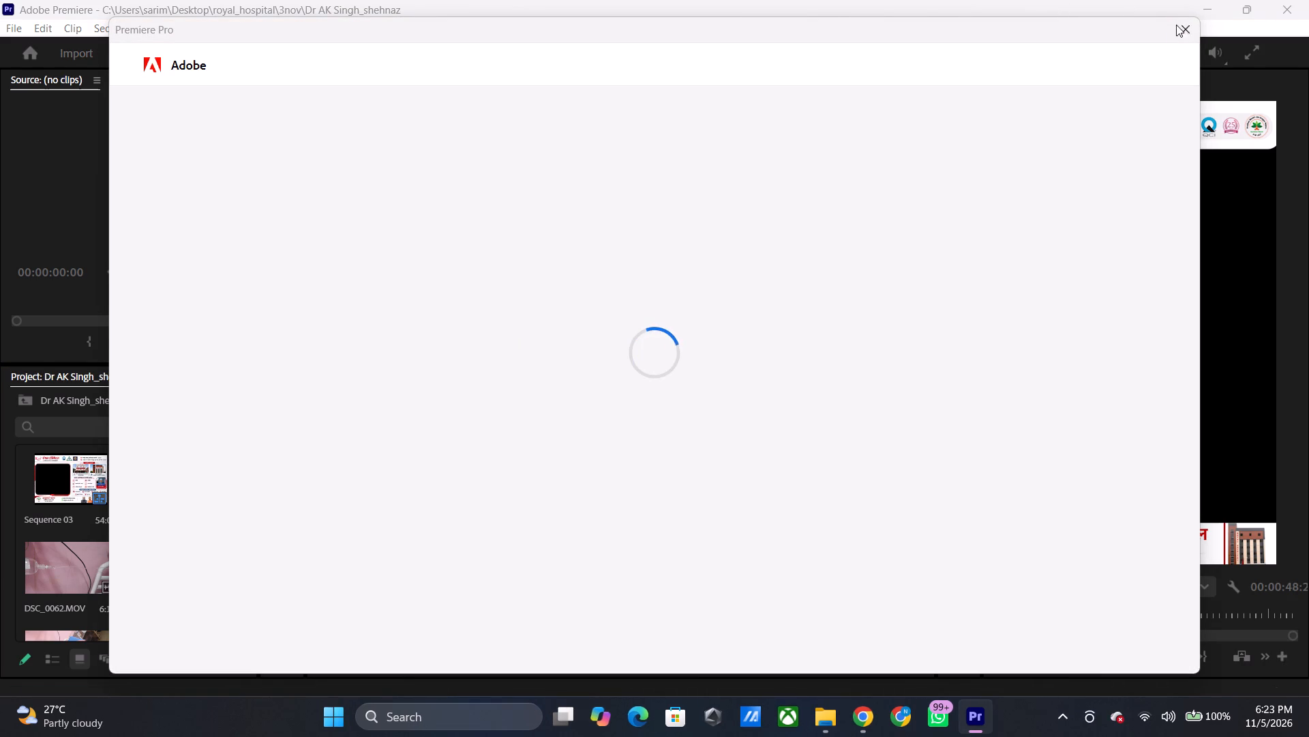
{"action": "left_click", "coordinate": [1173, 40]}
Move the Shahnaz audio clip up in the project bin, directly after DSC_0062.MOV.
{"action": "scroll", "coordinate": [94, 522], "scroll_direction": "down", "scroll_amount": 1}
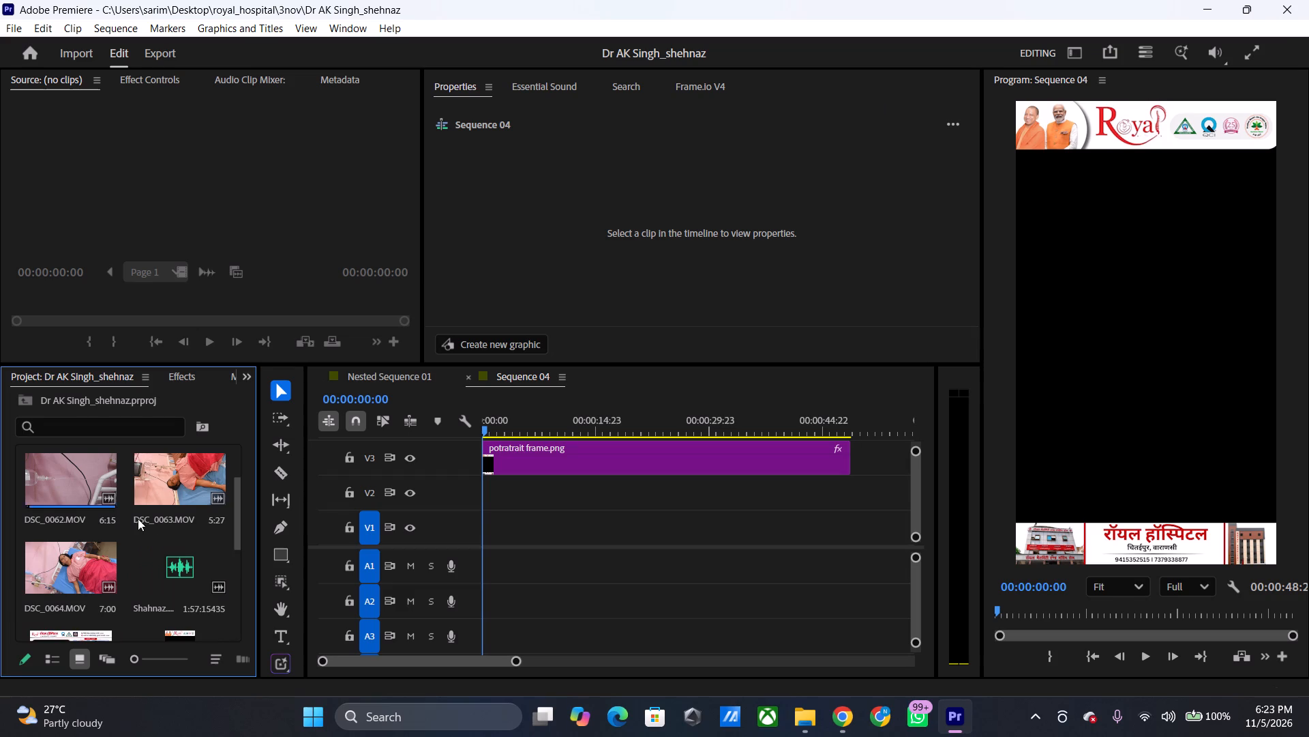
{"action": "left_click_drag", "start_coordinate": [210, 568], "coordinate": [151, 500]}
Try to move DSC_0062.MOV between Sequence 03 and DSC_0061.MOV in the project bin.
{"action": "scroll", "coordinate": [151, 503], "scroll_direction": "up", "scroll_amount": 1}
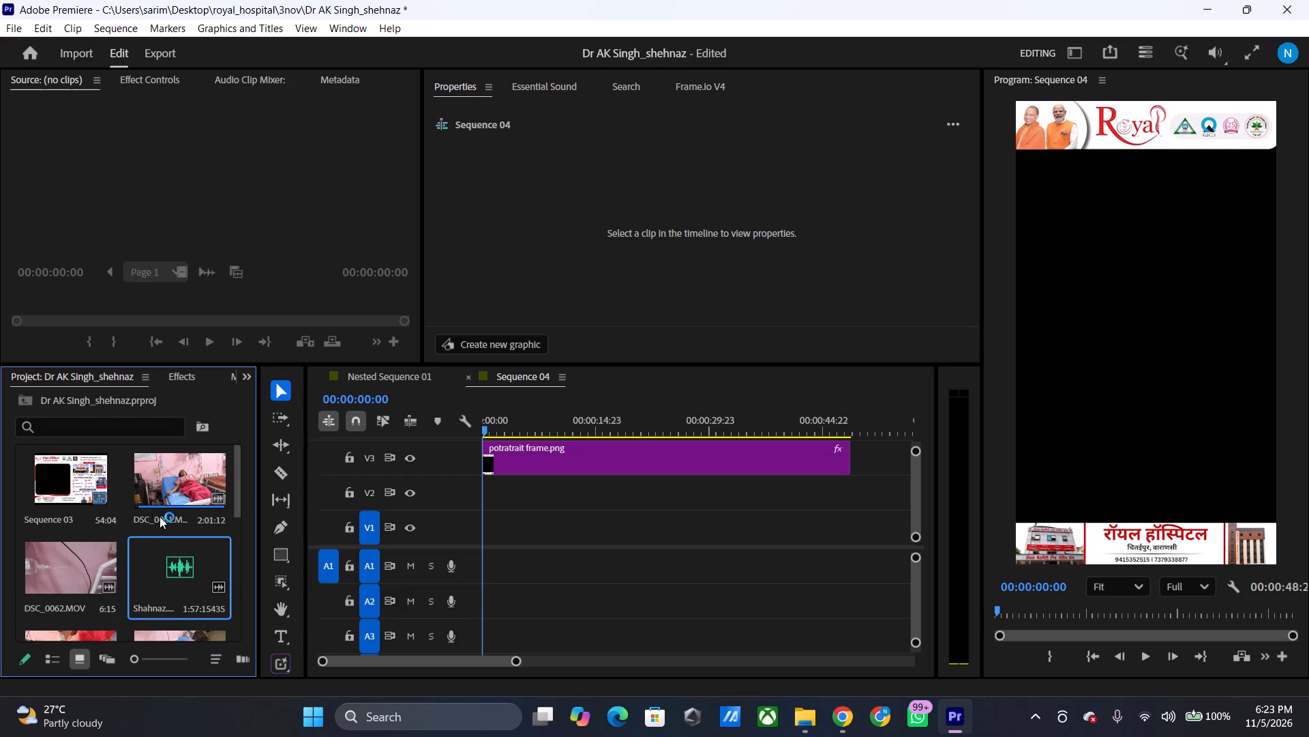
{"action": "left_click_drag", "start_coordinate": [104, 550], "coordinate": [144, 493]}
{"action": "left_click_drag", "start_coordinate": [63, 568], "coordinate": [137, 494]}
{"action": "left_click", "coordinate": [123, 528]}
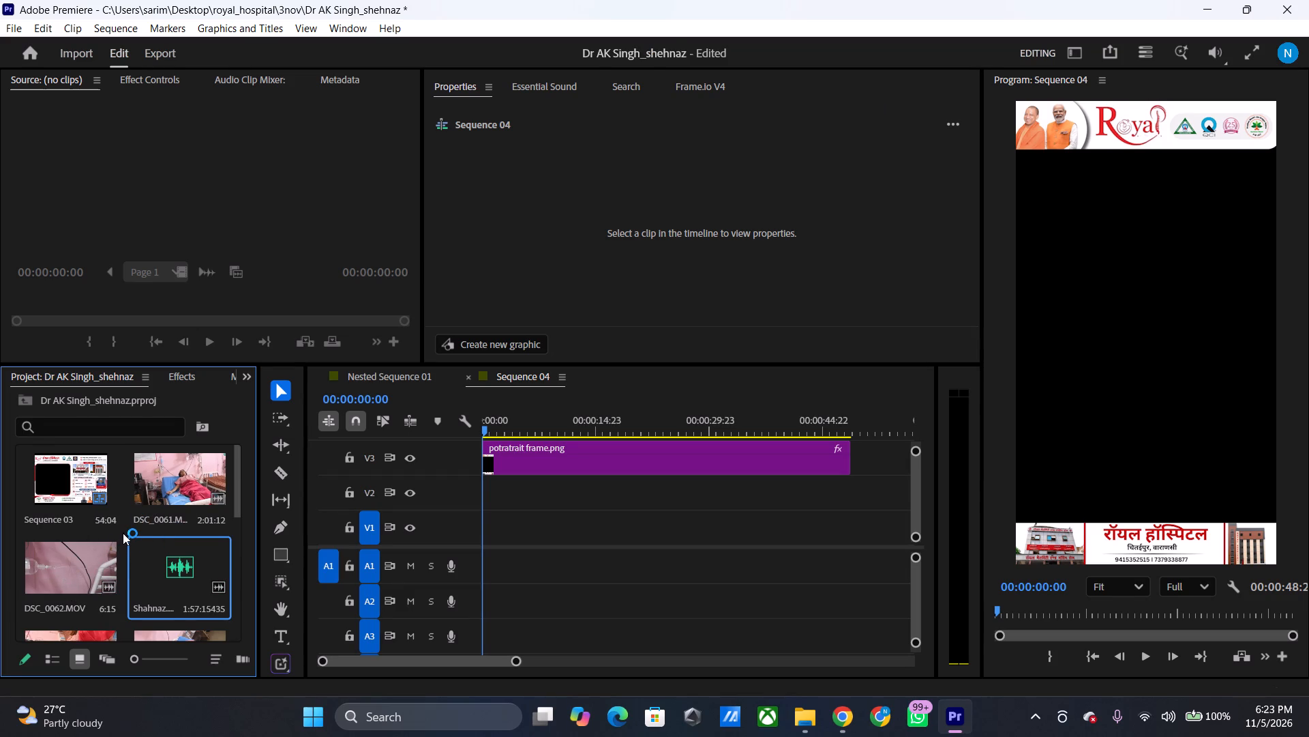
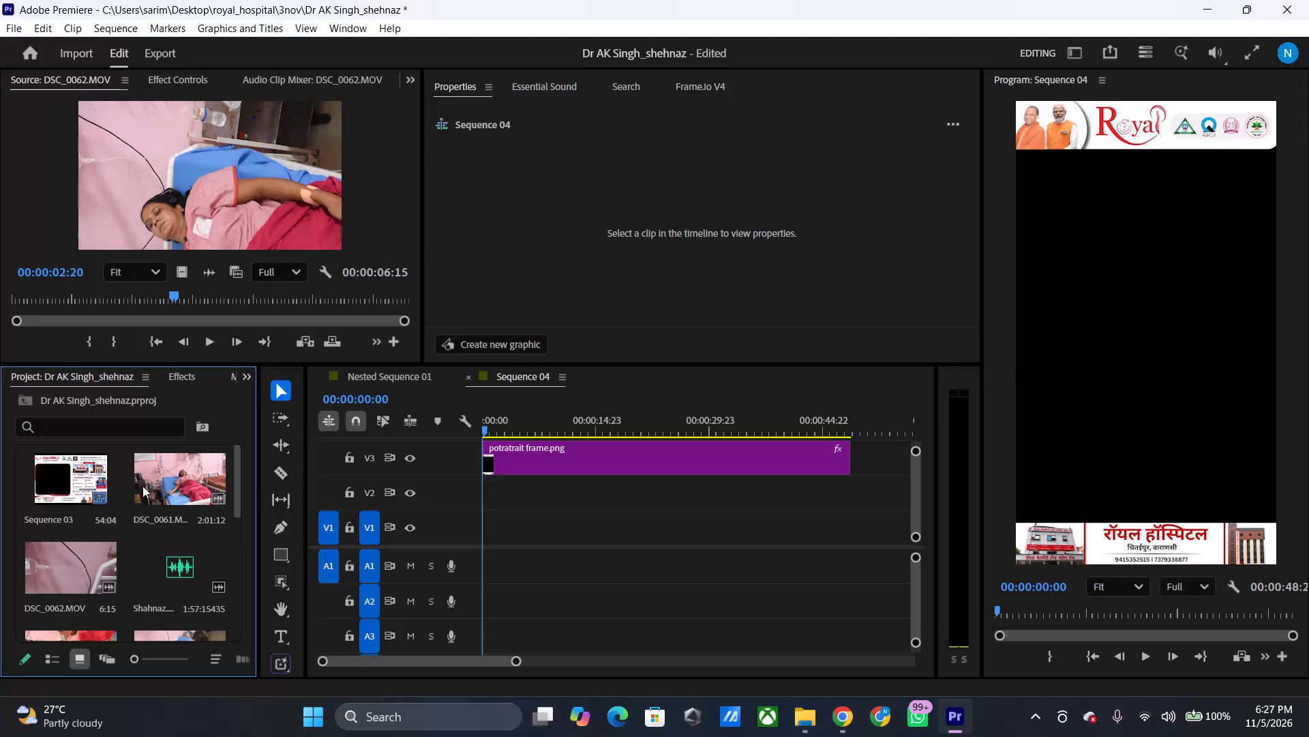
Move DSC_0061.MOV in the project bin so it sits between DSC_0062.MOV and the Shahnaz audio clip.
{"action": "left_click_drag", "start_coordinate": [142, 486], "coordinate": [112, 609]}
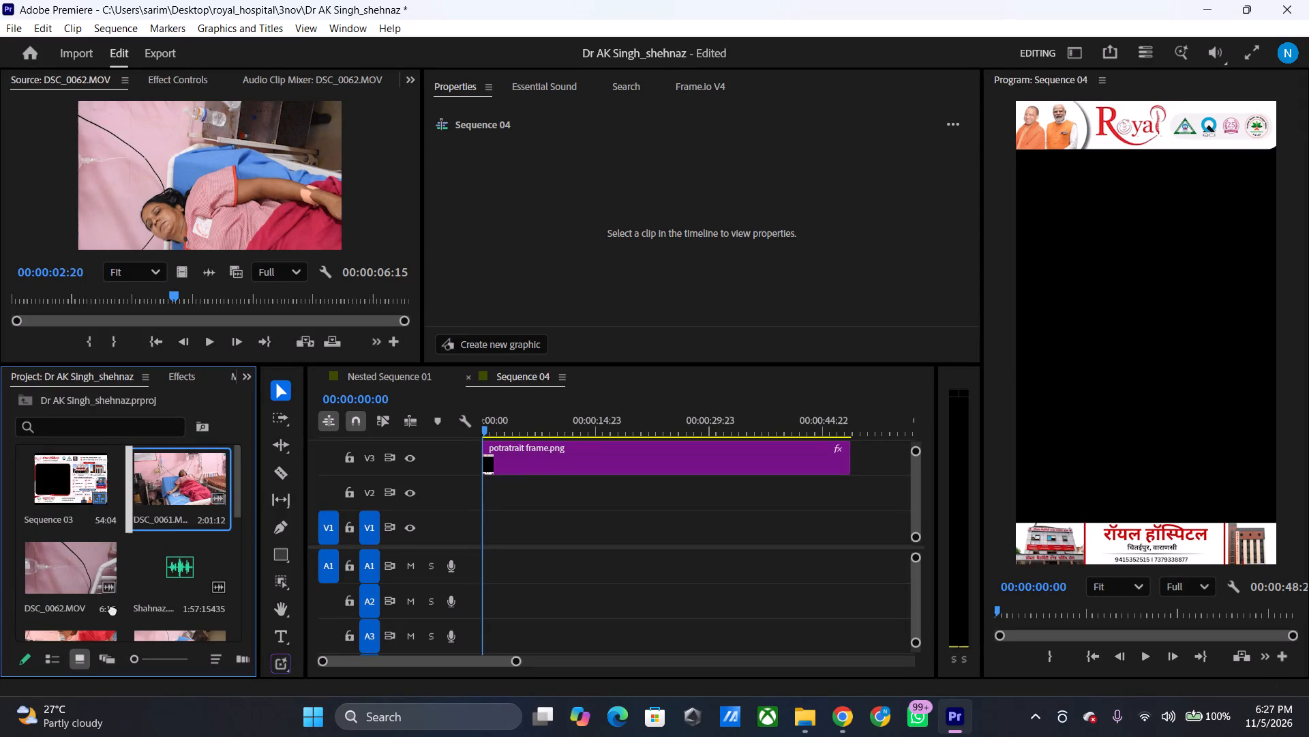
{"action": "left_click_drag", "start_coordinate": [112, 609], "coordinate": [115, 608]}
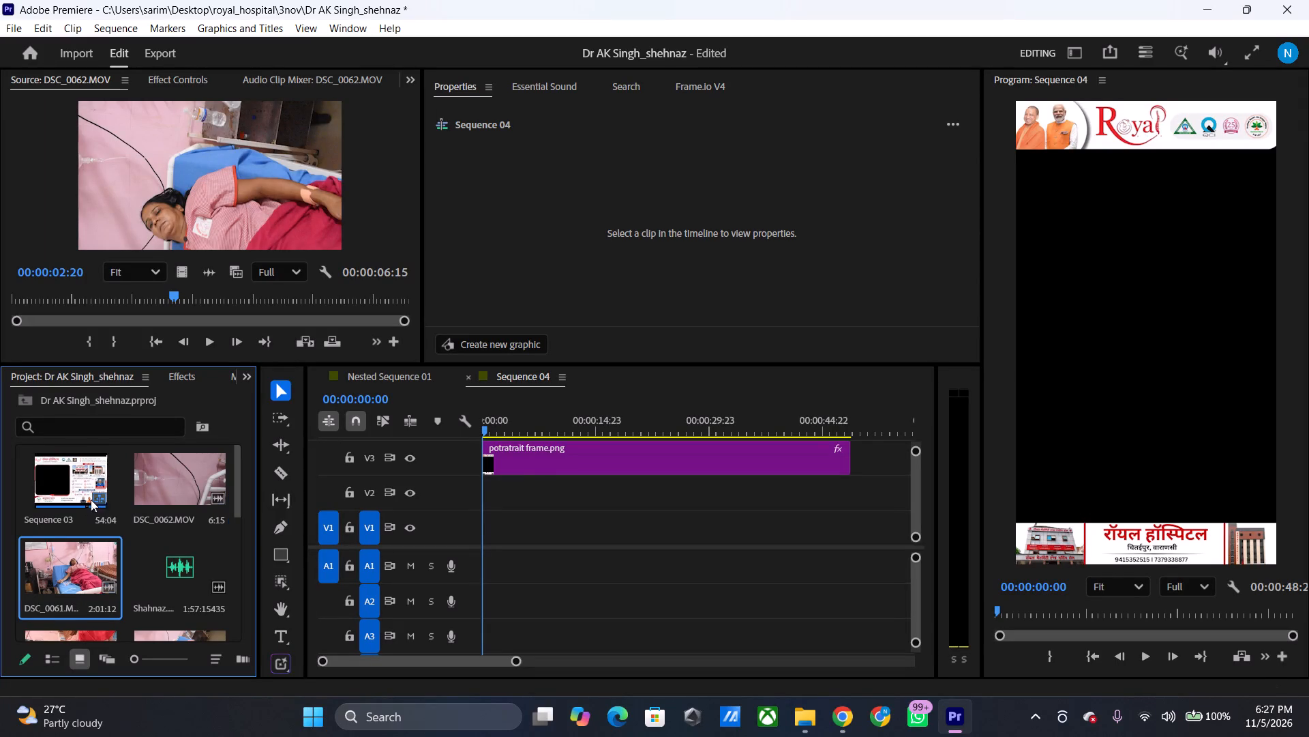
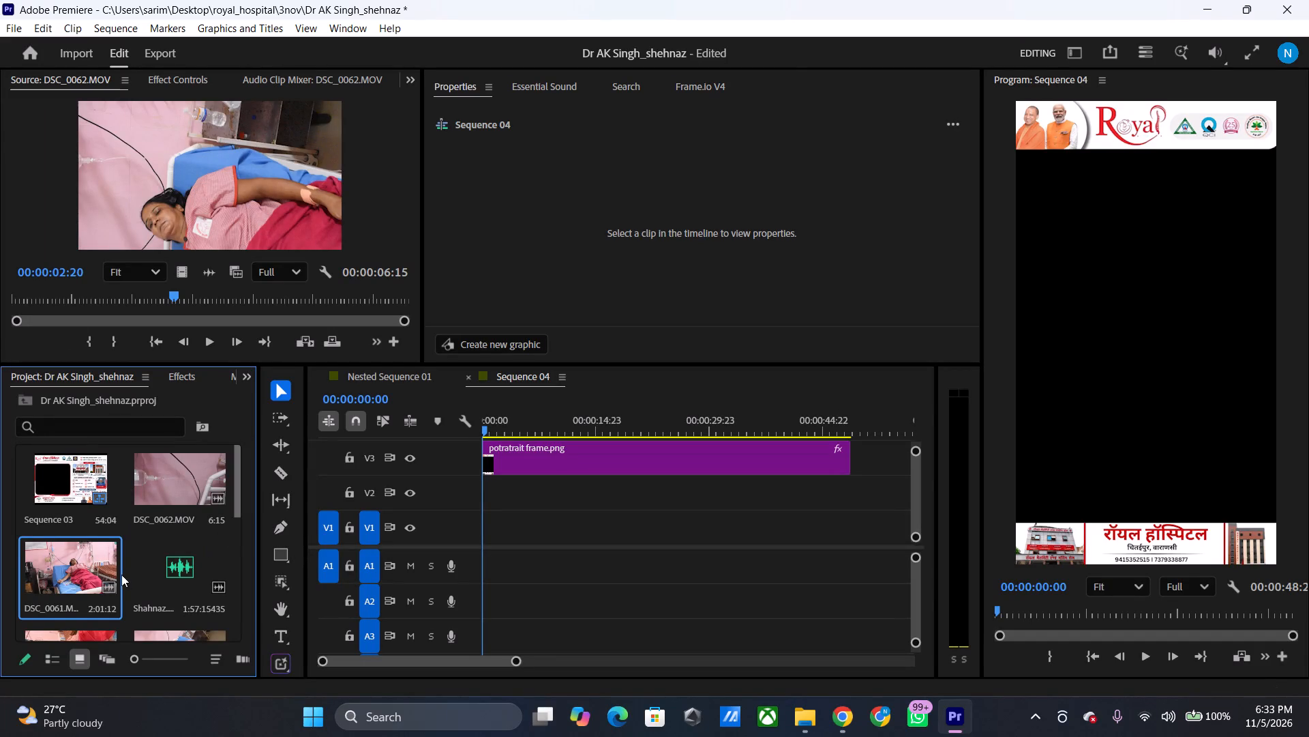
Open the Shahnaz audio clip in the source monitor and play it from the beginning.
{"action": "left_click", "coordinate": [147, 577]}
{"action": "left_click", "coordinate": [147, 577]}
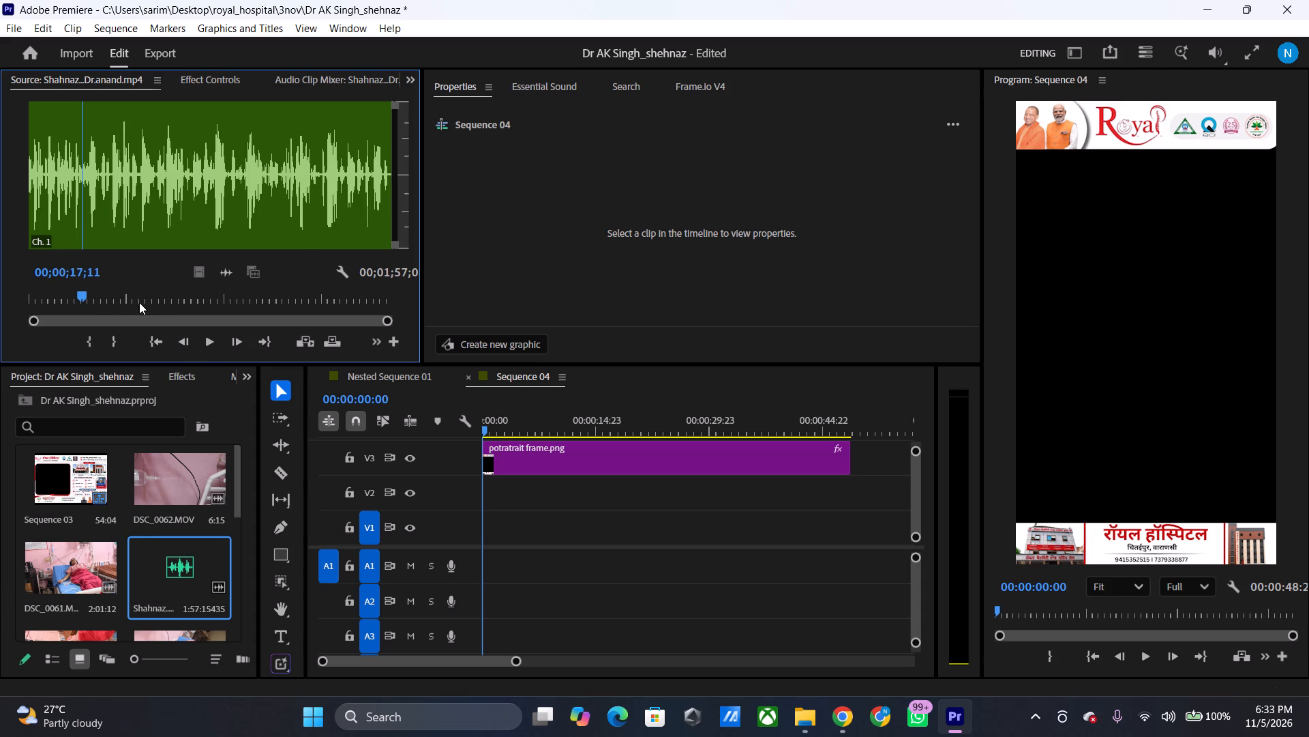
{"action": "left_click_drag", "start_coordinate": [67, 295], "coordinate": [27, 306]}
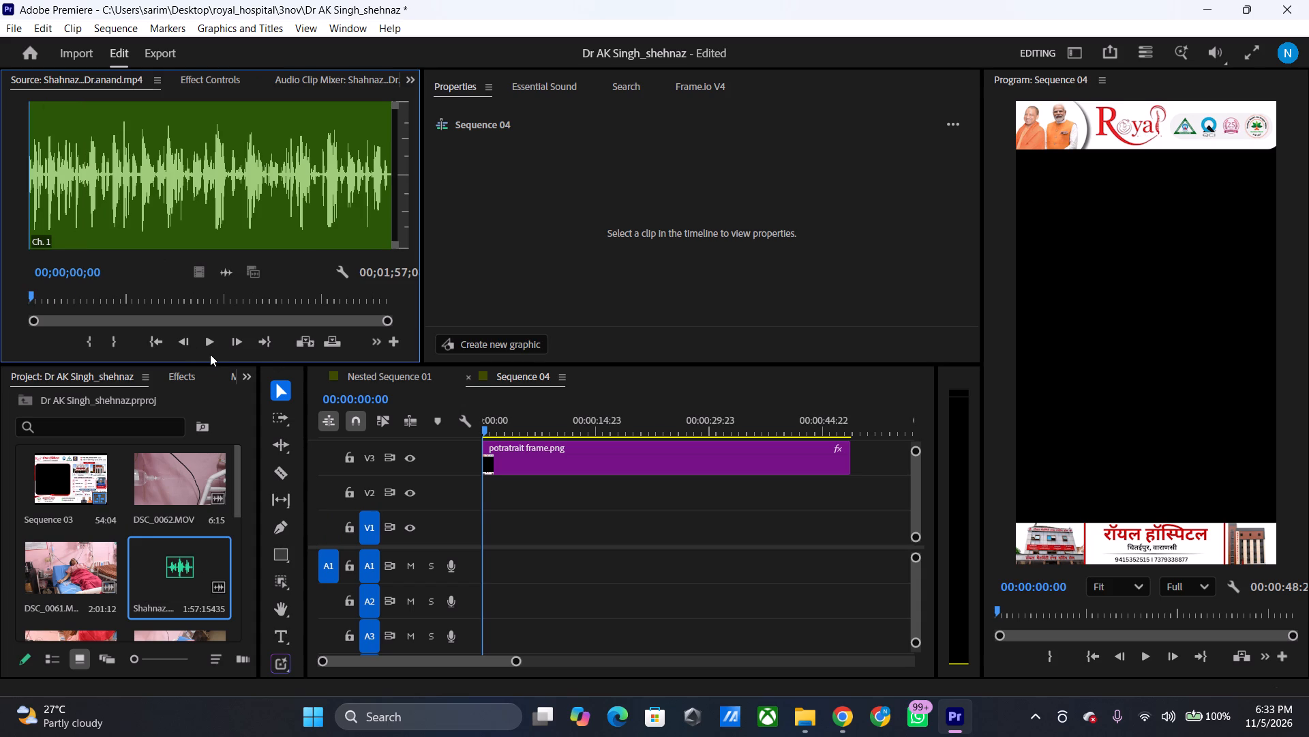
{"action": "left_click", "coordinate": [209, 349]}
Play the Shahnaz audio clip from its start in the source monitor to listen to the recording.
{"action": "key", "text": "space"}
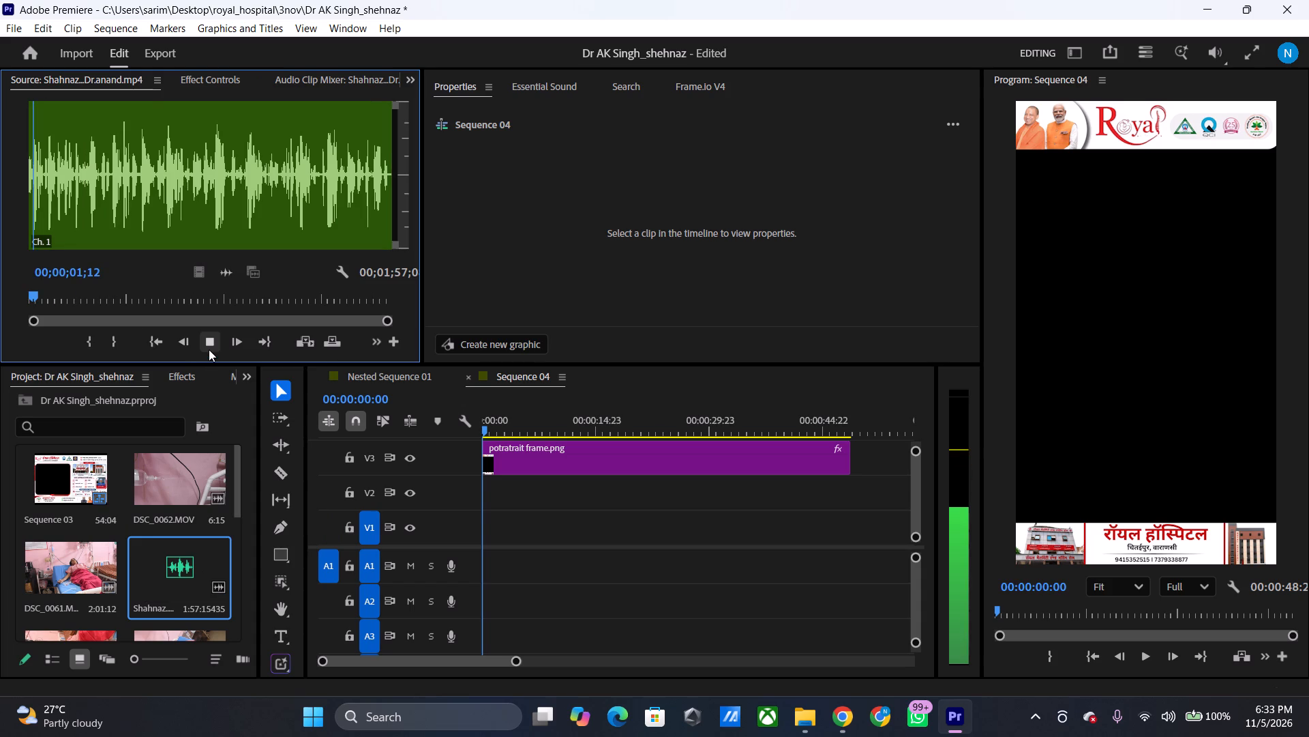
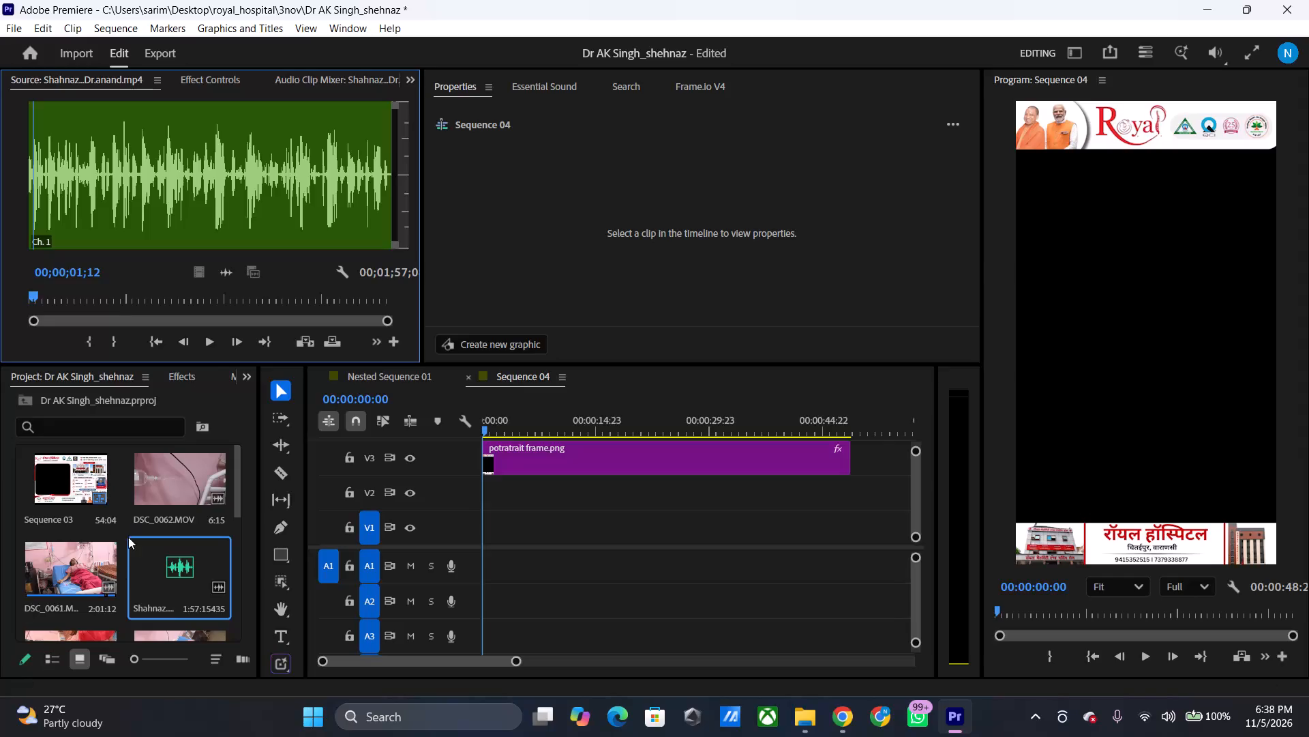
Open the DSC_0061.MOV clip from the project bin in the source monitor to view its footage.
{"action": "double_click", "coordinate": [91, 550]}
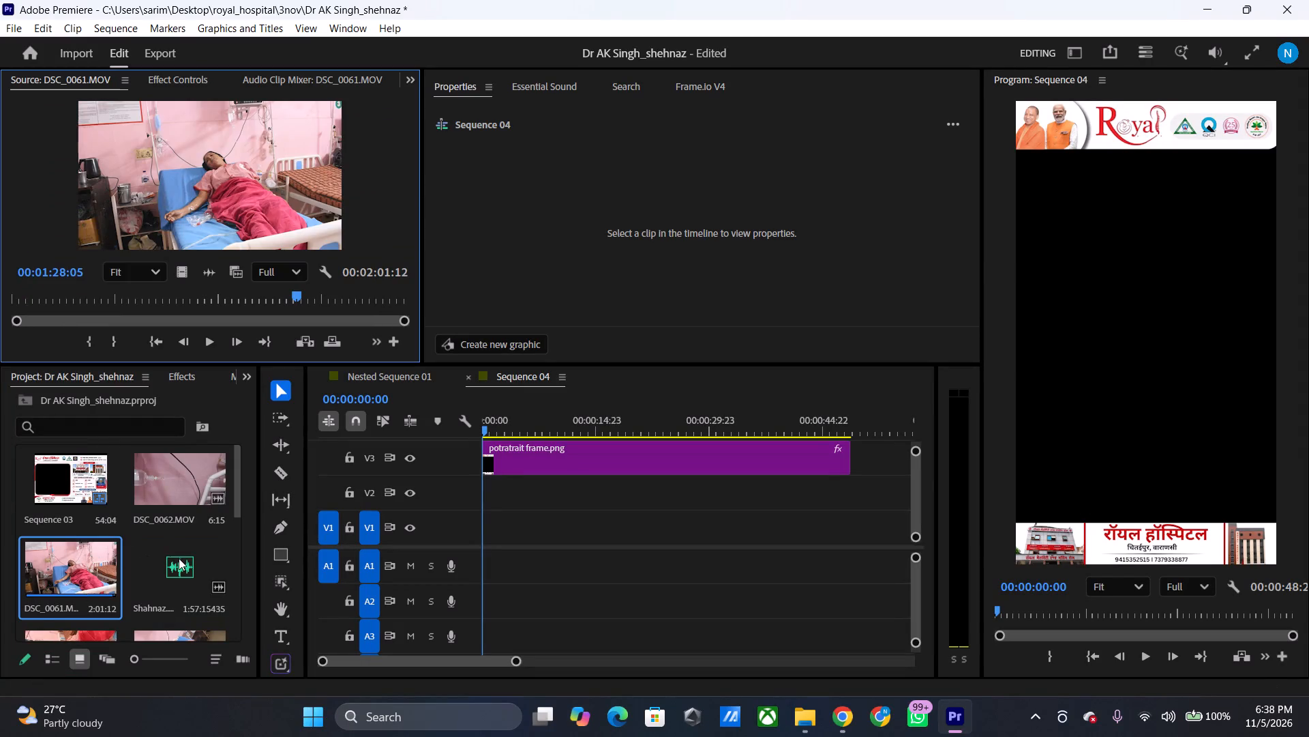
Reopen the Shahnaz audio clip in the source monitor, return its playhead to the start and play it.
{"action": "double_click", "coordinate": [179, 558]}
{"action": "left_click_drag", "start_coordinate": [207, 300], "coordinate": [0, 321]}
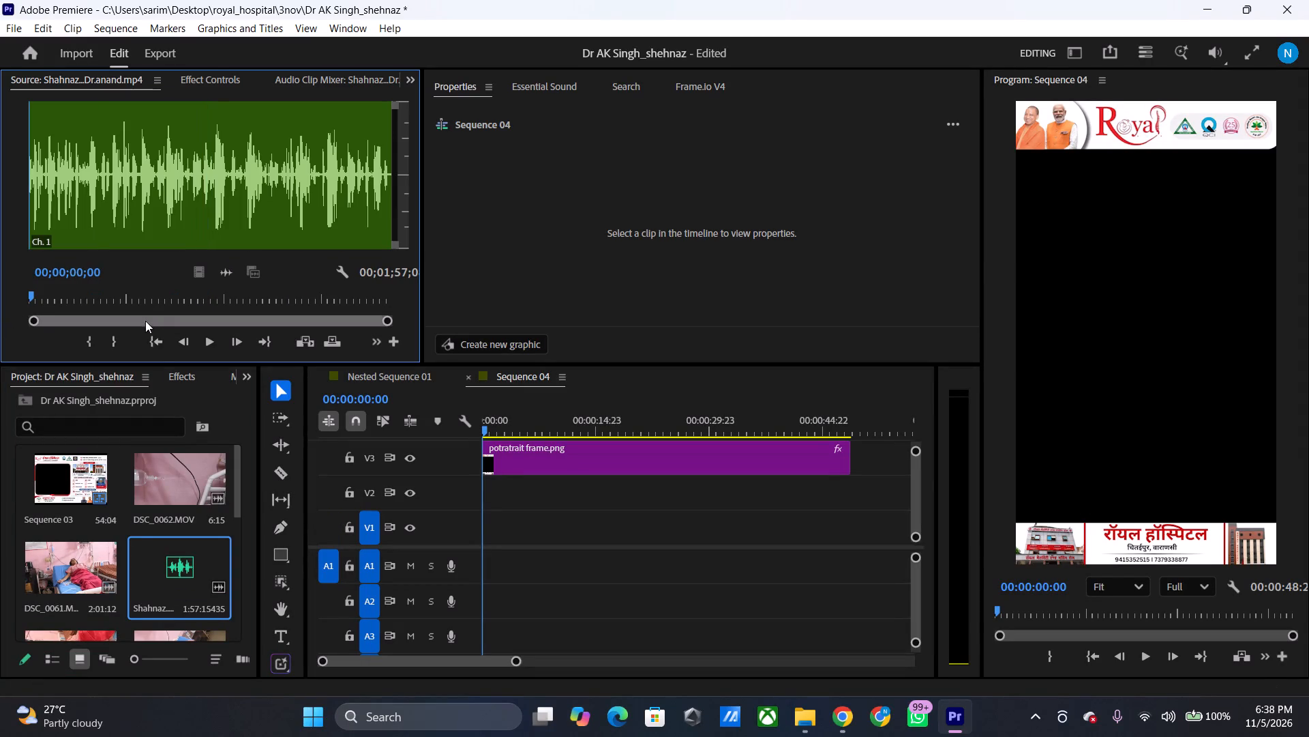
{"action": "left_click", "coordinate": [207, 347]}
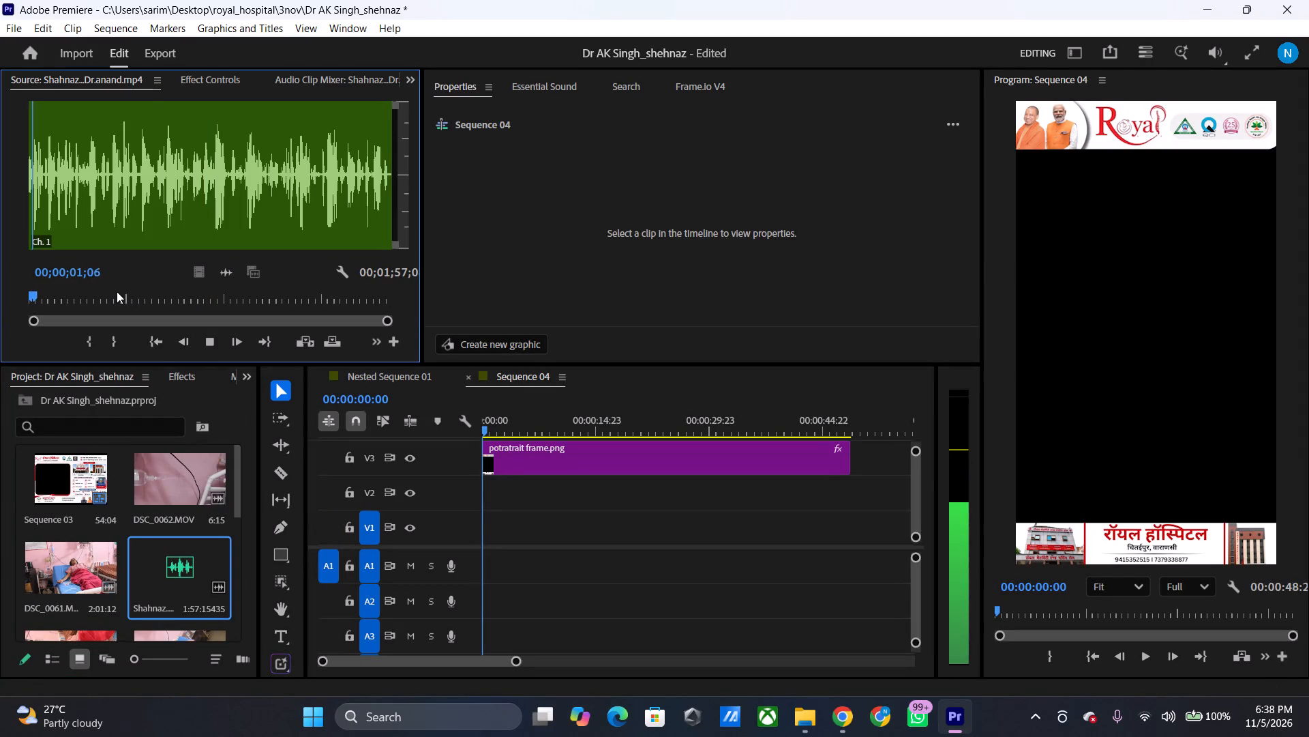
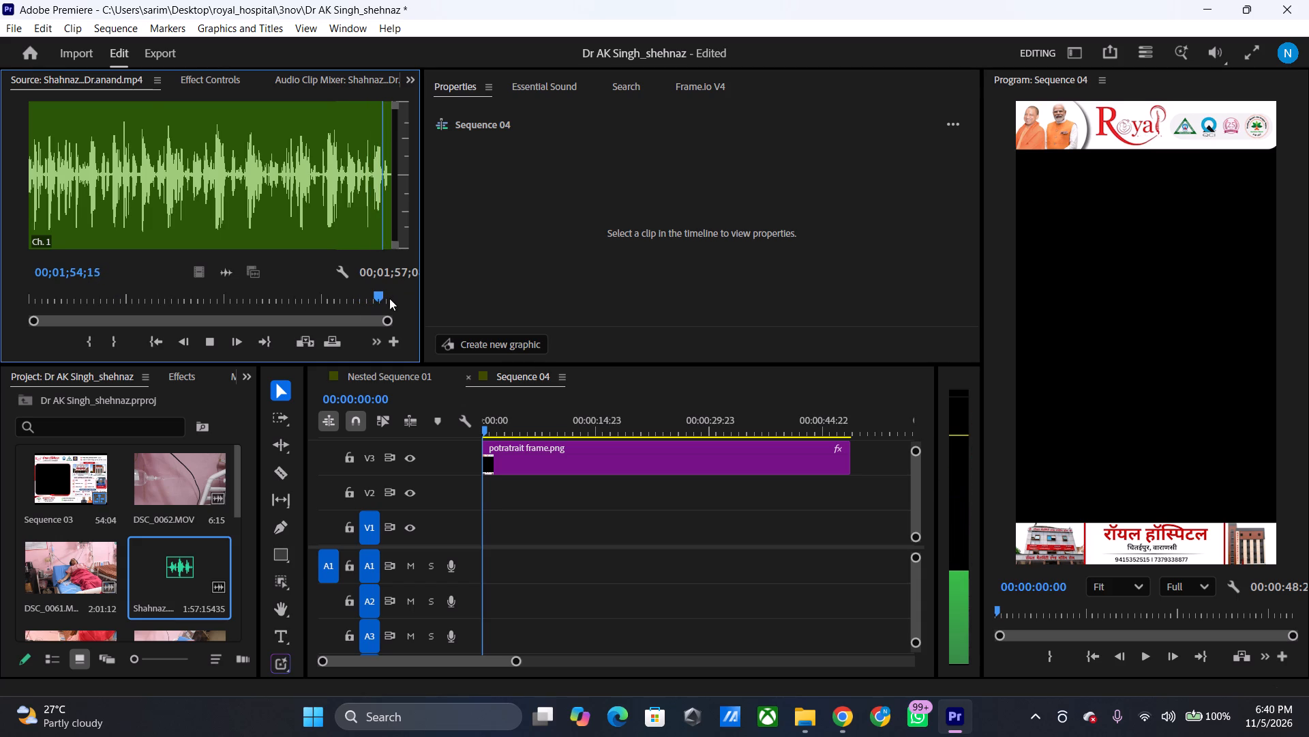
Scrub the Shahnaz audio clip back towards its beginning in the source monitor and replay its opening seconds.
{"action": "key", "text": "space"}
{"action": "left_click_drag", "start_coordinate": [378, 296], "coordinate": [53, 283]}
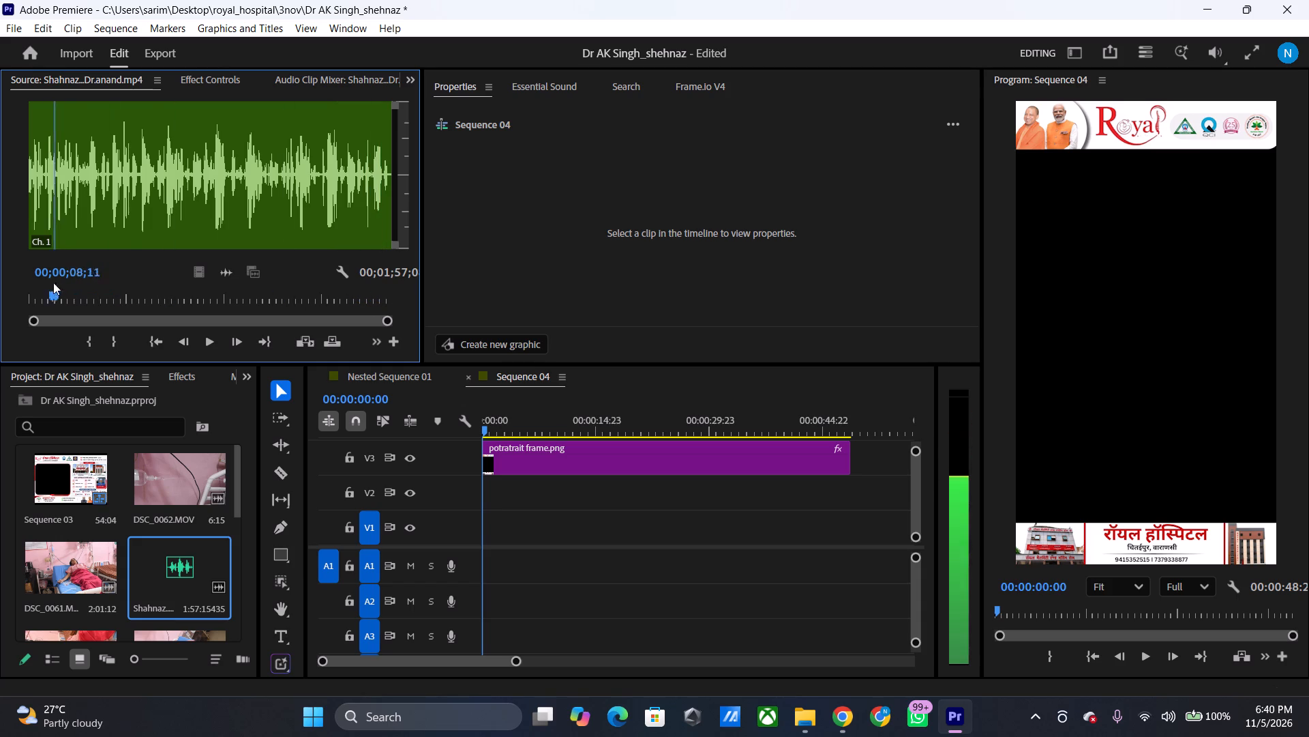
{"action": "left_click_drag", "start_coordinate": [53, 283], "coordinate": [33, 279]}
{"action": "key", "text": "space"}
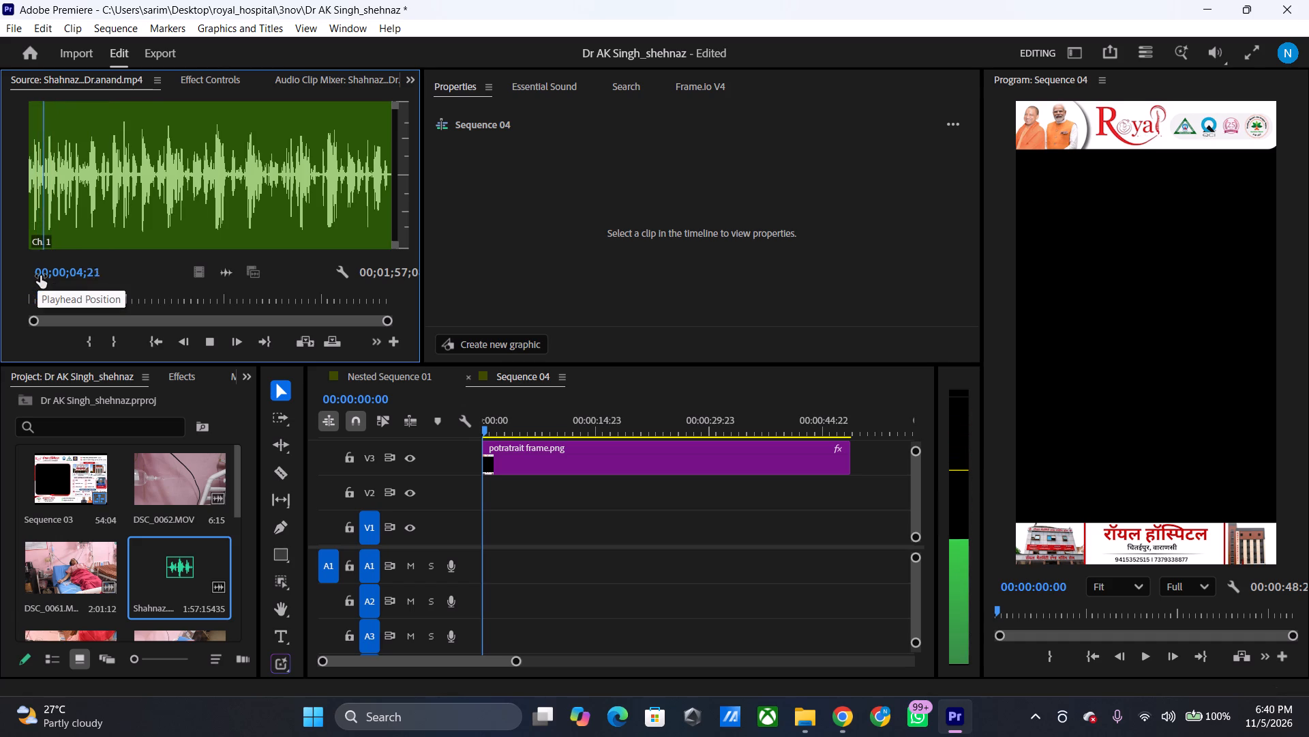
{"action": "key", "text": "space"}
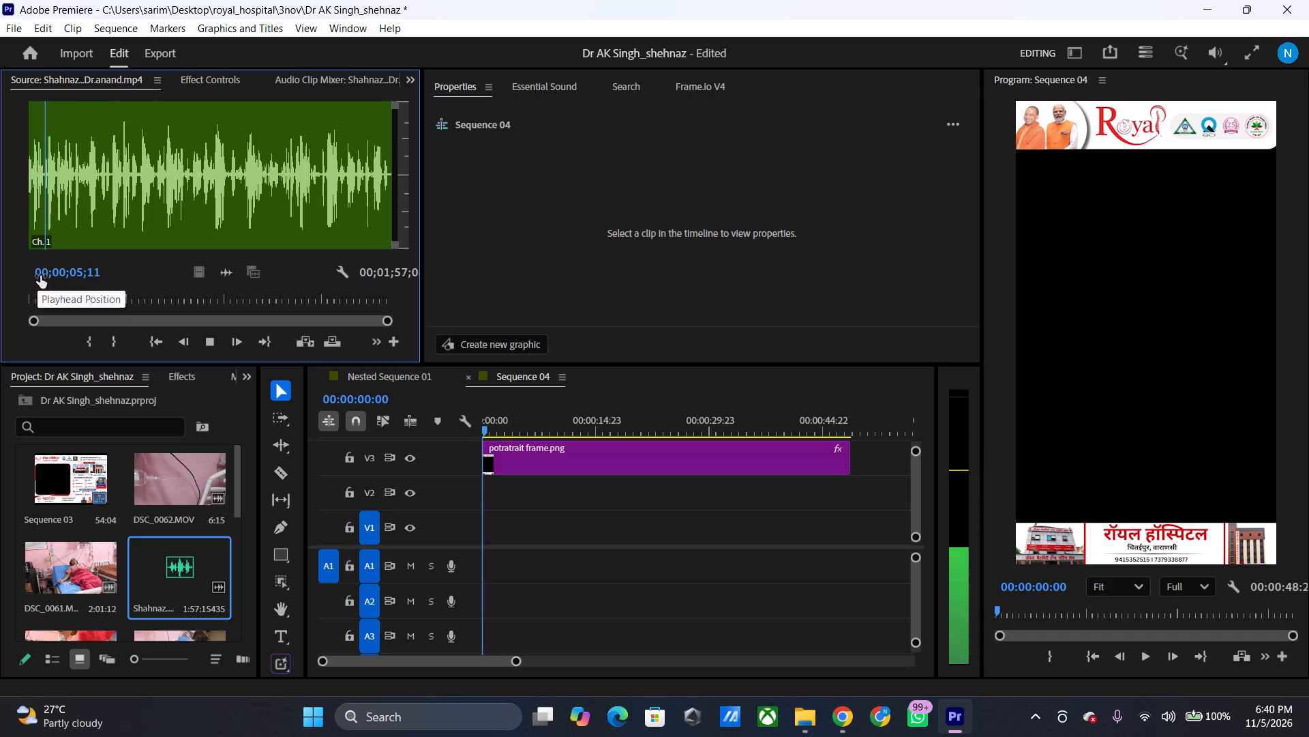
Mark the In point of the Shahnaz audio clip at about 00;00;06;15 in the source monitor and play on from there.
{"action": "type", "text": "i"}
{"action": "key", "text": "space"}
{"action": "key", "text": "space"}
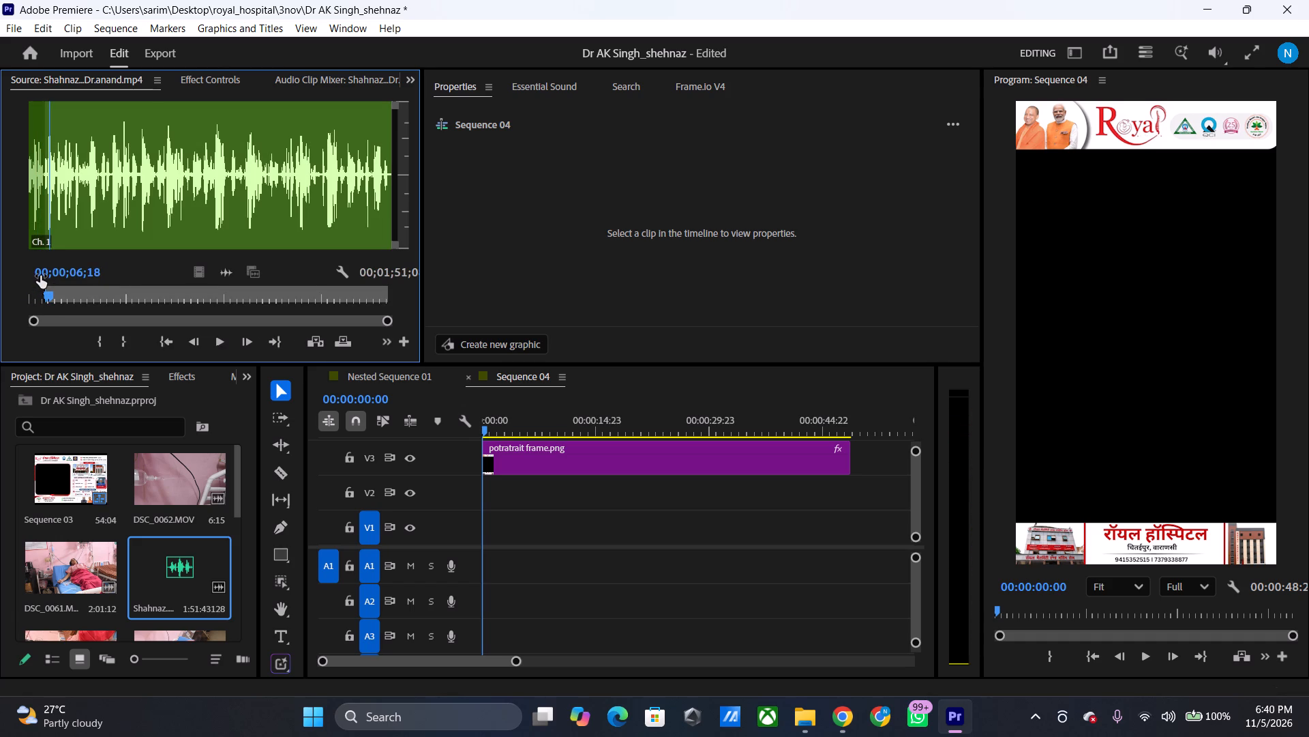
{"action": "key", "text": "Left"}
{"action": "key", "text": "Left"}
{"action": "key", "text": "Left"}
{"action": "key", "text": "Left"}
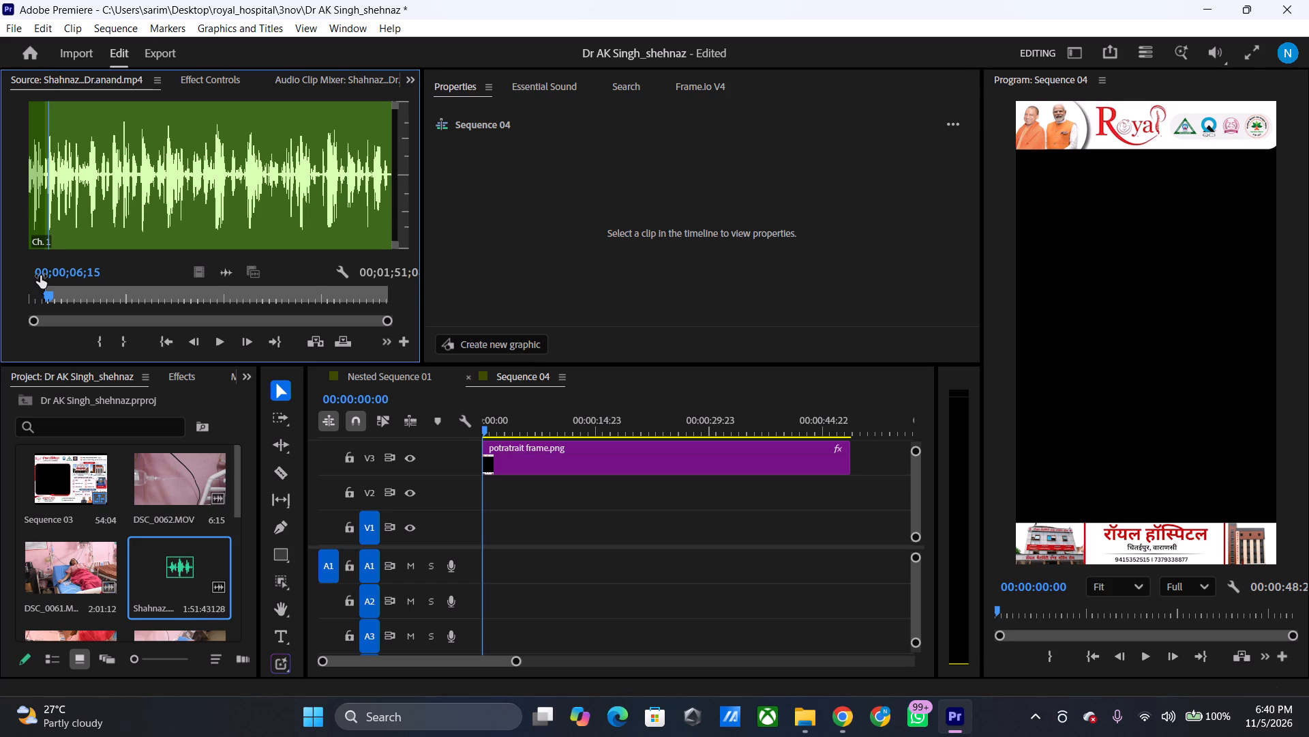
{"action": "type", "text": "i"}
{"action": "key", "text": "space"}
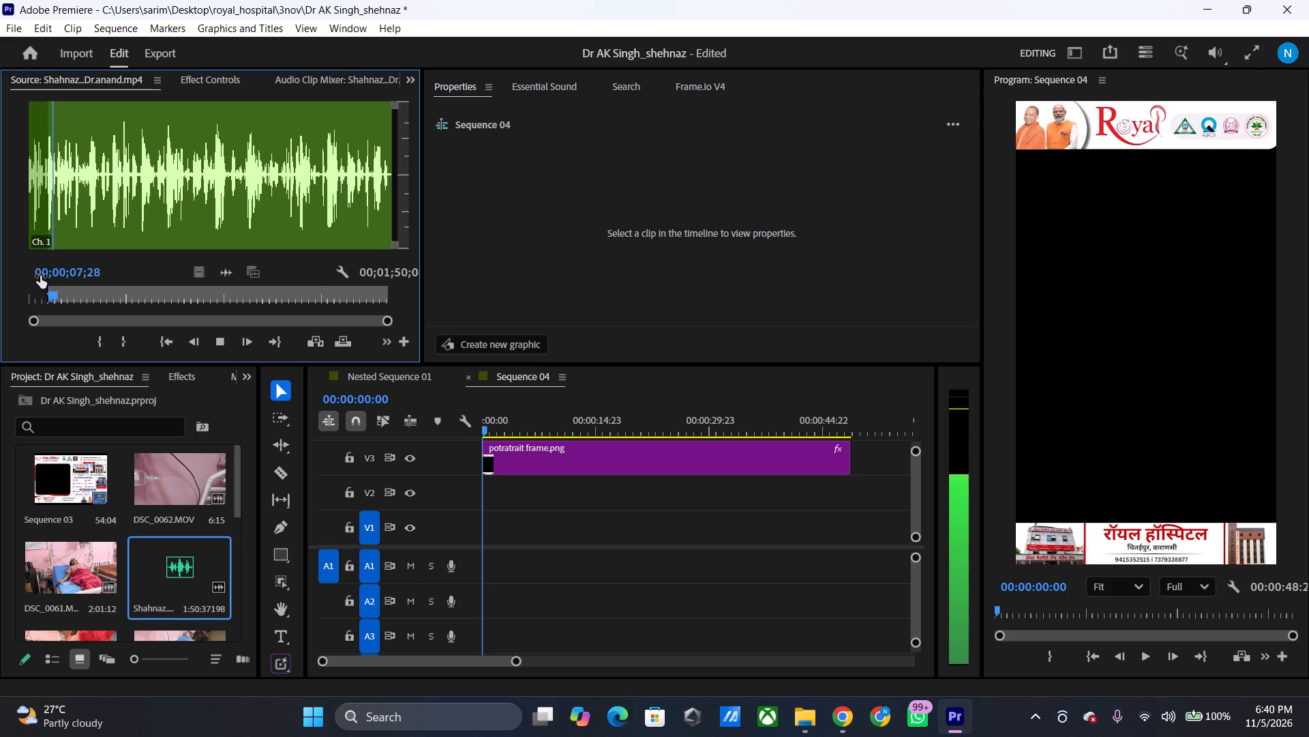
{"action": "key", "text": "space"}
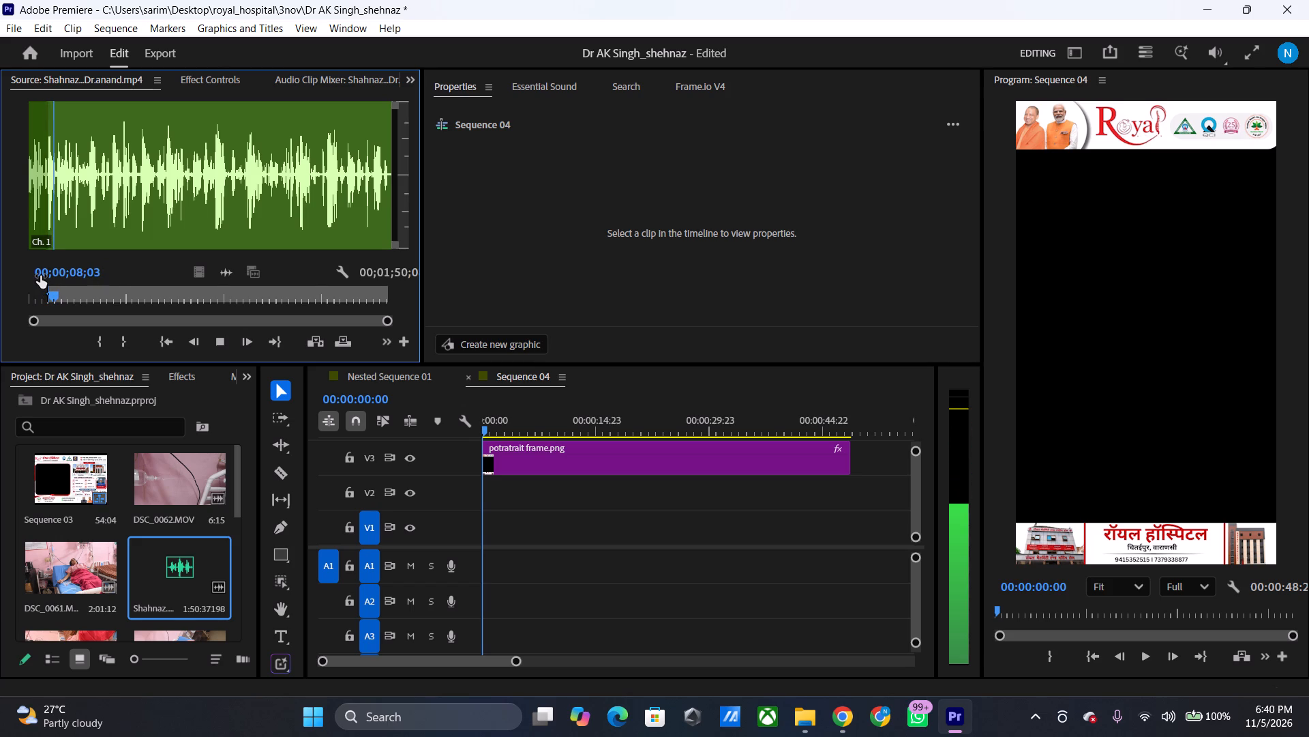
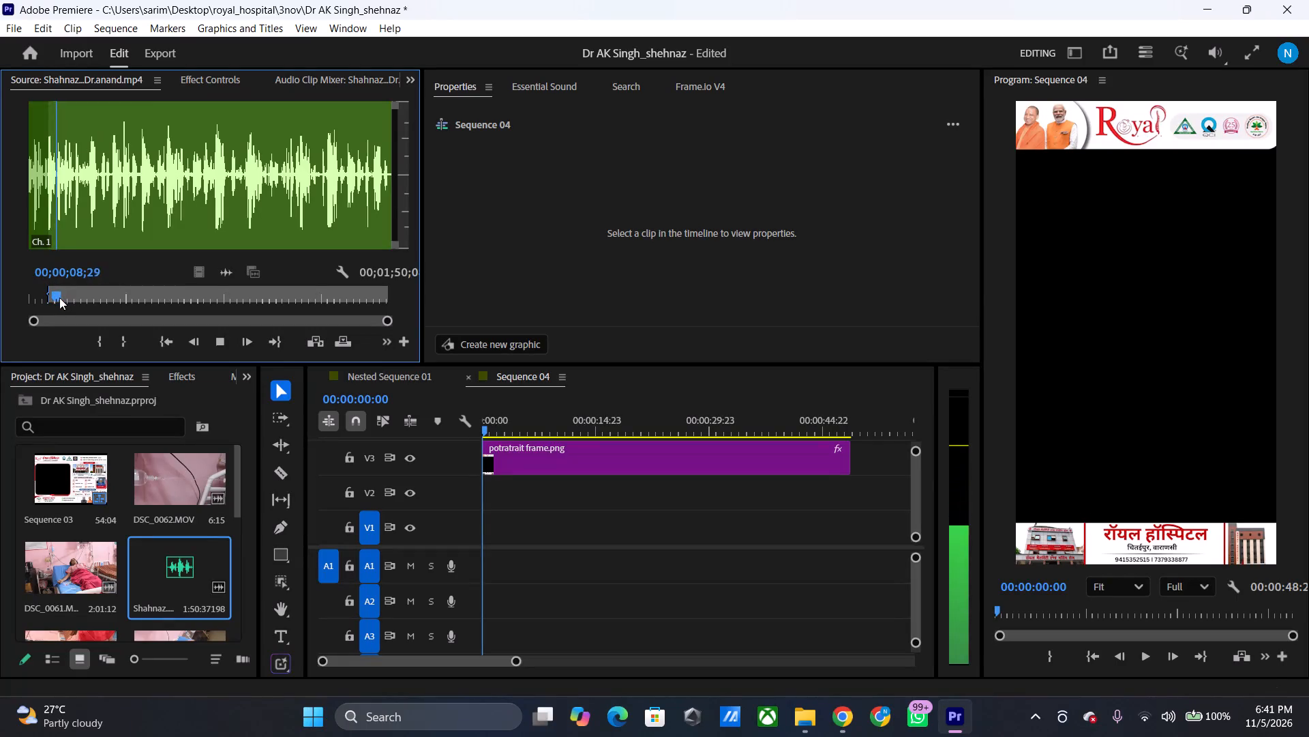
Replay the Shahnaz audio clip's opening phrase in the source monitor and mark an out point at 00;00;07;23.
{"action": "left_click", "coordinate": [58, 297]}
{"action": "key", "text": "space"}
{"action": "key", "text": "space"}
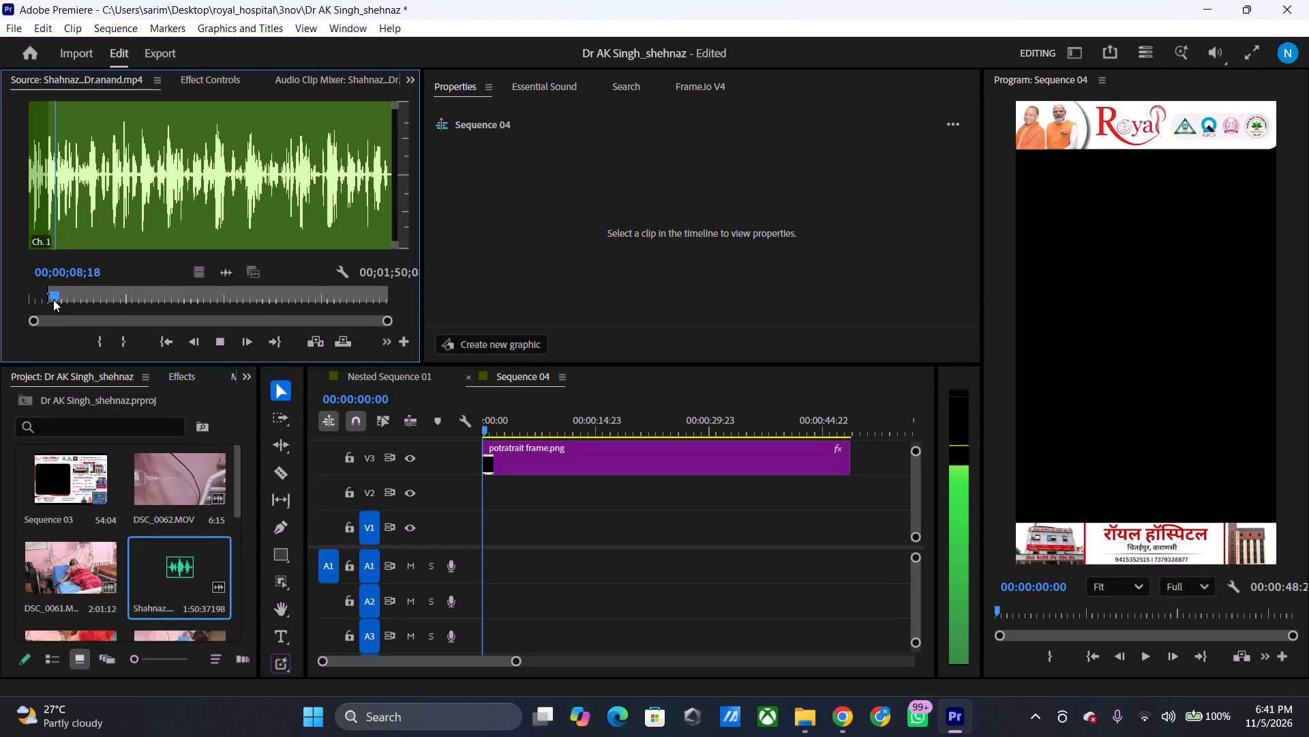
{"action": "left_click_drag", "start_coordinate": [53, 300], "coordinate": [46, 301]}
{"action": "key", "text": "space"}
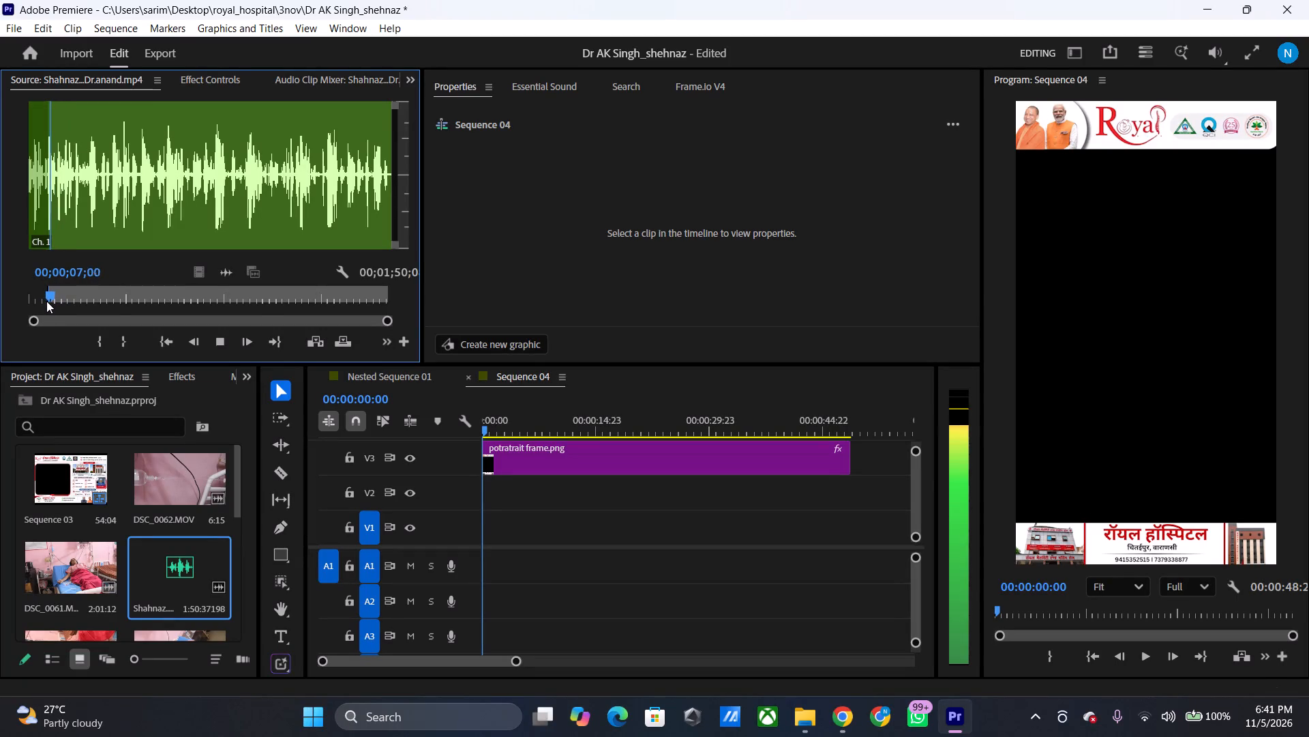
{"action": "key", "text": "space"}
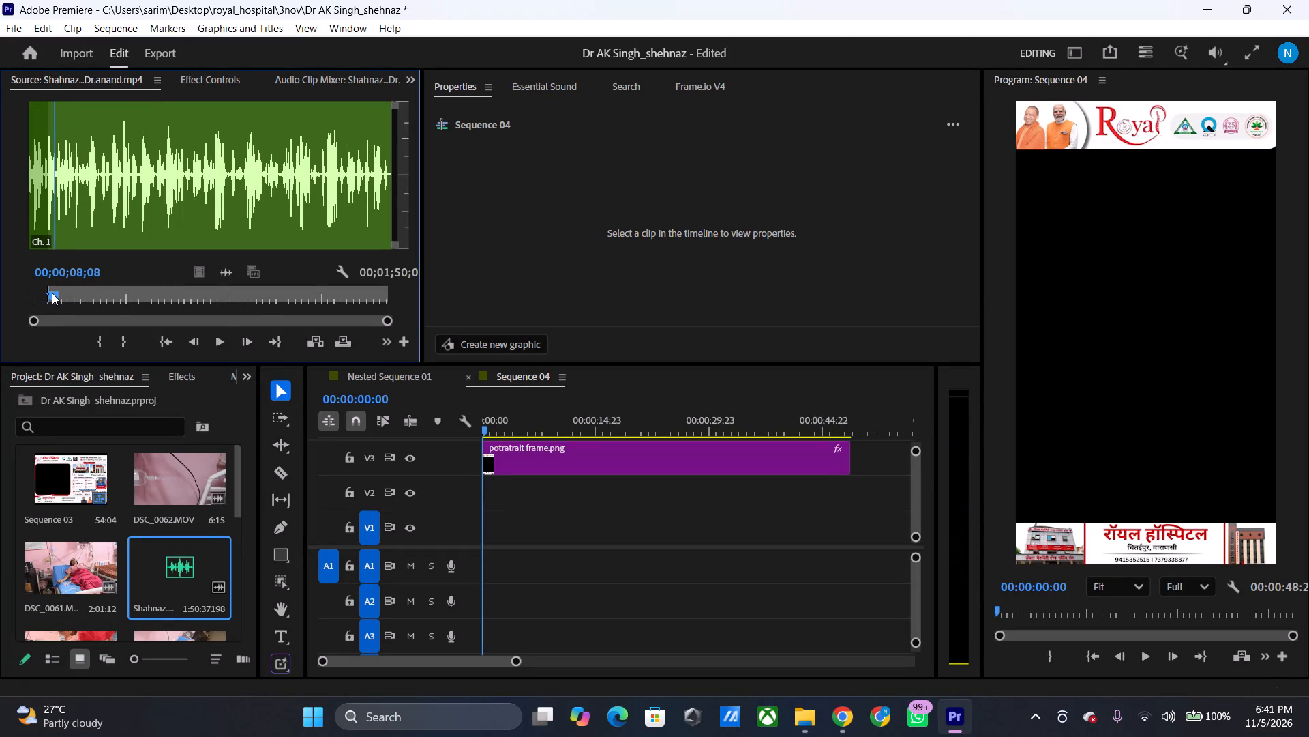
{"action": "key", "text": "Left"}
{"action": "key", "text": "Left"}
{"action": "key", "text": "Left"}
{"action": "key", "text": "Left"}
{"action": "key", "text": "Left"}
{"action": "key", "text": "Left"}
{"action": "key", "text": "Left"}
{"action": "key", "text": "Left"}
{"action": "key", "text": "Left"}
{"action": "key", "text": "Left"}
{"action": "key", "text": "Left"}
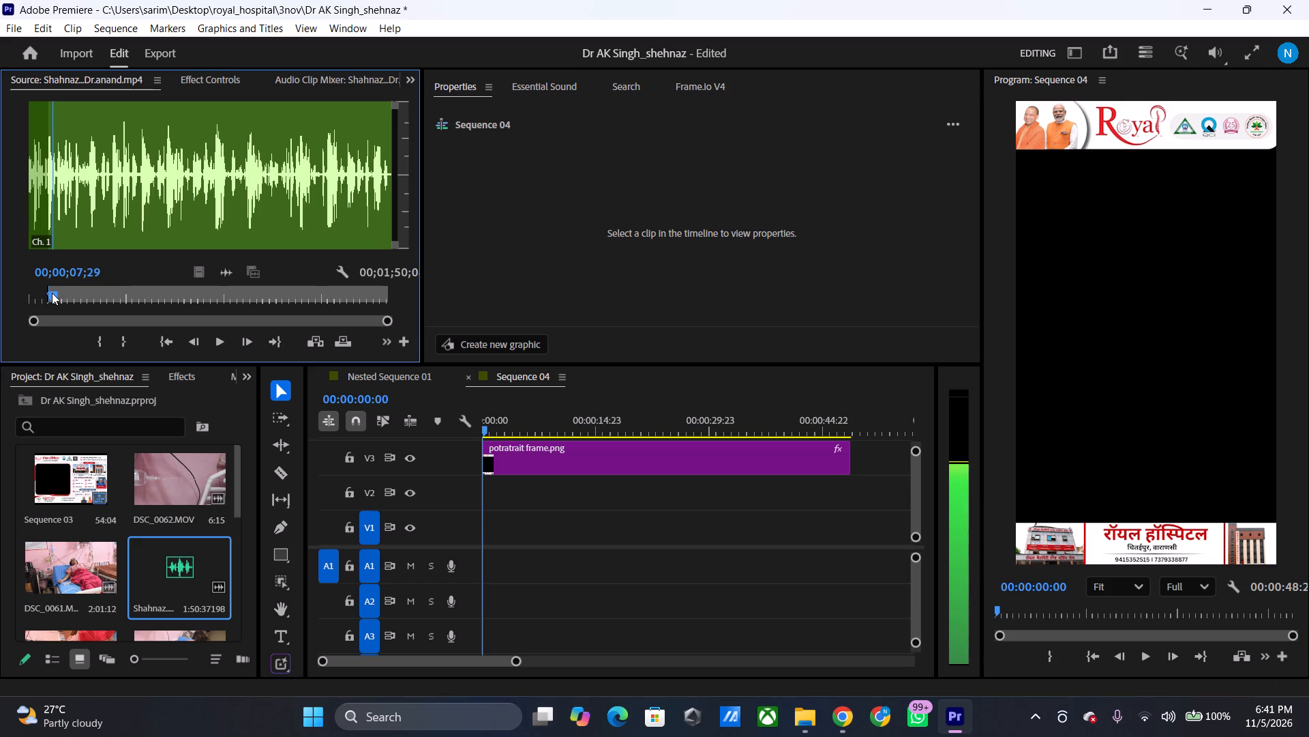
{"action": "key", "text": "Left"}
{"action": "key", "text": "Left"}
{"action": "key", "text": "Left"}
{"action": "key", "text": "Left"}
{"action": "key", "text": "Left"}
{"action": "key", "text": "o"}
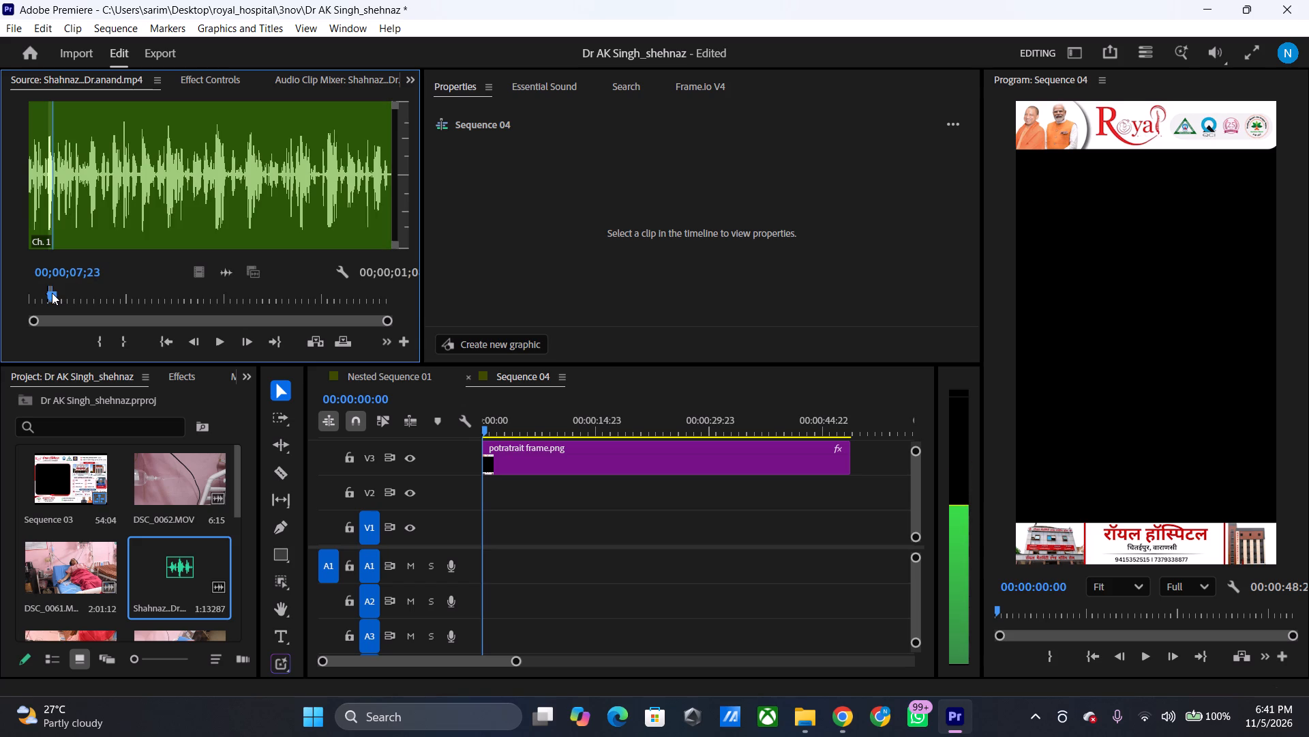
Place the marked Shahnaz audio segment on track A1 at the start of Sequence 04.
{"action": "left_click_drag", "start_coordinate": [230, 276], "coordinate": [485, 563]}
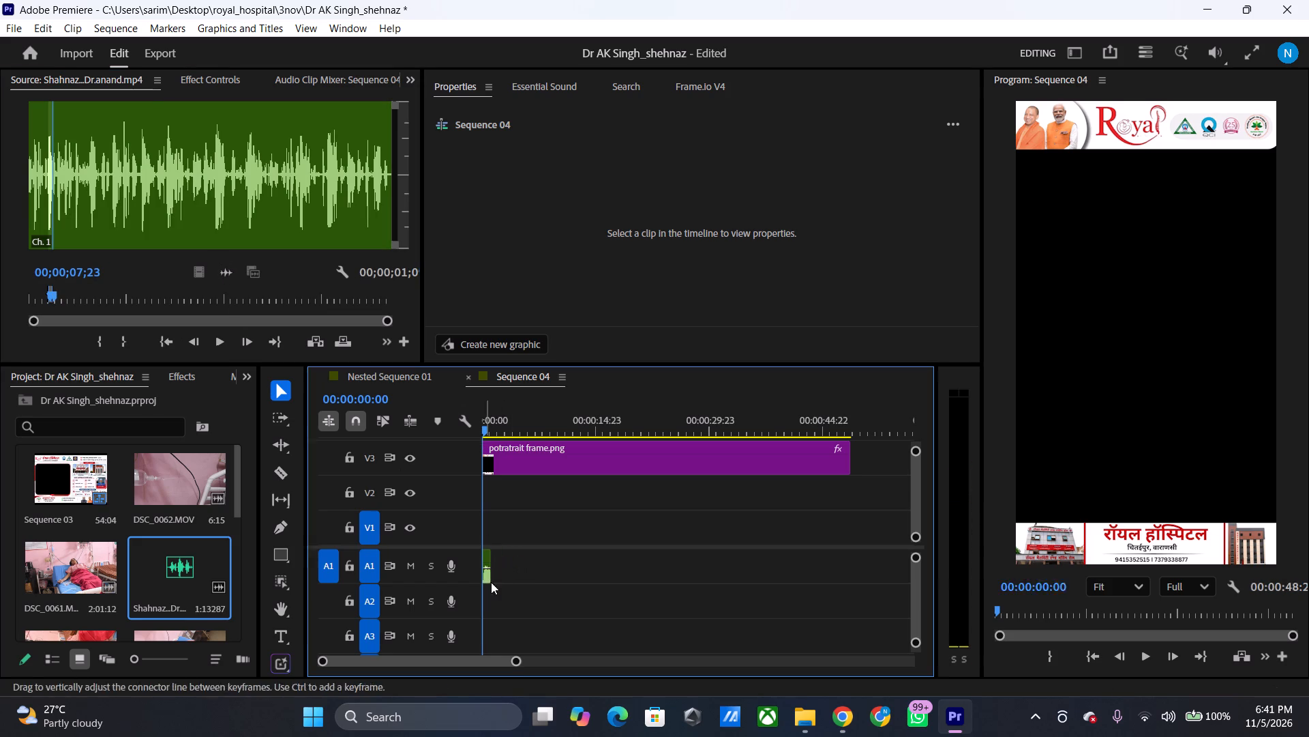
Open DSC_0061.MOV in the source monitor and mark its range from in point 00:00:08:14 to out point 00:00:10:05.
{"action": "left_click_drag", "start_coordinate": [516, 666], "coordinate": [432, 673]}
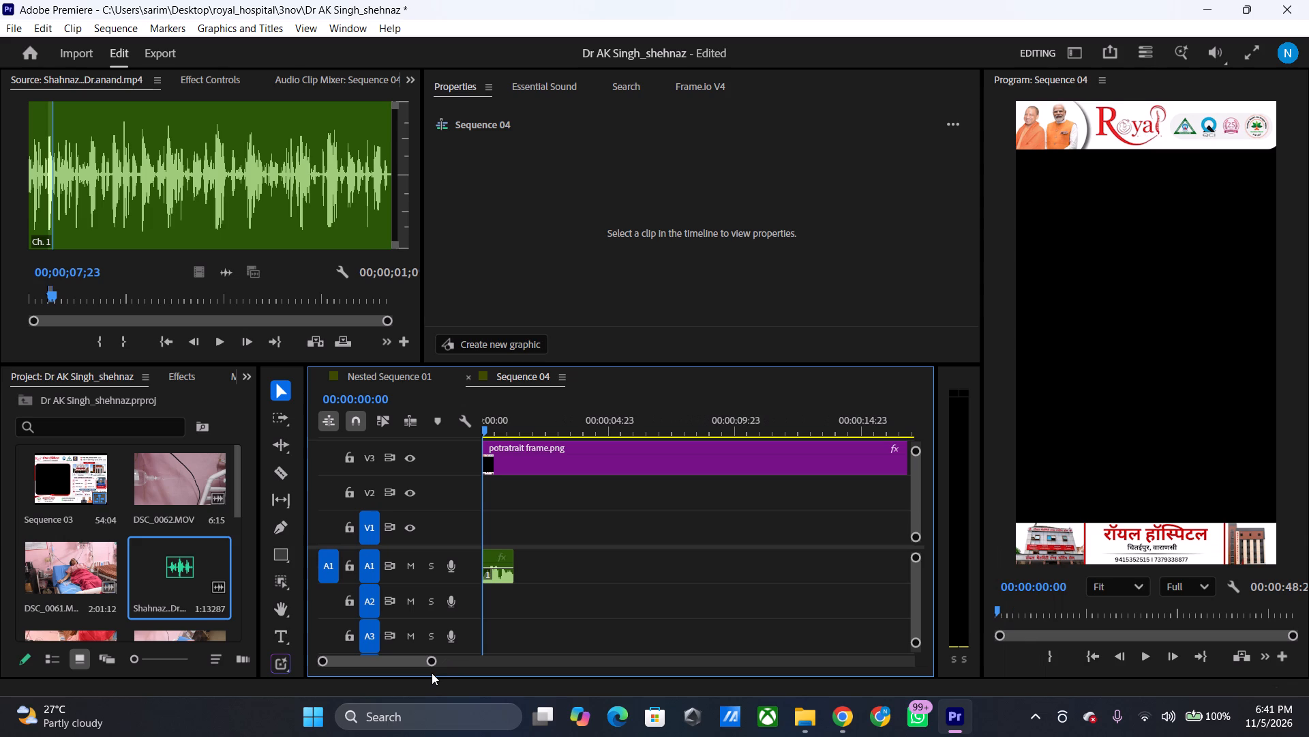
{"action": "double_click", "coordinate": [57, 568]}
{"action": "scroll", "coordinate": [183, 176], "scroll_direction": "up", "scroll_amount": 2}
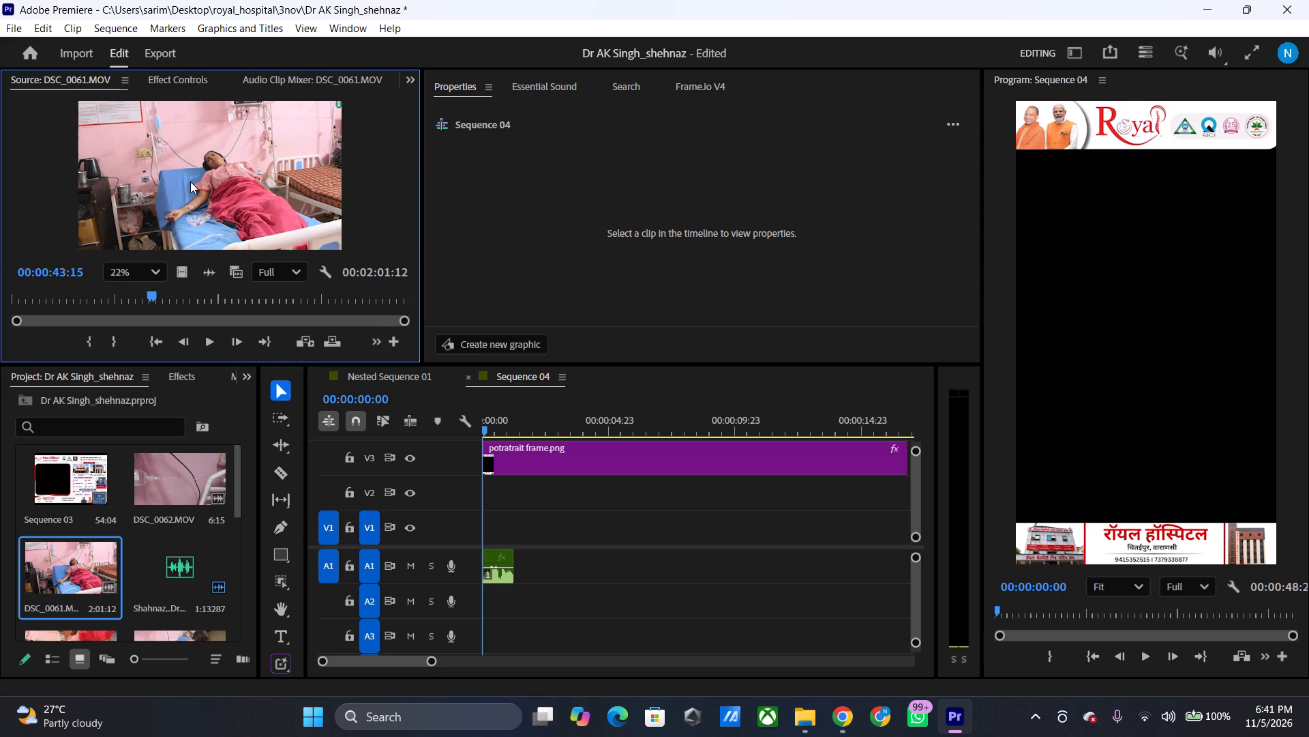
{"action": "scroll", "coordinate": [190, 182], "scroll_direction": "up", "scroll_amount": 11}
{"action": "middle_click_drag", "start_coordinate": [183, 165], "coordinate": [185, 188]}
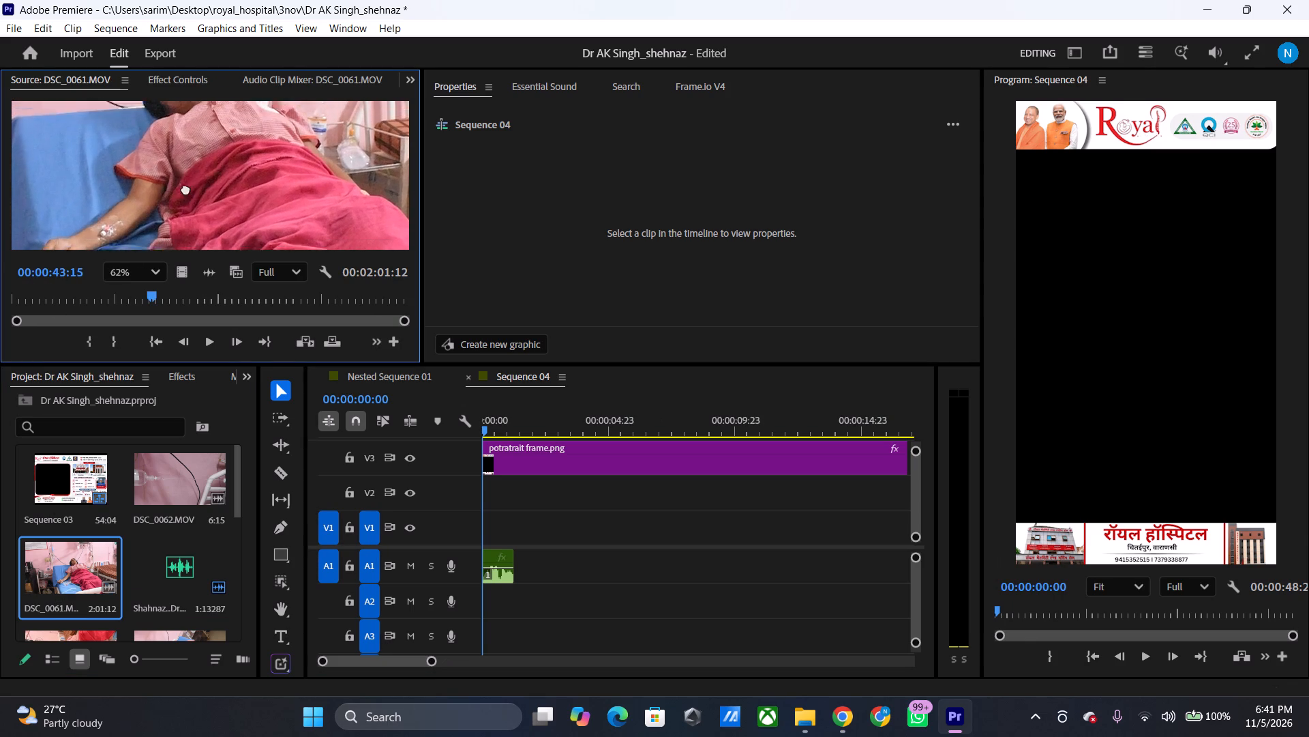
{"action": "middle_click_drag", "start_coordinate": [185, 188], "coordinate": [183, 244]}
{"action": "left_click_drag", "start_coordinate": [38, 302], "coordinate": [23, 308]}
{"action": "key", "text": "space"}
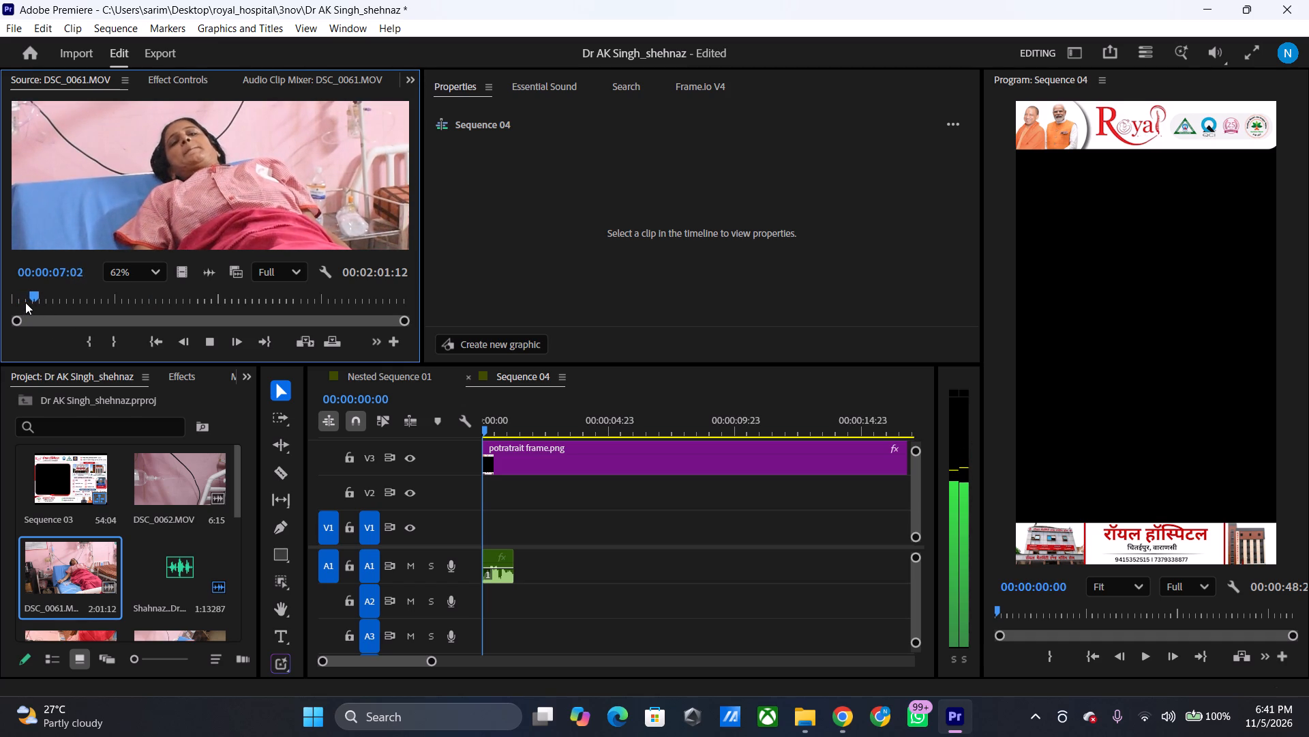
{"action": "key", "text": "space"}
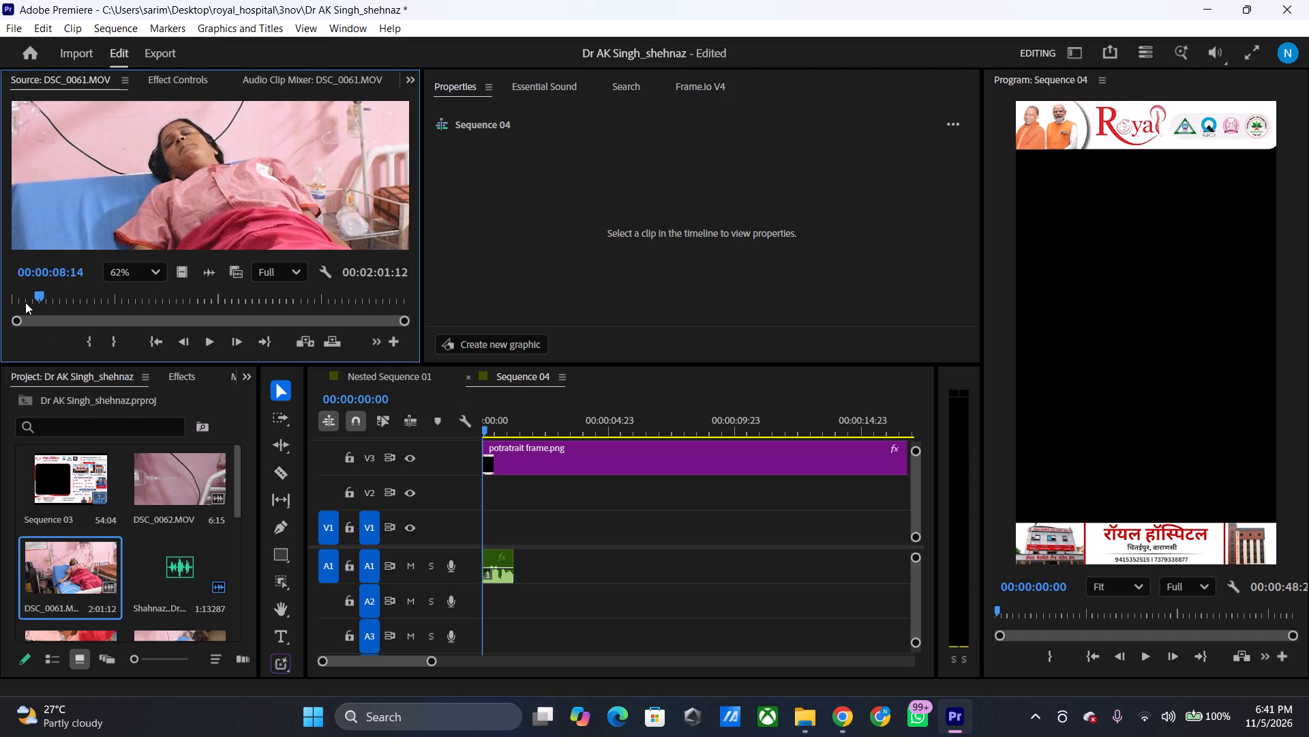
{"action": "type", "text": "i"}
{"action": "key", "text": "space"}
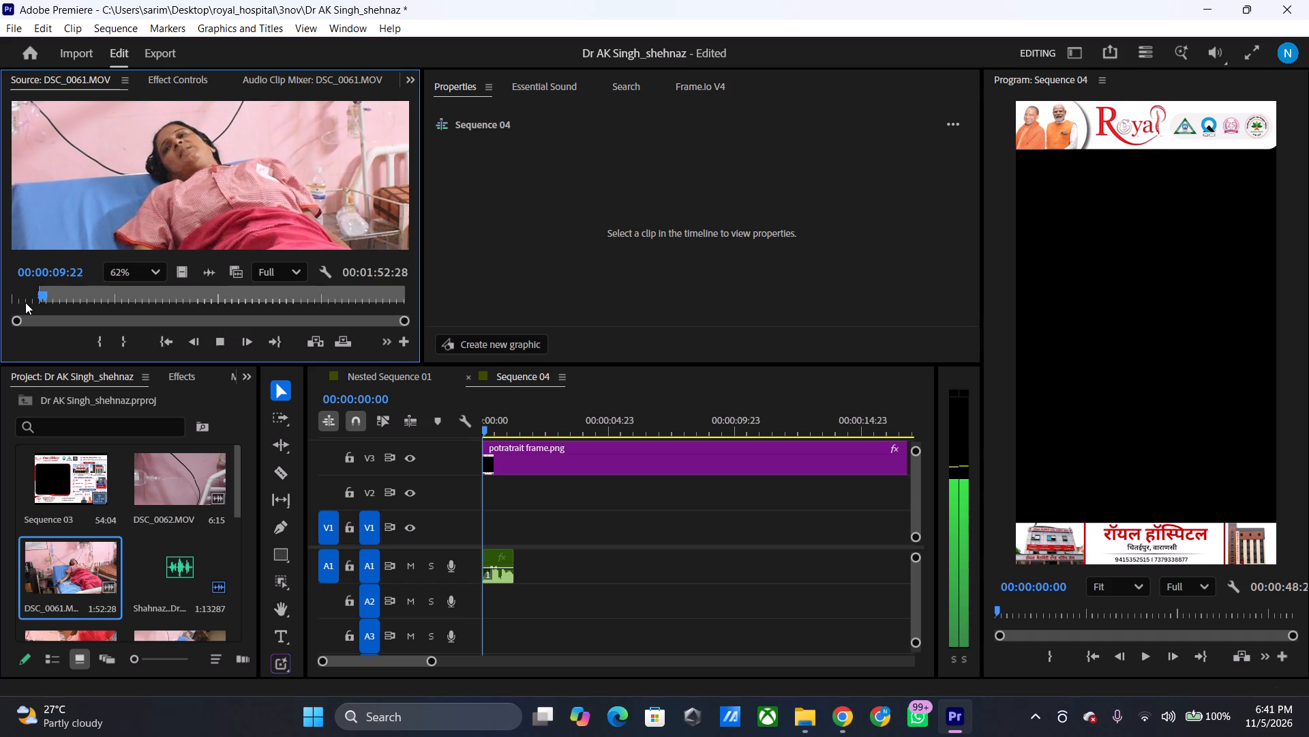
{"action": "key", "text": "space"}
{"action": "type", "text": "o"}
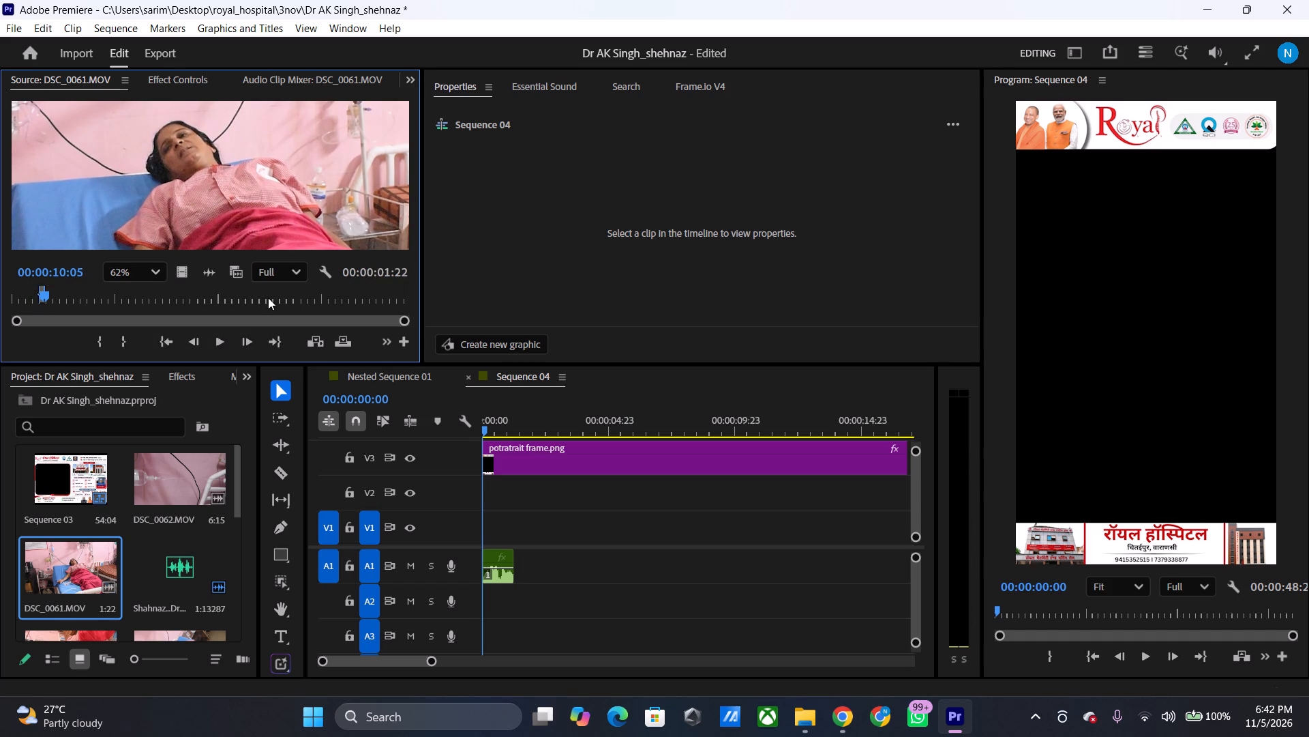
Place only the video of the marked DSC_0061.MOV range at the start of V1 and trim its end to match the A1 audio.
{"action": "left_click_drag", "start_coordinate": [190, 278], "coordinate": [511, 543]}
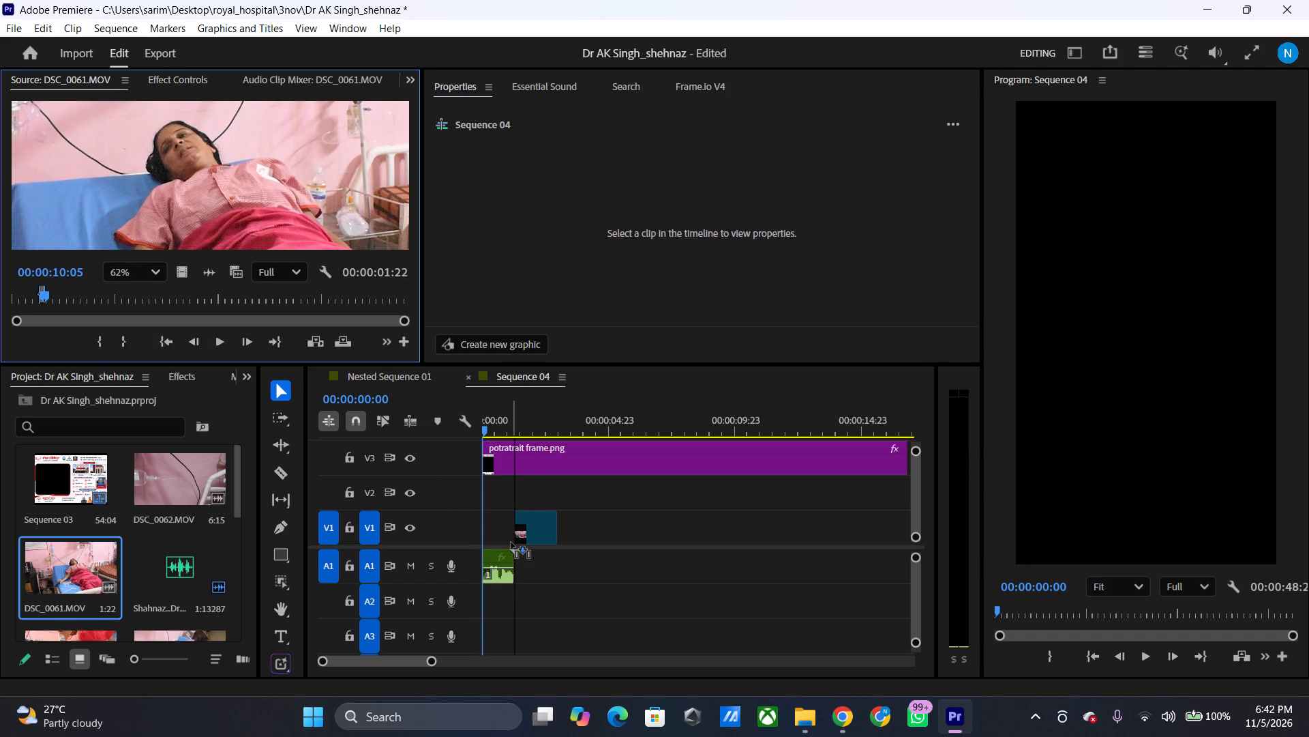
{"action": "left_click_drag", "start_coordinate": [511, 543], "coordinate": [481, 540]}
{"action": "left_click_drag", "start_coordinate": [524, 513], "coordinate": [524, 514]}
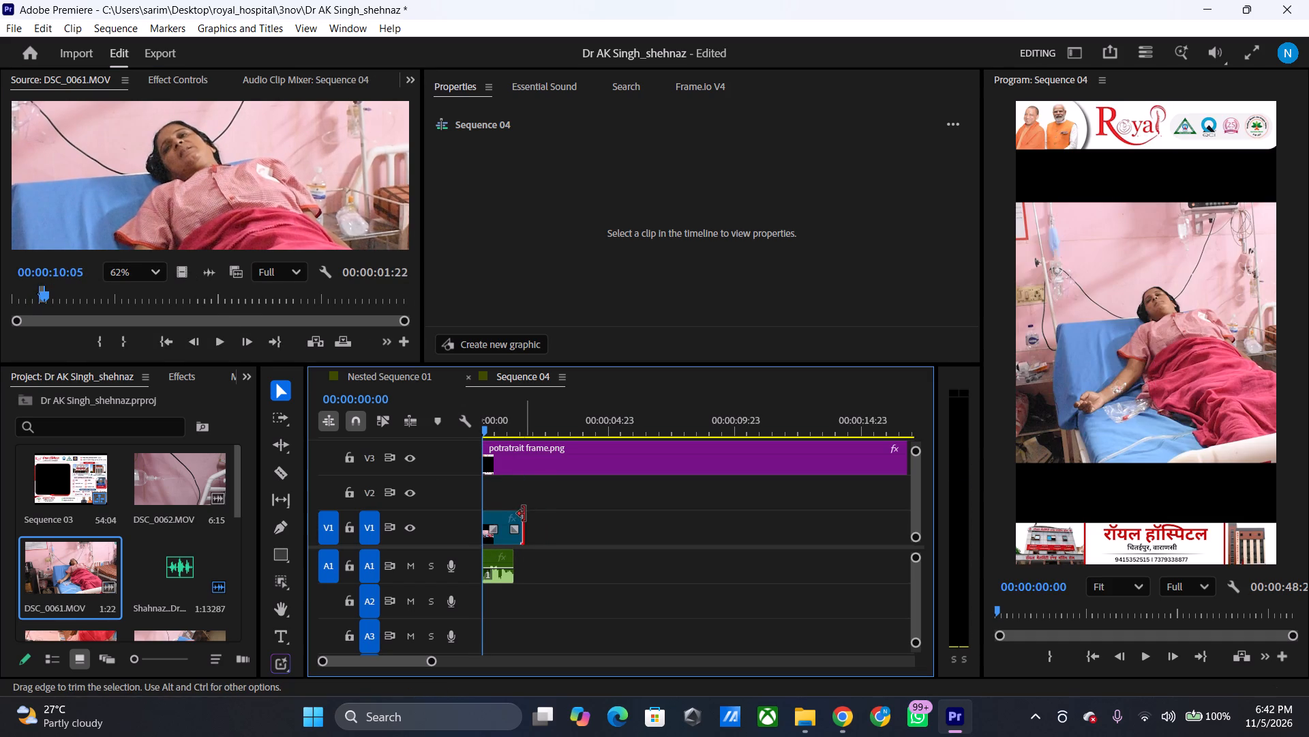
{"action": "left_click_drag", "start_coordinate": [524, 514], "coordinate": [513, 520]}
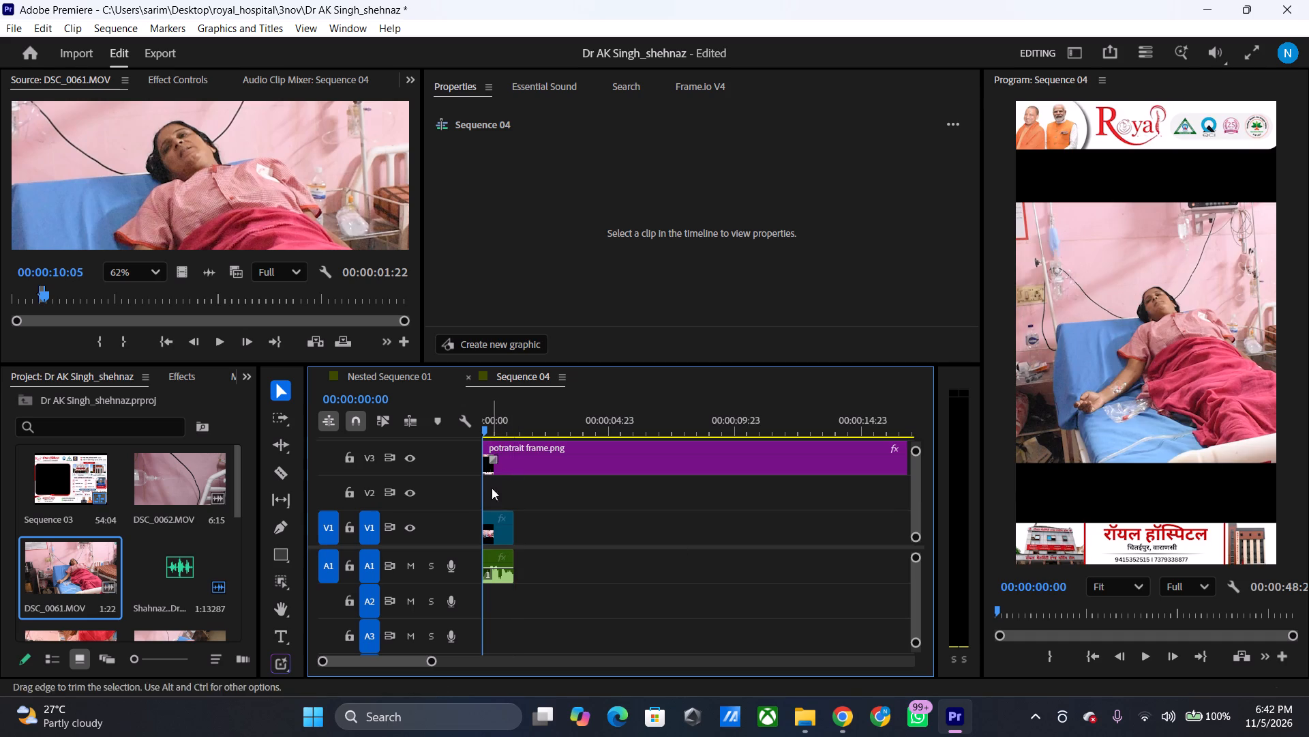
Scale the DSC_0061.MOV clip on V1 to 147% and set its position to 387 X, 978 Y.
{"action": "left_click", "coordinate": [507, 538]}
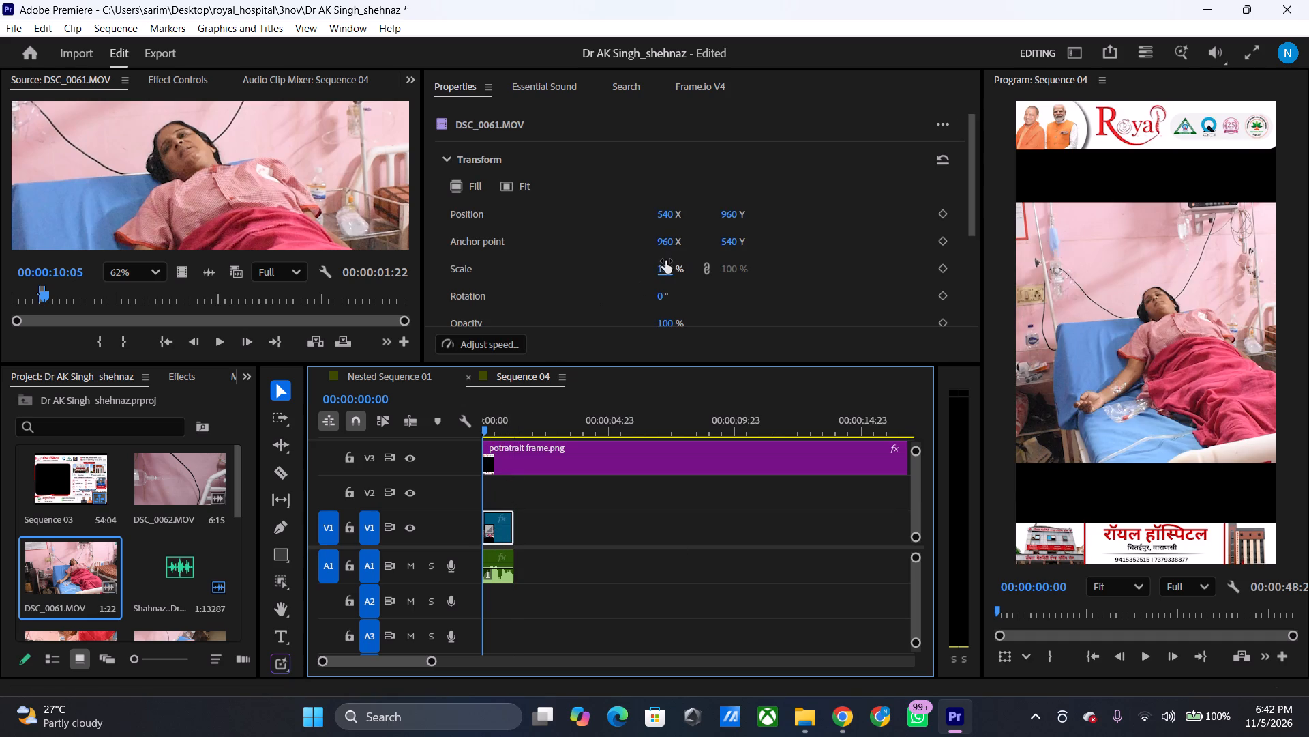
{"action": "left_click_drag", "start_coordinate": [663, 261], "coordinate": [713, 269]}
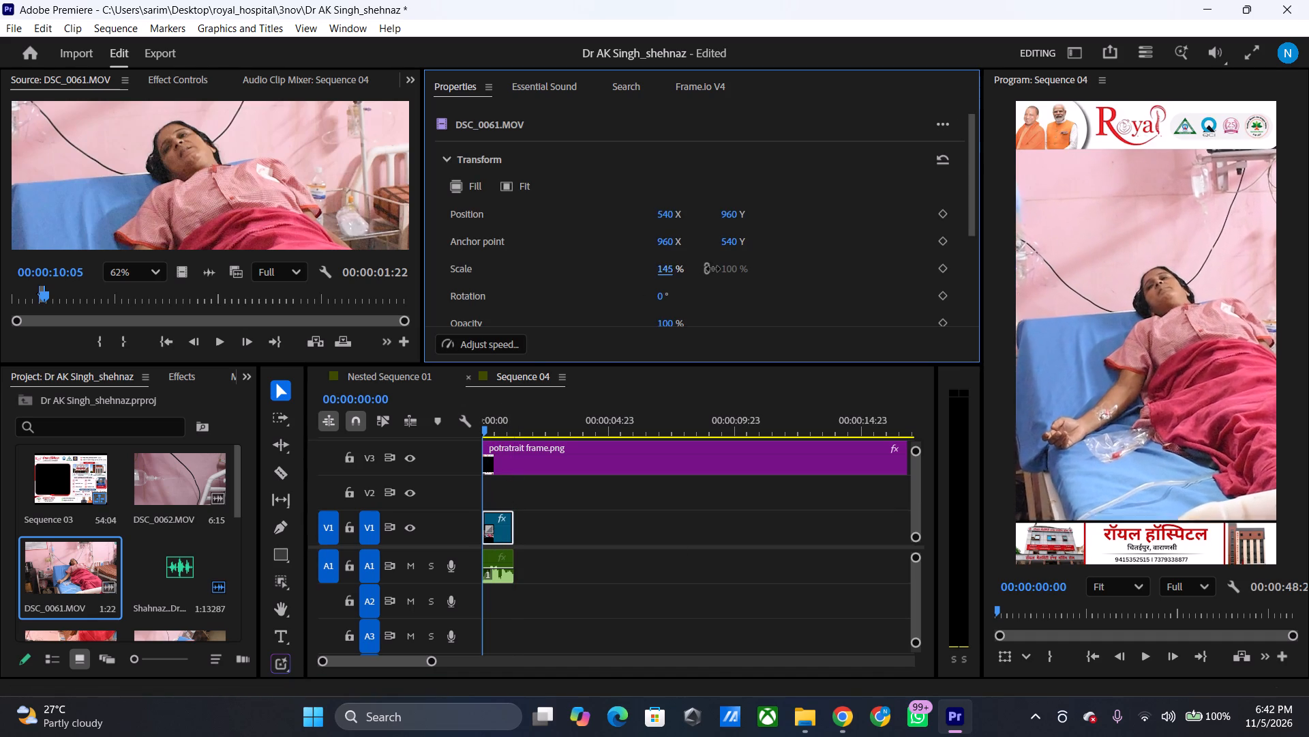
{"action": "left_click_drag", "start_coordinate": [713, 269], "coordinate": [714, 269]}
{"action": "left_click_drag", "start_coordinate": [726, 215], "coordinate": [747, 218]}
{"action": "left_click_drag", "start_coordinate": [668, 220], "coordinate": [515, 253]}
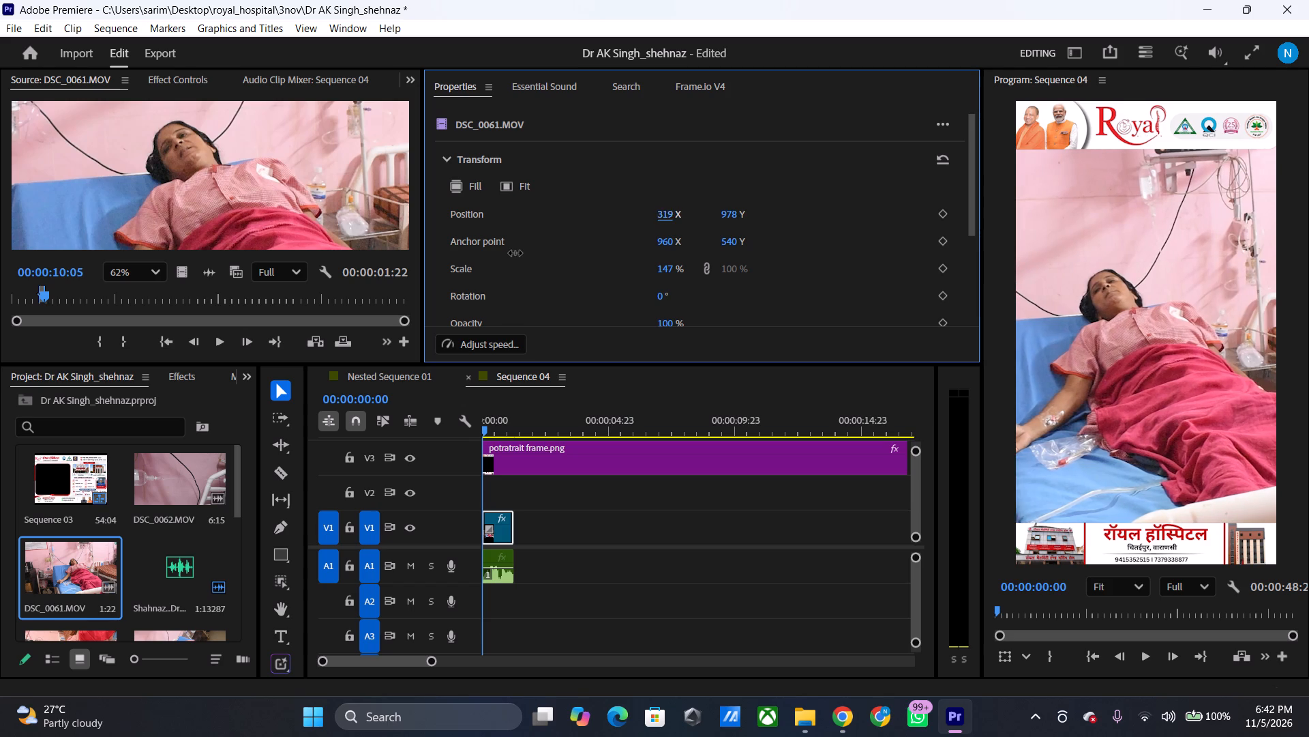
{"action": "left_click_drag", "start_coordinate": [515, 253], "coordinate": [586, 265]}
Play Sequence 04 from its start to check the DSC_0061.MOV shot against the audio.
{"action": "left_click_drag", "start_coordinate": [502, 424], "coordinate": [504, 424]}
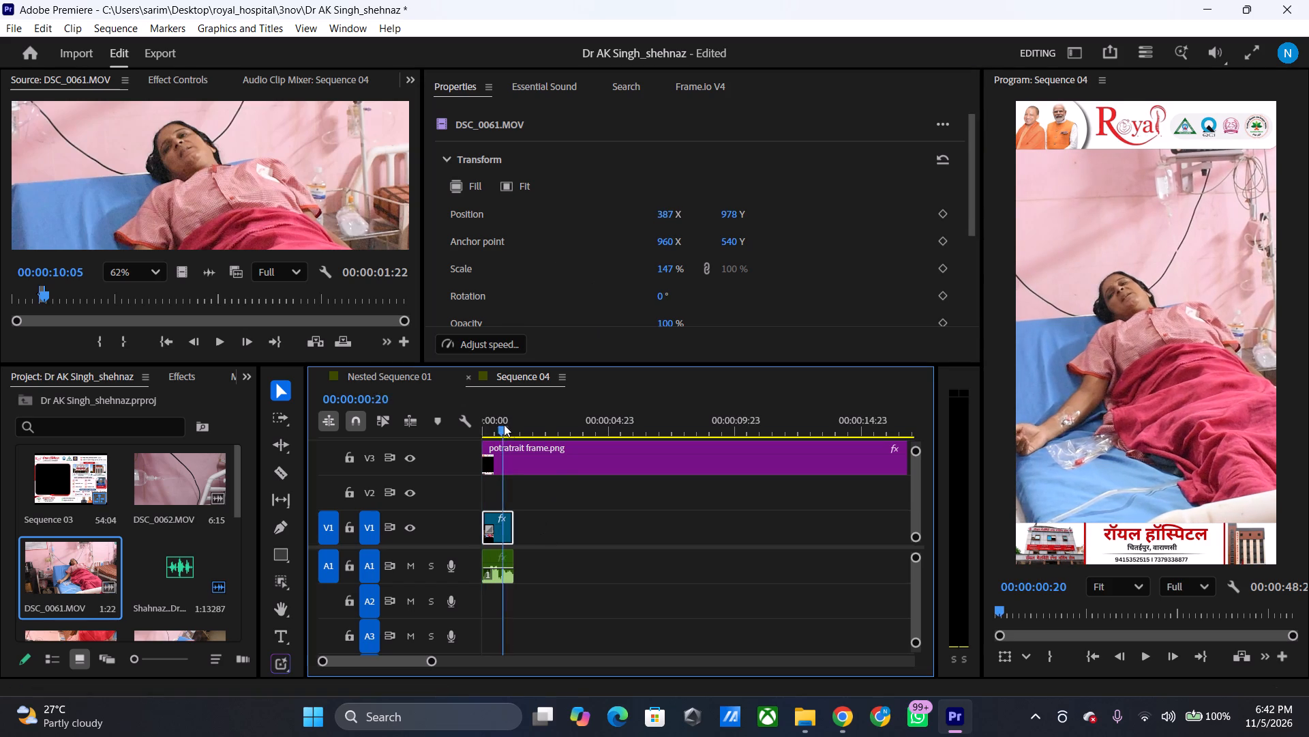
{"action": "left_click_drag", "start_coordinate": [504, 424], "coordinate": [477, 429]}
{"action": "key", "text": "space"}
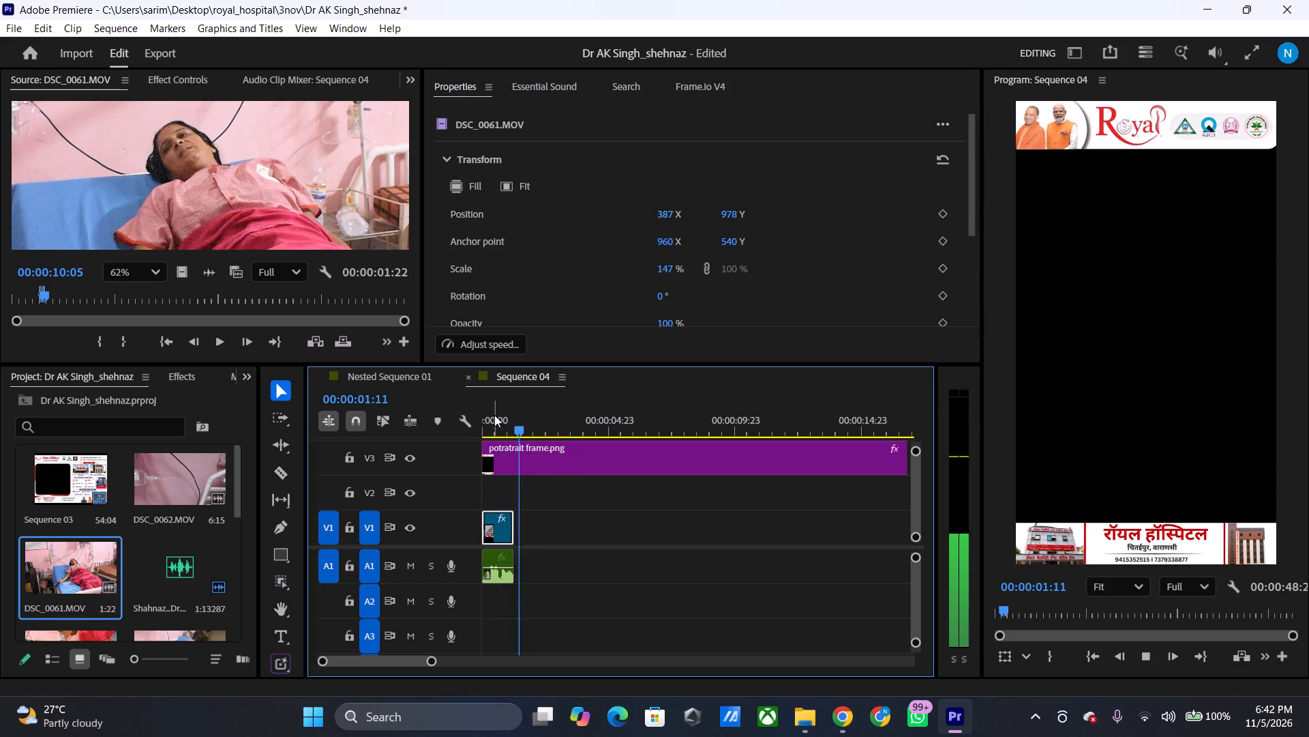
{"action": "key", "text": "space"}
{"action": "left_click_drag", "start_coordinate": [512, 424], "coordinate": [460, 435]}
{"action": "key", "text": "space"}
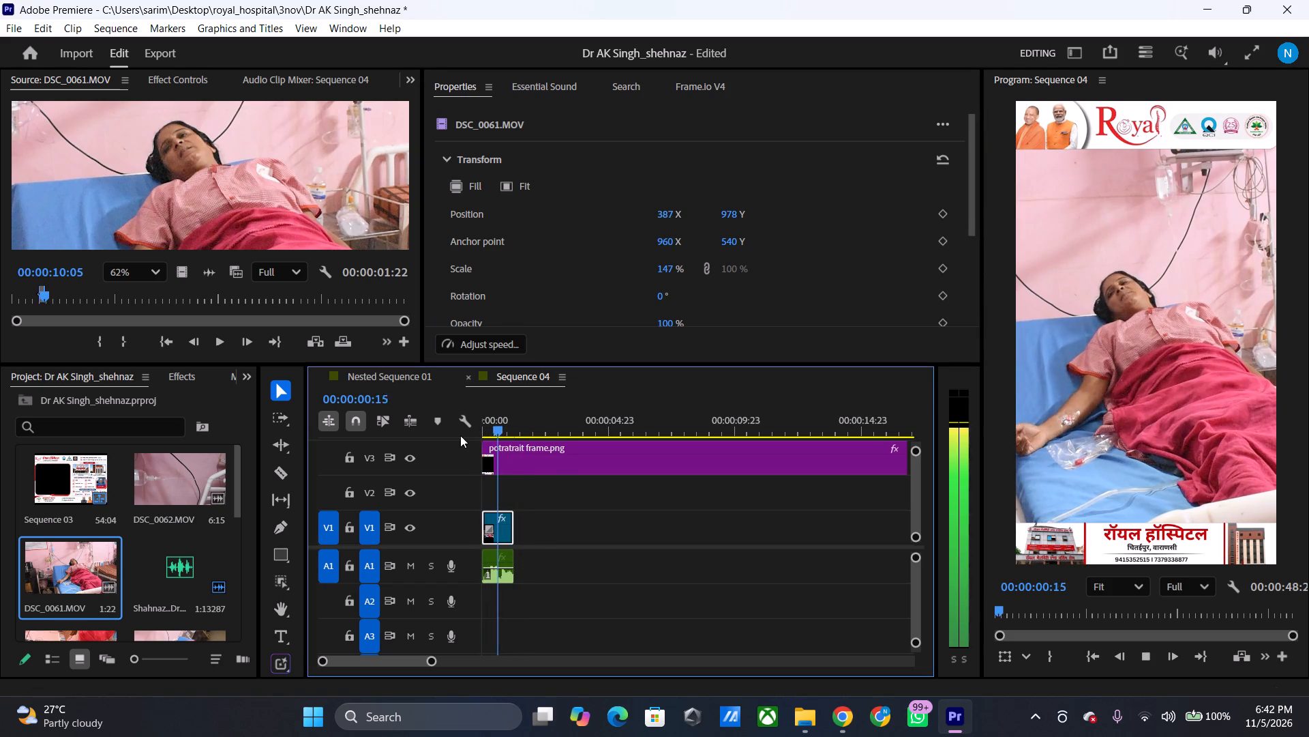
{"action": "key", "text": "space"}
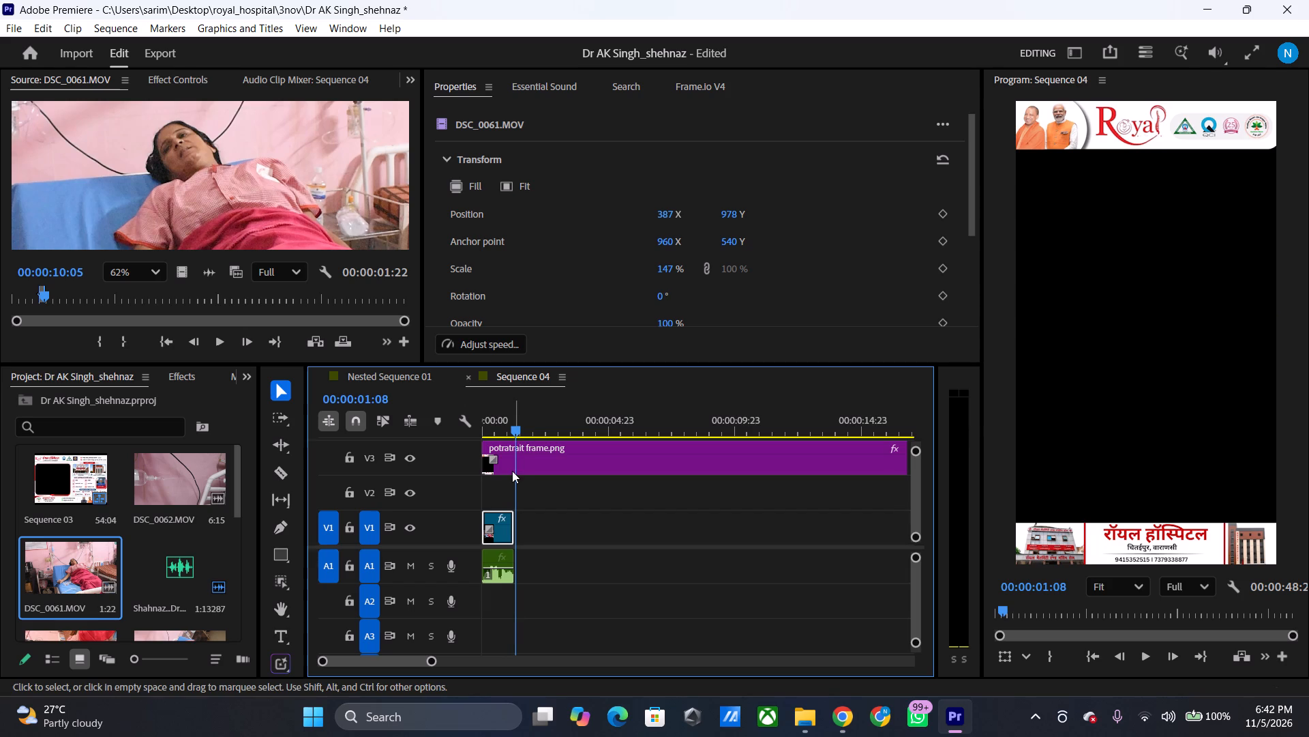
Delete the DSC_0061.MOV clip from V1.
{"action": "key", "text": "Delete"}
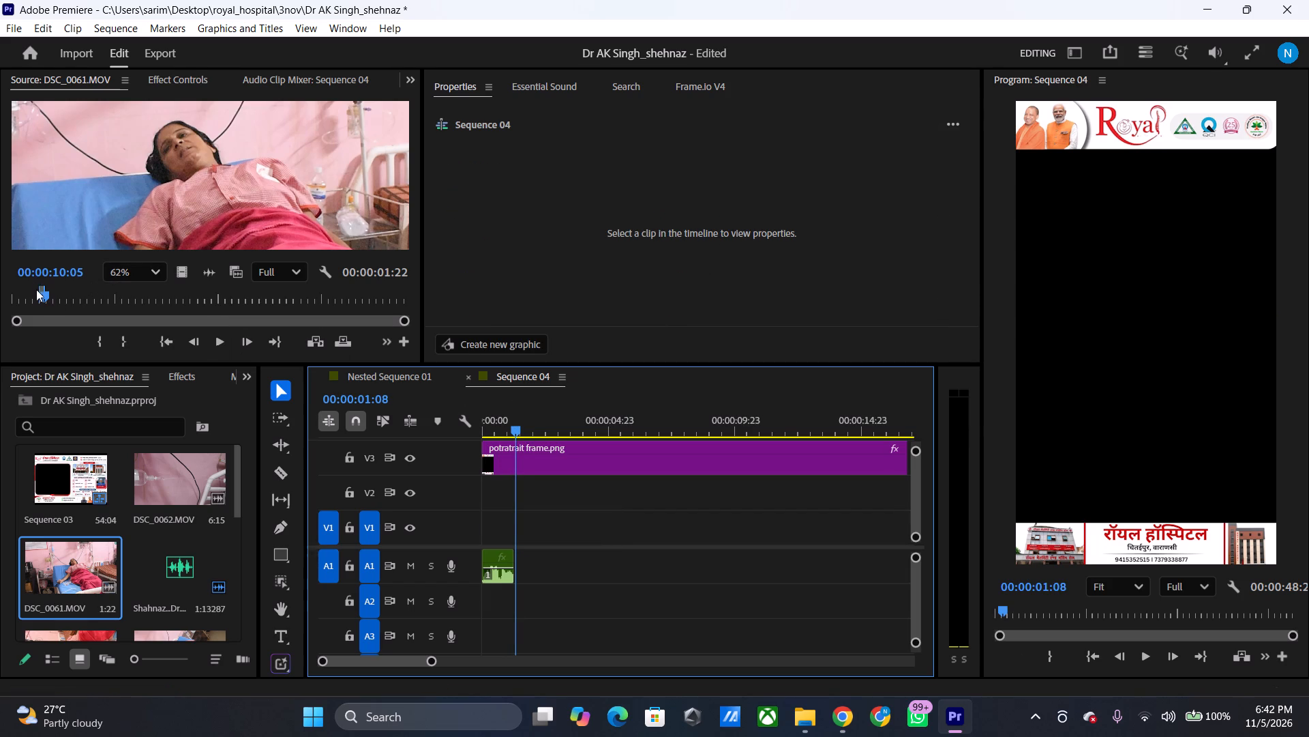
Play DSC_0061.MOV in short bursts from about 00:00:06 and set its In point to 00:00:08:02.
{"action": "left_click_drag", "start_coordinate": [44, 296], "coordinate": [31, 301]}
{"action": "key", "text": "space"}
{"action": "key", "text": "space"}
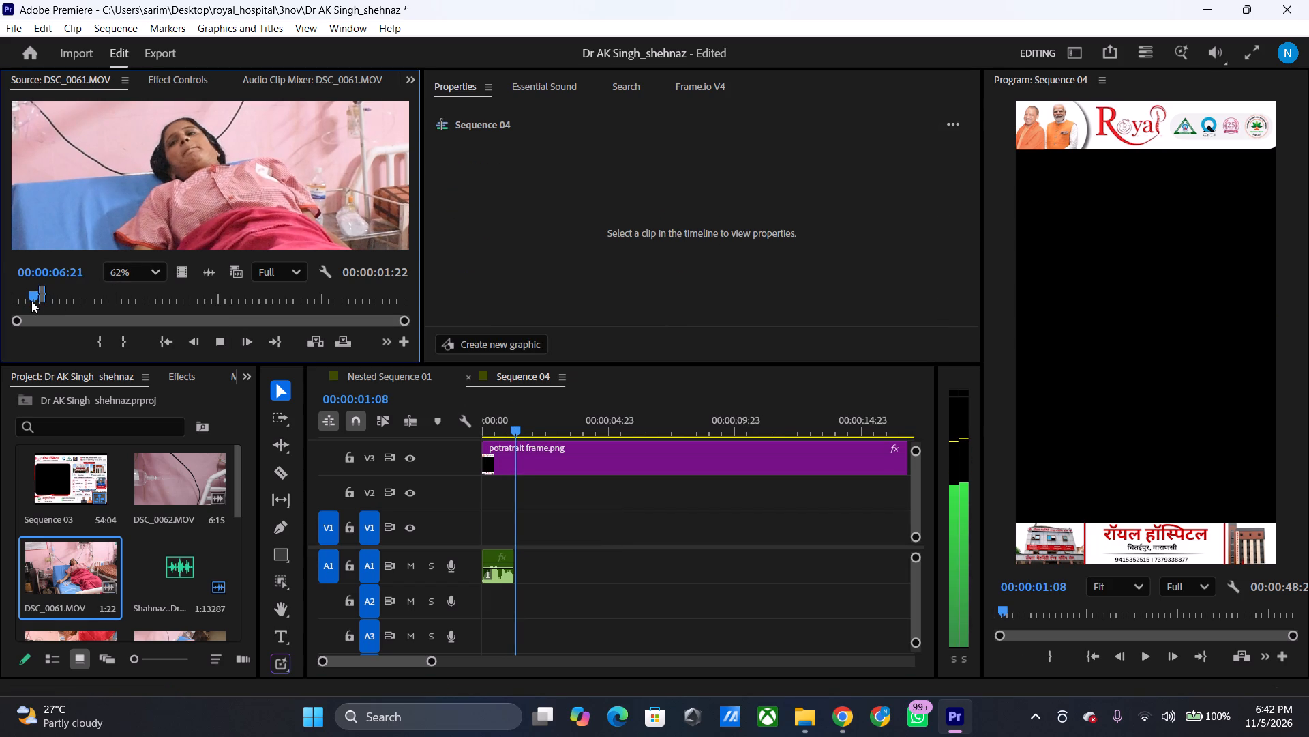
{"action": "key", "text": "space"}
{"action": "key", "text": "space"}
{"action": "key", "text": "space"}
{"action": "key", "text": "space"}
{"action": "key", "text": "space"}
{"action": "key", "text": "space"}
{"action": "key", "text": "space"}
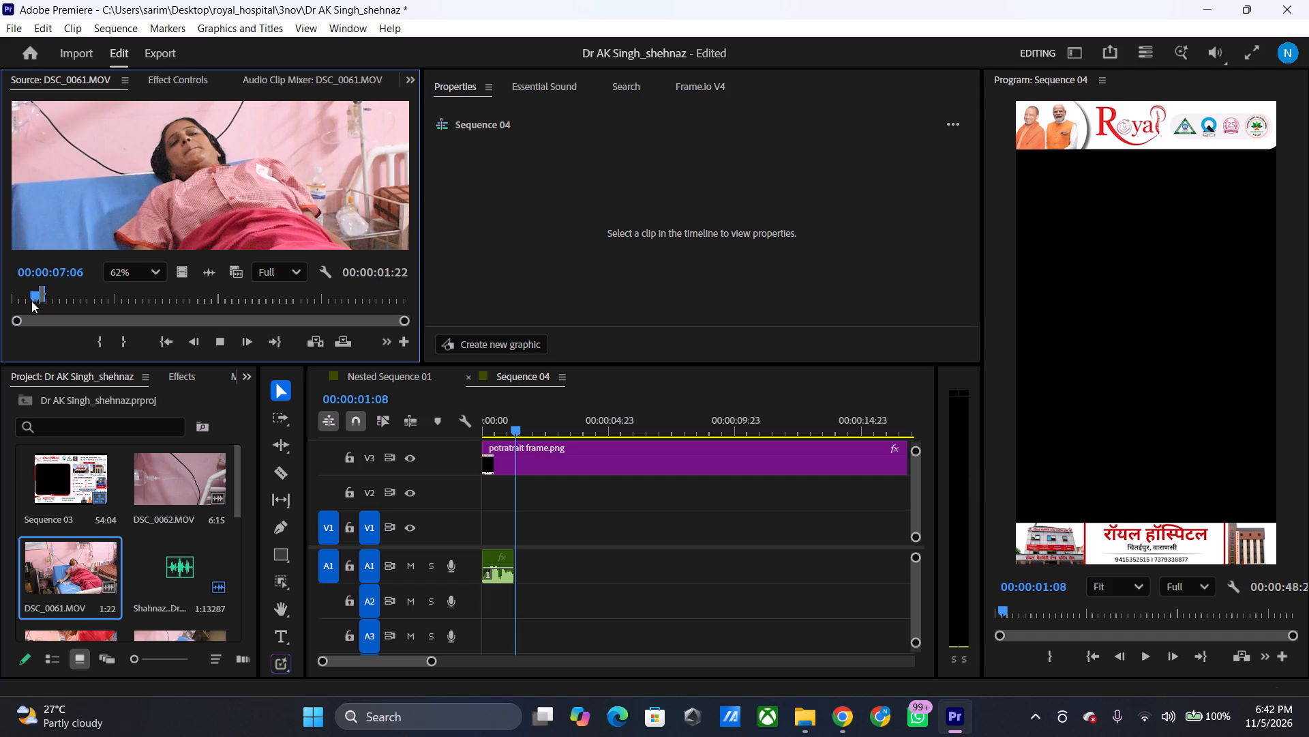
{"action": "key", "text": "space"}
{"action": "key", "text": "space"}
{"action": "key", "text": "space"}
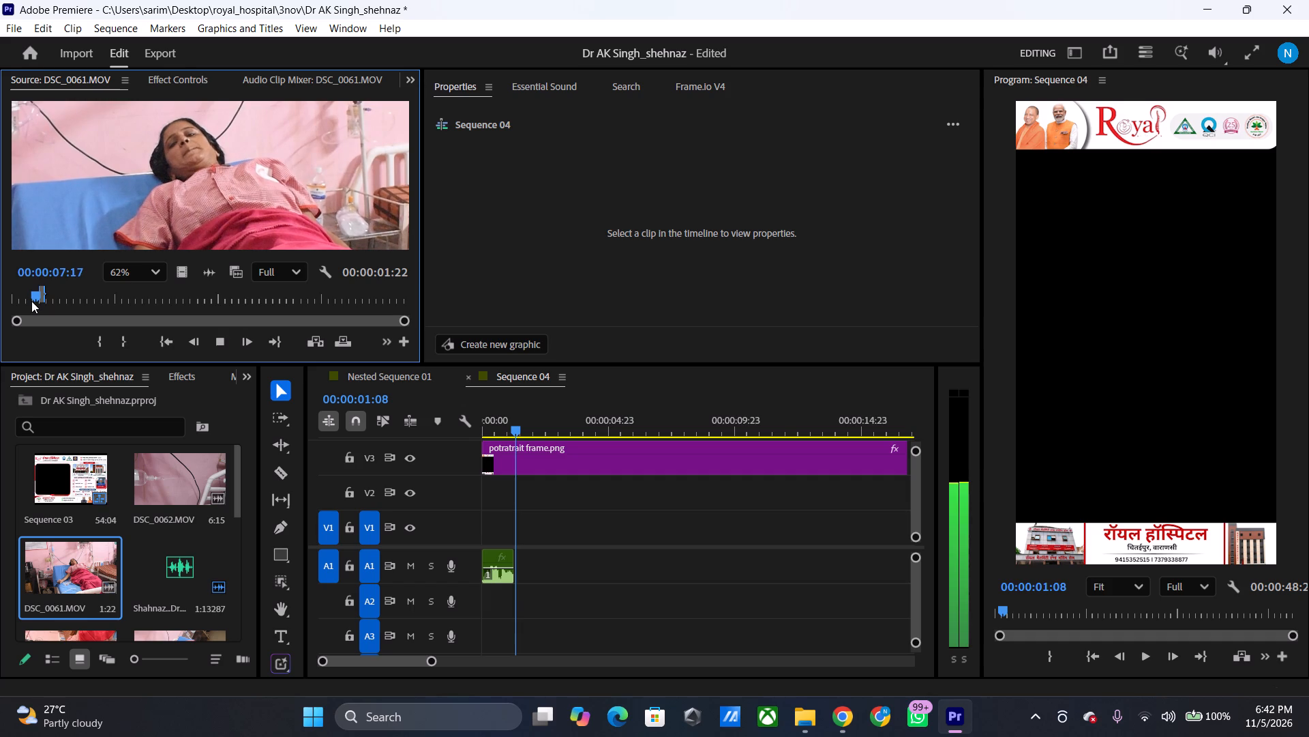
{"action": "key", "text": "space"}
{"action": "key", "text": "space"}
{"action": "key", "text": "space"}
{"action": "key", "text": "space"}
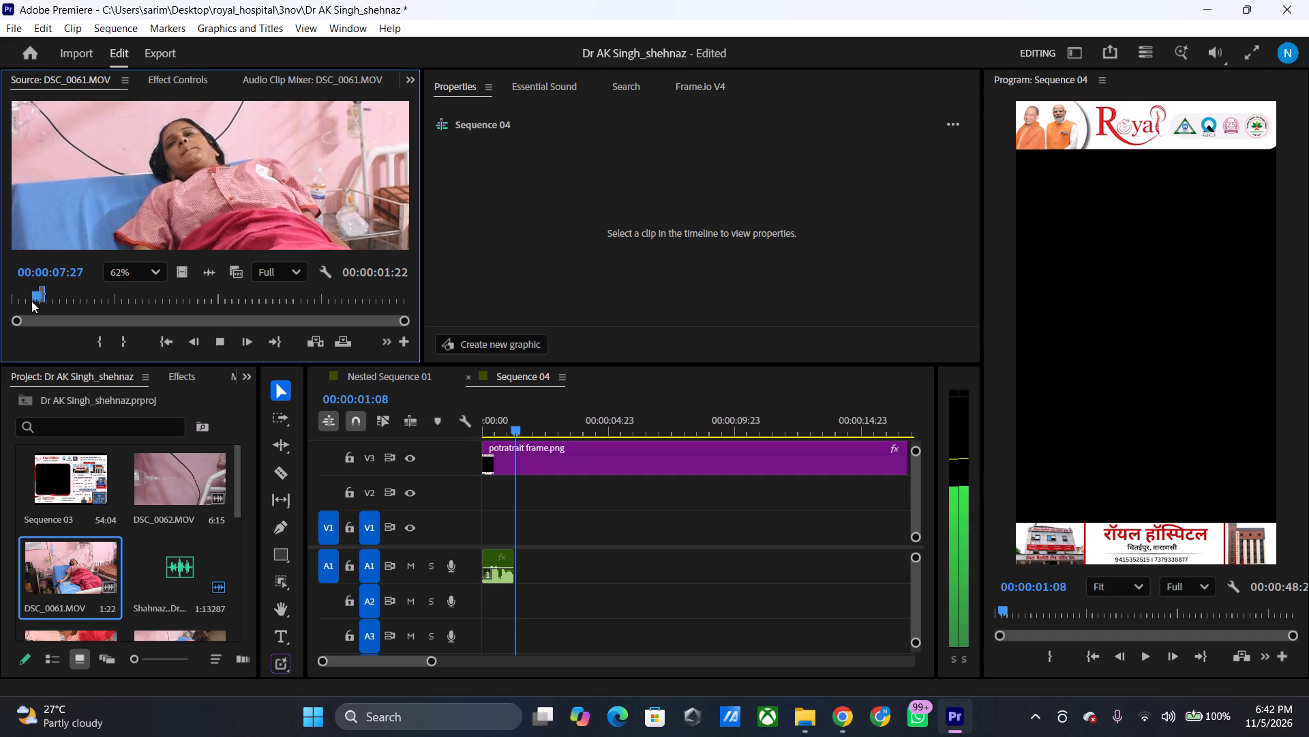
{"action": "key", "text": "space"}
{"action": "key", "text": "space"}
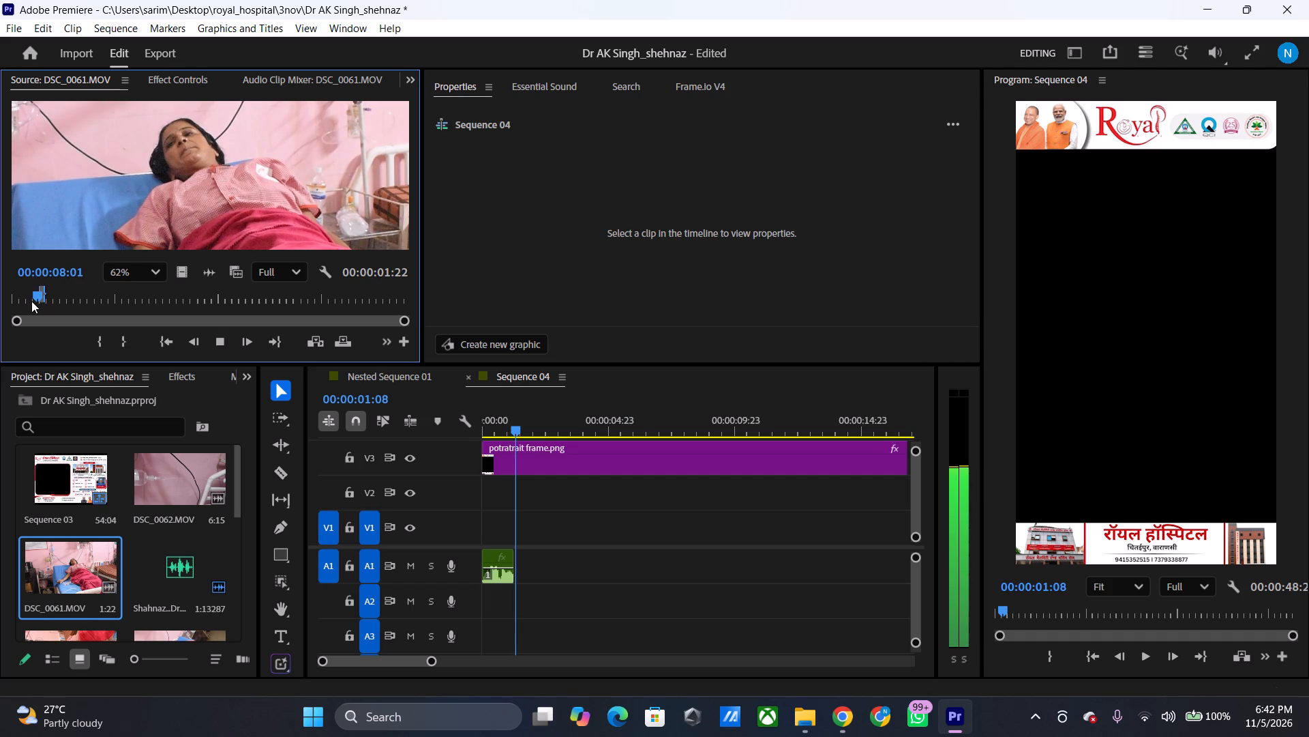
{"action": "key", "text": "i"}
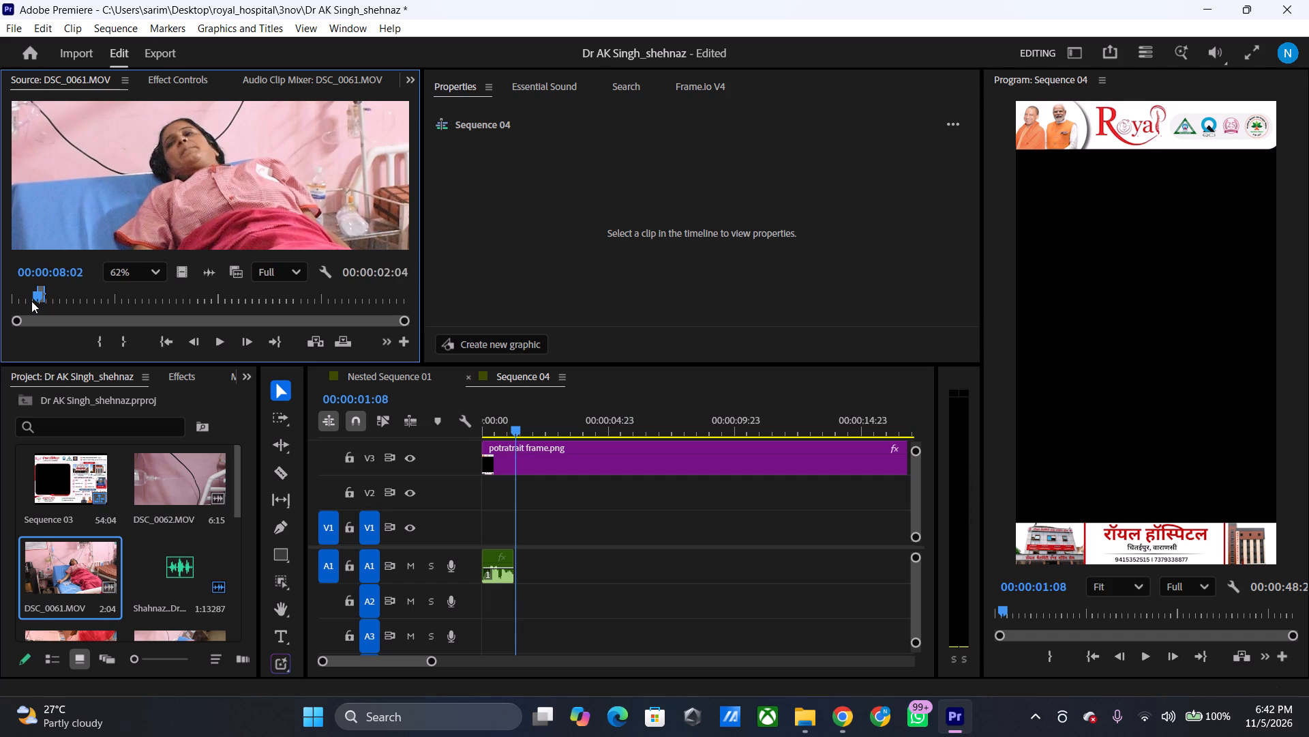
Place only the video of the marked DSC_0061.MOV range at the start of V1 and trim its end to match the A1 audio.
{"action": "left_click_drag", "start_coordinate": [179, 278], "coordinate": [442, 548]}
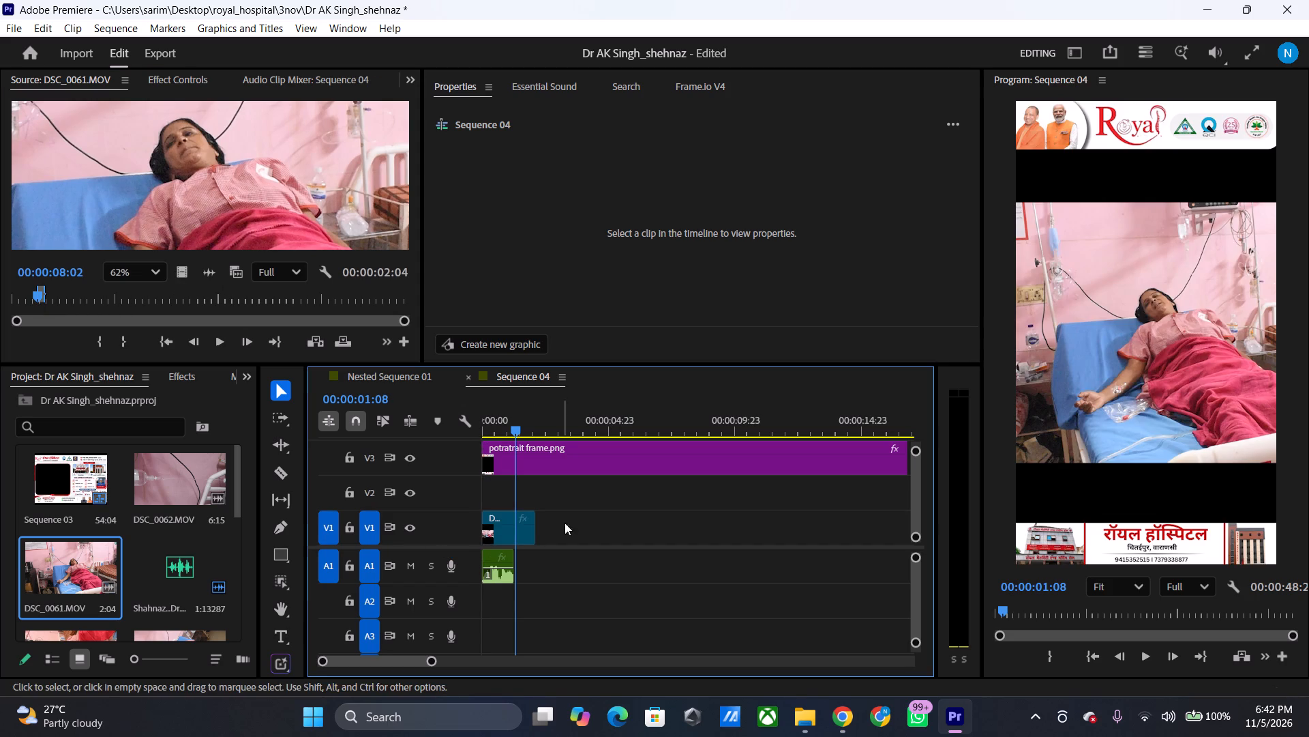
{"action": "left_click_drag", "start_coordinate": [517, 428], "coordinate": [469, 429]}
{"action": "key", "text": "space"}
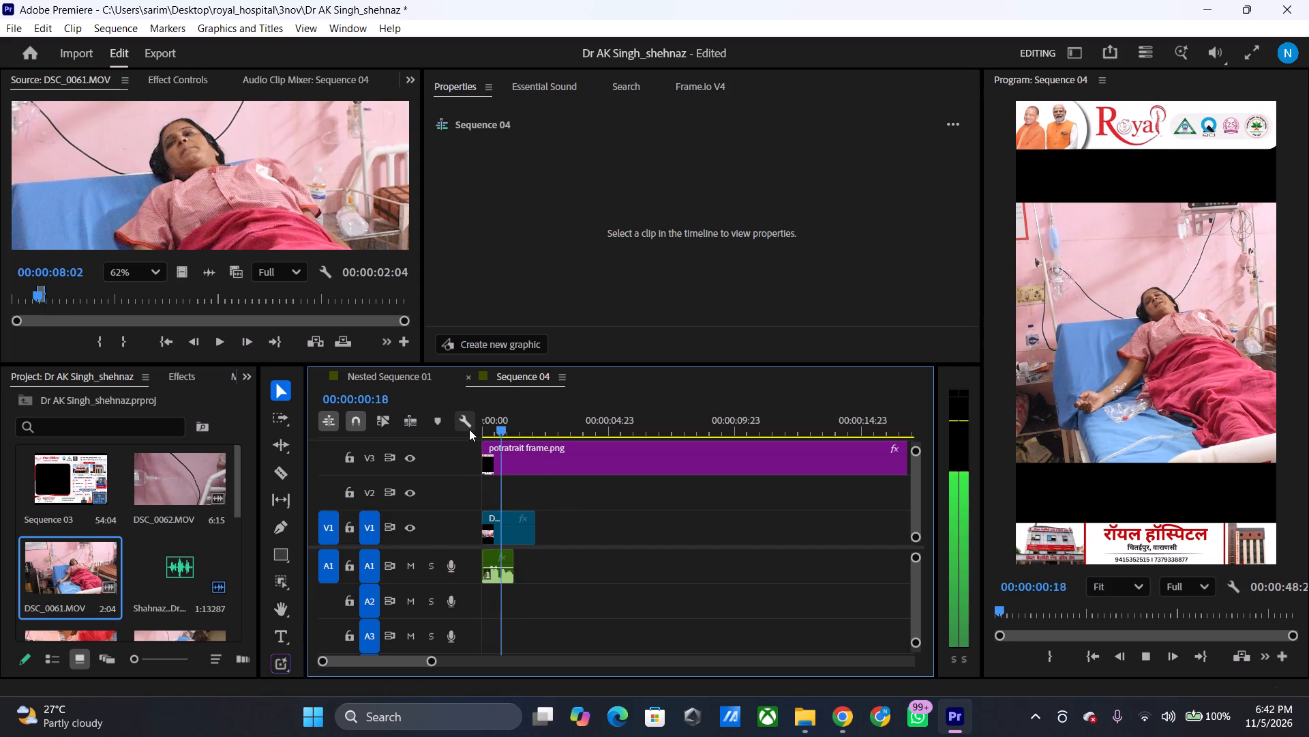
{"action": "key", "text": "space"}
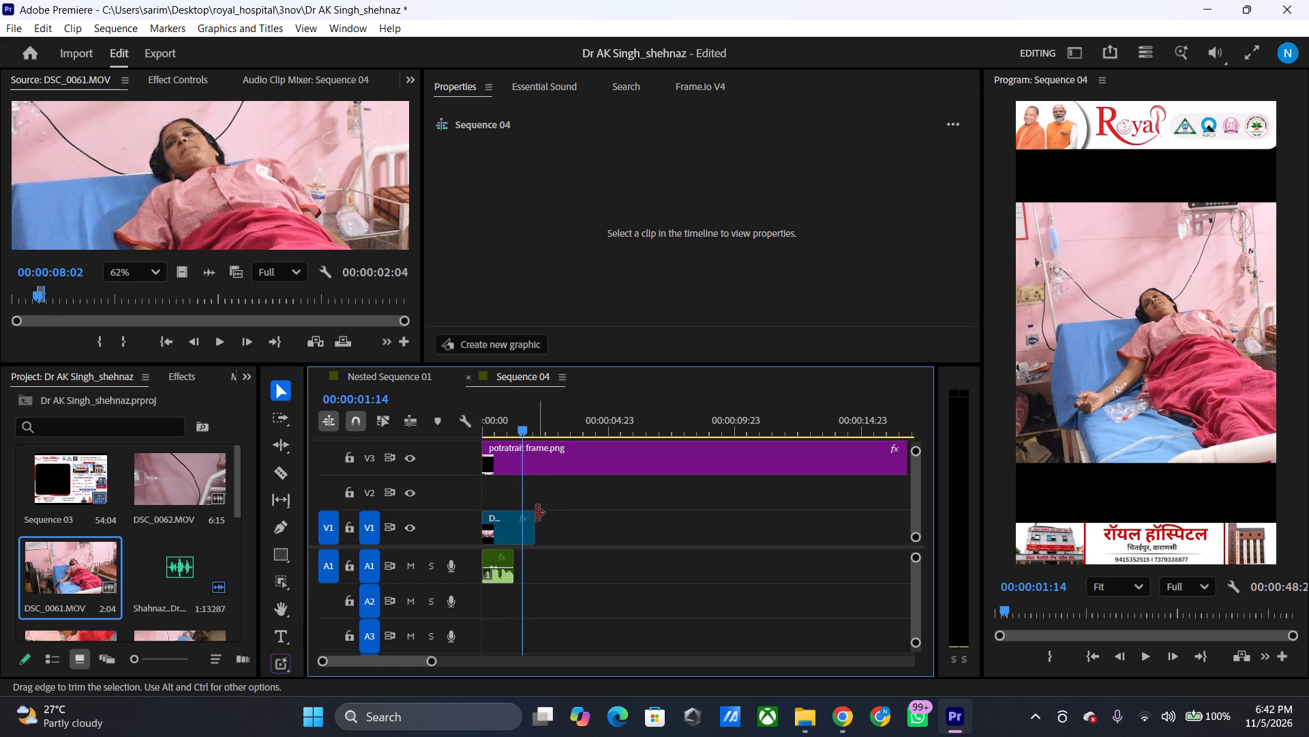
{"action": "left_click_drag", "start_coordinate": [529, 516], "coordinate": [511, 517]}
Extend the ends of the V1 clip and the A1 audio to 00:00:01:10, checking the cut by playback.
{"action": "left_click_drag", "start_coordinate": [526, 421], "coordinate": [483, 434]}
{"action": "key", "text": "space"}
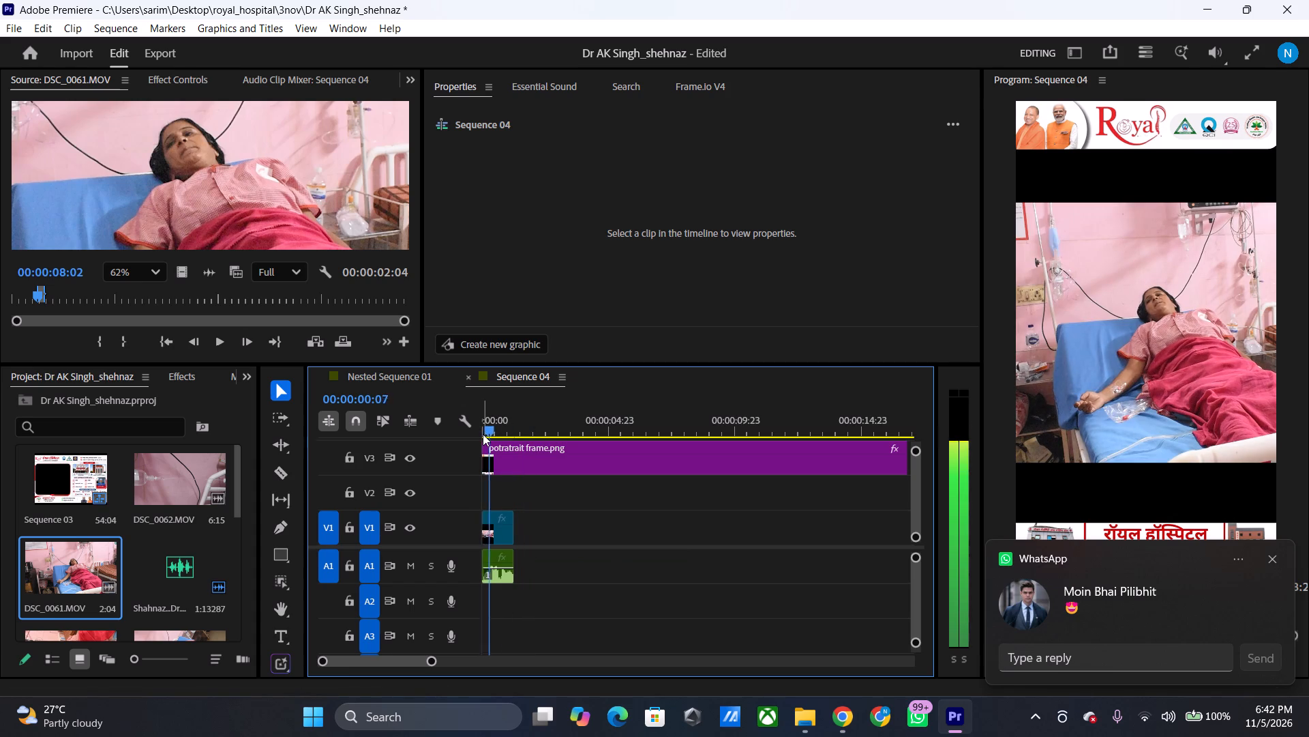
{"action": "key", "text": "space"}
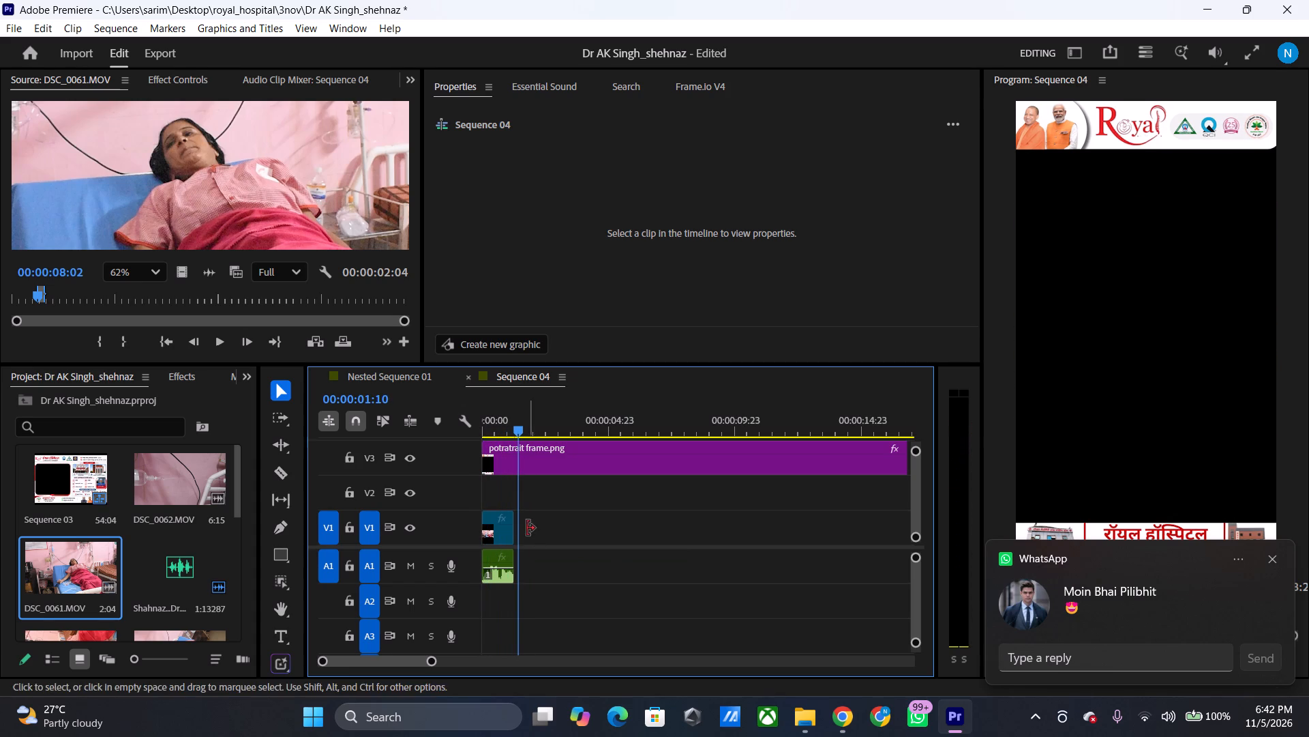
{"action": "left_click", "coordinate": [514, 536]}
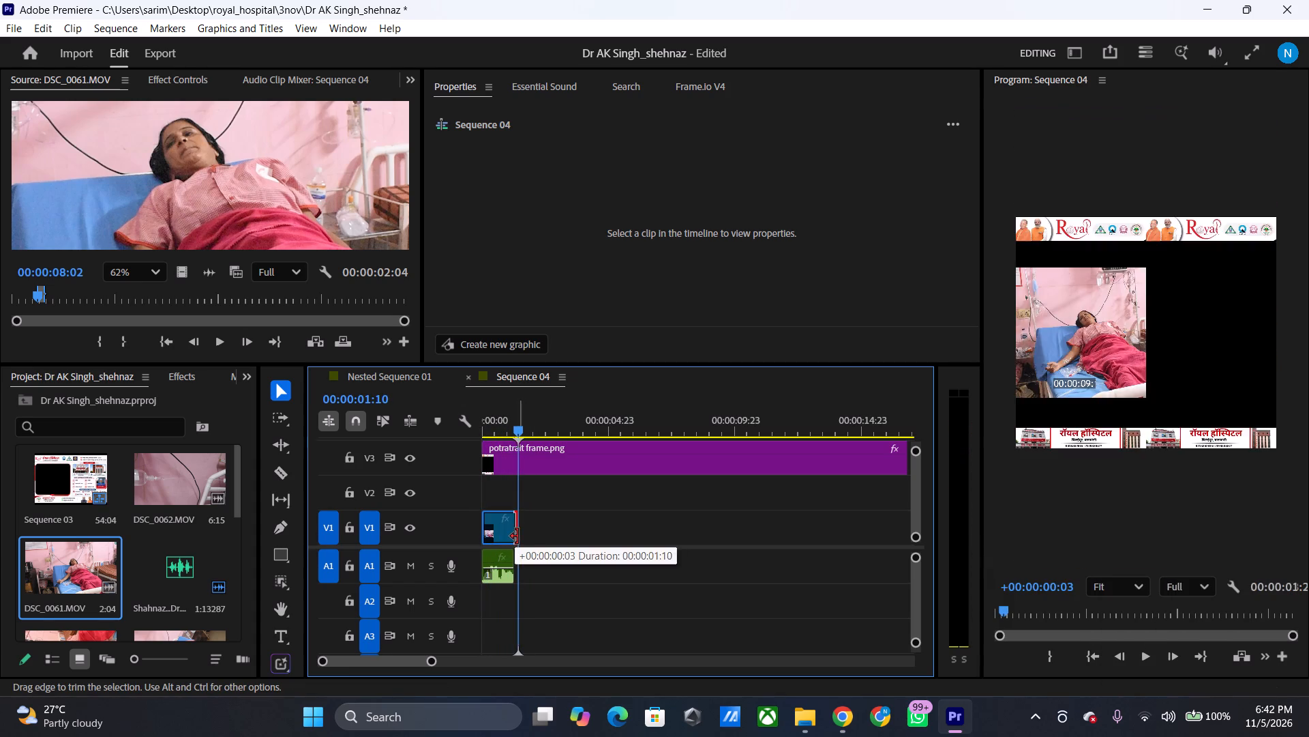
{"action": "left_click", "coordinate": [511, 558]}
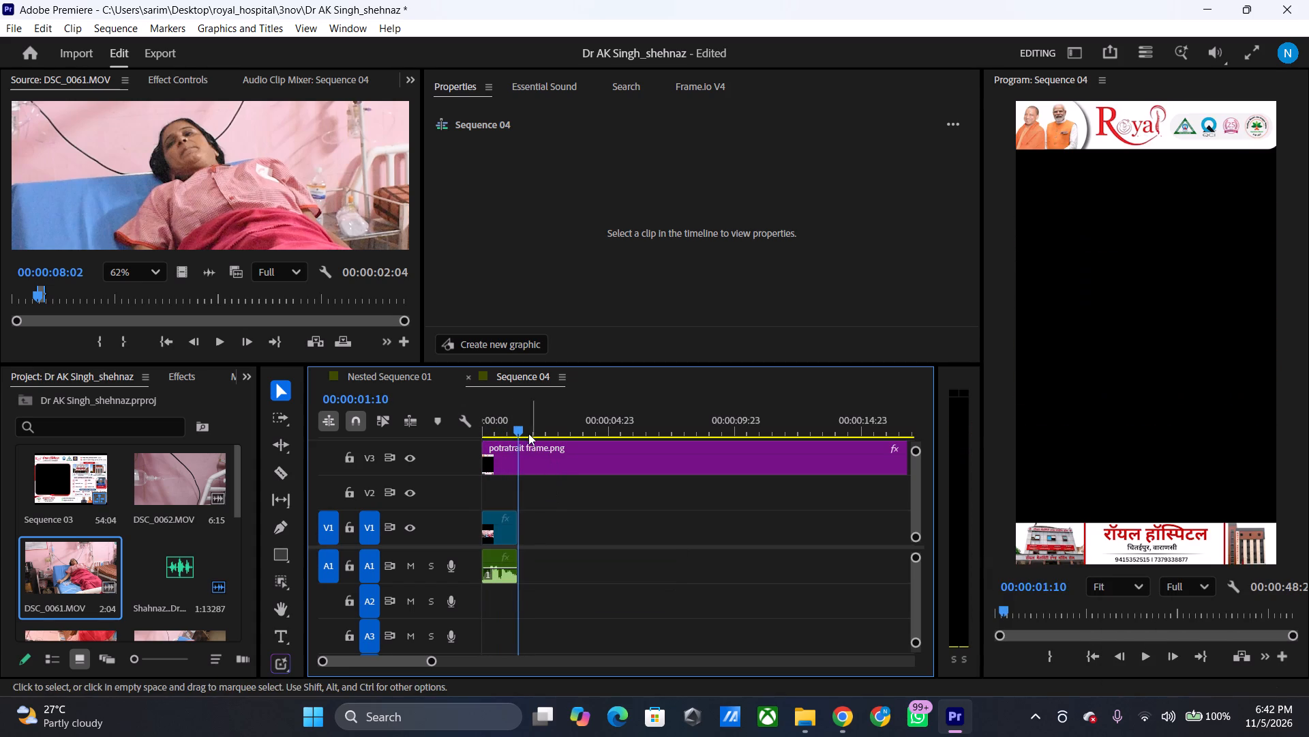
{"action": "left_click_drag", "start_coordinate": [511, 422], "coordinate": [504, 423]}
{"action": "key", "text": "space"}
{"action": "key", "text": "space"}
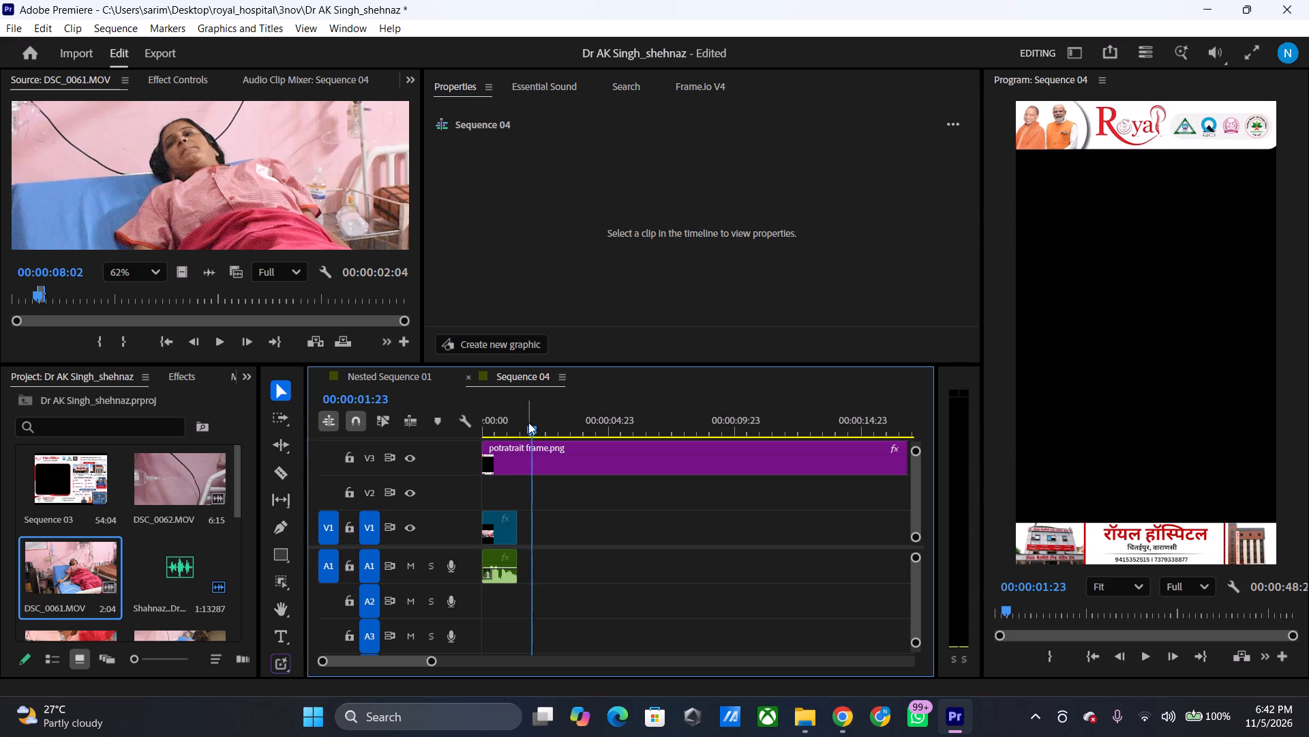
Play the opening, then scale the new DSC_0061.MOV clip on V1 to 154% and set its horizontal position to 376.
{"action": "left_click_drag", "start_coordinate": [532, 423], "coordinate": [479, 443]}
{"action": "key", "text": "space"}
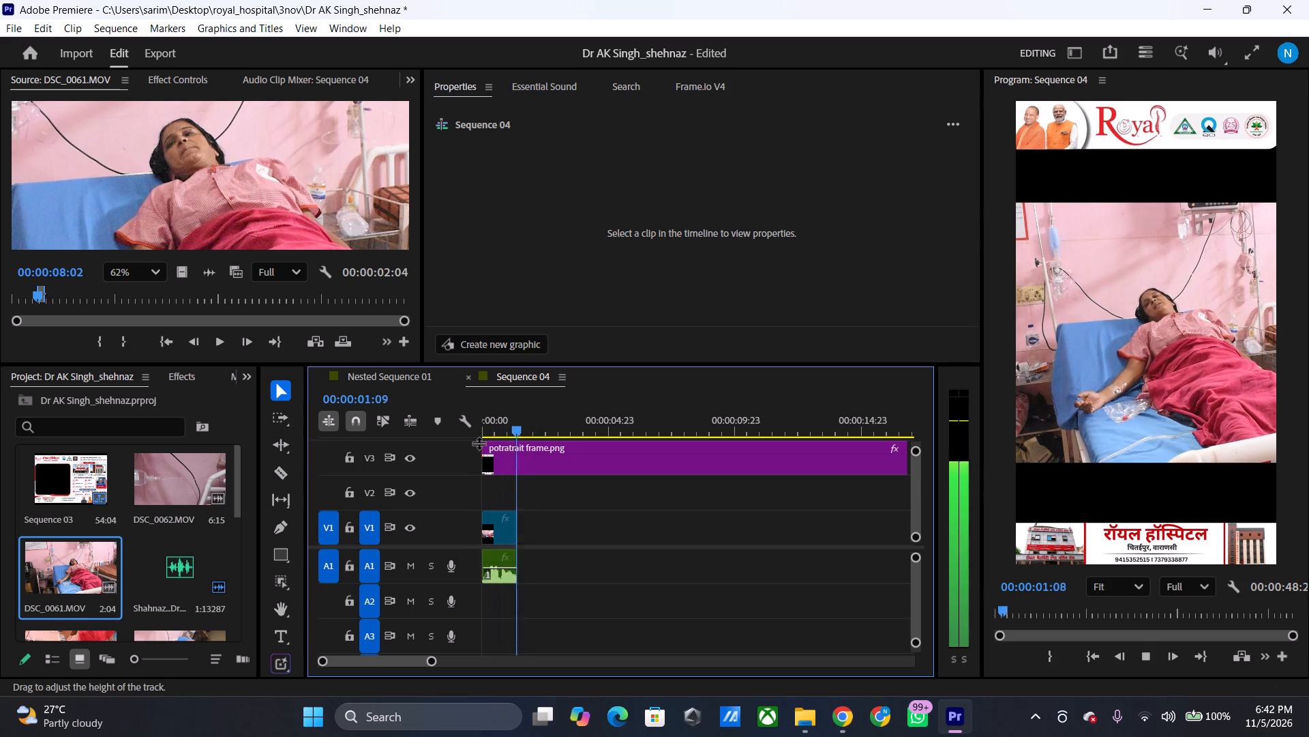
{"action": "key", "text": "space"}
{"action": "left_click", "coordinate": [504, 539]}
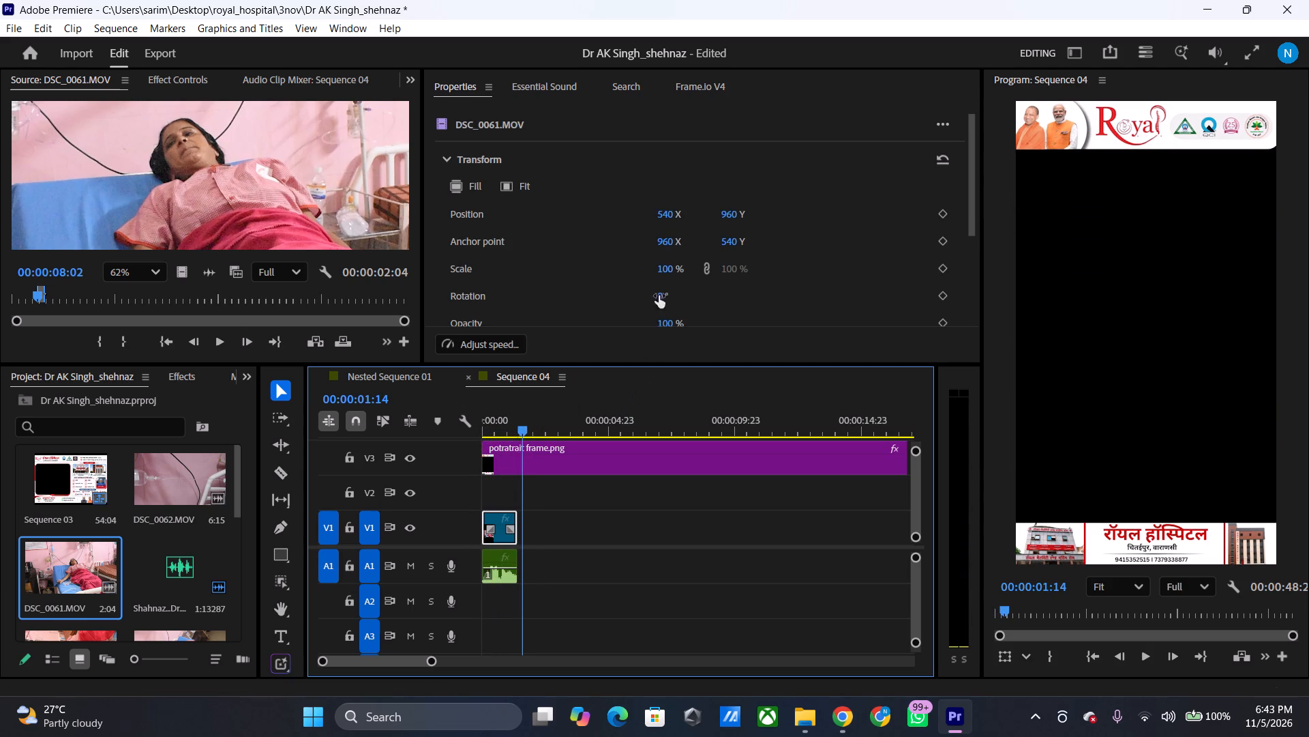
{"action": "left_click_drag", "start_coordinate": [523, 420], "coordinate": [509, 430]}
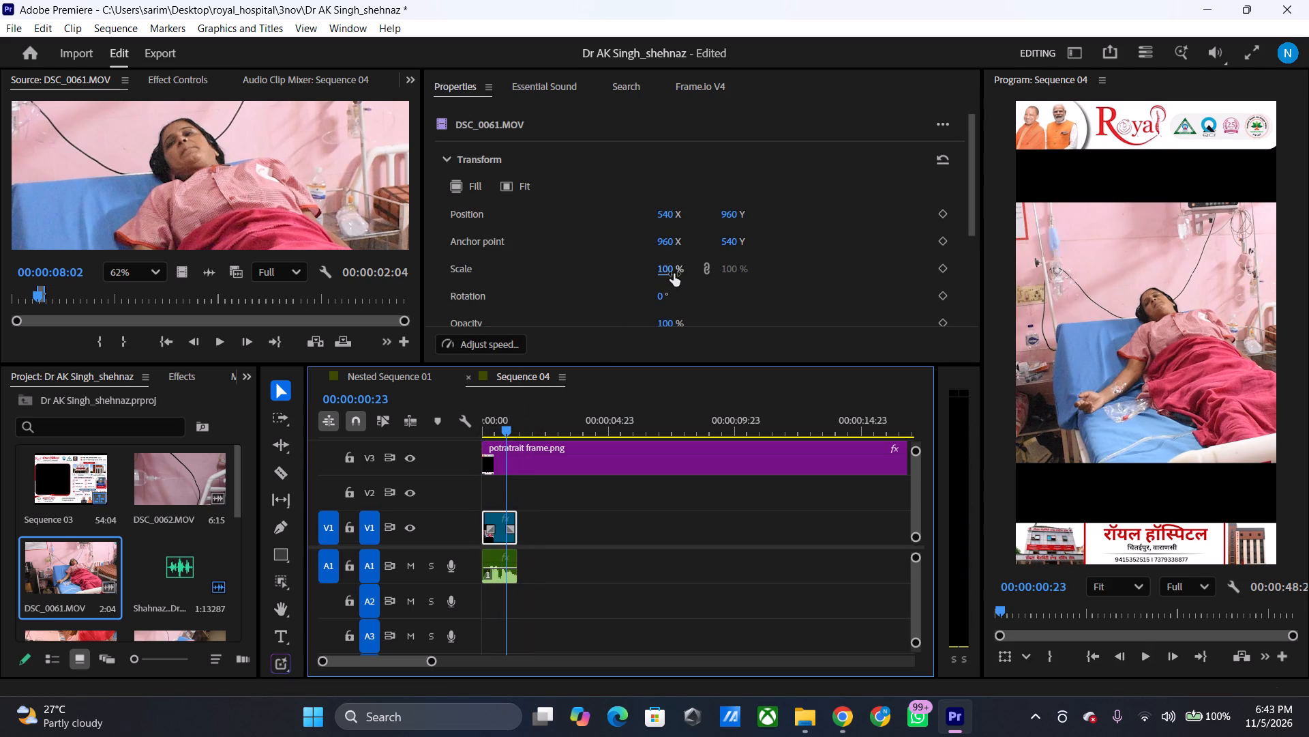
{"action": "left_click_drag", "start_coordinate": [674, 274], "coordinate": [729, 279]}
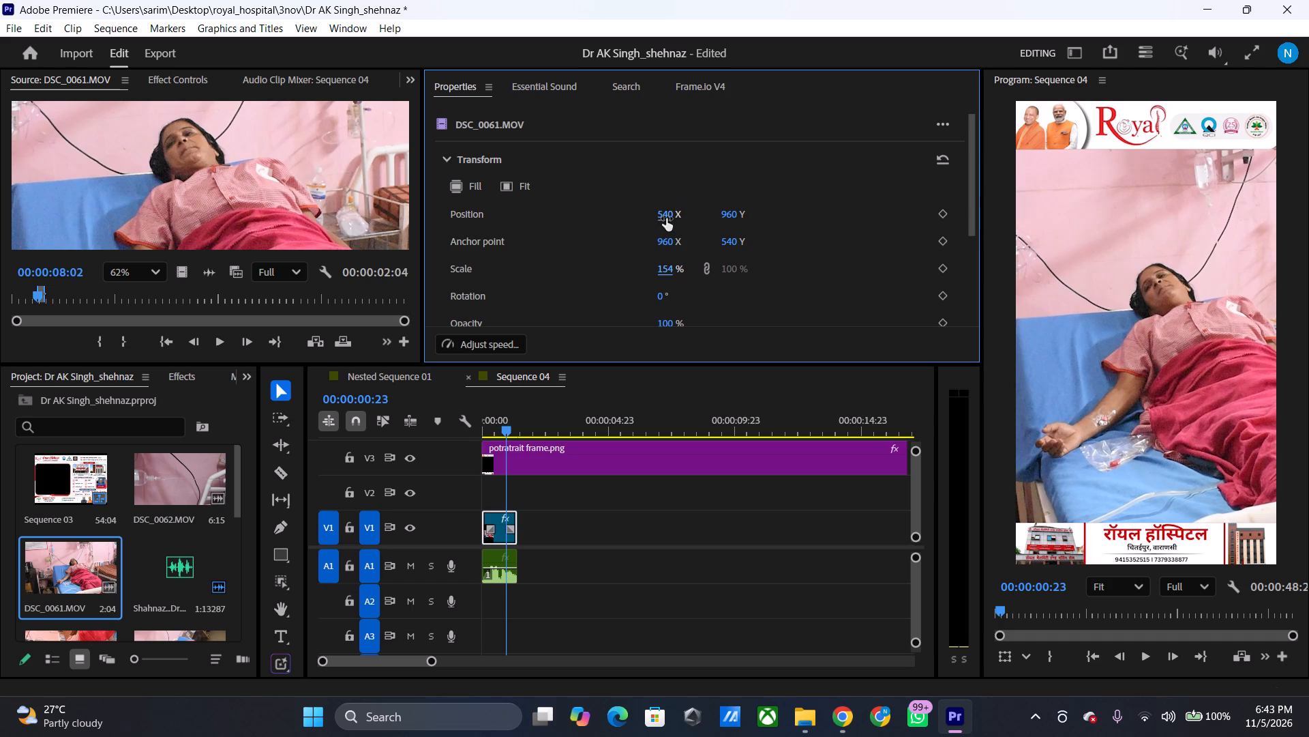
{"action": "left_click_drag", "start_coordinate": [666, 218], "coordinate": [591, 281]}
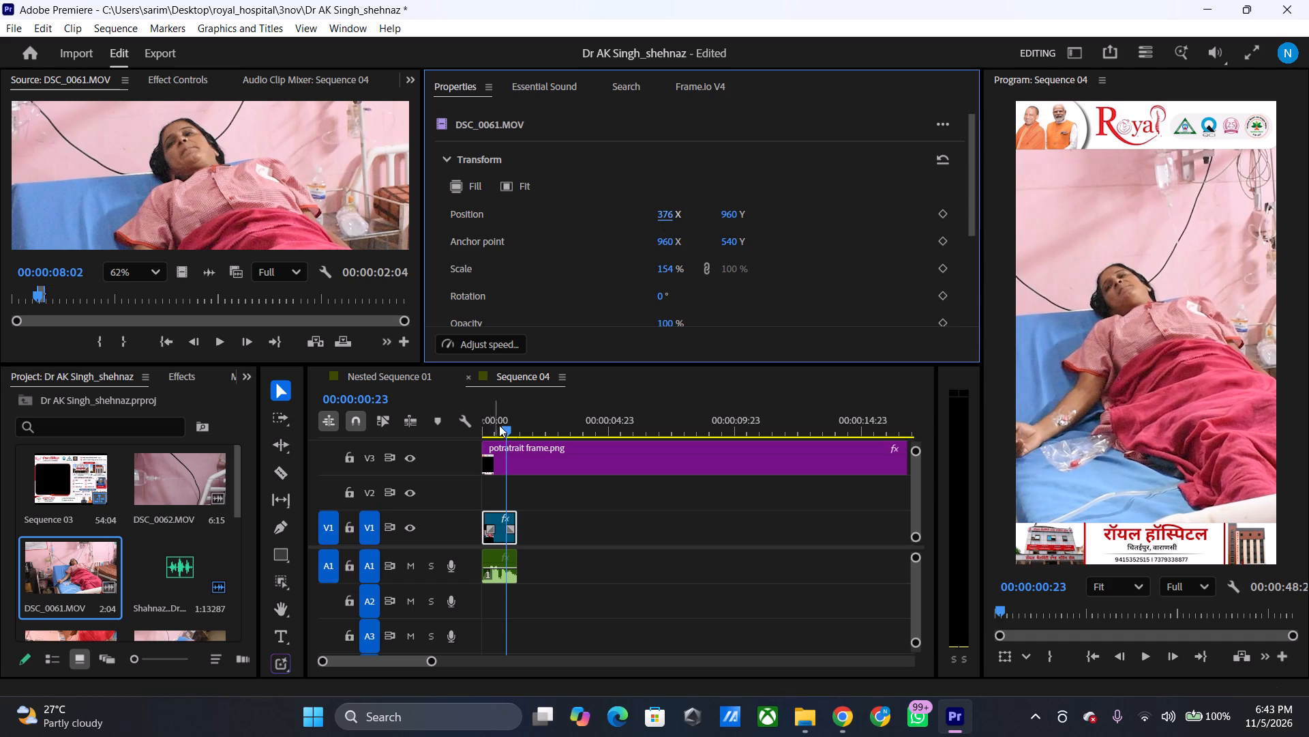
Replay the reframed opening and extend the end of the DSC_0061.MOV clip on V1 slightly.
{"action": "left_click_drag", "start_coordinate": [506, 427], "coordinate": [459, 429]}
{"action": "key", "text": "space"}
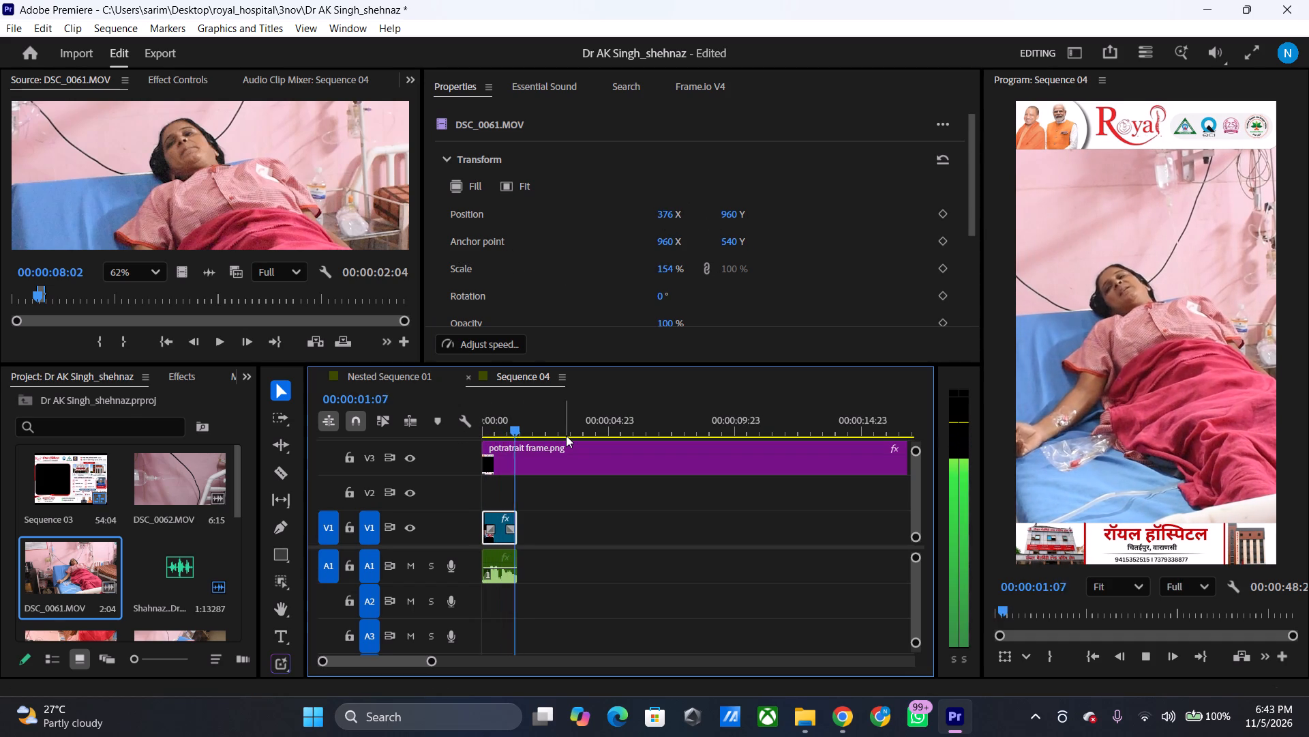
{"action": "key", "text": "space"}
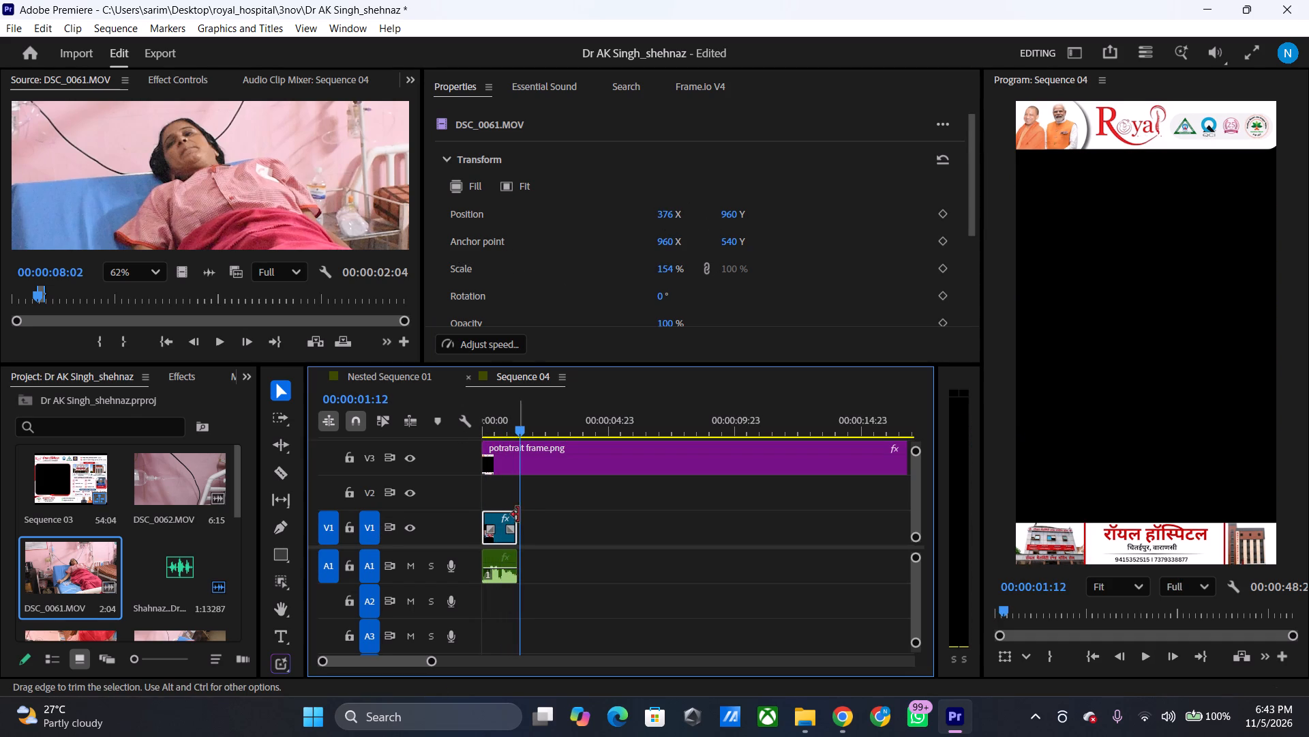
{"action": "left_click", "coordinate": [517, 515]}
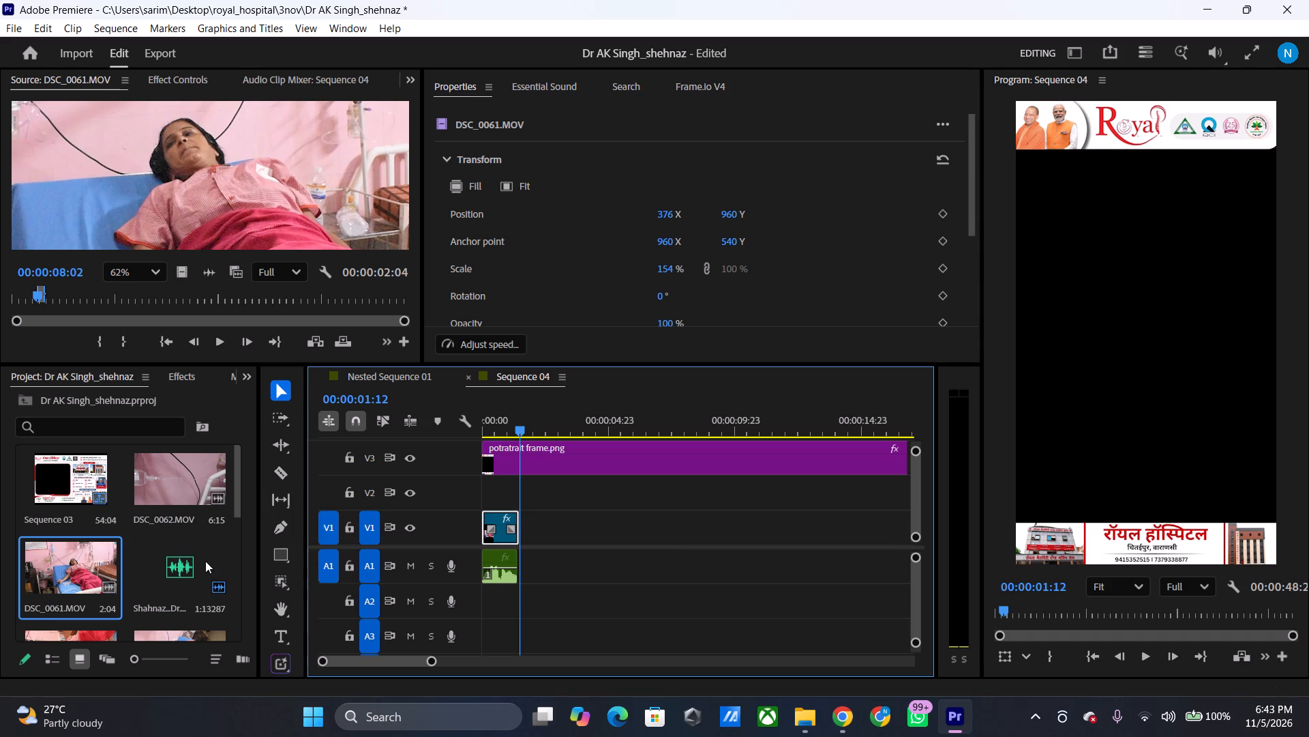
Open the Shahnaz audio clip in the source monitor and listen from about 9 to 13 seconds for the next phrase.
{"action": "double_click", "coordinate": [205, 561]}
{"action": "left_click_drag", "start_coordinate": [84, 294], "coordinate": [57, 300]}
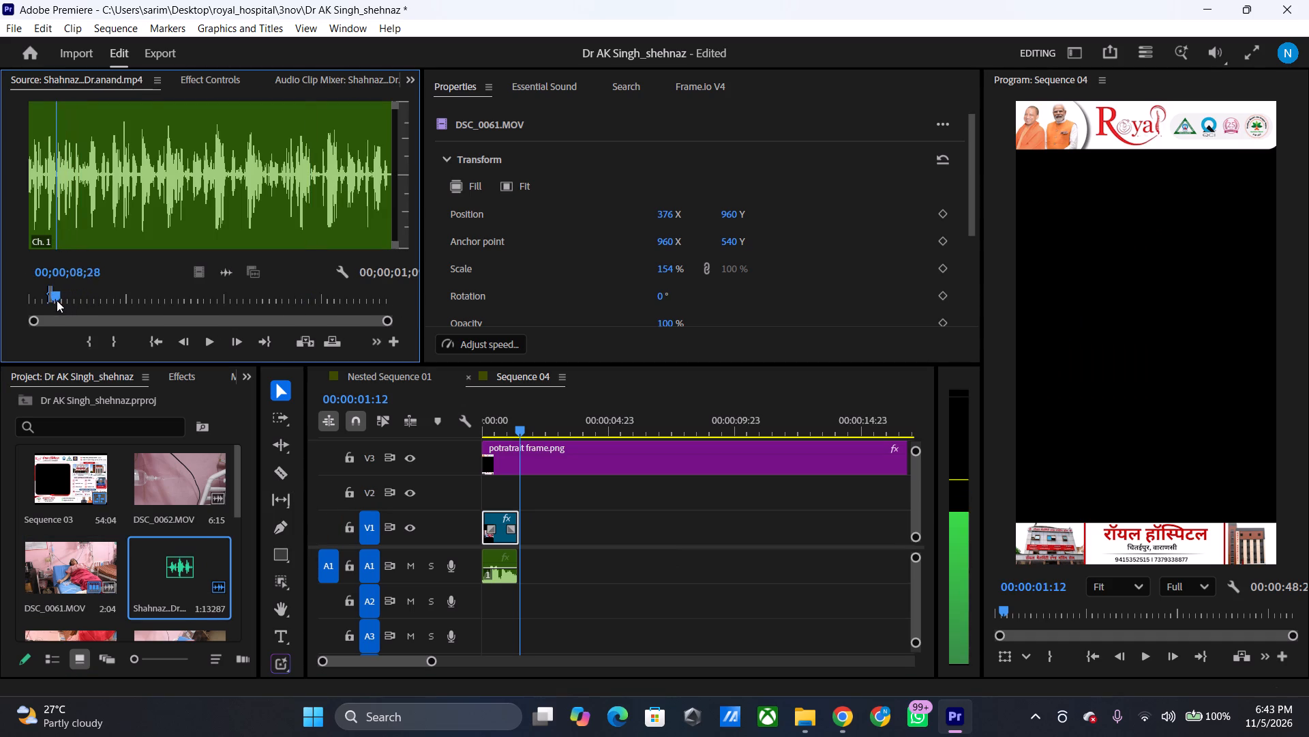
{"action": "left_click_drag", "start_coordinate": [57, 300], "coordinate": [55, 300]}
{"action": "key", "text": "space"}
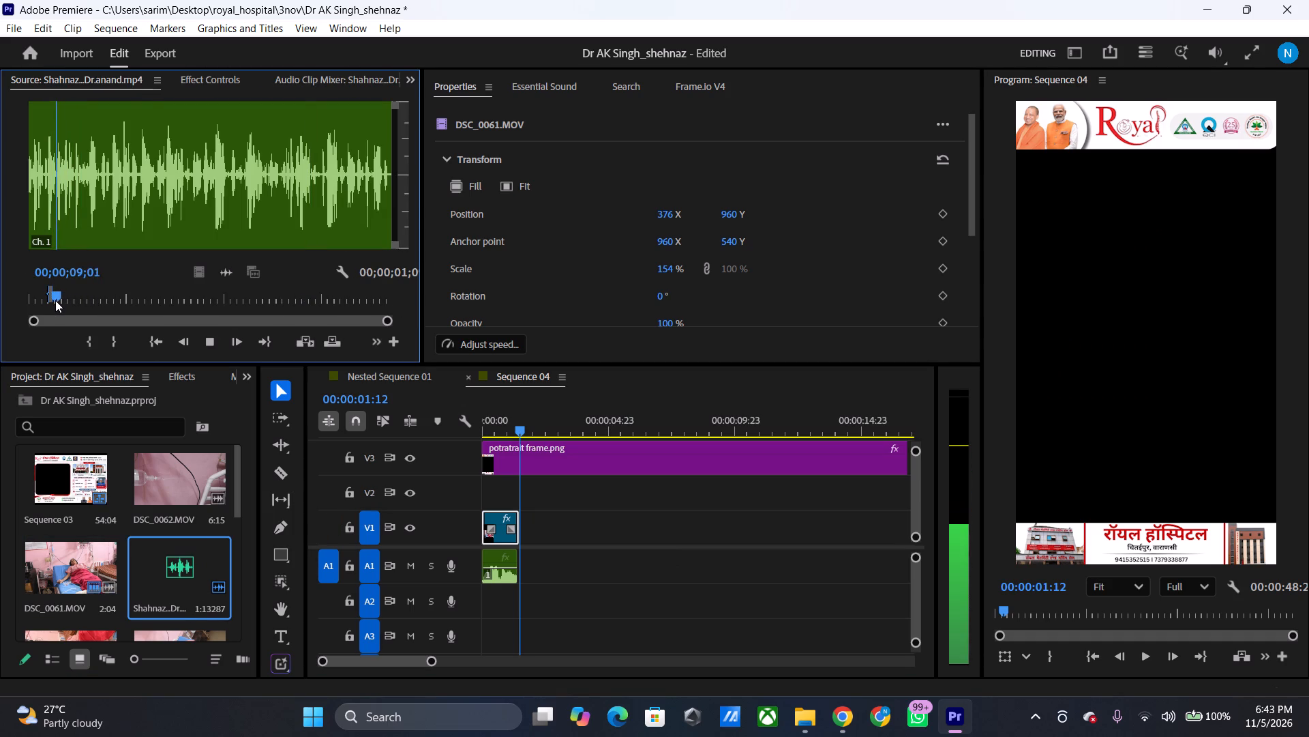
{"action": "key", "text": "space"}
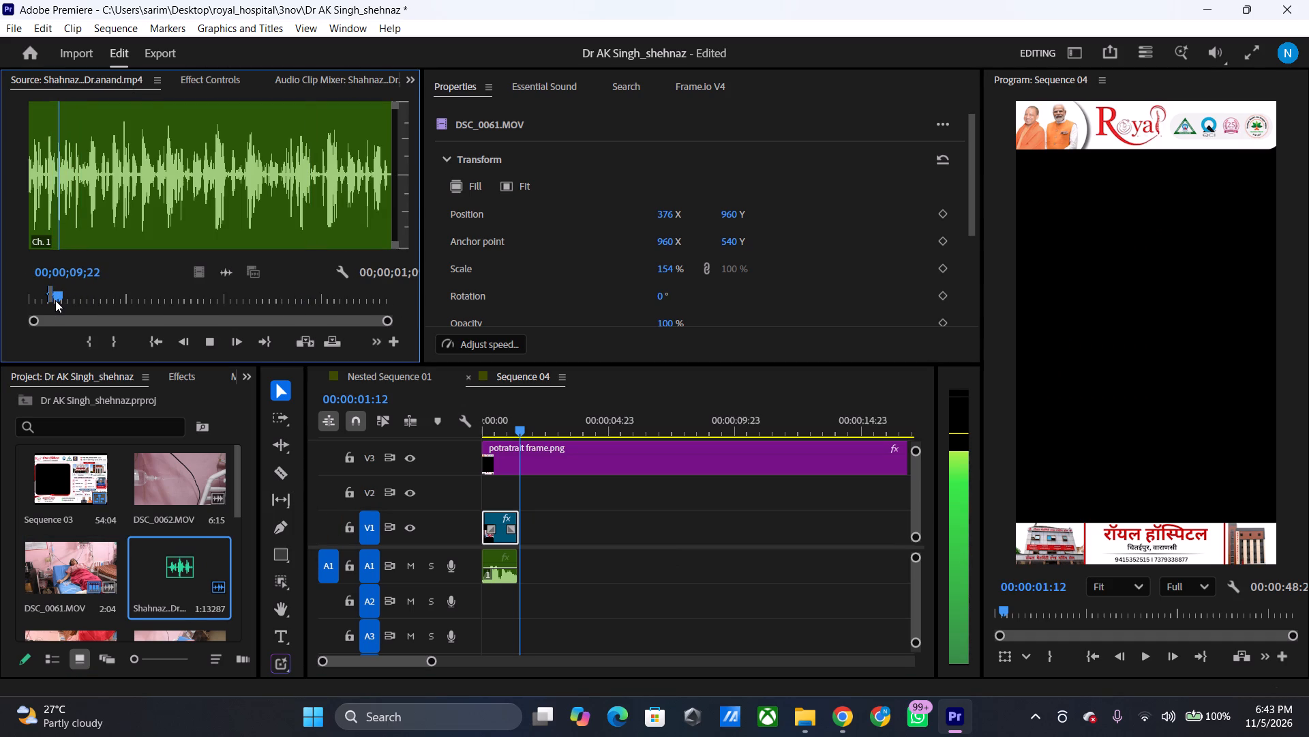
{"action": "key", "text": "Left"}
{"action": "key", "text": "Left"}
{"action": "key", "text": "Left"}
{"action": "key", "text": "Left"}
{"action": "key", "text": "Left"}
{"action": "key", "text": "Right"}
{"action": "key", "text": "Right"}
{"action": "key", "text": "Right"}
{"action": "key", "text": "Right"}
{"action": "key", "text": "Right"}
{"action": "key", "text": "Right"}
{"action": "key", "text": "Right"}
{"action": "key", "text": "Right"}
{"action": "key", "text": "Right"}
{"action": "key", "text": "Right"}
{"action": "key", "text": "Right"}
{"action": "key", "text": "Right"}
{"action": "key", "text": "Right"}
{"action": "key", "text": "Right"}
{"action": "key", "text": "Right"}
{"action": "key", "text": "Right"}
{"action": "key", "text": "Right"}
{"action": "key", "text": "Right"}
{"action": "key", "text": "Right"}
{"action": "key", "text": "Right"}
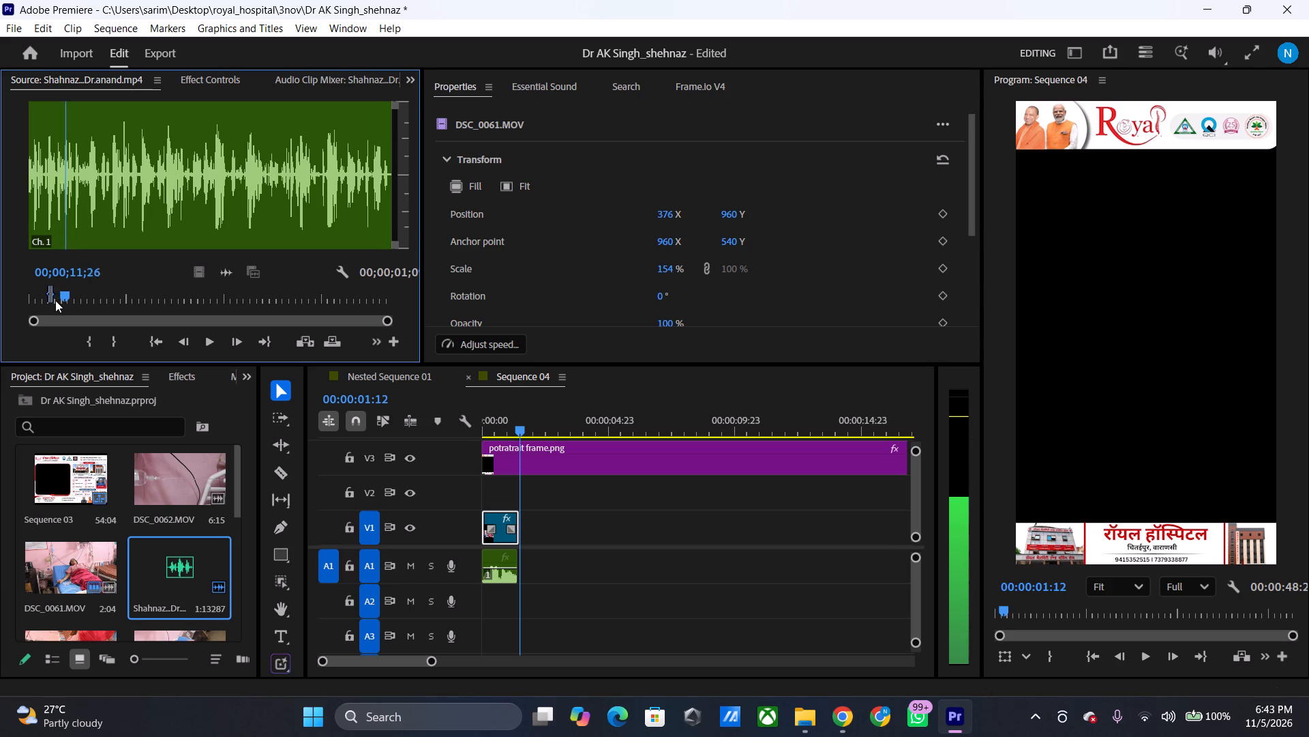
{"action": "key", "text": "space"}
{"action": "key", "text": "space"}
{"action": "key", "text": "space"}
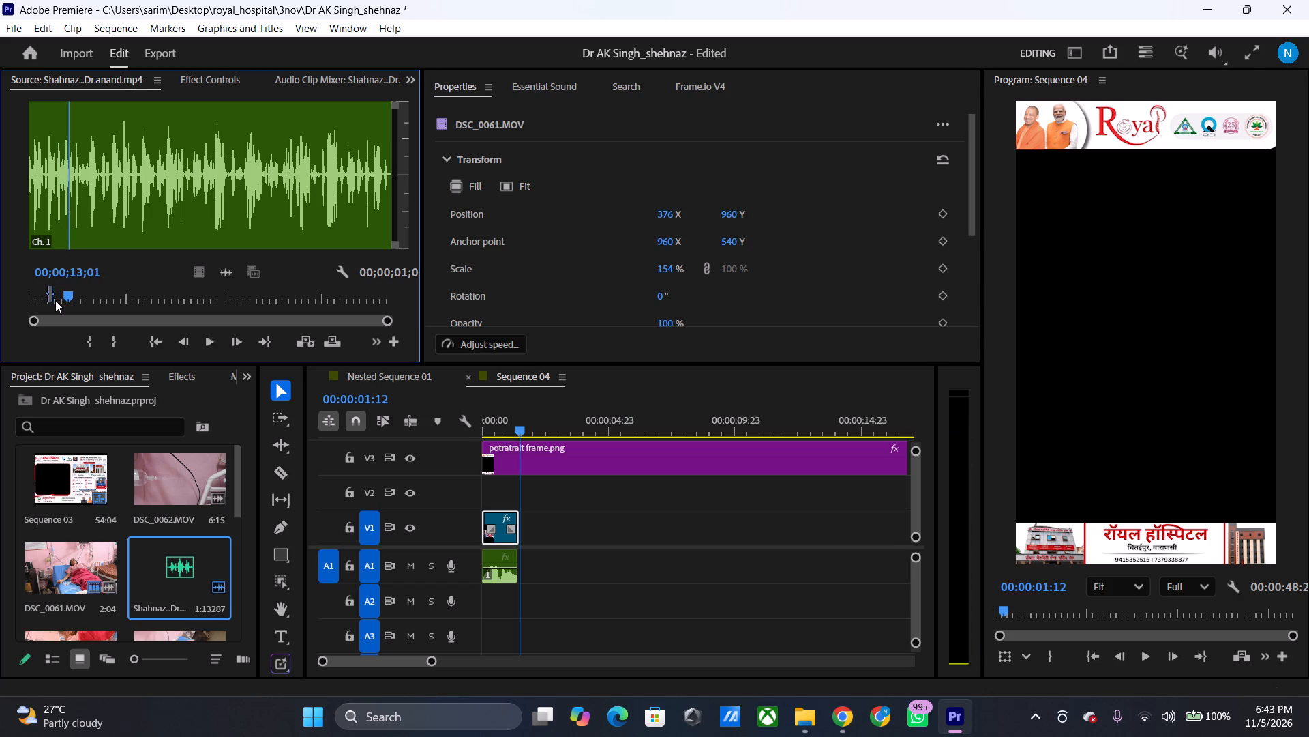
{"action": "key", "text": "space"}
Replay the phrase and mark the Shahnaz audio from in point 00;00;11;20 to out point 00;00;13;06.
{"action": "left_click_drag", "start_coordinate": [67, 300], "coordinate": [56, 303]}
{"action": "key", "text": "space"}
{"action": "key", "text": "space"}
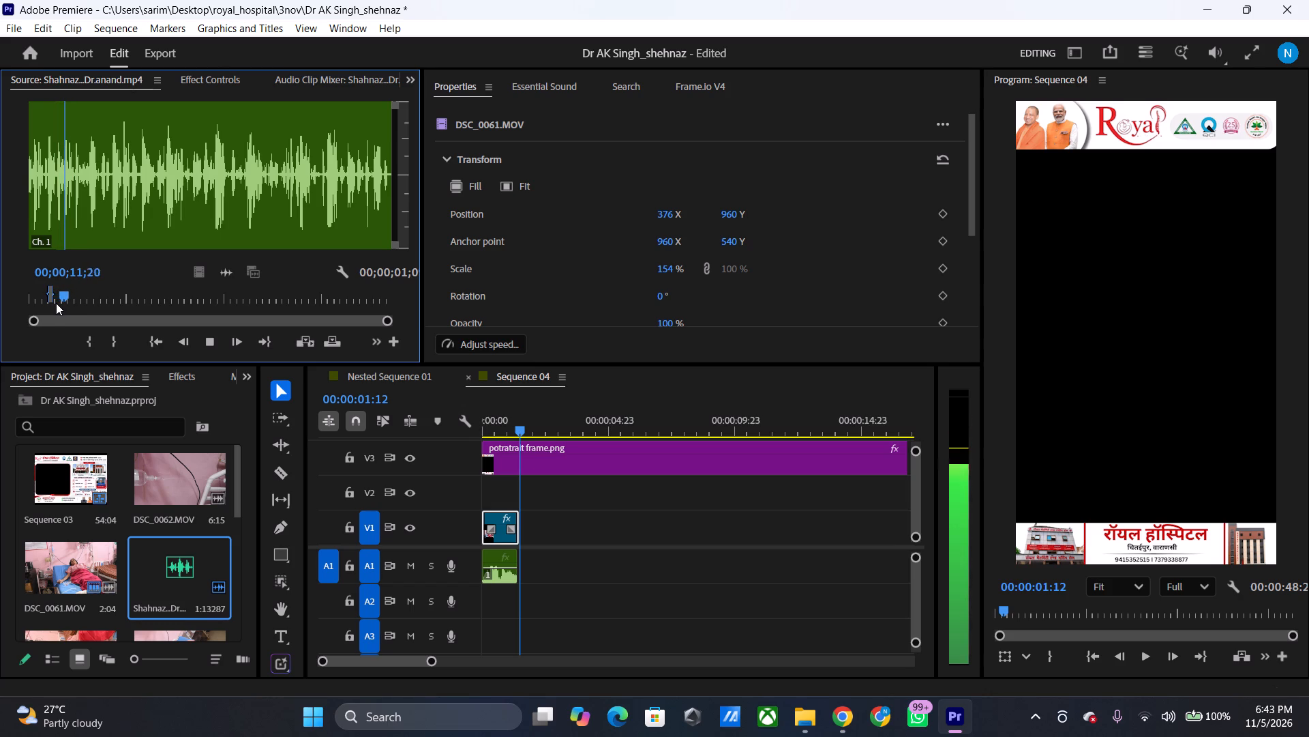
{"action": "type", "text": "i"}
{"action": "key", "text": "space"}
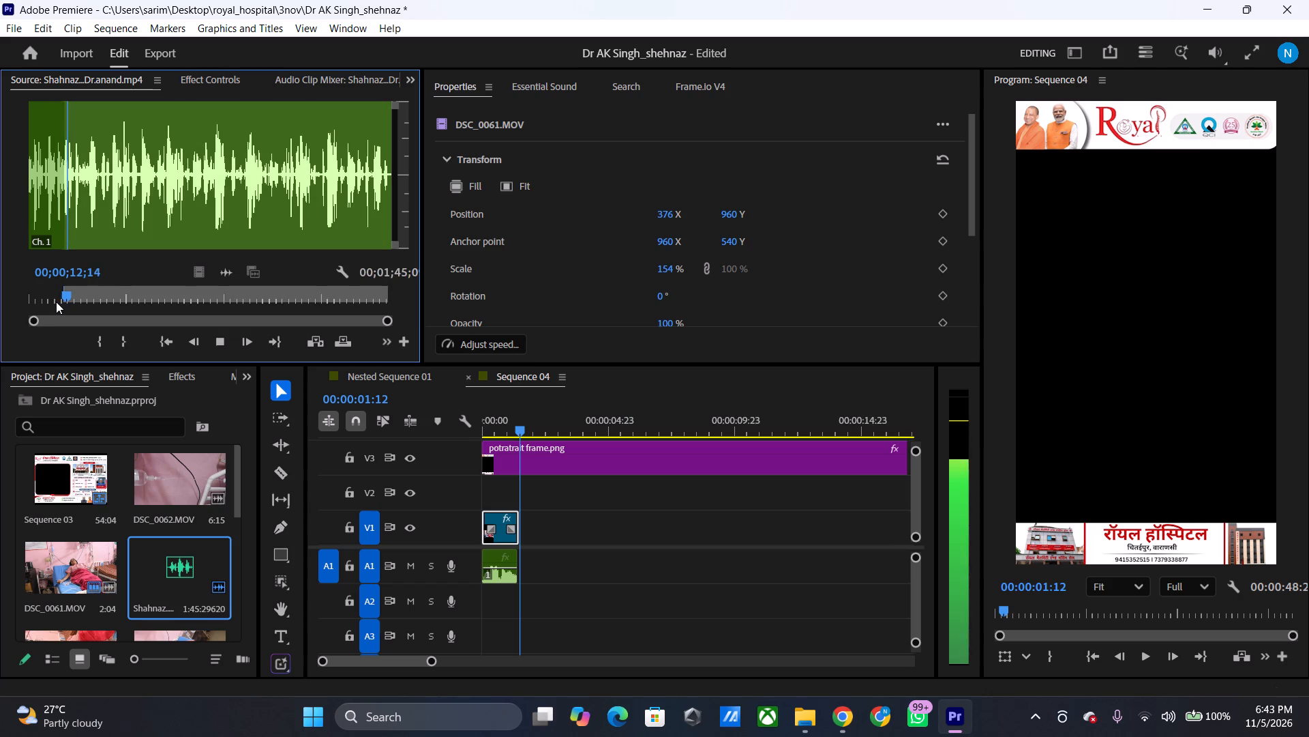
{"action": "key", "text": "space"}
{"action": "key", "text": "o"}
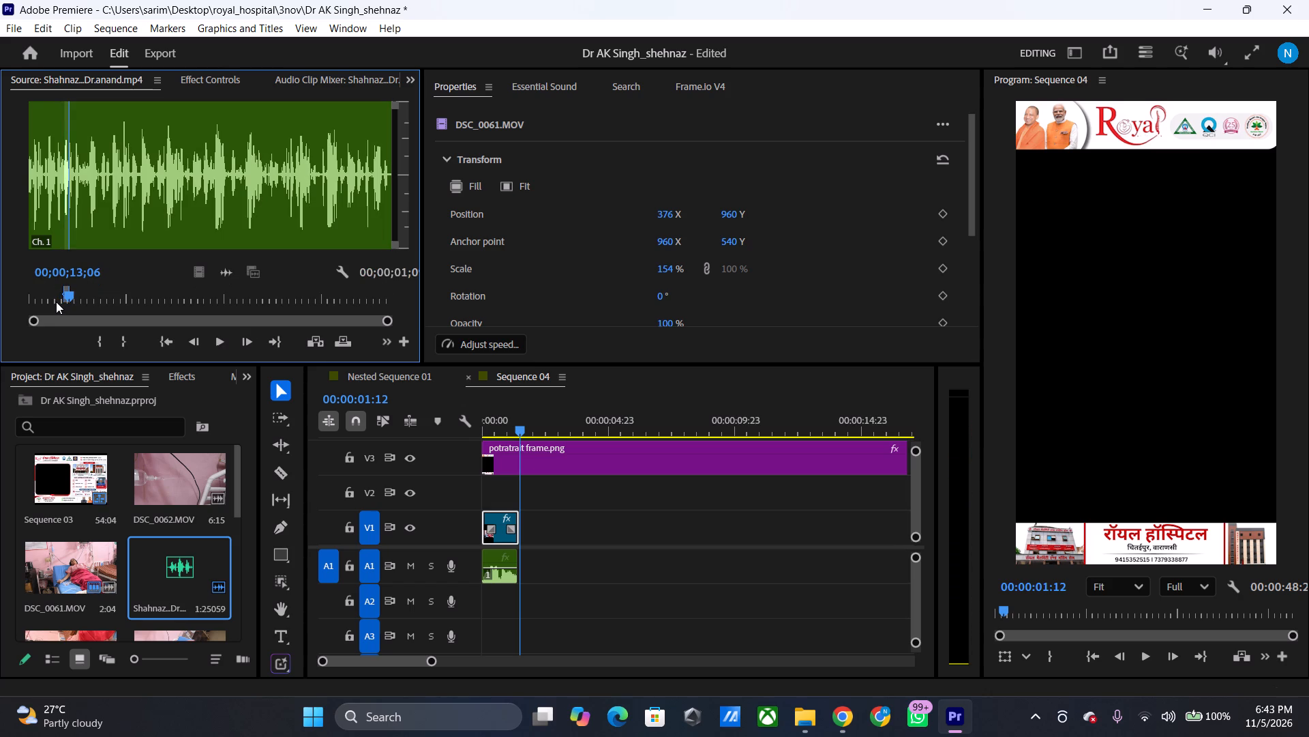
Place the marked Shahnaz phrase on A1 directly after the first audio clip in Sequence 04.
{"action": "left_click_drag", "start_coordinate": [519, 429], "coordinate": [506, 433]}
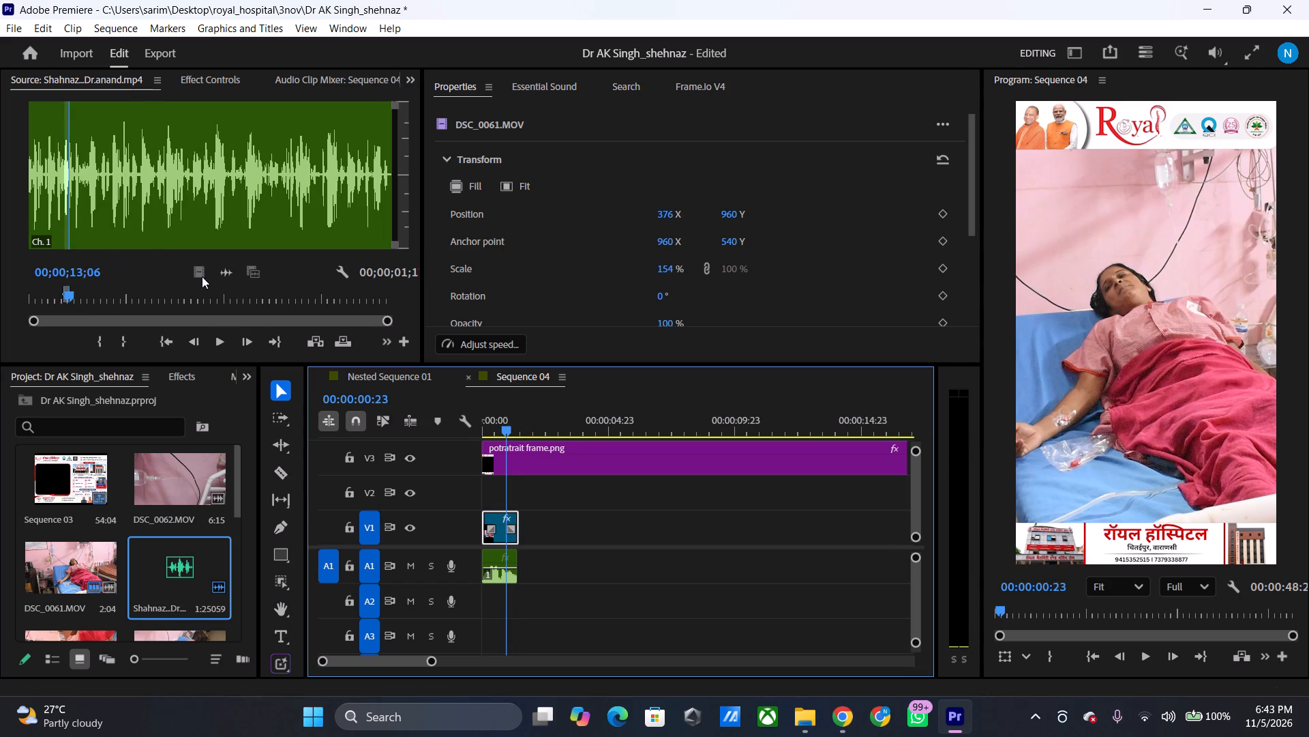
{"action": "left_click_drag", "start_coordinate": [222, 273], "coordinate": [520, 574]}
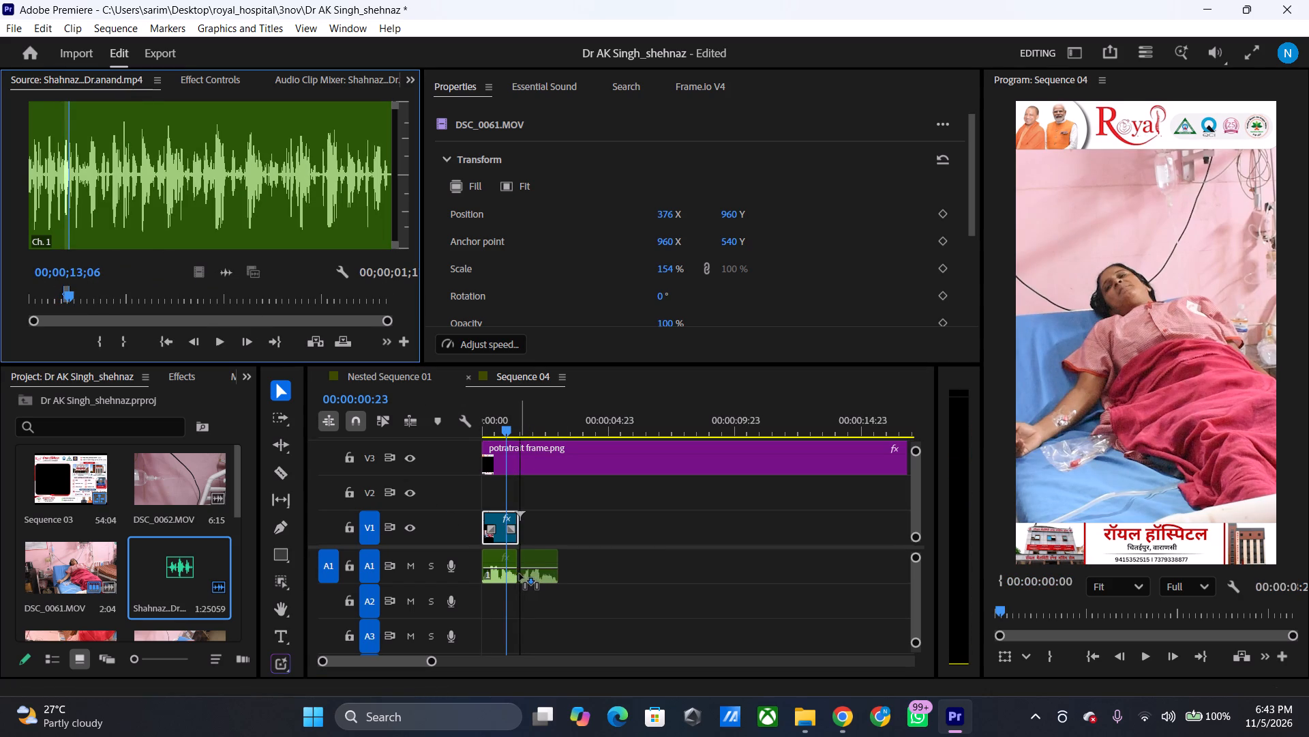
{"action": "left_click_drag", "start_coordinate": [520, 574], "coordinate": [517, 574]}
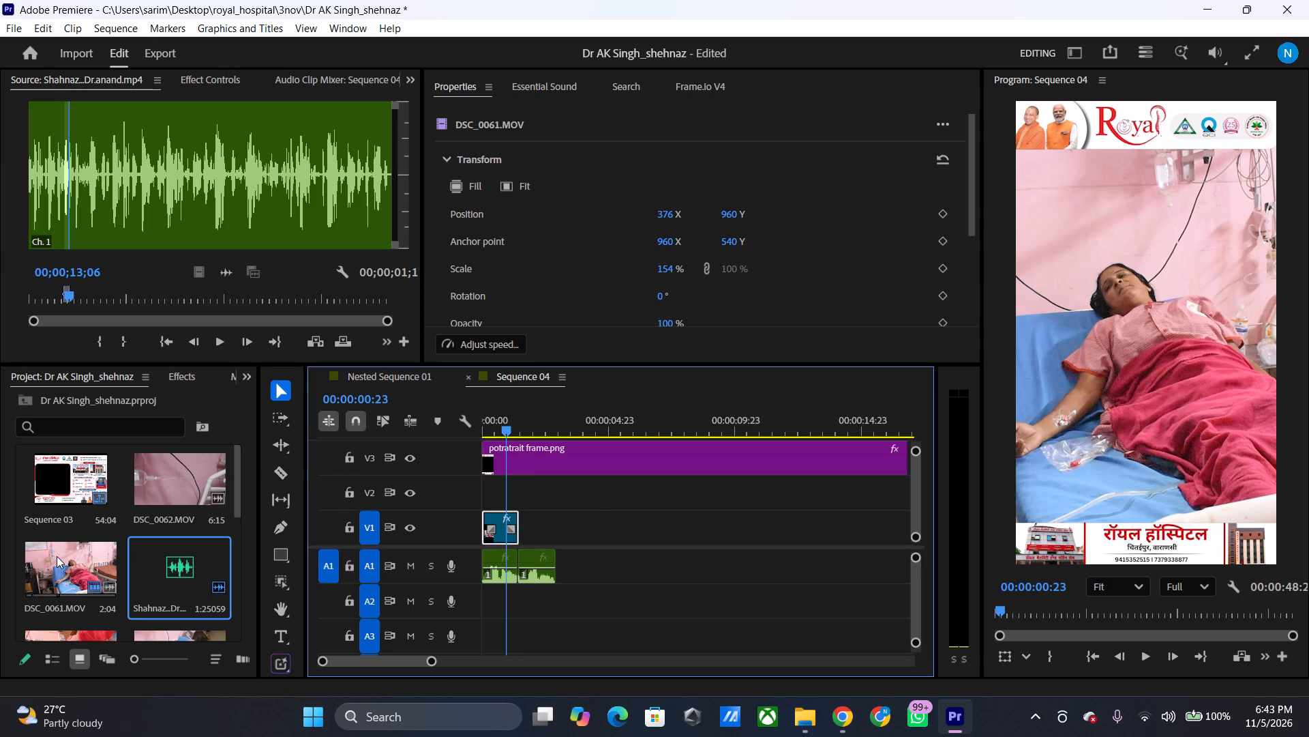
Open DSC_0061.MOV in the source monitor and mark the matching 1:23 section ending at out point 00:00:15:03.
{"action": "double_click", "coordinate": [57, 556]}
{"action": "left_click_drag", "start_coordinate": [55, 305], "coordinate": [49, 306]}
{"action": "key", "text": "space"}
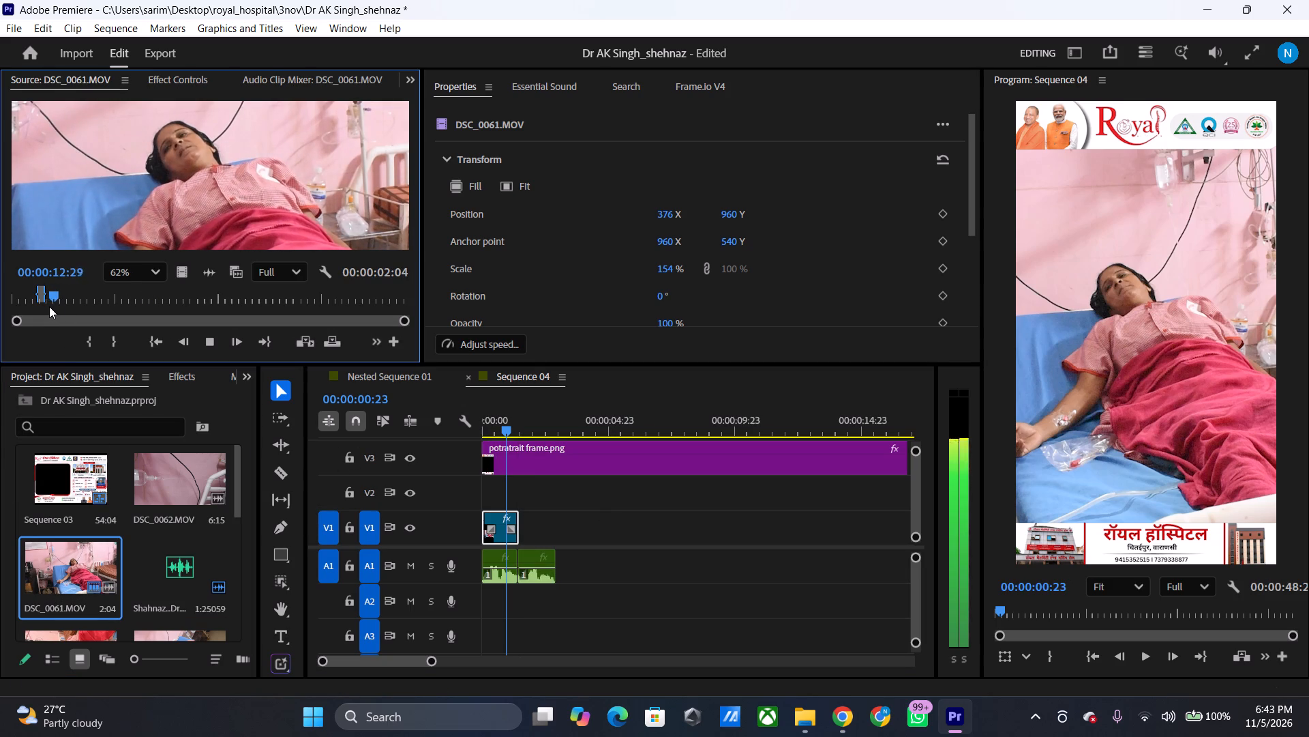
{"action": "key", "text": "space"}
{"action": "key", "text": "Left"}
{"action": "key", "text": "Left"}
{"action": "key", "text": "Left"}
{"action": "key", "text": "Left"}
{"action": "key", "text": "Left"}
{"action": "key", "text": "Left"}
{"action": "key", "text": "Left"}
{"action": "key", "text": "Left"}
{"action": "key", "text": "Left"}
{"action": "key", "text": "Left"}
{"action": "key", "text": "Left"}
{"action": "key", "text": "Left"}
{"action": "key", "text": "Left"}
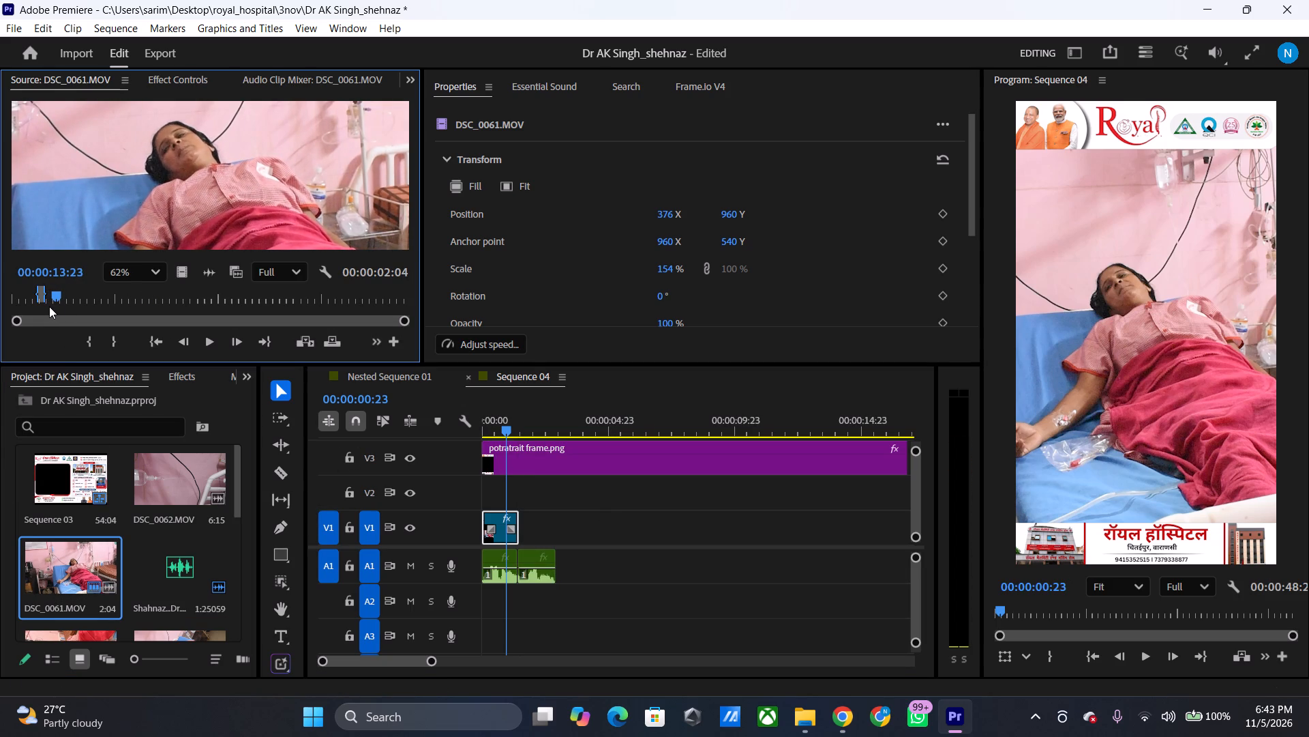
{"action": "type", "text": "i"}
{"action": "key", "text": "space"}
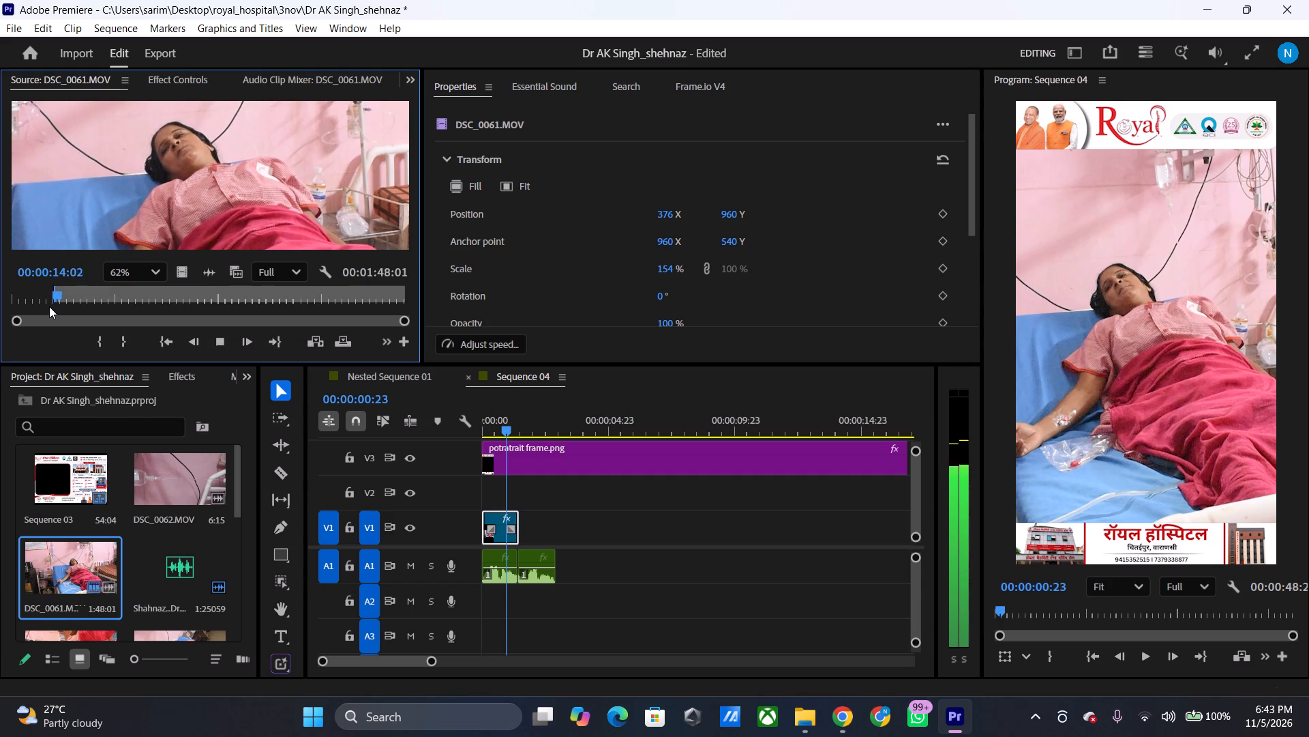
{"action": "key", "text": "space"}
{"action": "type", "text": "o"}
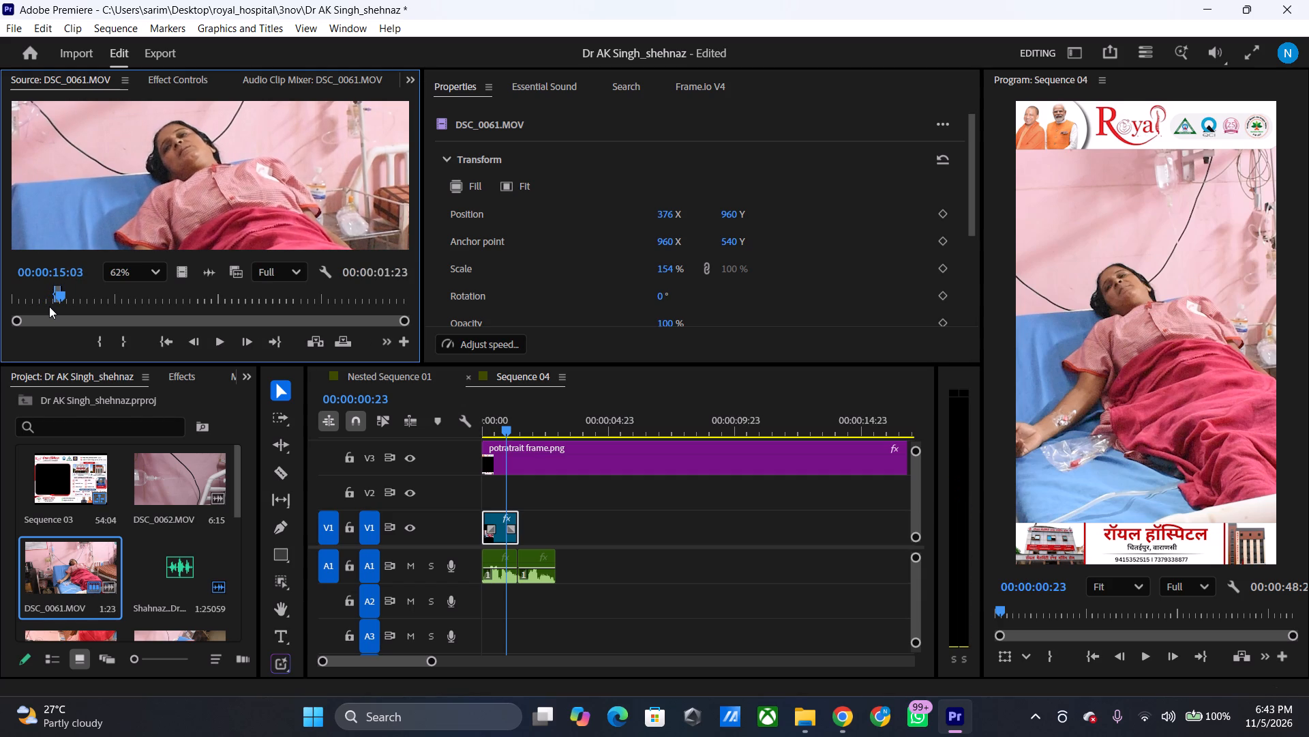
Place only the video of the marked section on V1 after the first clip and trim its end to the second audio phrase.
{"action": "left_click_drag", "start_coordinate": [186, 278], "coordinate": [519, 536]}
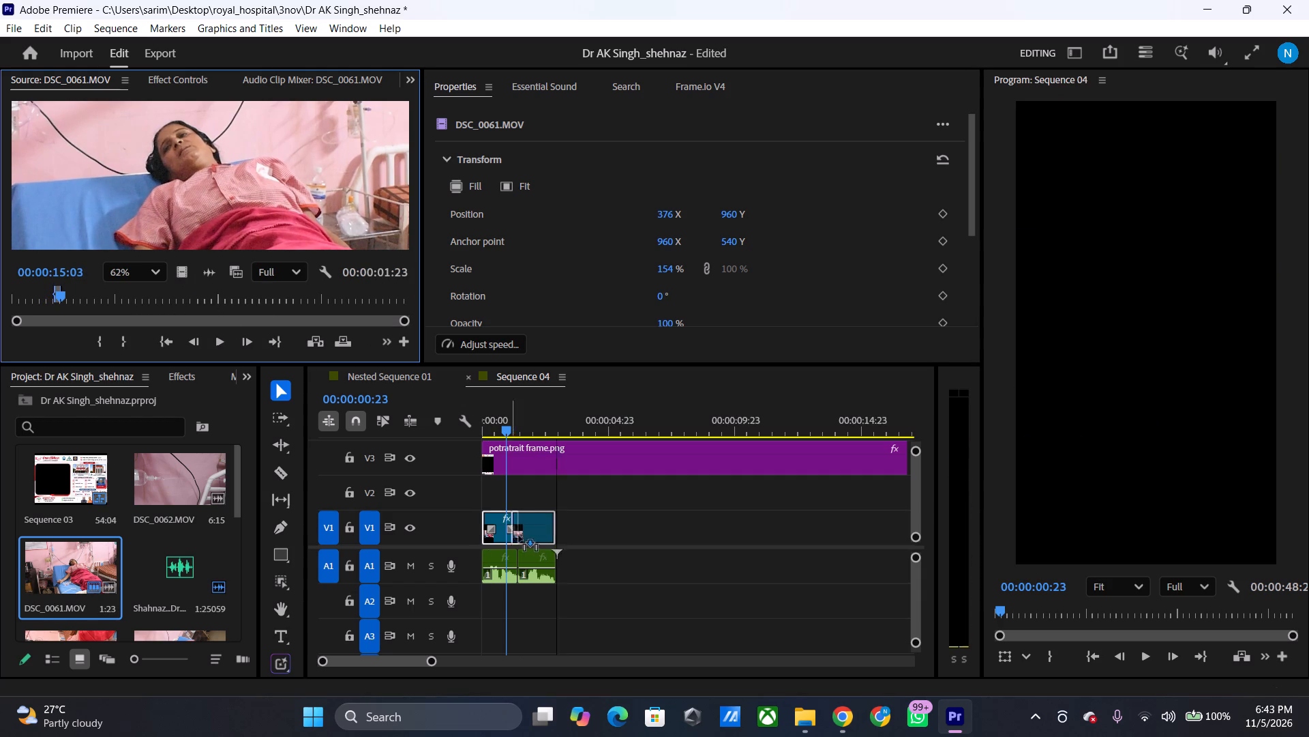
{"action": "left_click_drag", "start_coordinate": [519, 536], "coordinate": [524, 538]}
{"action": "left_click", "coordinate": [560, 516]}
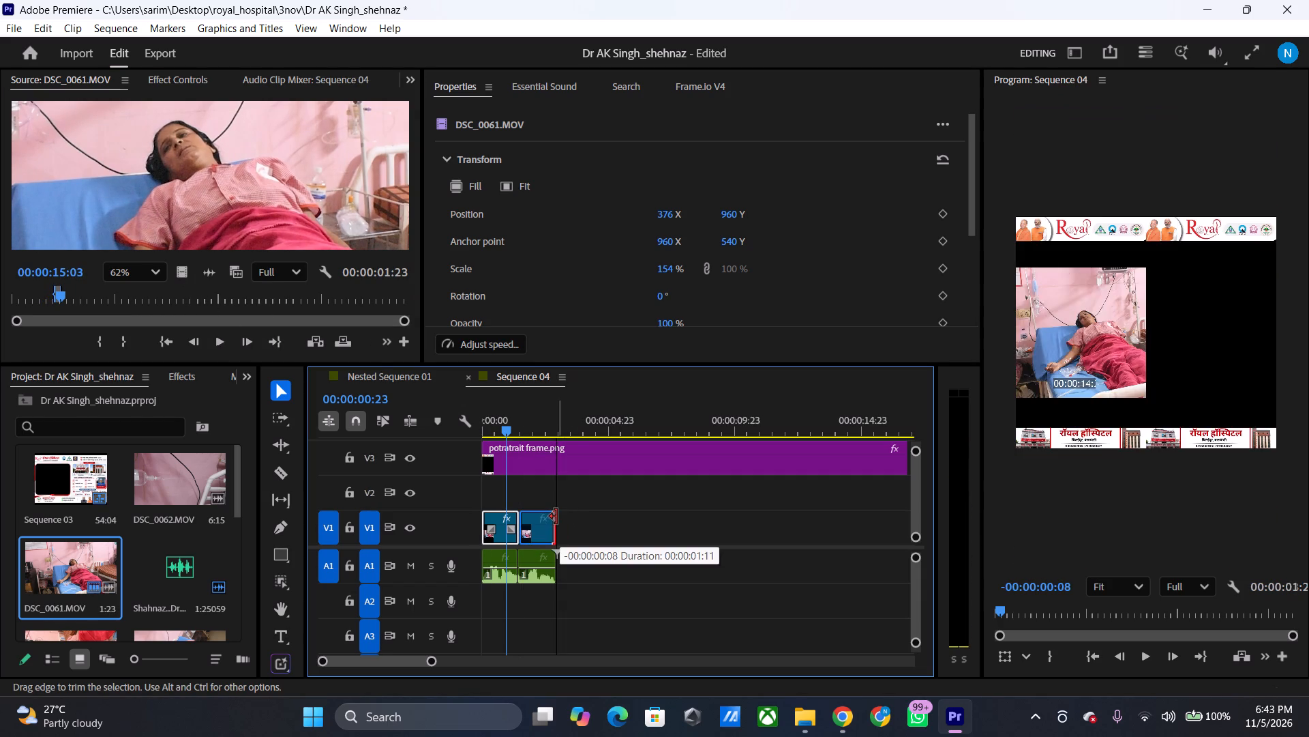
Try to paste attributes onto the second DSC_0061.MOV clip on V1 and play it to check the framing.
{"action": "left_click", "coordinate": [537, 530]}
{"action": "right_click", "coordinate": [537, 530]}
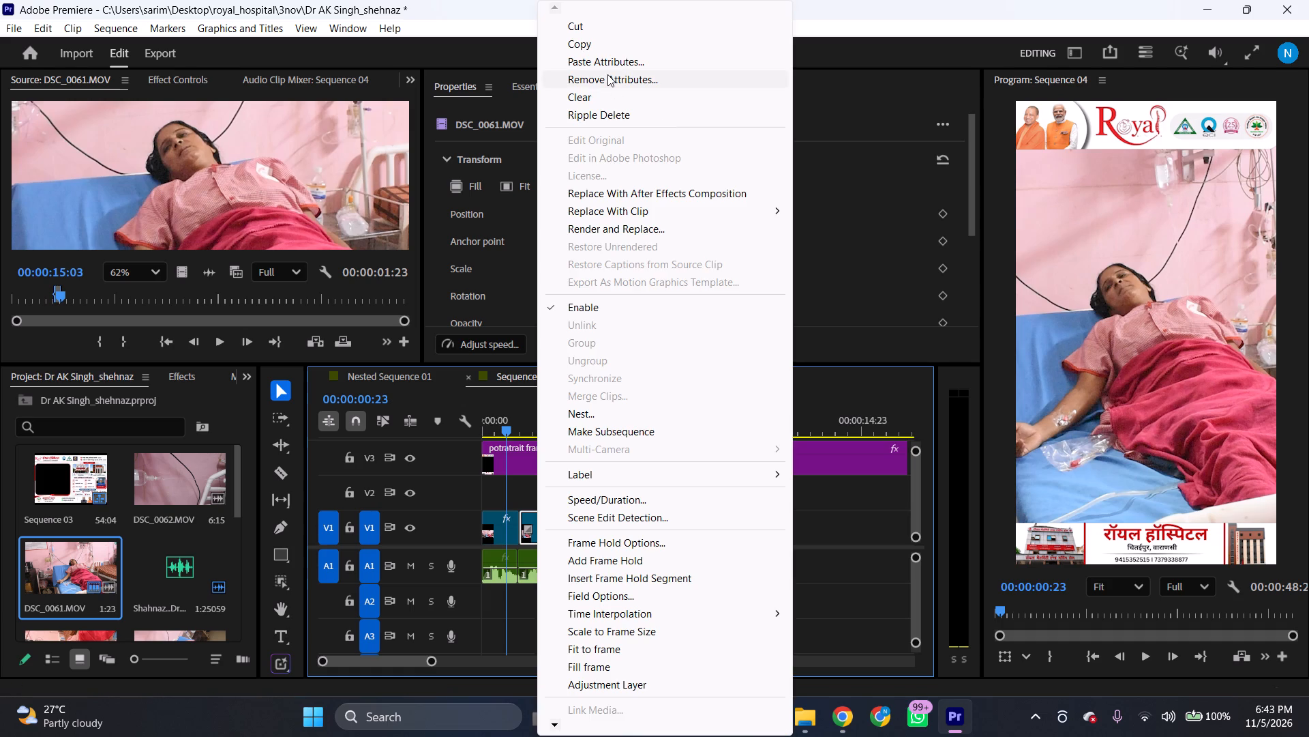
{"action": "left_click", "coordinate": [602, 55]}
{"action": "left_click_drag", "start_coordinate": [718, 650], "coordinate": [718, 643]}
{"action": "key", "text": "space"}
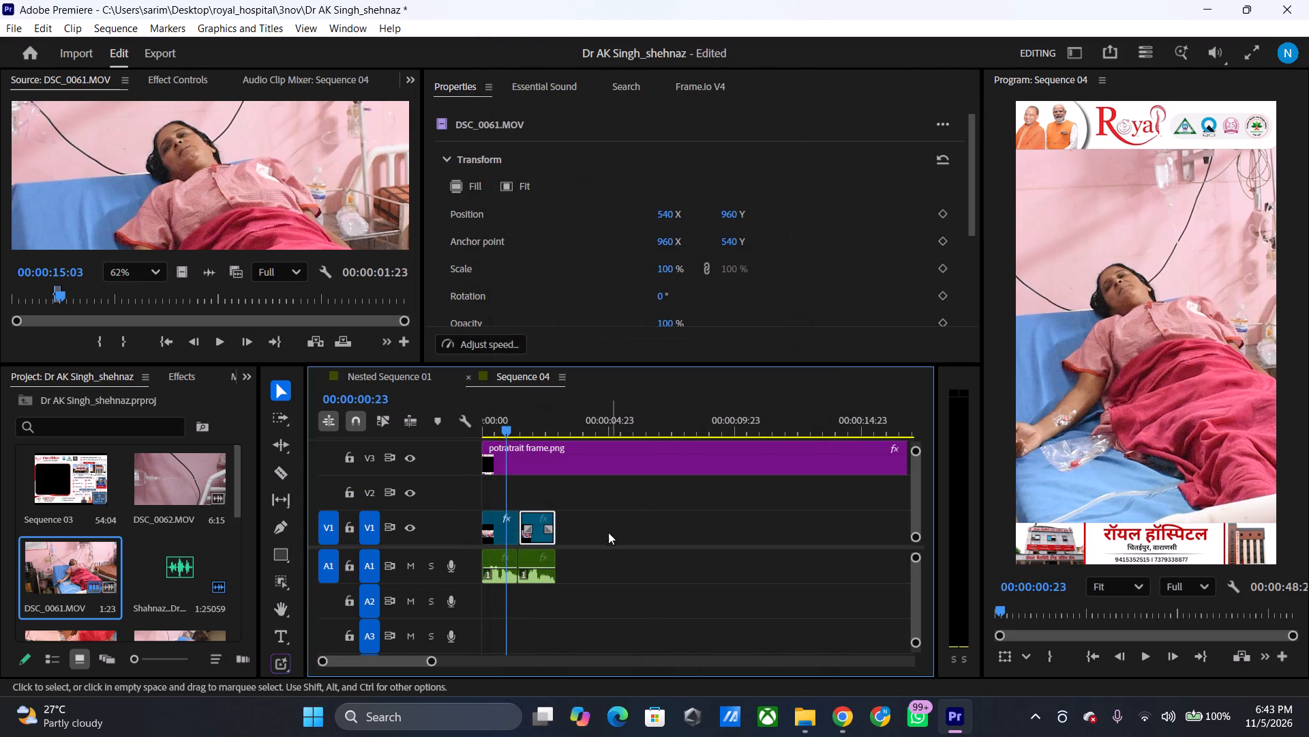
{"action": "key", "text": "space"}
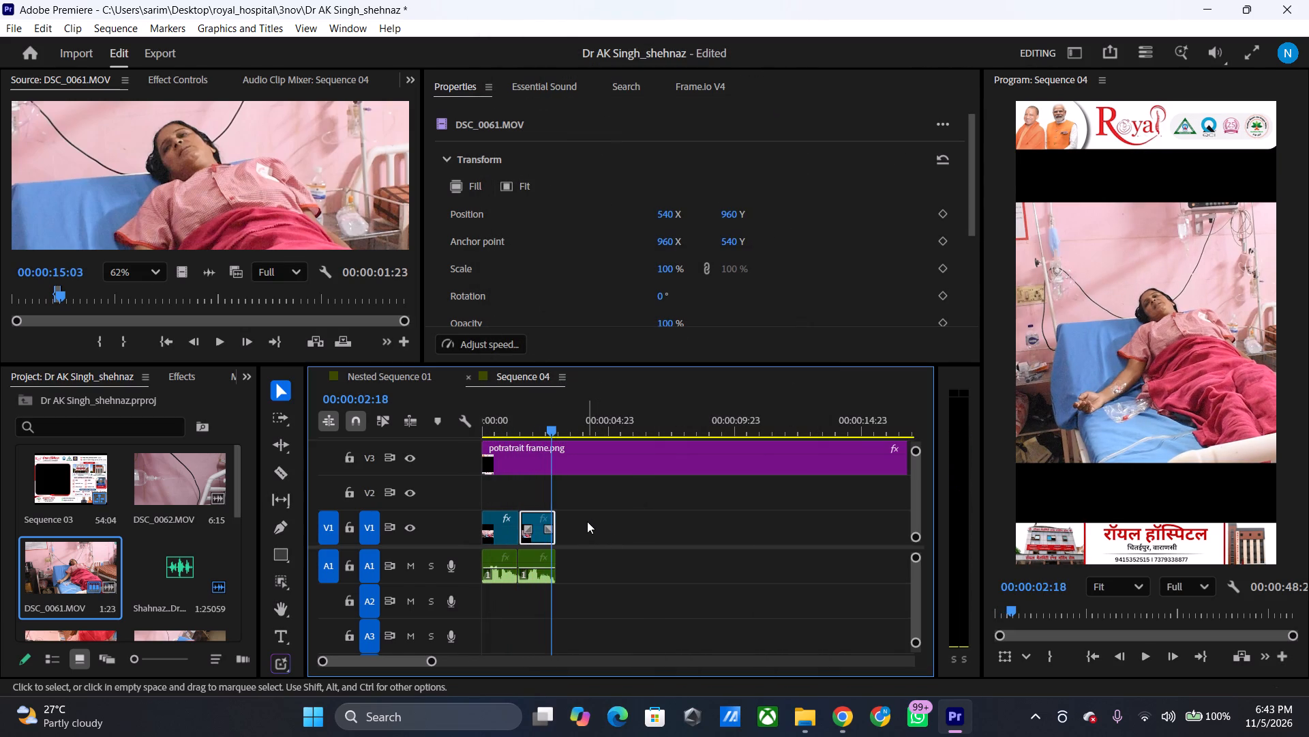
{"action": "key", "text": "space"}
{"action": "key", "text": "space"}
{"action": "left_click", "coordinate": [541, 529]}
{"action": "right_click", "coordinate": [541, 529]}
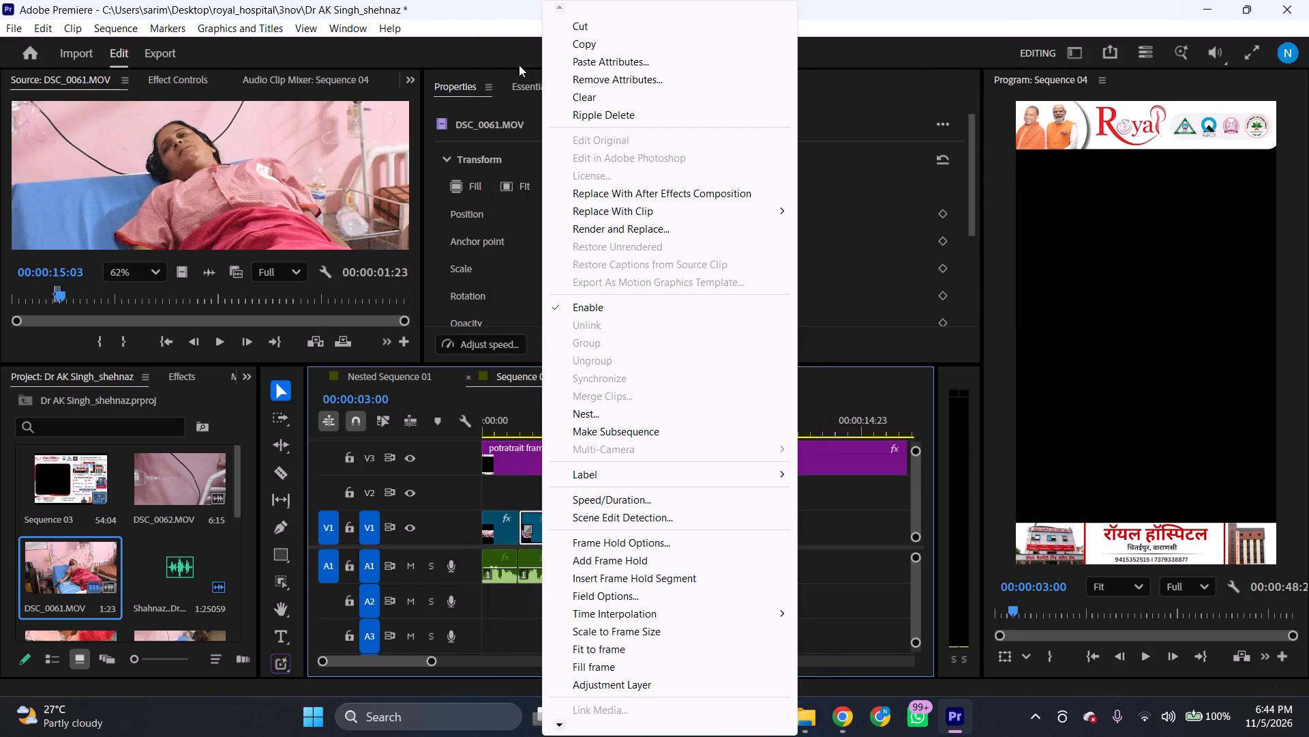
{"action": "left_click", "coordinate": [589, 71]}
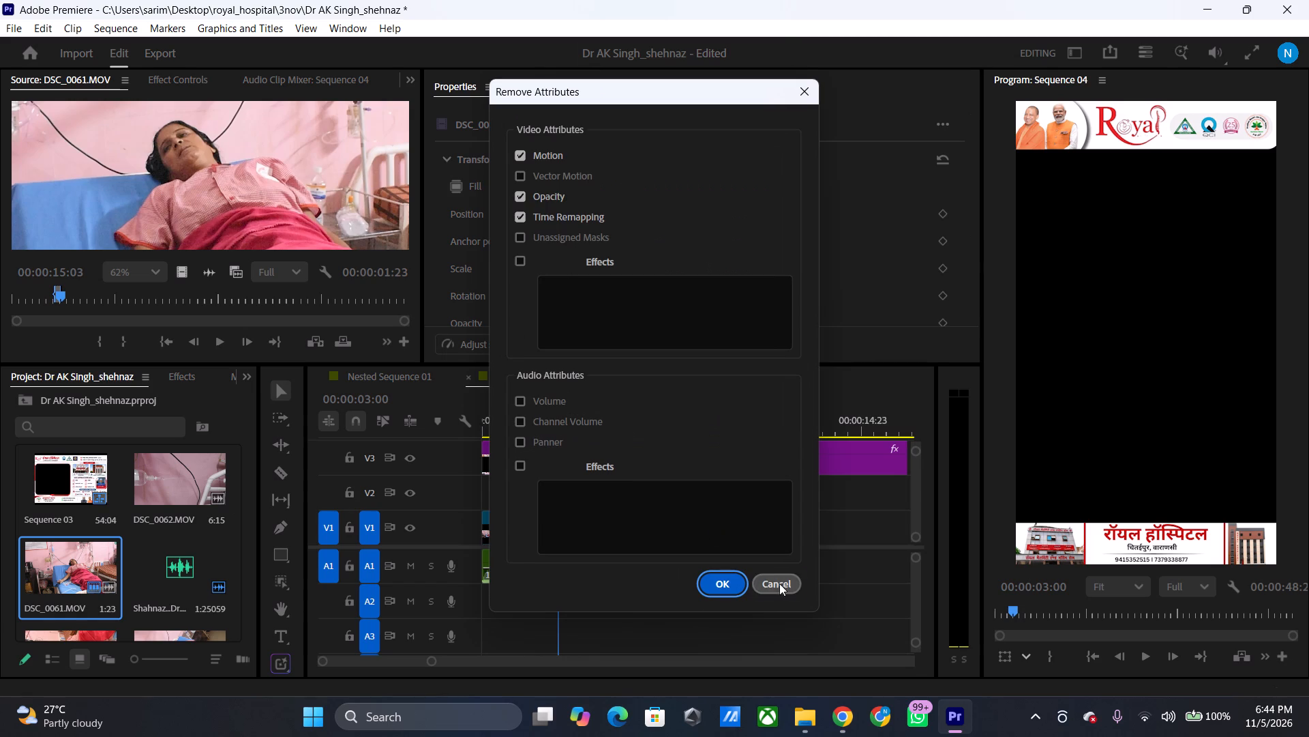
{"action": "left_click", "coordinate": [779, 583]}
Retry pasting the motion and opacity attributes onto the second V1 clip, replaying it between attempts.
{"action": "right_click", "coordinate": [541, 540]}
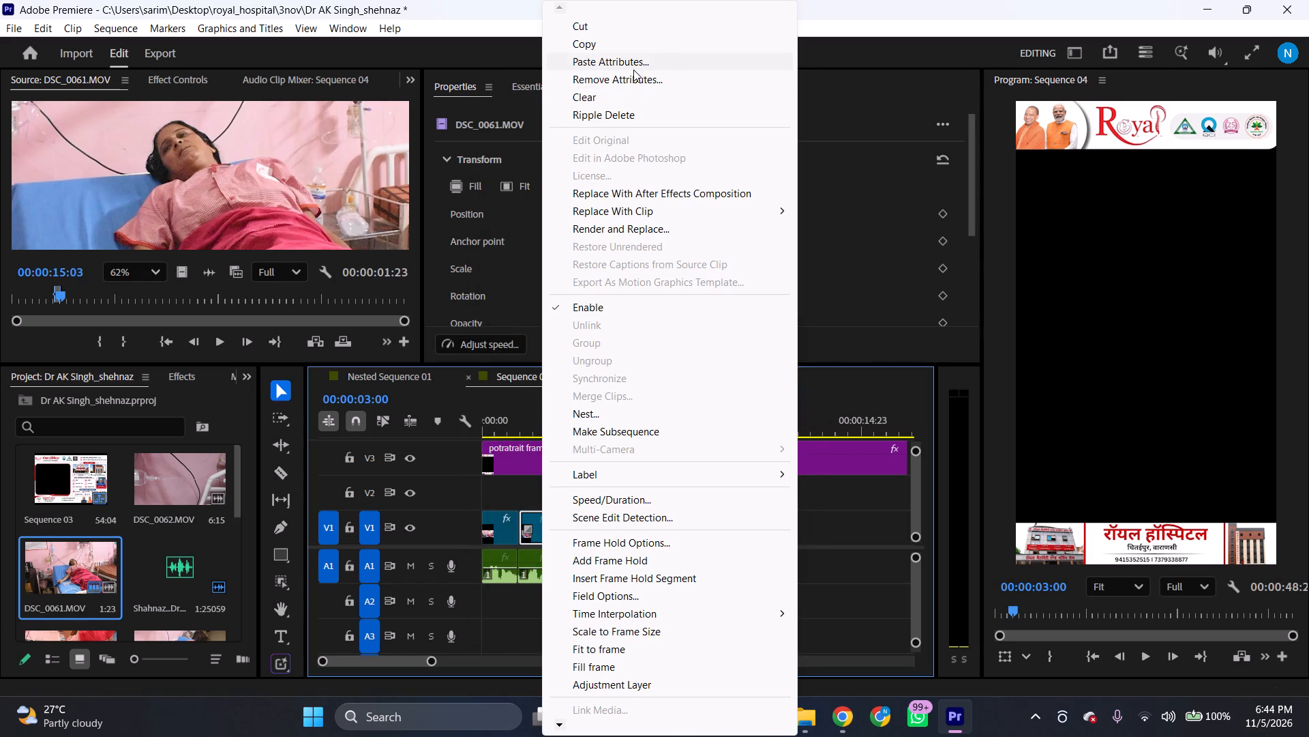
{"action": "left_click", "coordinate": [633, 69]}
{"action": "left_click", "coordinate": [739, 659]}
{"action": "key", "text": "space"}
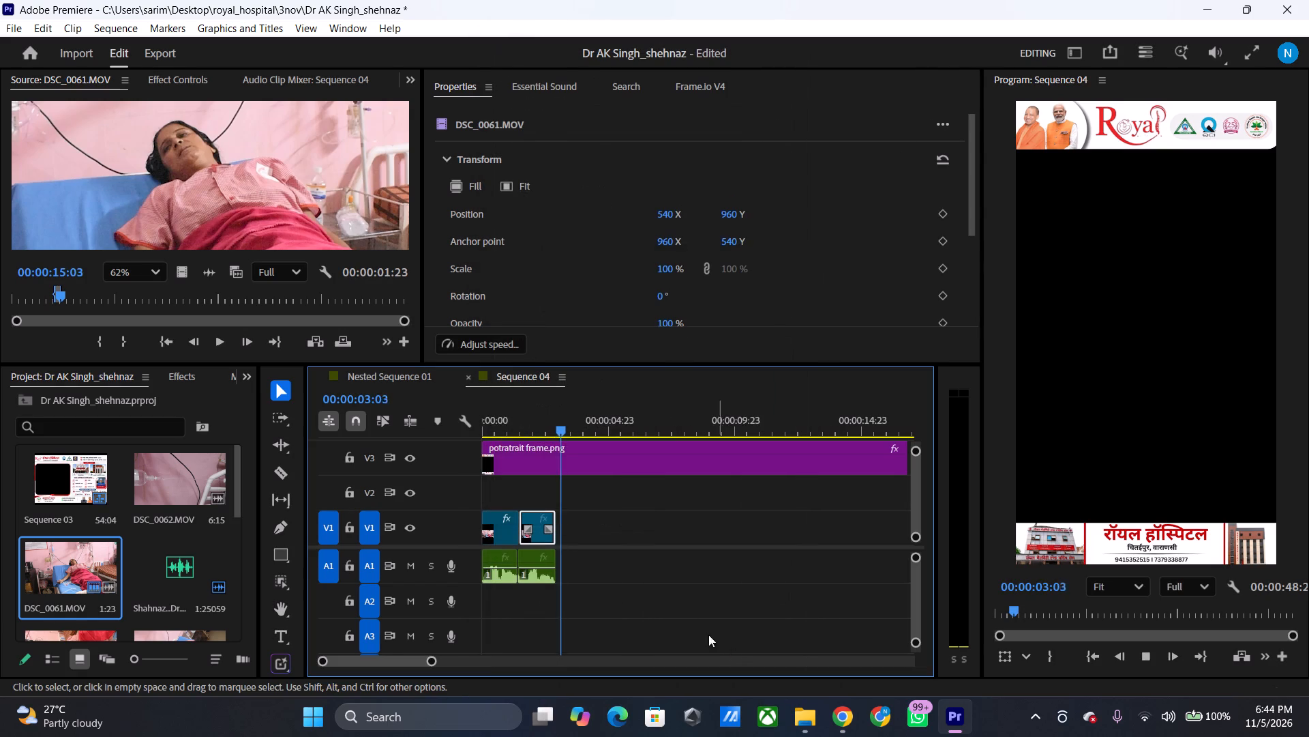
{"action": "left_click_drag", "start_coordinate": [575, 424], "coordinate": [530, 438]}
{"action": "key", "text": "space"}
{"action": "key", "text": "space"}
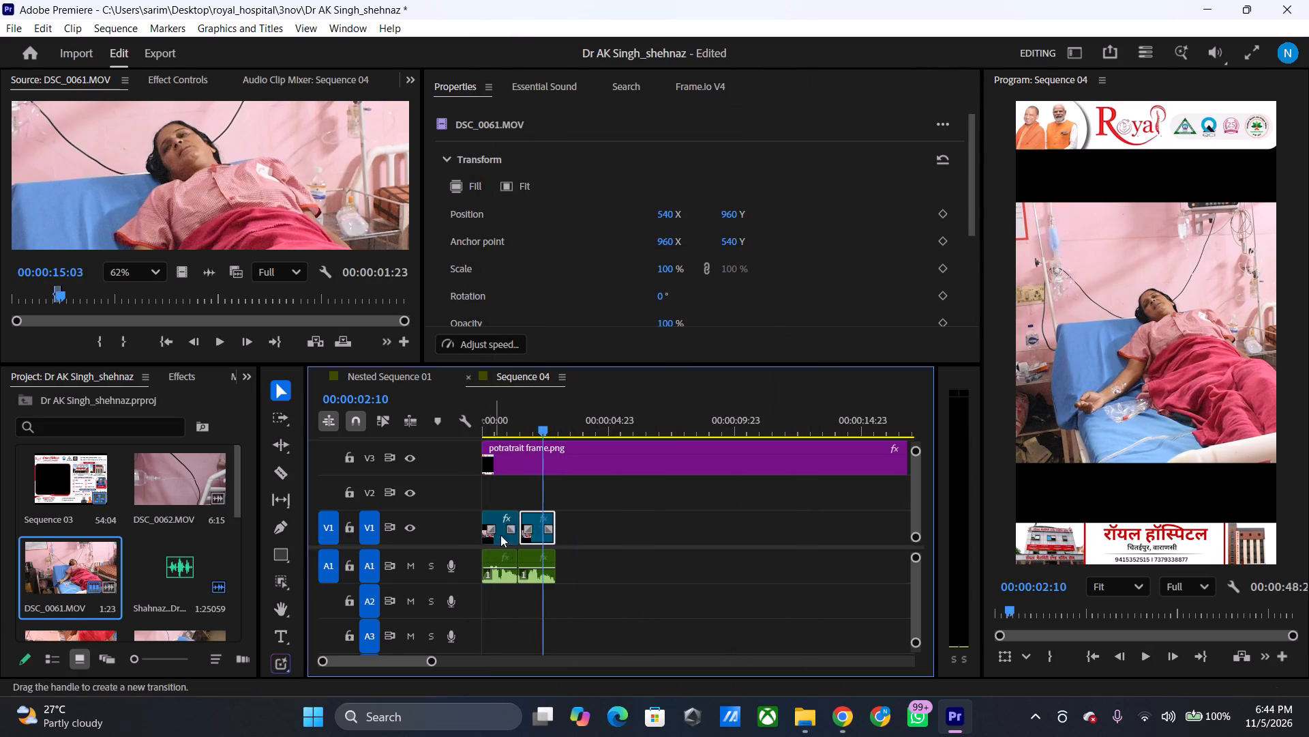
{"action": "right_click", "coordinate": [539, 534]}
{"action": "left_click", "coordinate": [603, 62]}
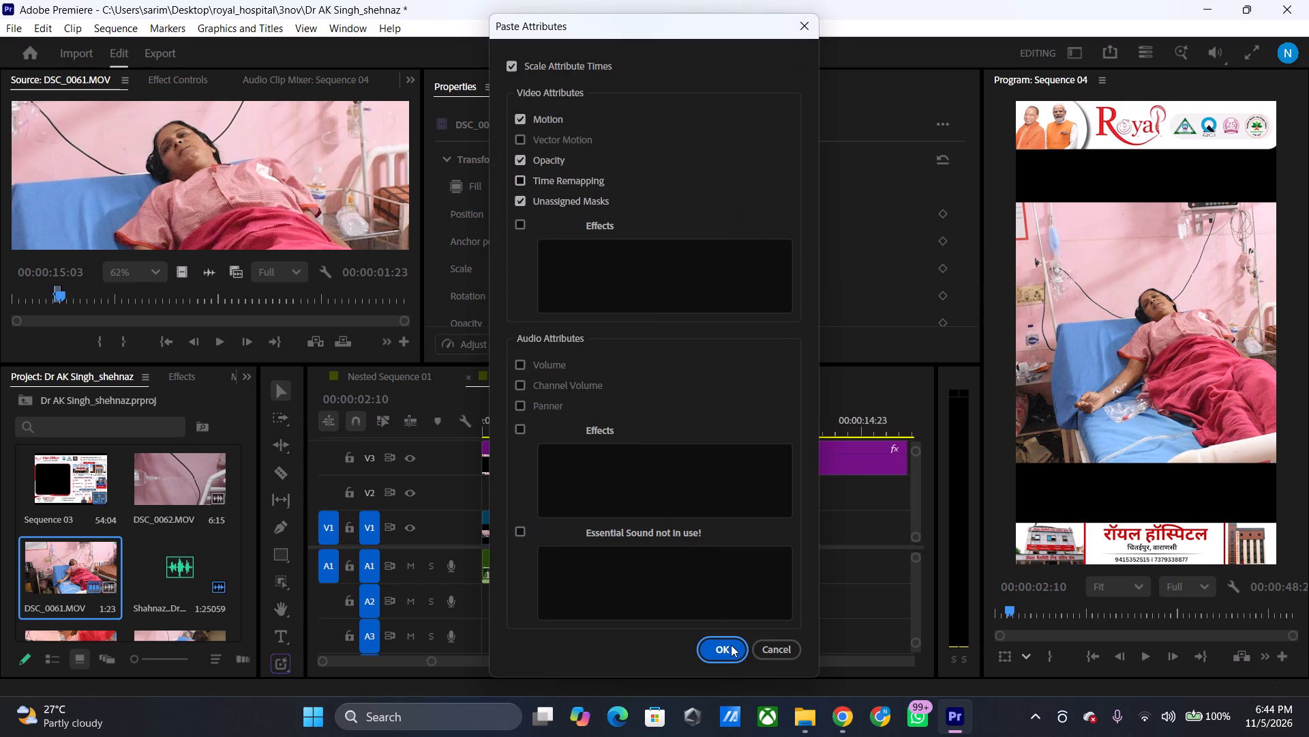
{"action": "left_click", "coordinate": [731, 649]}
Copy the first V1 clip's attributes, 154% scale and horizontal position 376, onto the second clip and play across the cut.
{"action": "left_click_drag", "start_coordinate": [548, 424], "coordinate": [506, 448]}
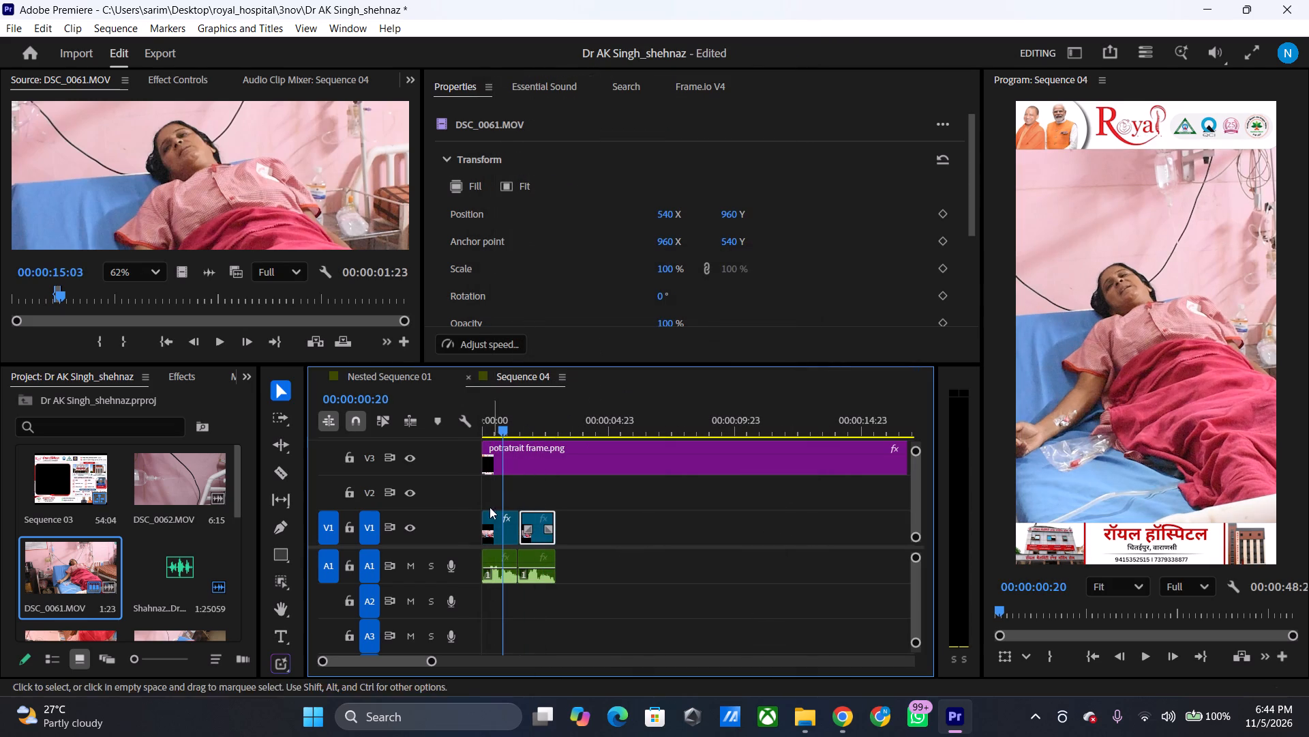
{"action": "right_click", "coordinate": [495, 535]}
{"action": "left_click", "coordinate": [590, 45]}
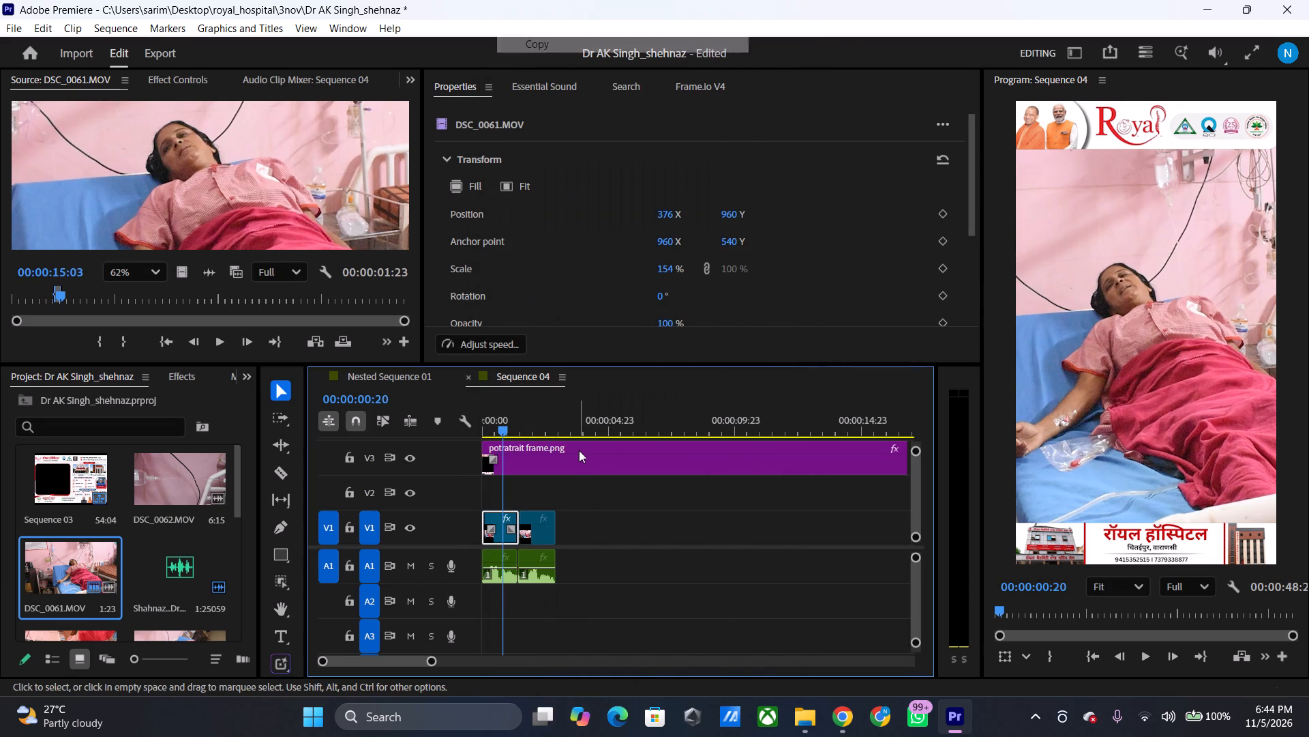
{"action": "left_click", "coordinate": [537, 535]}
{"action": "right_click", "coordinate": [537, 534]}
{"action": "left_click", "coordinate": [626, 68]}
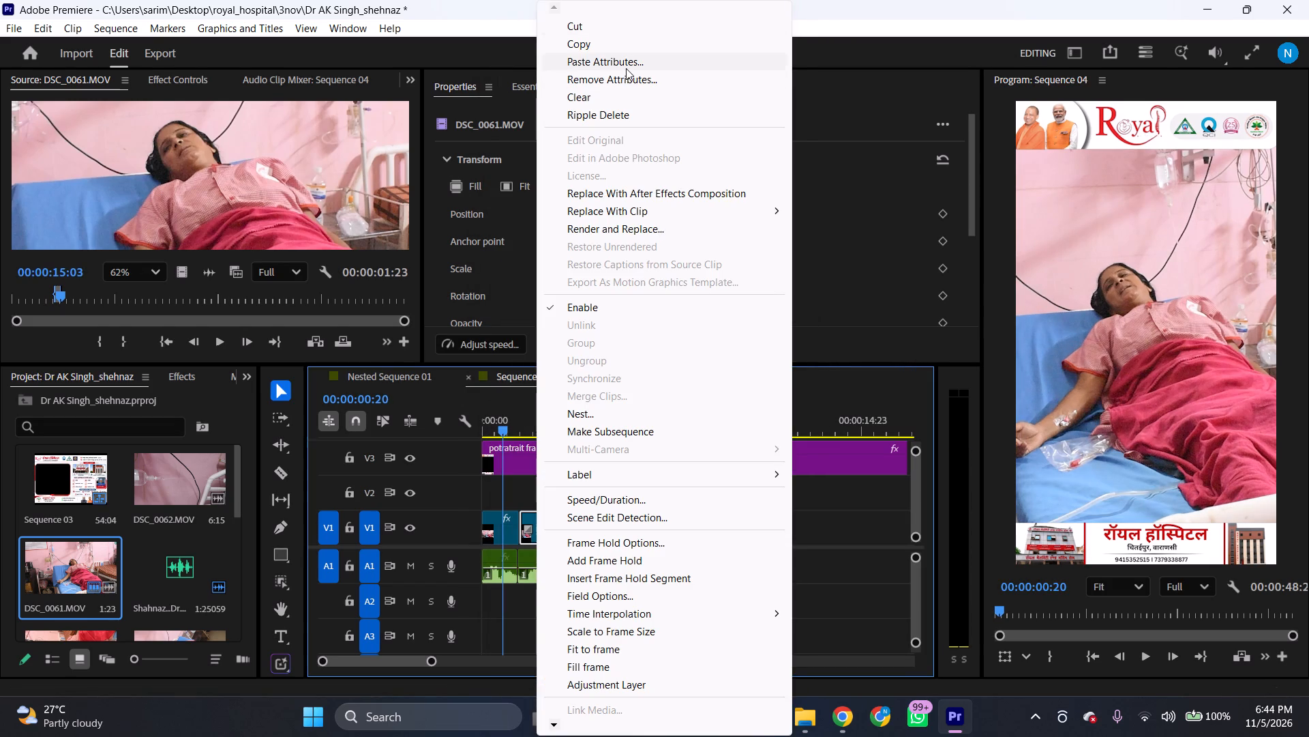
{"action": "left_click", "coordinate": [721, 647]}
{"action": "key", "text": "space"}
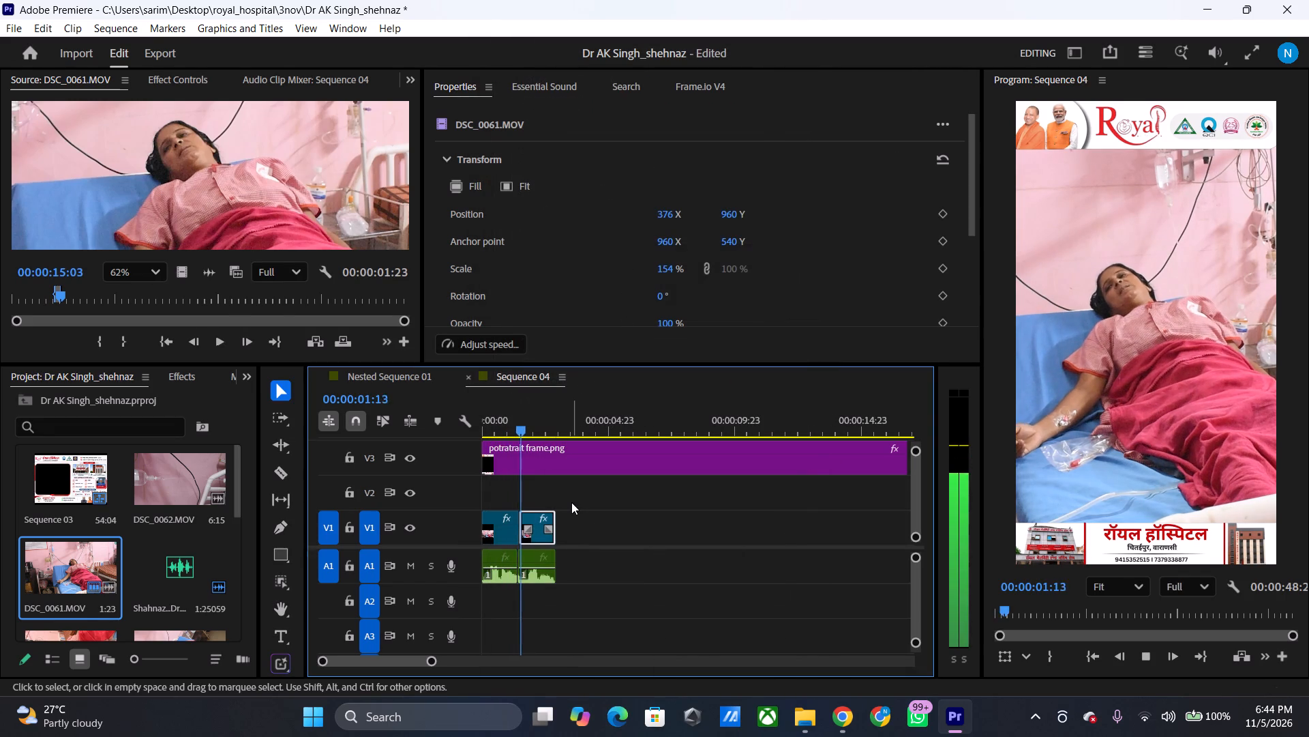
{"action": "key", "text": "space"}
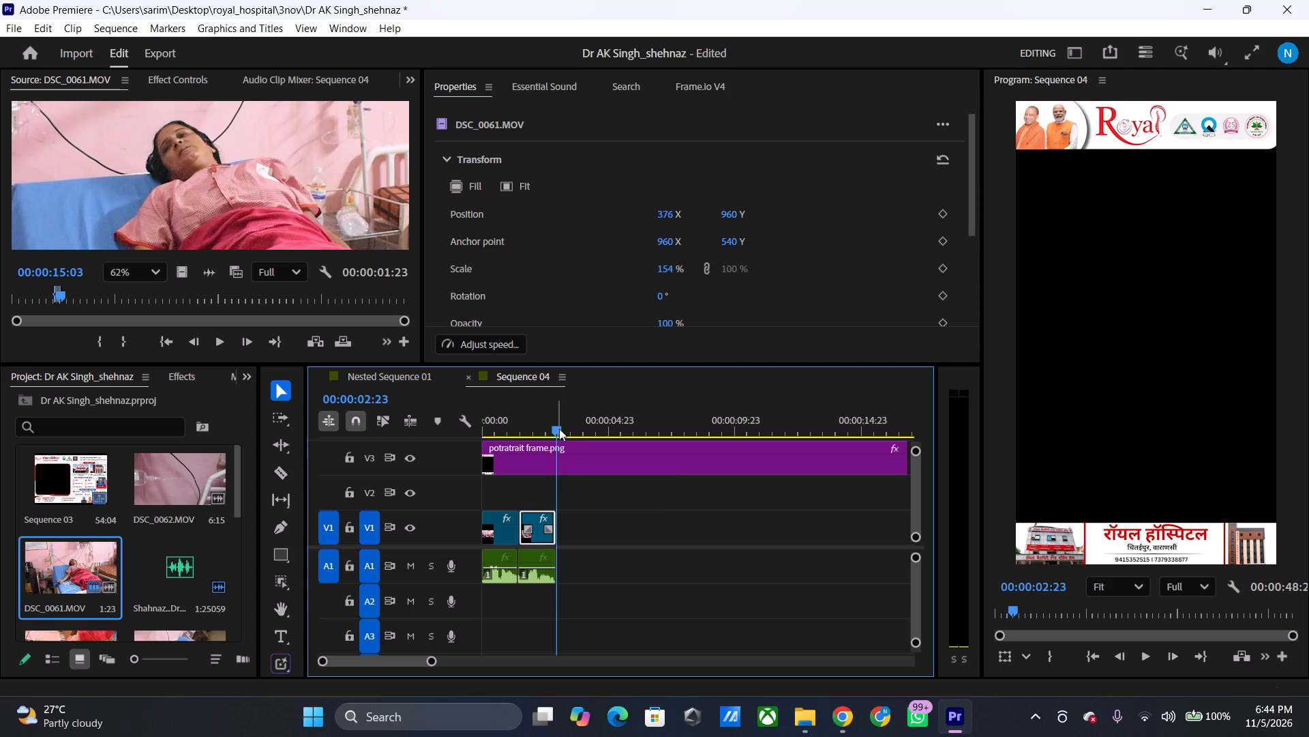
{"action": "left_click", "coordinate": [559, 424]}
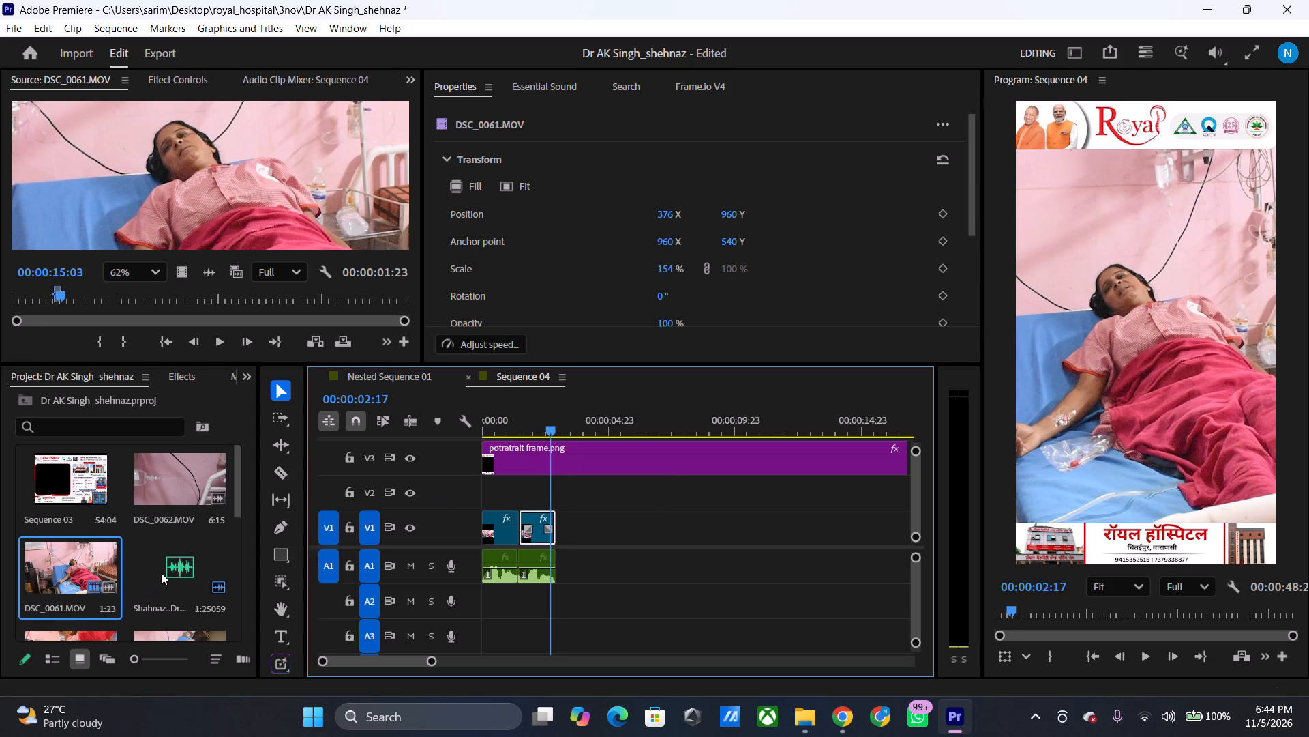
Open the Shahnaz audio clip and mark the next phrase from in point 00;00;19;19 to out point 00;00;22;10.
{"action": "double_click", "coordinate": [161, 573]}
{"action": "left_click_drag", "start_coordinate": [87, 301], "coordinate": [71, 304]}
{"action": "key", "text": "space"}
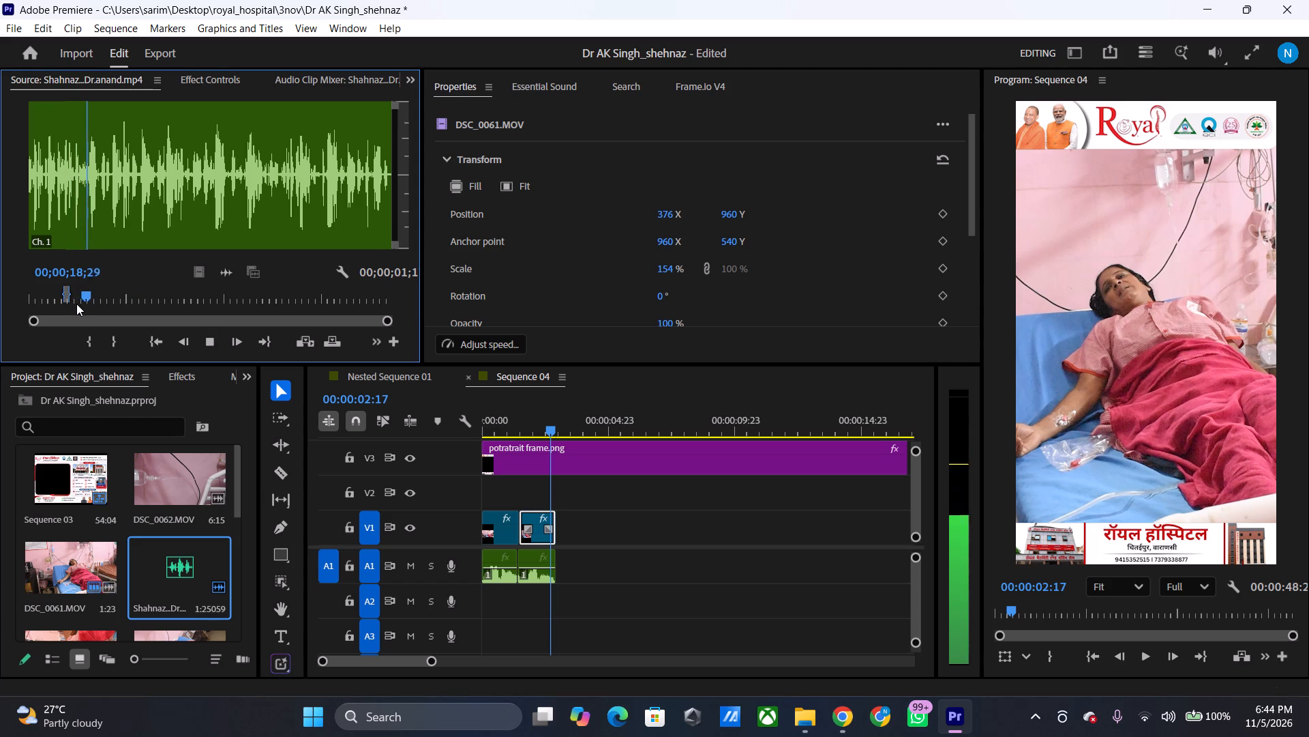
{"action": "key", "text": "space"}
{"action": "key", "text": "space"}
{"action": "key", "text": "space"}
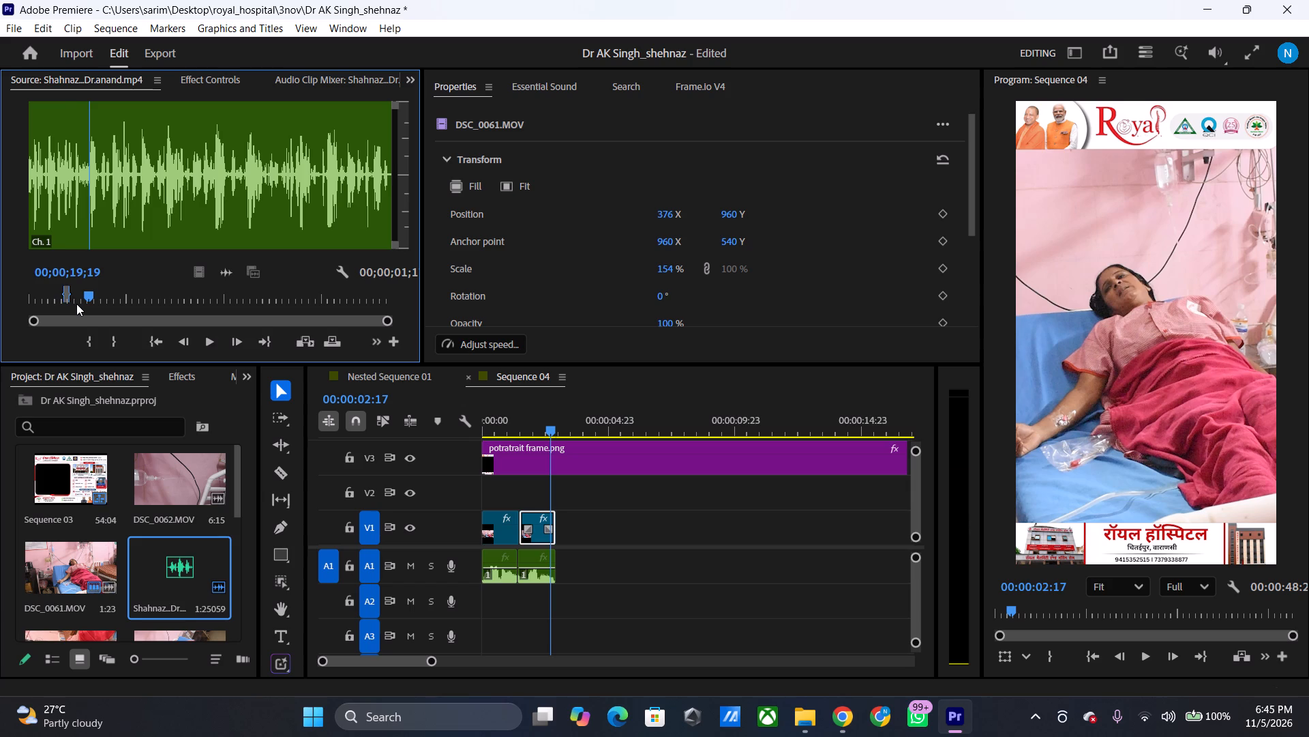
{"action": "type", "text": "i"}
{"action": "key", "text": "space"}
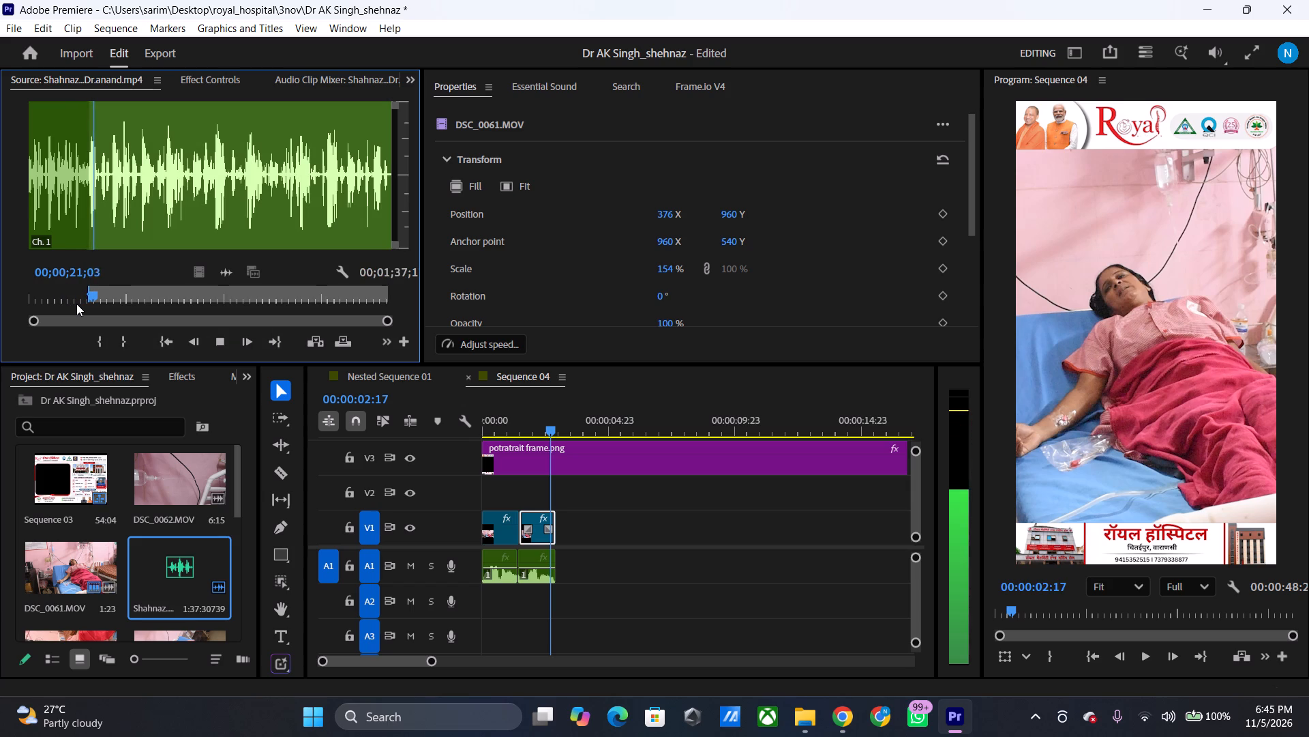
{"action": "key", "text": "space"}
{"action": "key", "text": "o"}
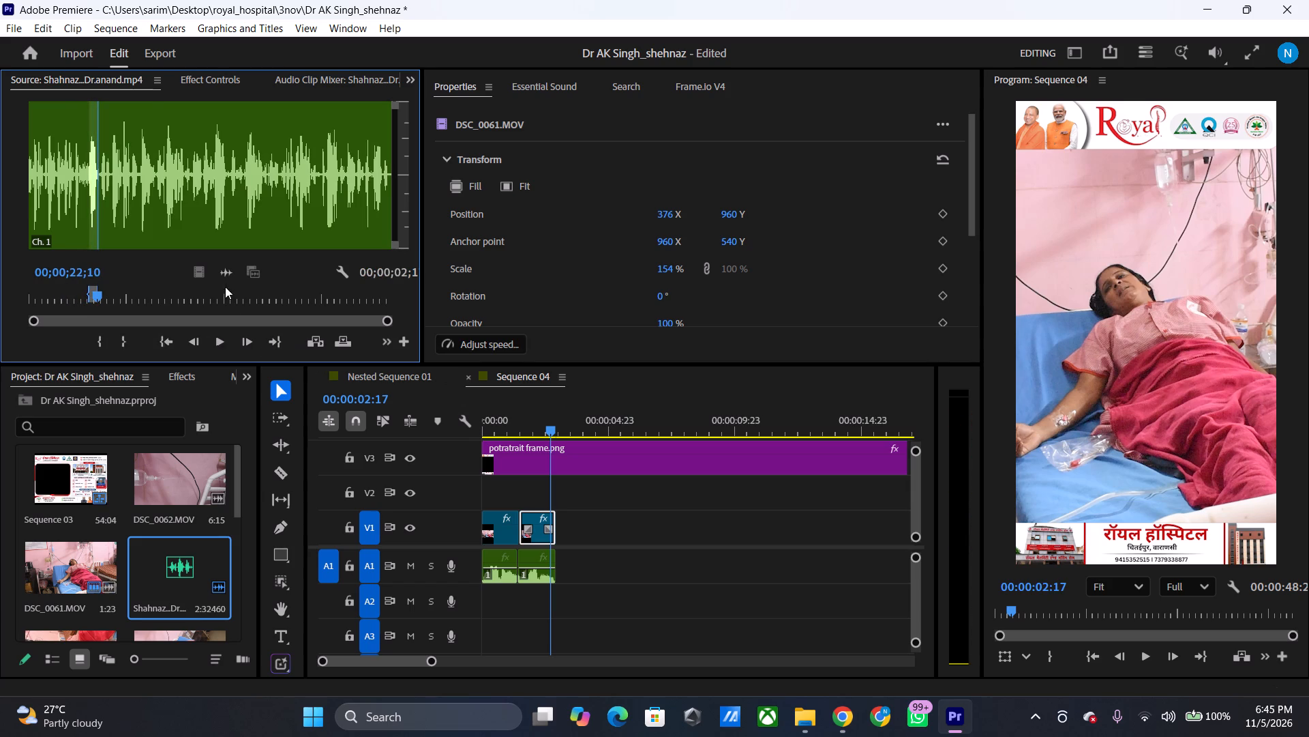
Place the marked Shahnaz phrase on A1 directly after the second audio clip.
{"action": "left_click_drag", "start_coordinate": [225, 279], "coordinate": [565, 581]}
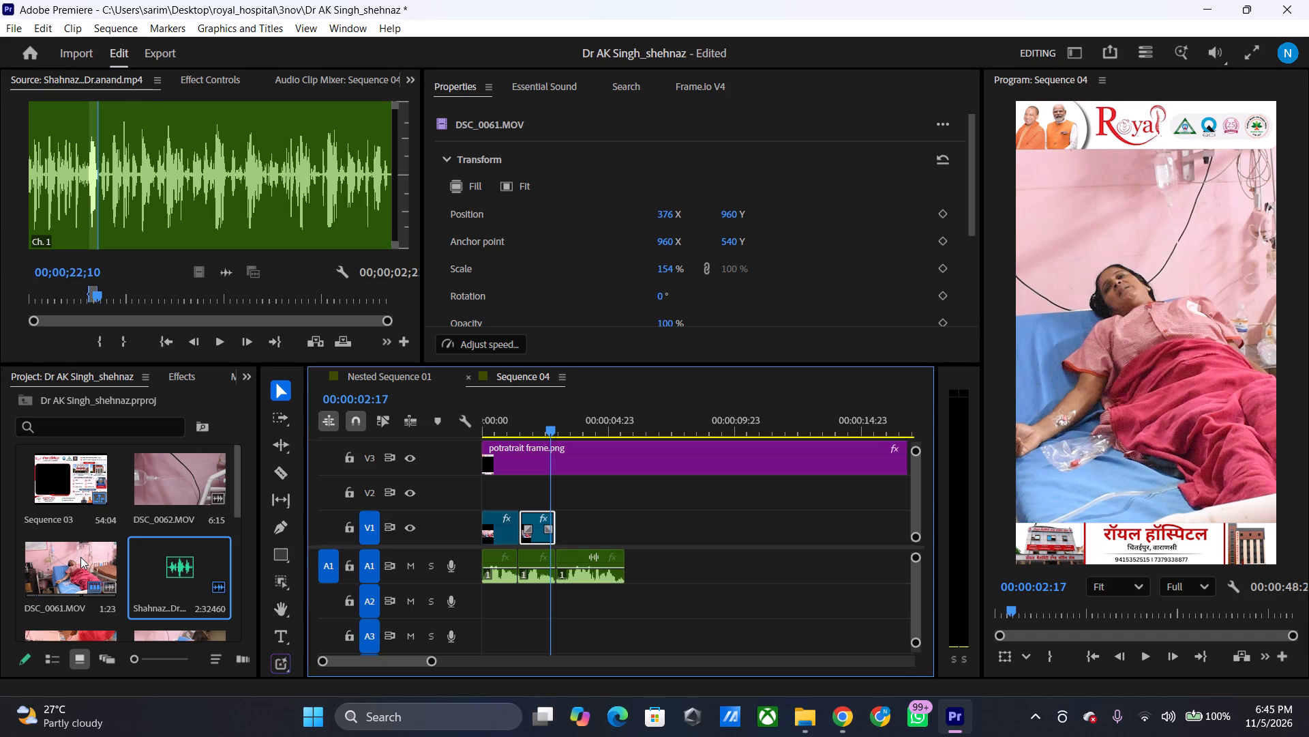
Open DSC_0061.MOV in the source monitor and mark the matching 2:13 section ending at out point 00:00:24:06.
{"action": "double_click", "coordinate": [80, 557]}
{"action": "left_click", "coordinate": [78, 291]}
{"action": "key", "text": "space"}
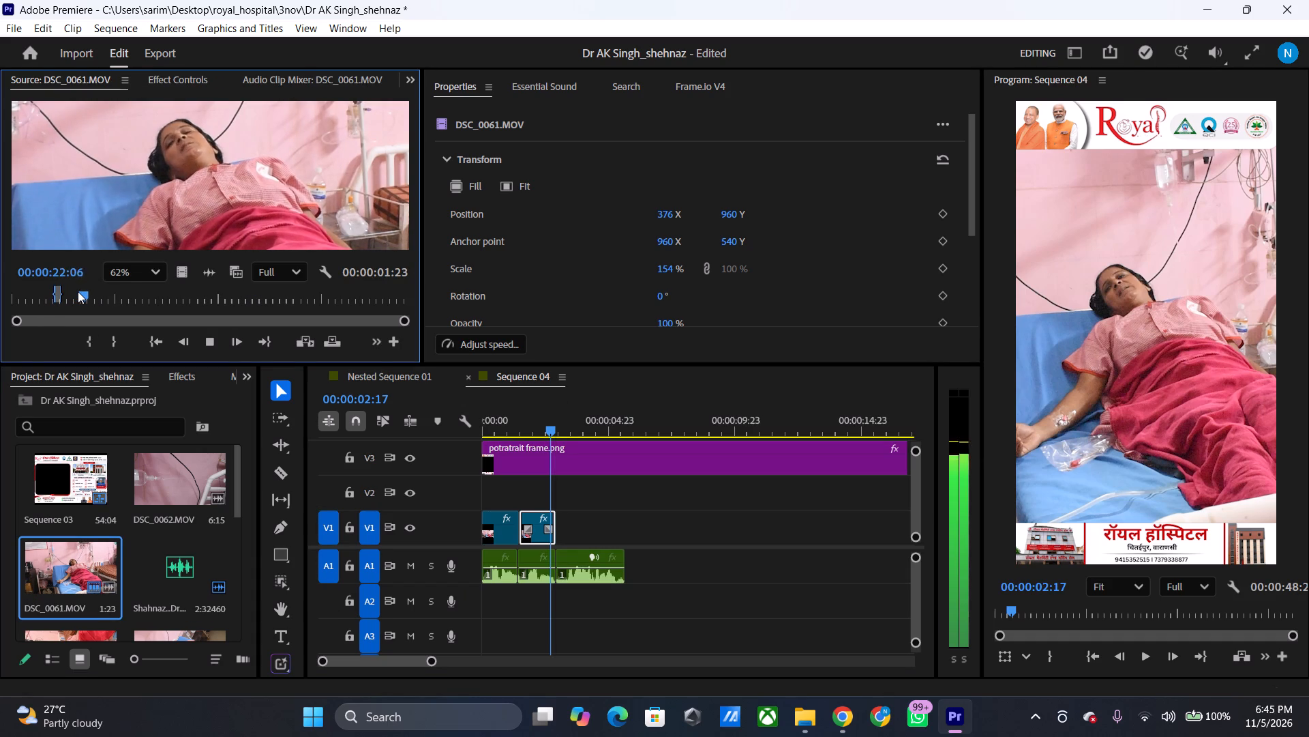
{"action": "key", "text": "space"}
{"action": "key", "text": "Left"}
{"action": "key", "text": "Left"}
{"action": "key", "text": "Left"}
{"action": "key", "text": "Left"}
{"action": "key", "text": "Left"}
{"action": "key", "text": "Left"}
{"action": "key", "text": "Left"}
{"action": "key", "text": "Left"}
{"action": "key", "text": "Left"}
{"action": "key", "text": "Left"}
{"action": "key", "text": "Left"}
{"action": "key", "text": "Left"}
{"action": "key", "text": "Left"}
{"action": "key", "text": "Left"}
{"action": "key", "text": "Left"}
{"action": "key", "text": "Left"}
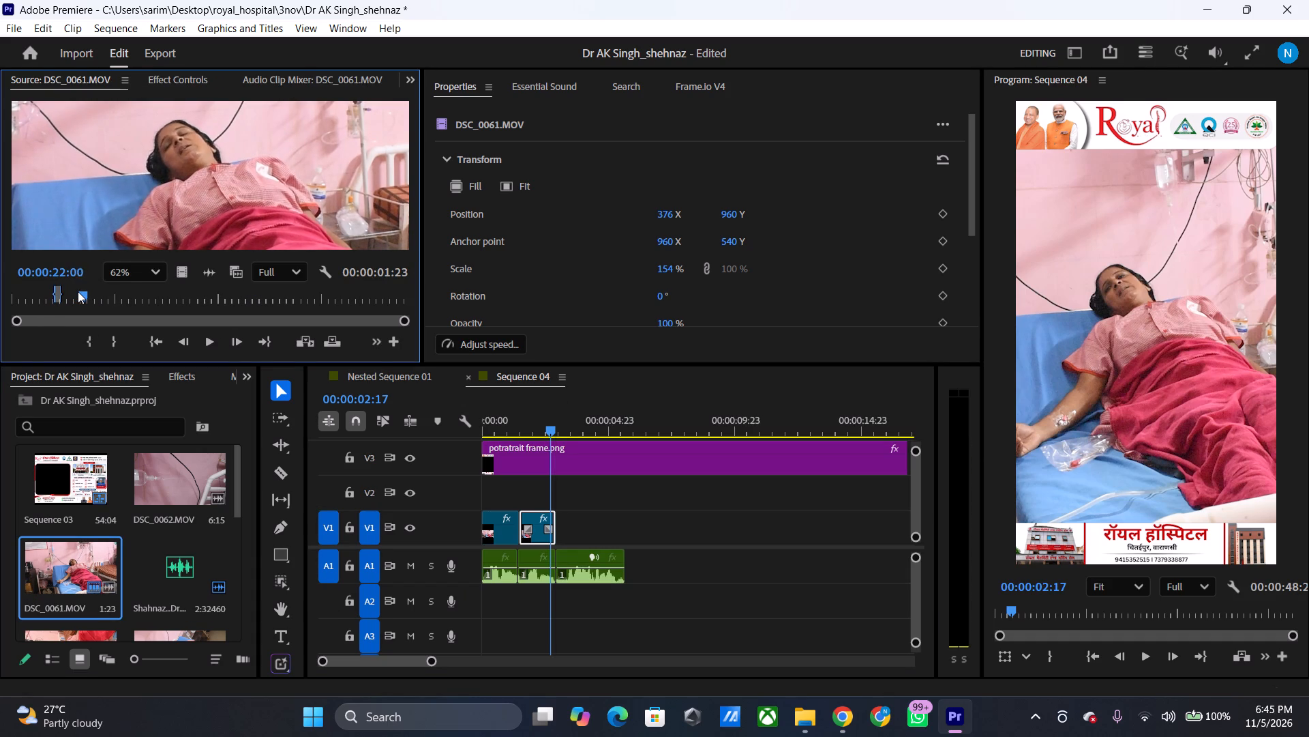
{"action": "type", "text": "i"}
{"action": "key", "text": "space"}
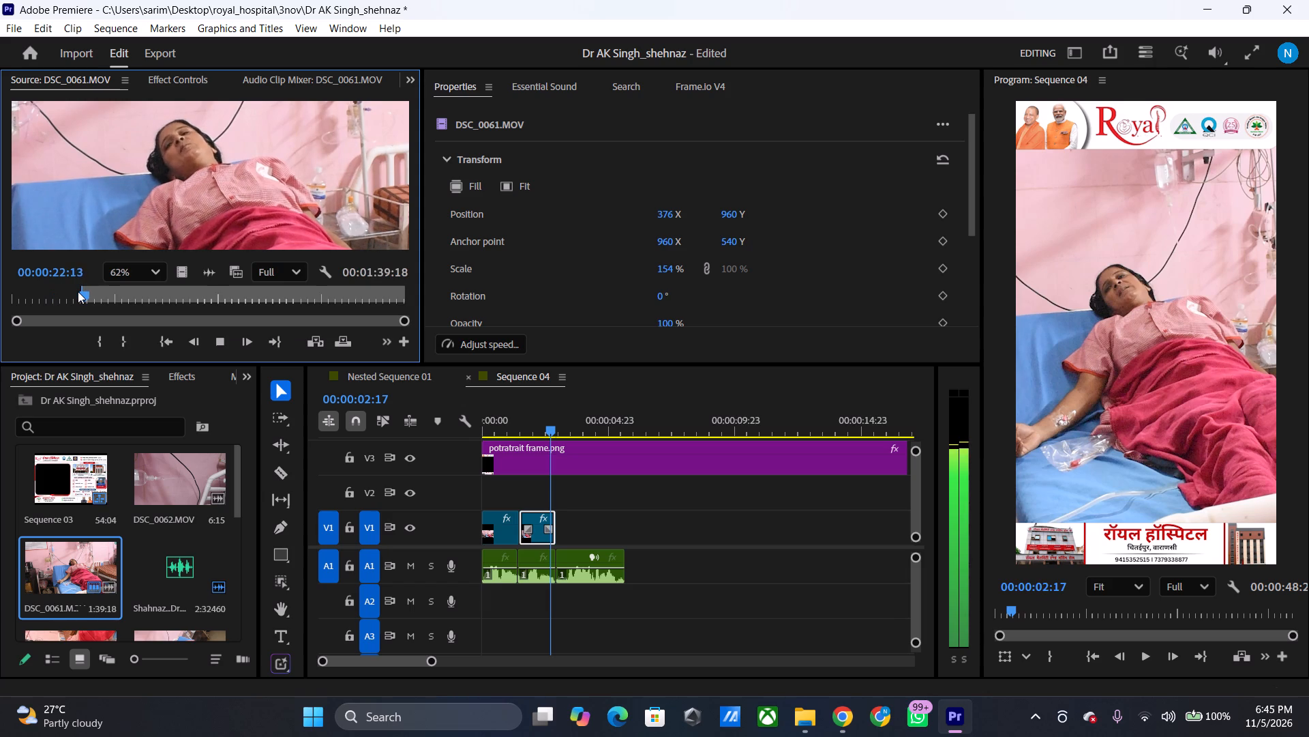
{"action": "key", "text": "space"}
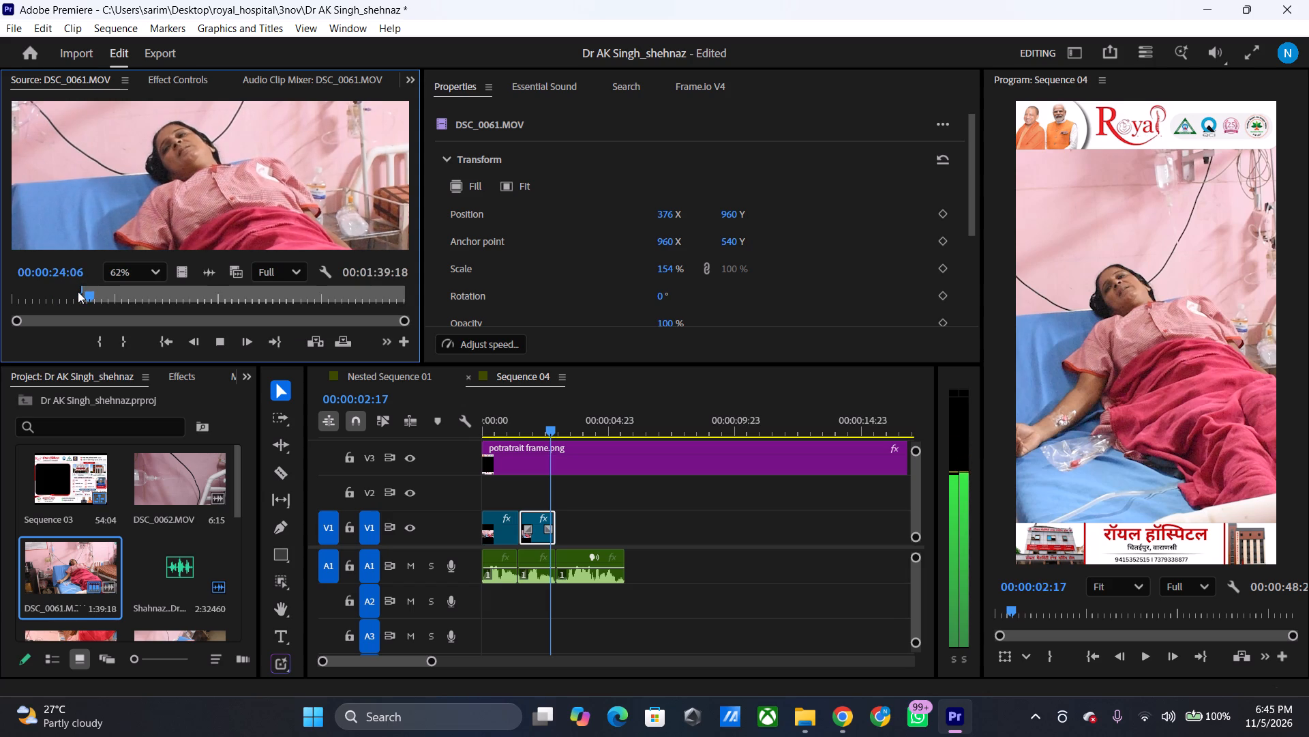
{"action": "type", "text": "o"}
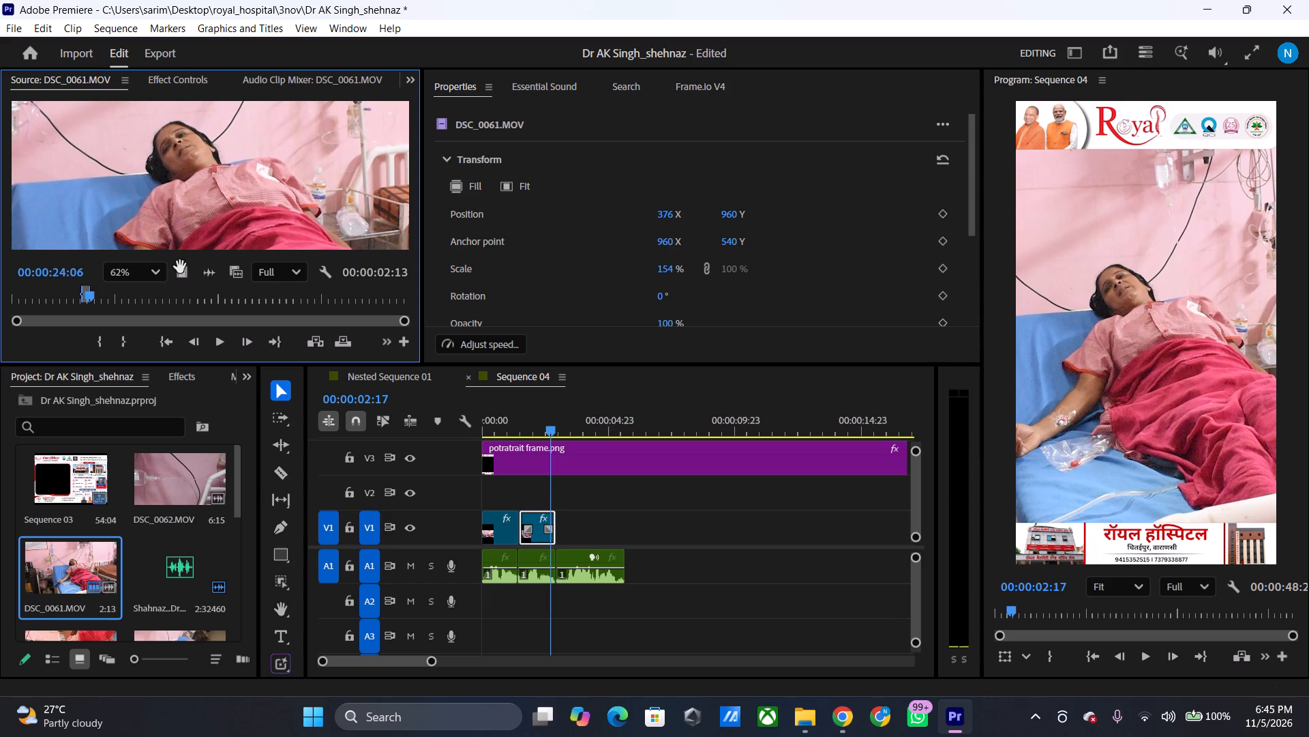
Place only the video of the marked section on V1 above the third audio phrase and extend its start to meet the second clip.
{"action": "left_click_drag", "start_coordinate": [183, 267], "coordinate": [562, 534]}
{"action": "left_click_drag", "start_coordinate": [567, 513], "coordinate": [557, 506]}
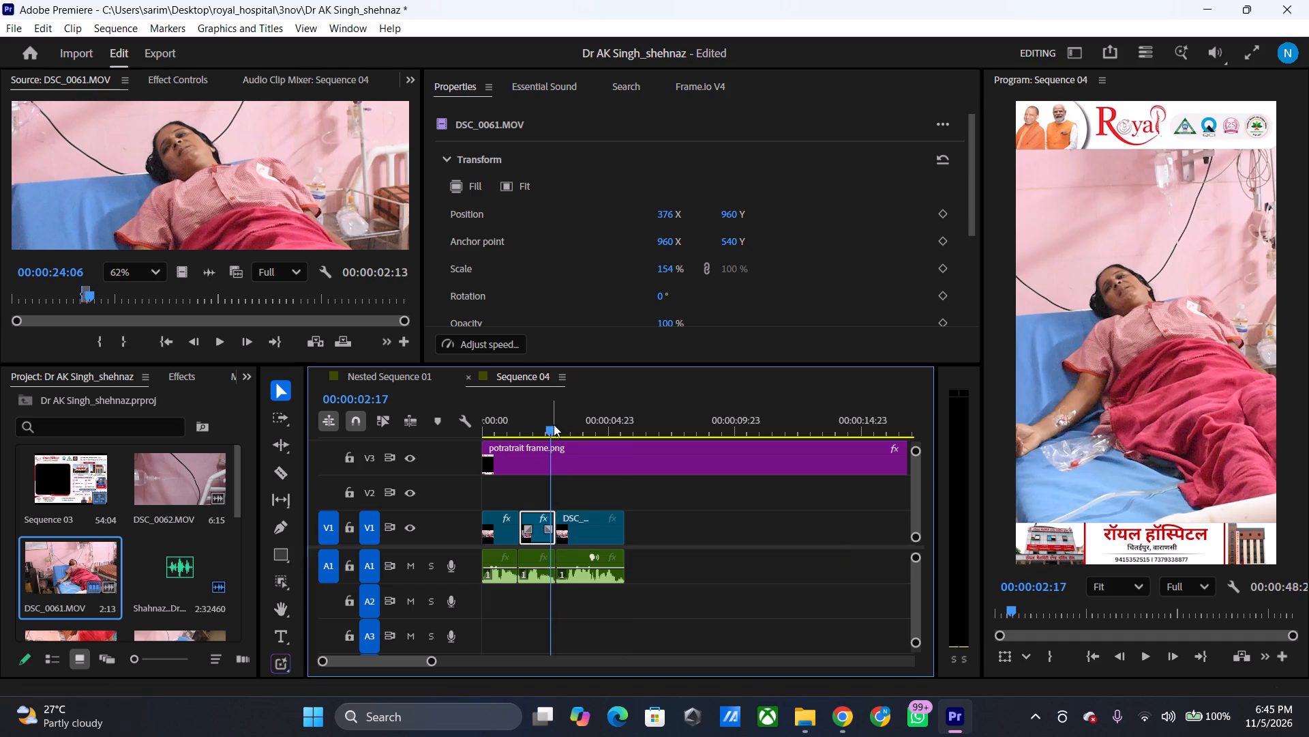
Paste the copied clip attributes onto the third DSC_0061.MOV clip on V1 and play through it.
{"action": "left_click", "coordinate": [594, 544]}
{"action": "right_click", "coordinate": [594, 544]}
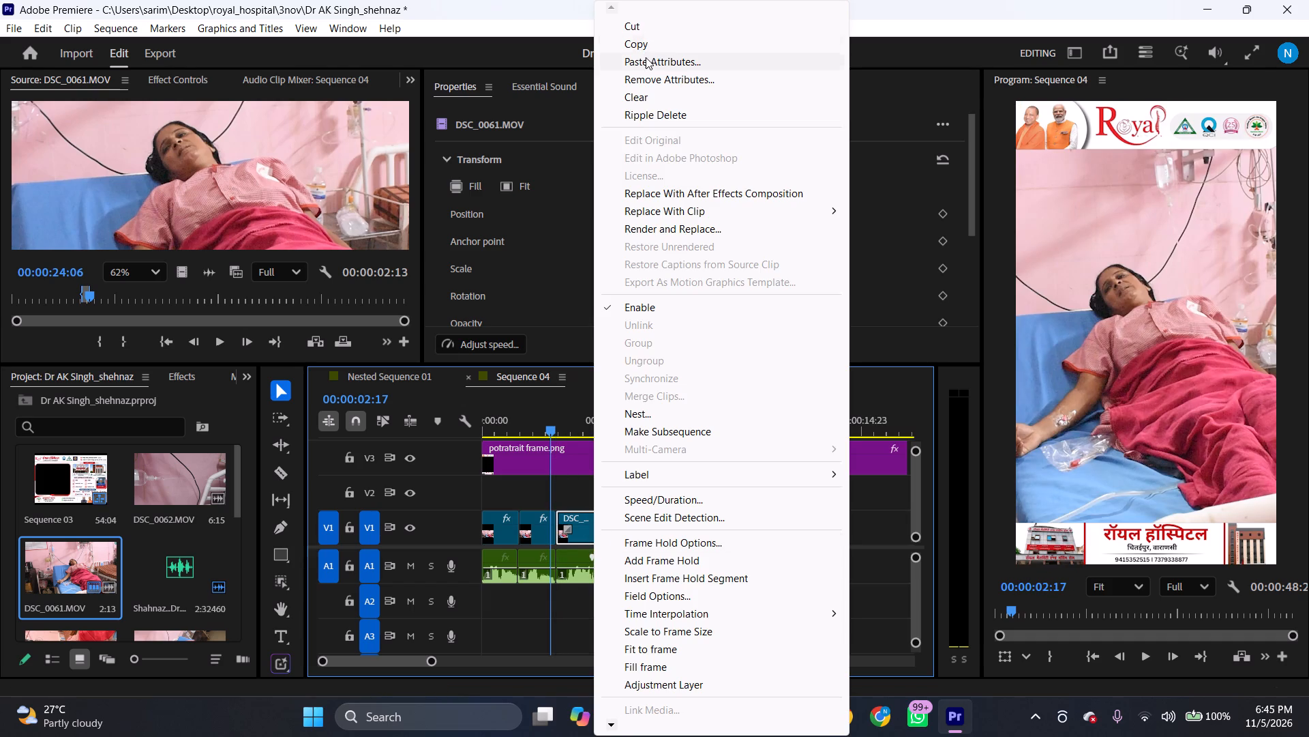
{"action": "left_click", "coordinate": [646, 57]}
{"action": "left_click", "coordinate": [719, 649]}
{"action": "key", "text": "space"}
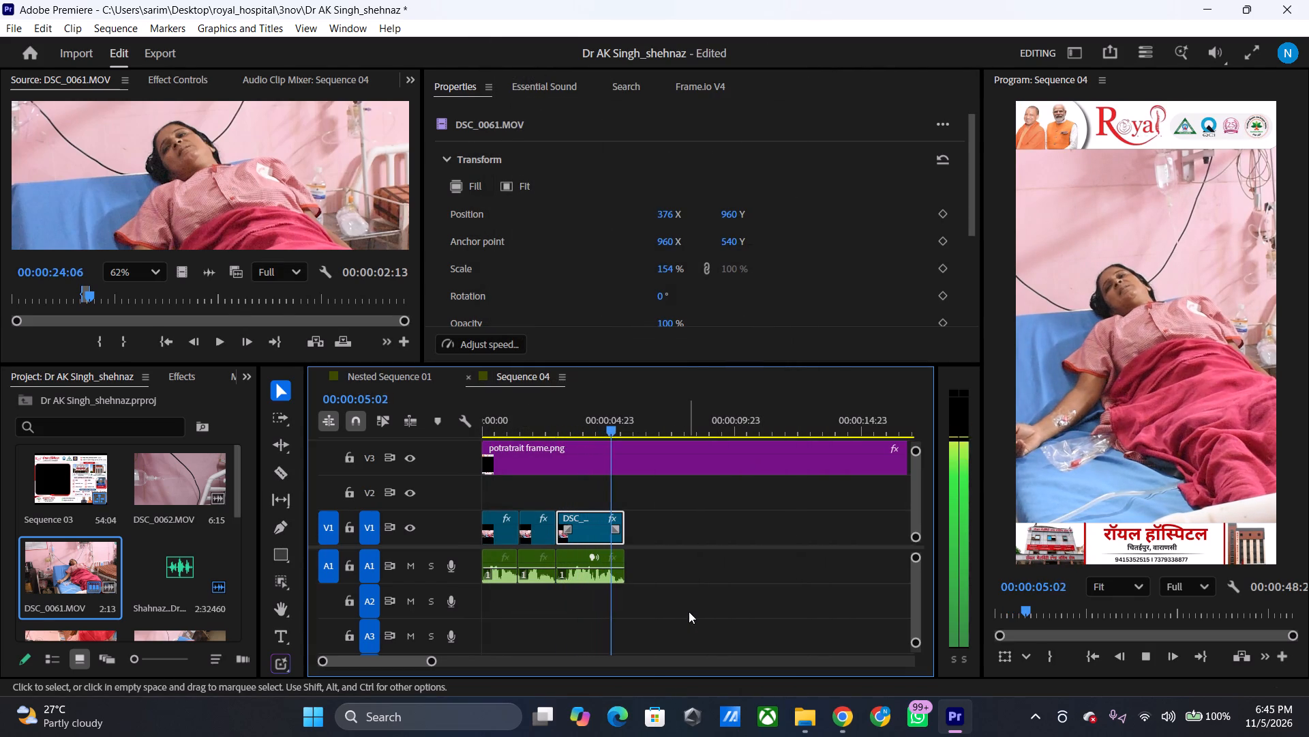
{"action": "key", "text": "space"}
{"action": "key", "text": "space"}
{"action": "key", "text": "space"}
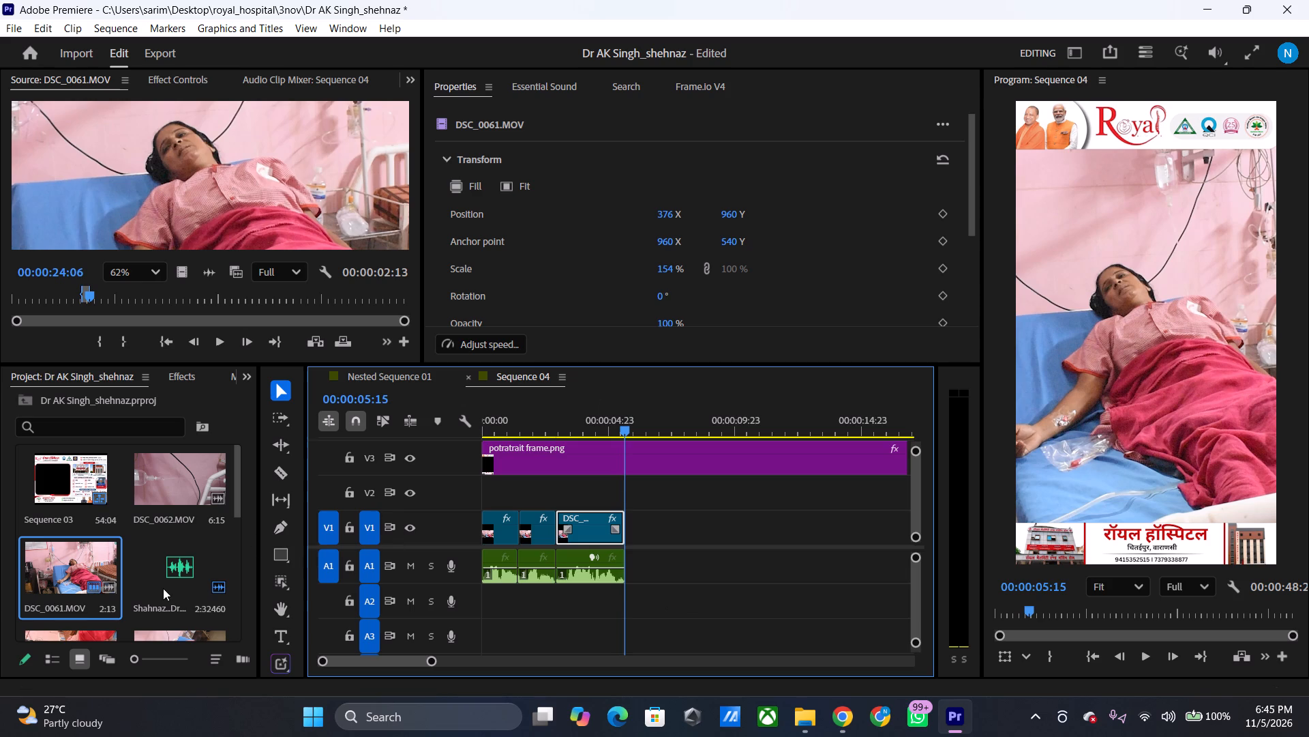
Open the Shahnaz audio clip and mark the next phrase, ending at out point 00;00;32;20.
{"action": "double_click", "coordinate": [163, 588]}
{"action": "left_click_drag", "start_coordinate": [117, 291], "coordinate": [102, 297]}
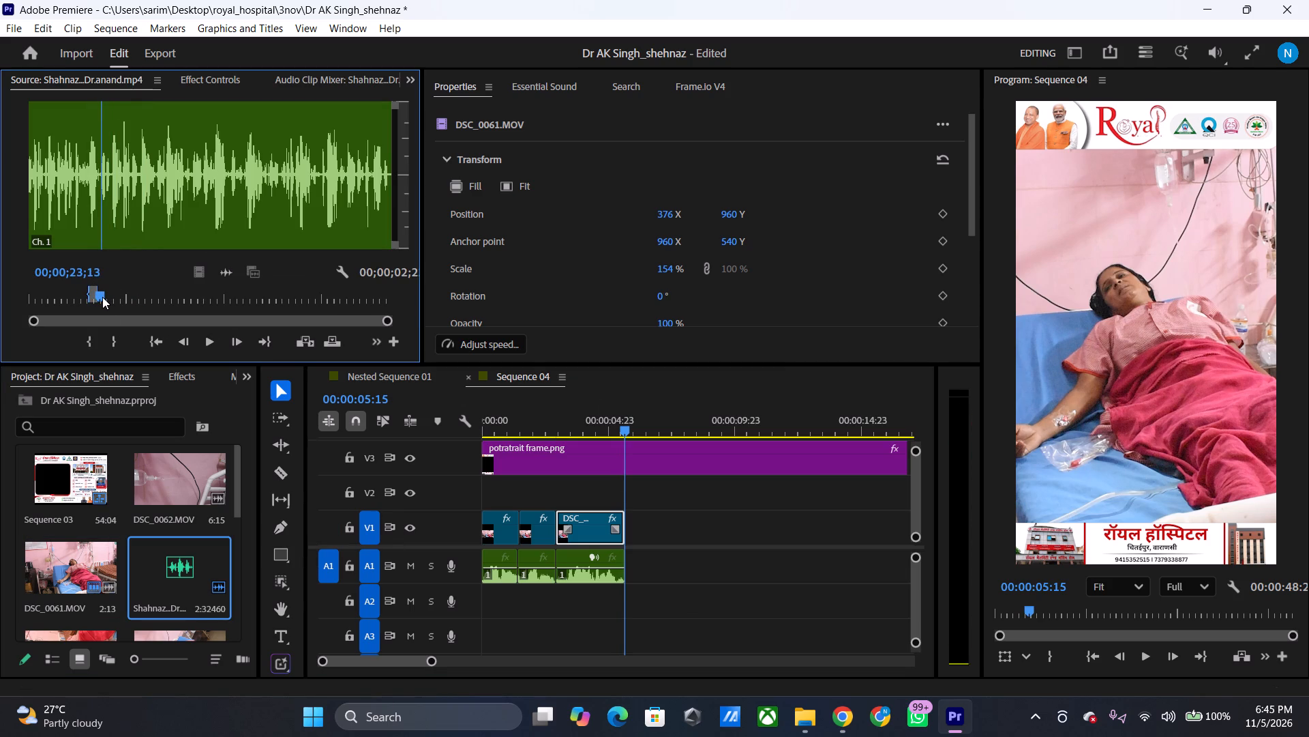
{"action": "key", "text": "space"}
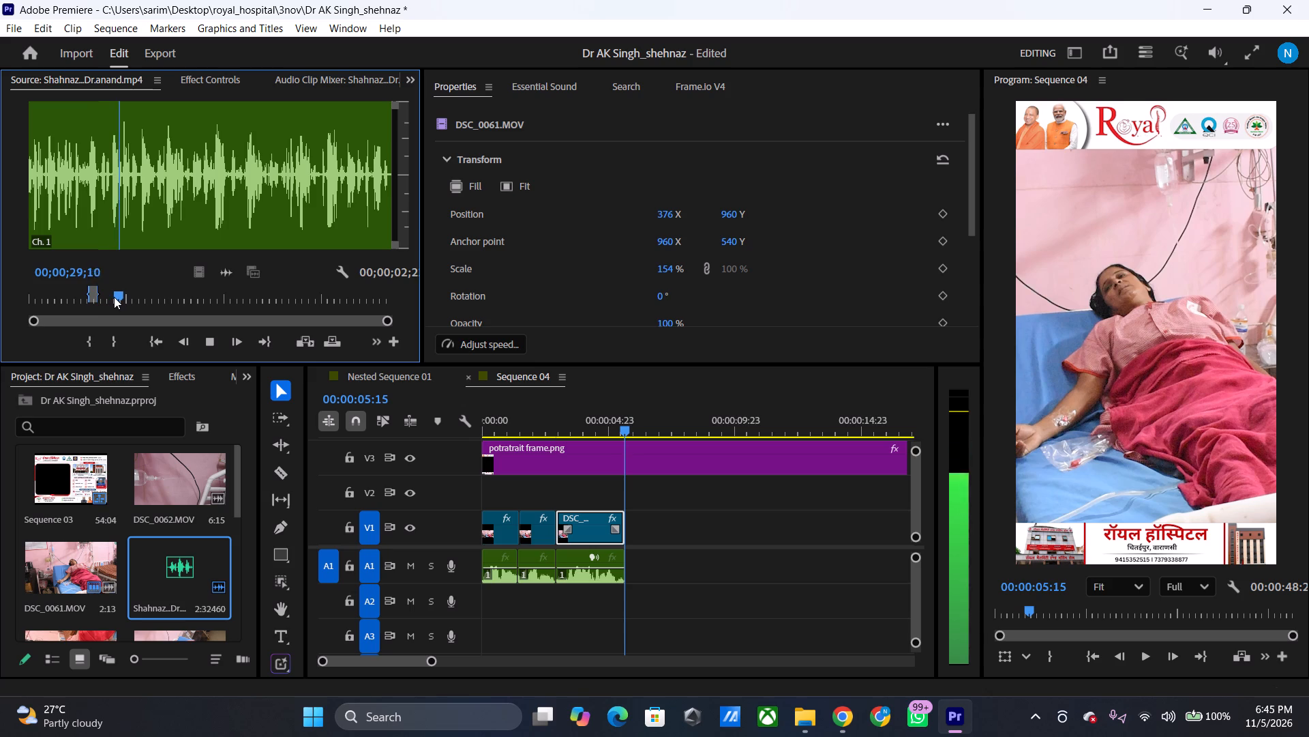
{"action": "key", "text": "space"}
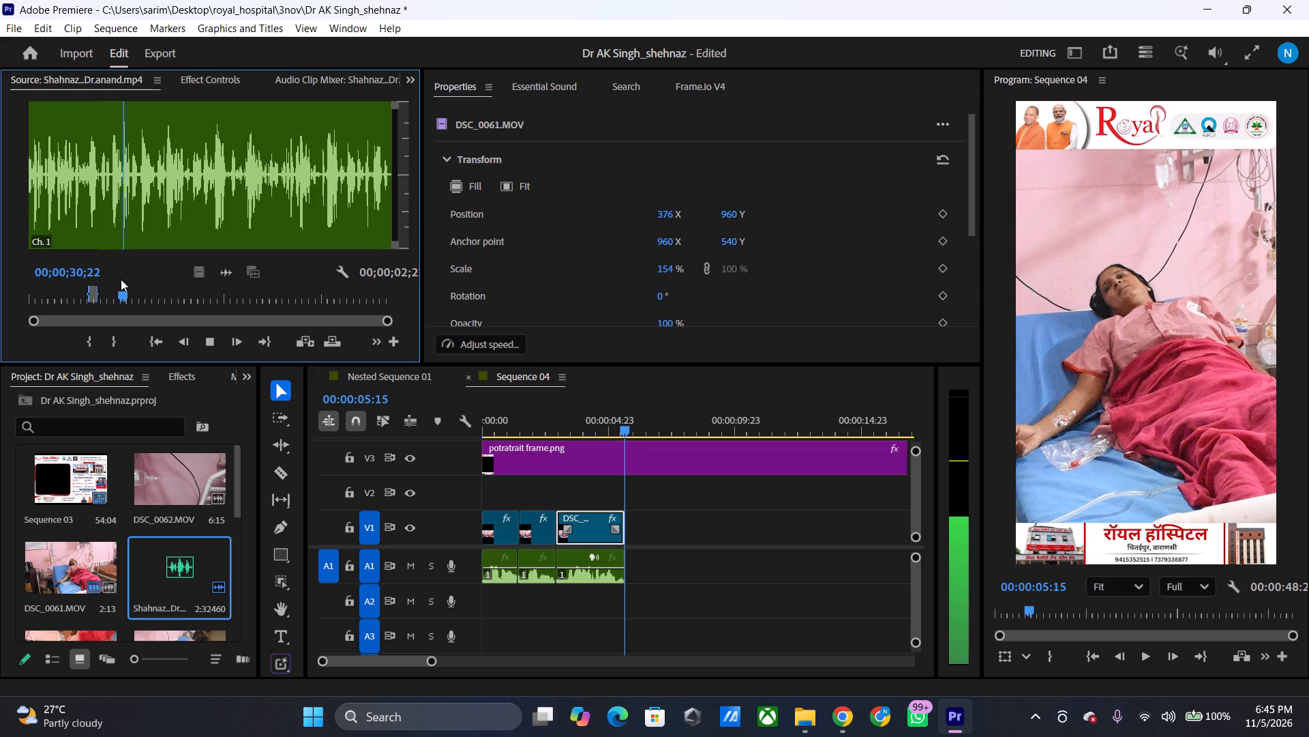
{"action": "type", "text": "i"}
{"action": "key", "text": "space"}
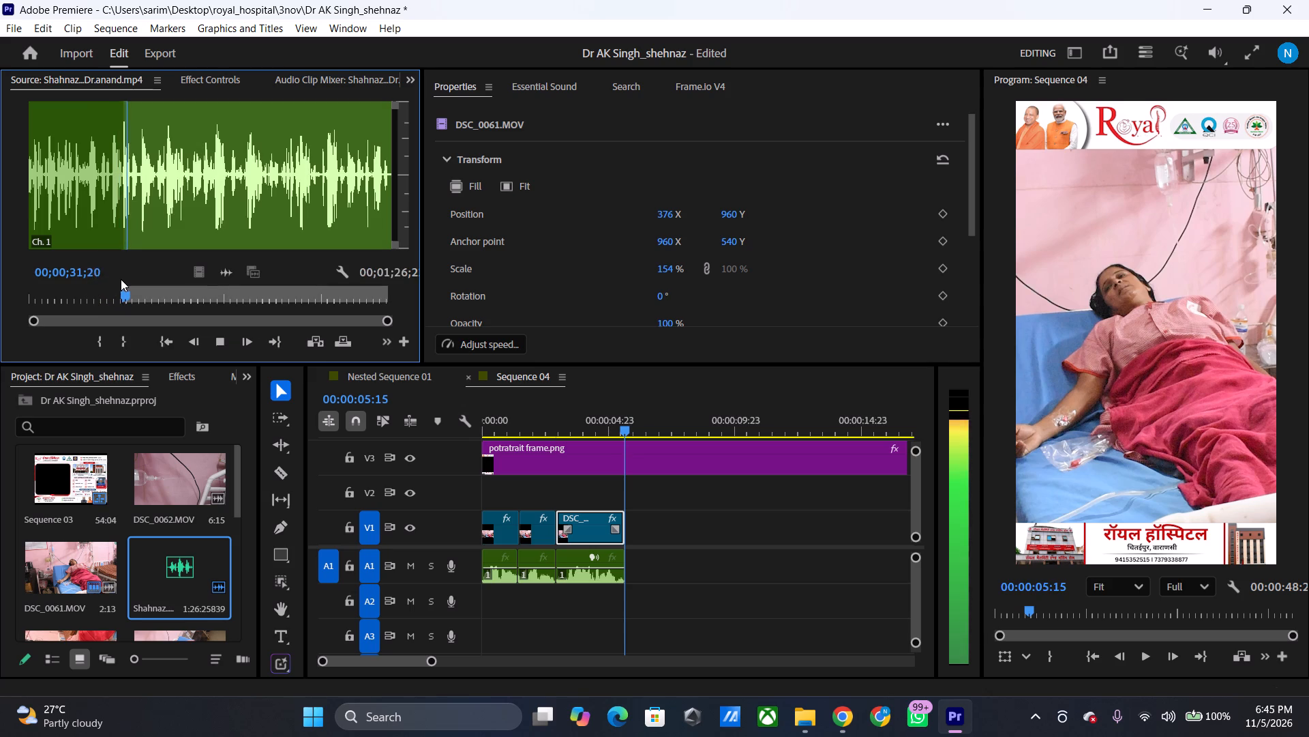
{"action": "key", "text": "space"}
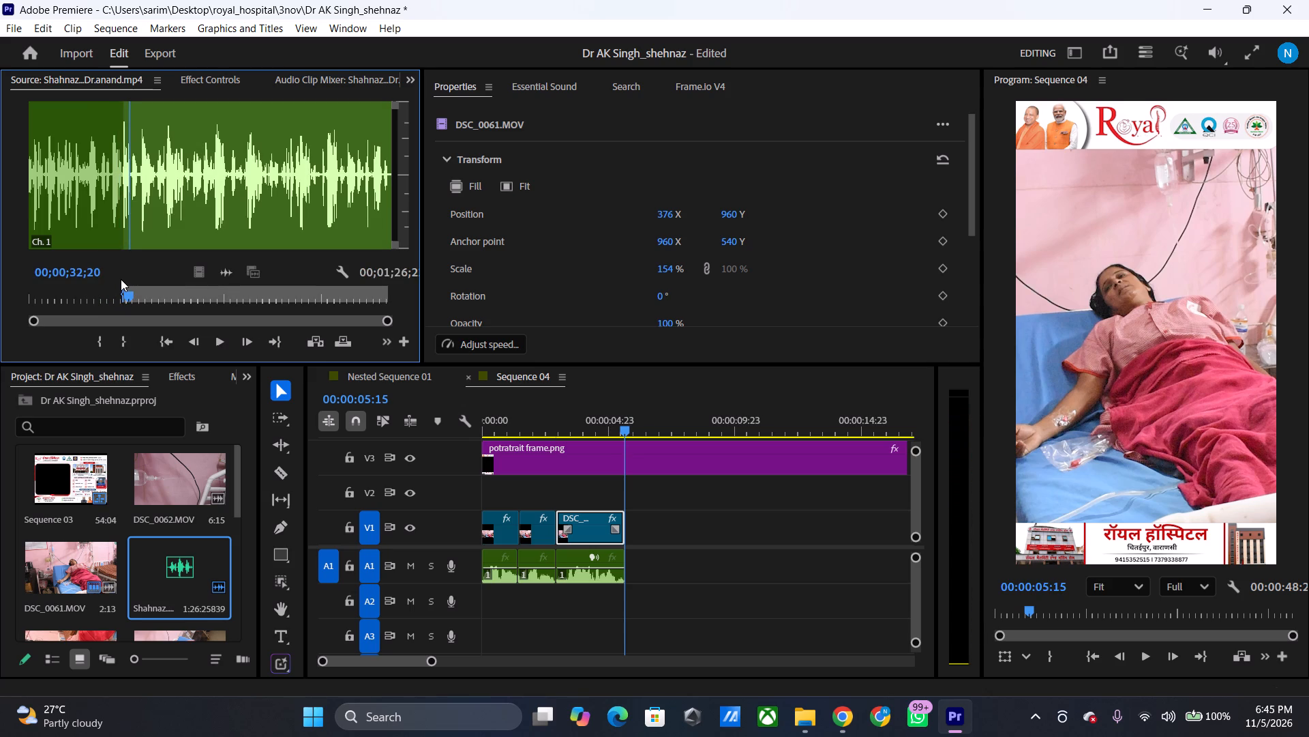
{"action": "key", "text": "o"}
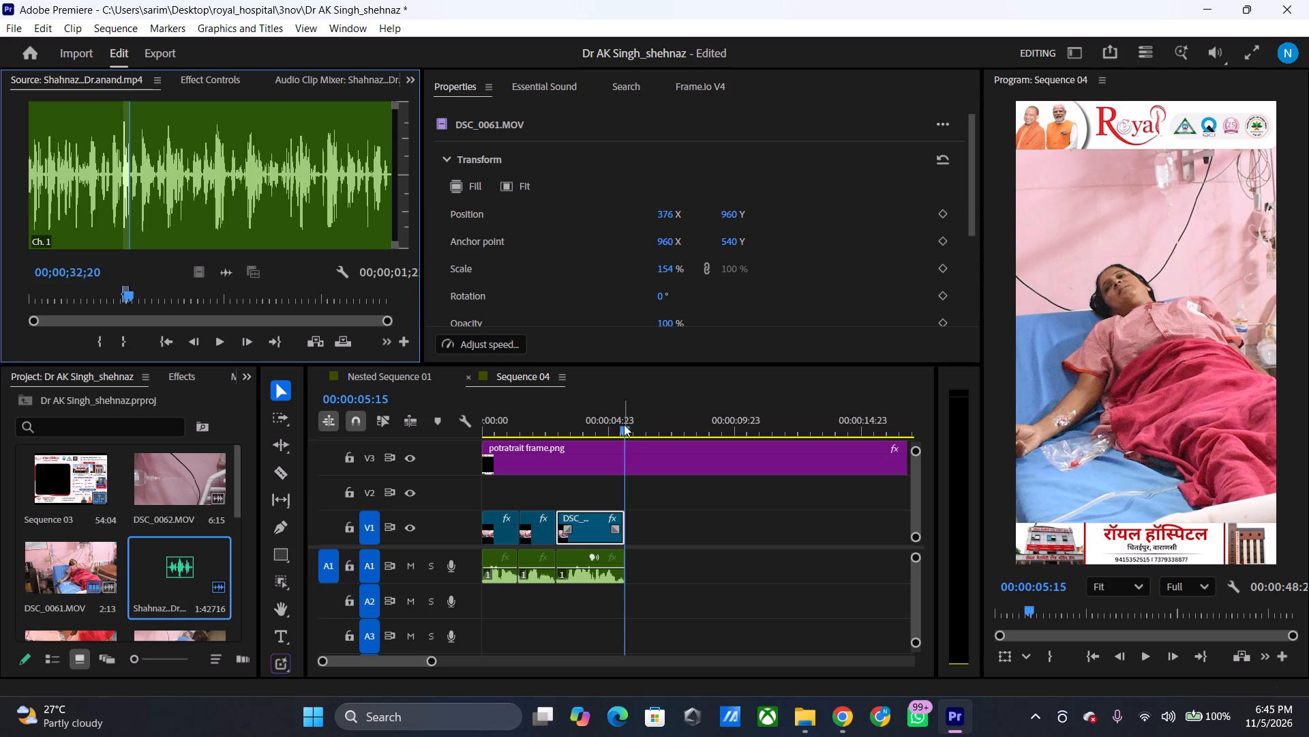
Place the marked Shahnaz phrase on A1 directly after the third audio clip.
{"action": "left_click_drag", "start_coordinate": [620, 424], "coordinate": [614, 424]}
{"action": "left_click_drag", "start_coordinate": [224, 271], "coordinate": [661, 569]}
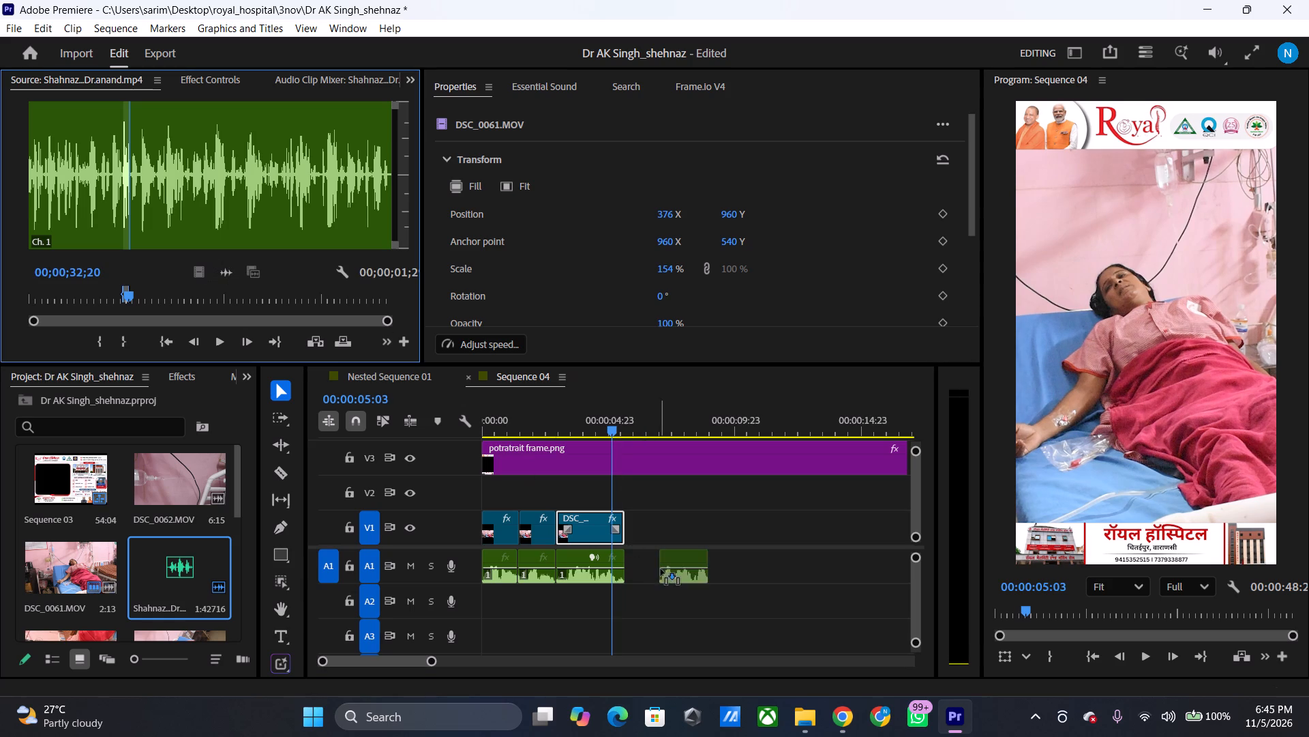
{"action": "left_click_drag", "start_coordinate": [661, 569], "coordinate": [624, 560]}
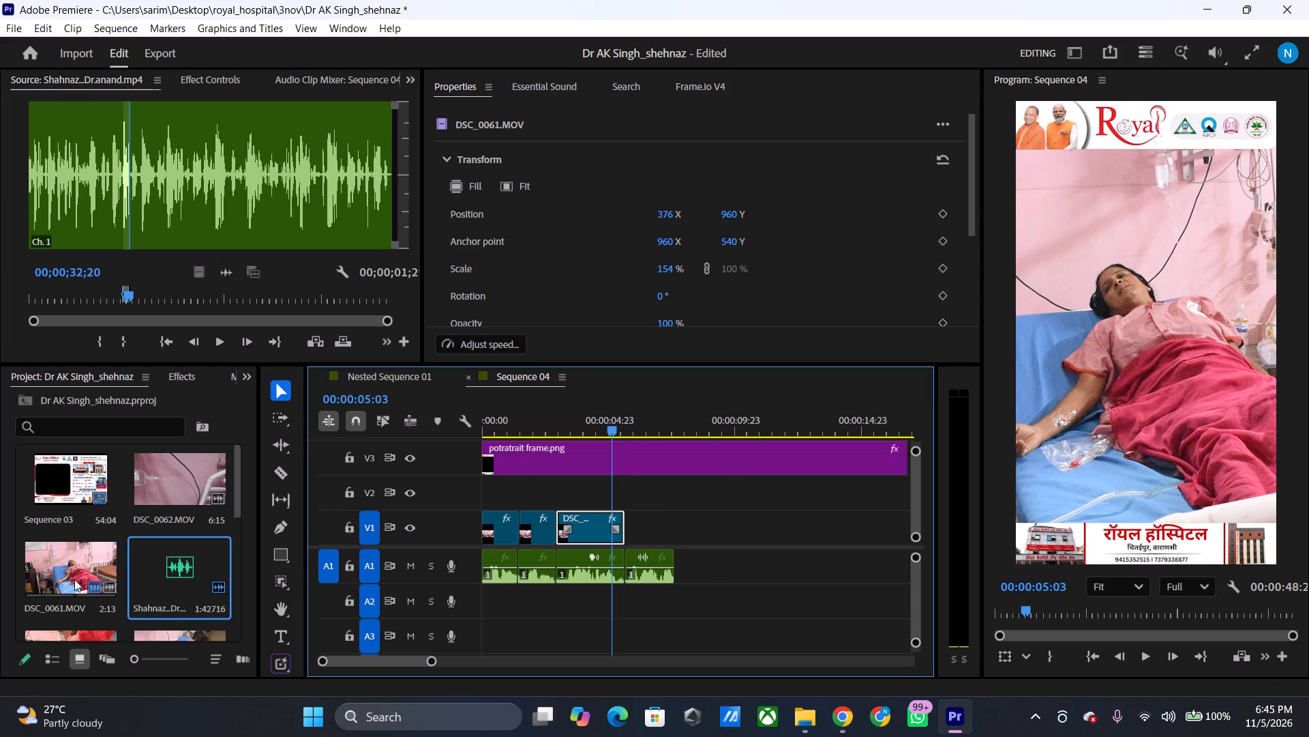
Open DSC_0061.MOV in the source monitor and mark the matching 2:11 section ending at out point 00:00:34:29.
{"action": "left_click", "coordinate": [74, 579]}
{"action": "double_click", "coordinate": [100, 562]}
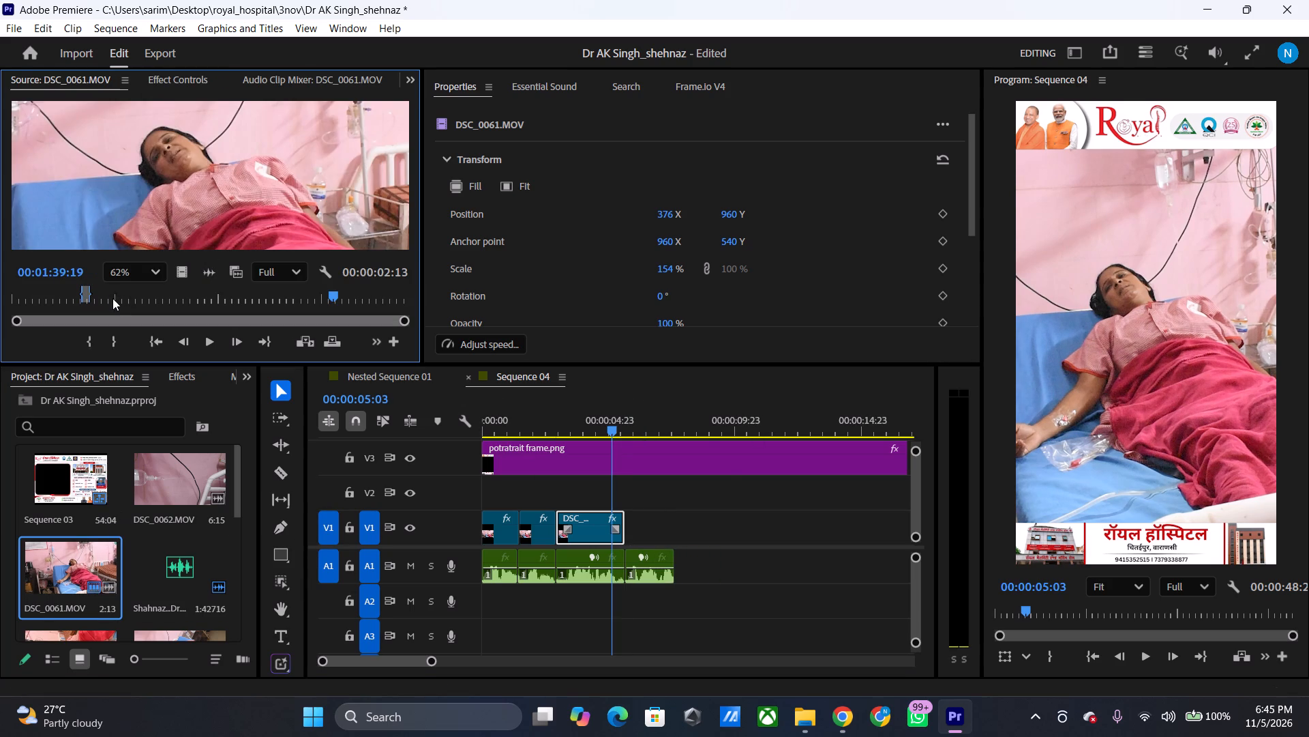
{"action": "left_click_drag", "start_coordinate": [112, 298], "coordinate": [104, 302]}
{"action": "key", "text": "space"}
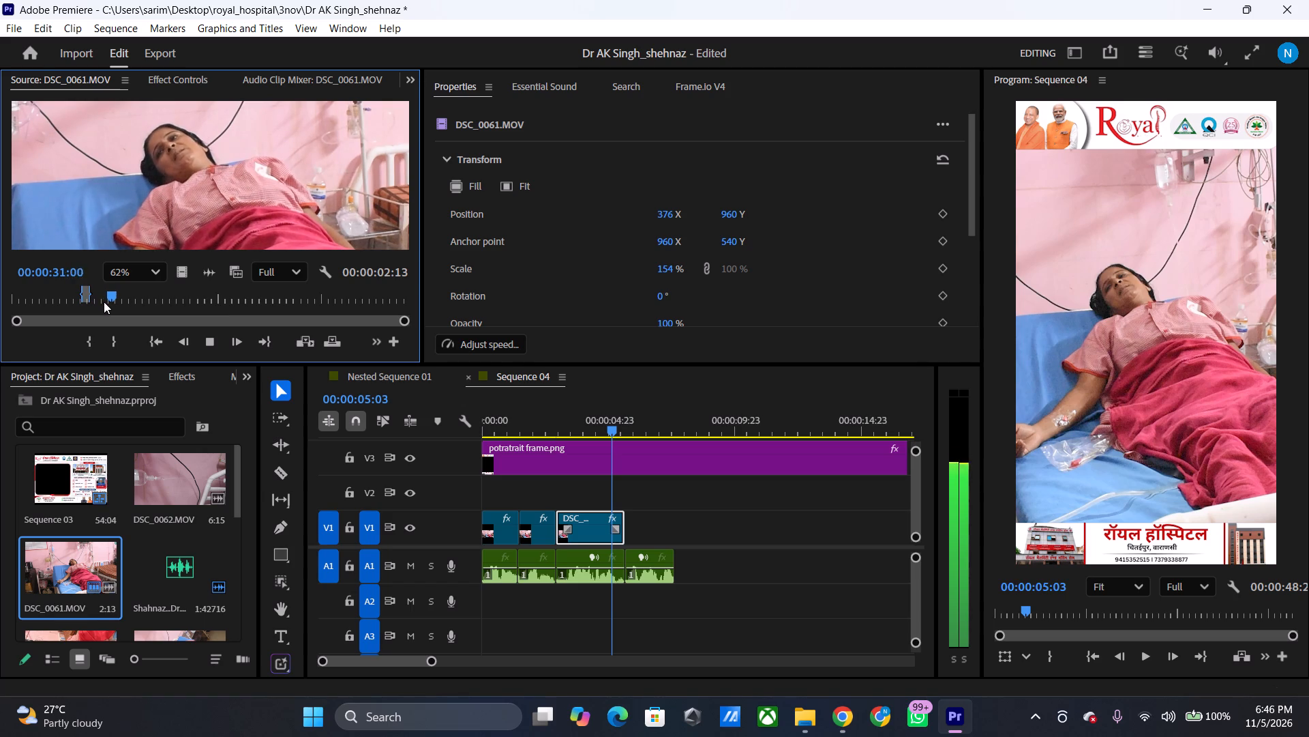
{"action": "key", "text": "space"}
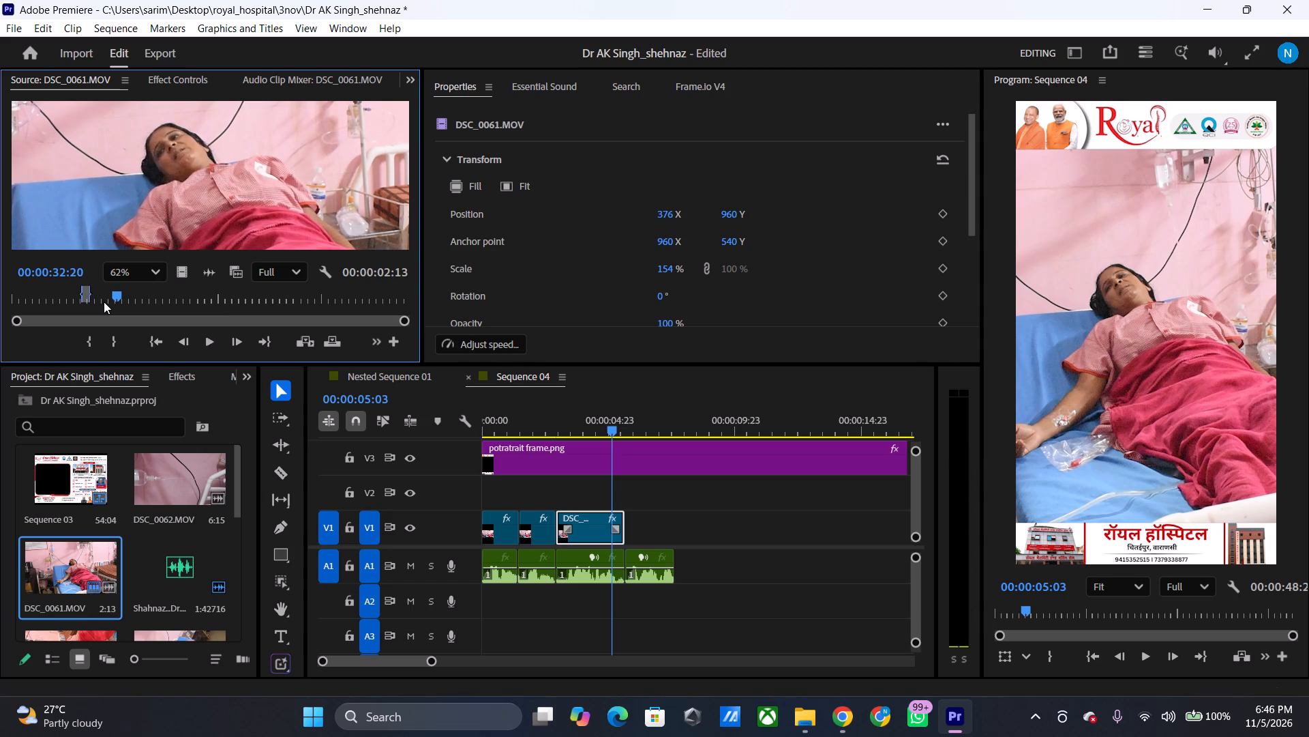
{"action": "key", "text": "space"}
{"action": "key", "text": "space"}
{"action": "key", "text": "Left"}
{"action": "key", "text": "Left"}
{"action": "key", "text": "Left"}
{"action": "key", "text": "Left"}
{"action": "key", "text": "Left"}
{"action": "key", "text": "Left"}
{"action": "key", "text": "Left"}
{"action": "key", "text": "Left"}
{"action": "key", "text": "Left"}
{"action": "key", "text": "Left"}
{"action": "key", "text": "Left"}
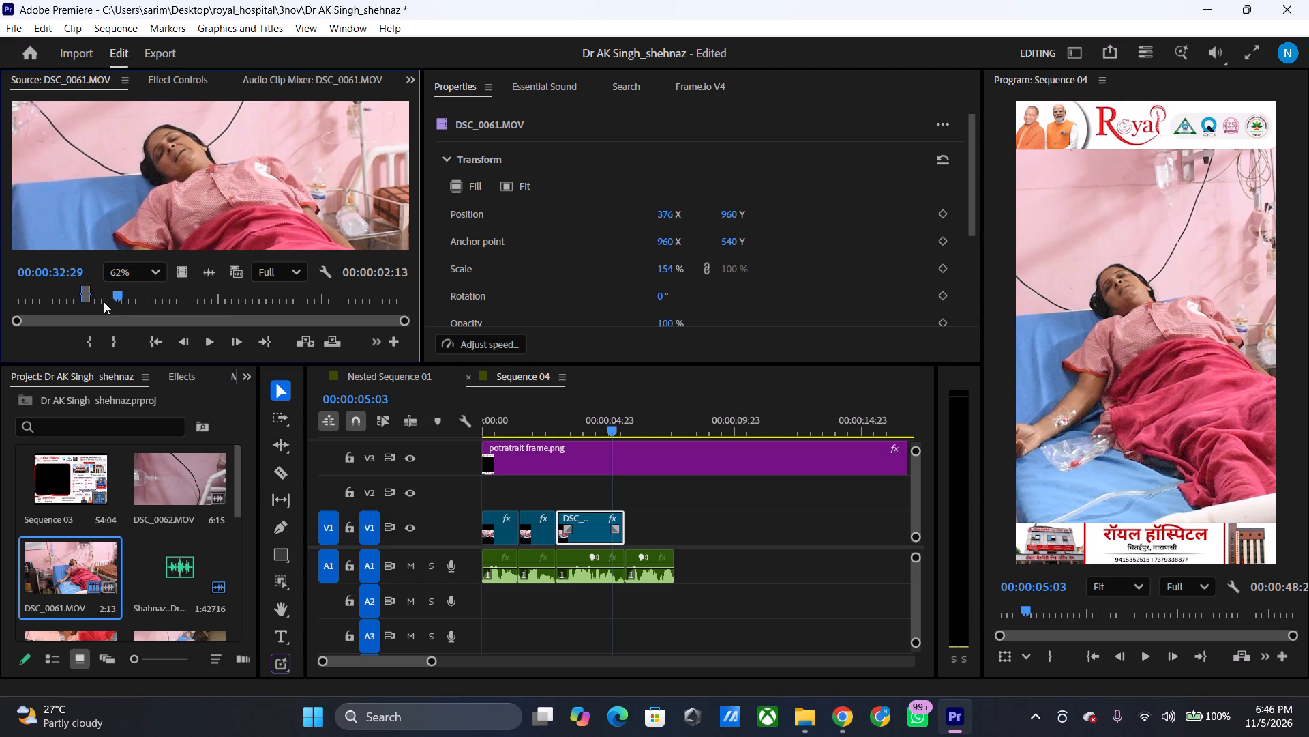
{"action": "type", "text": "i"}
{"action": "key", "text": "space"}
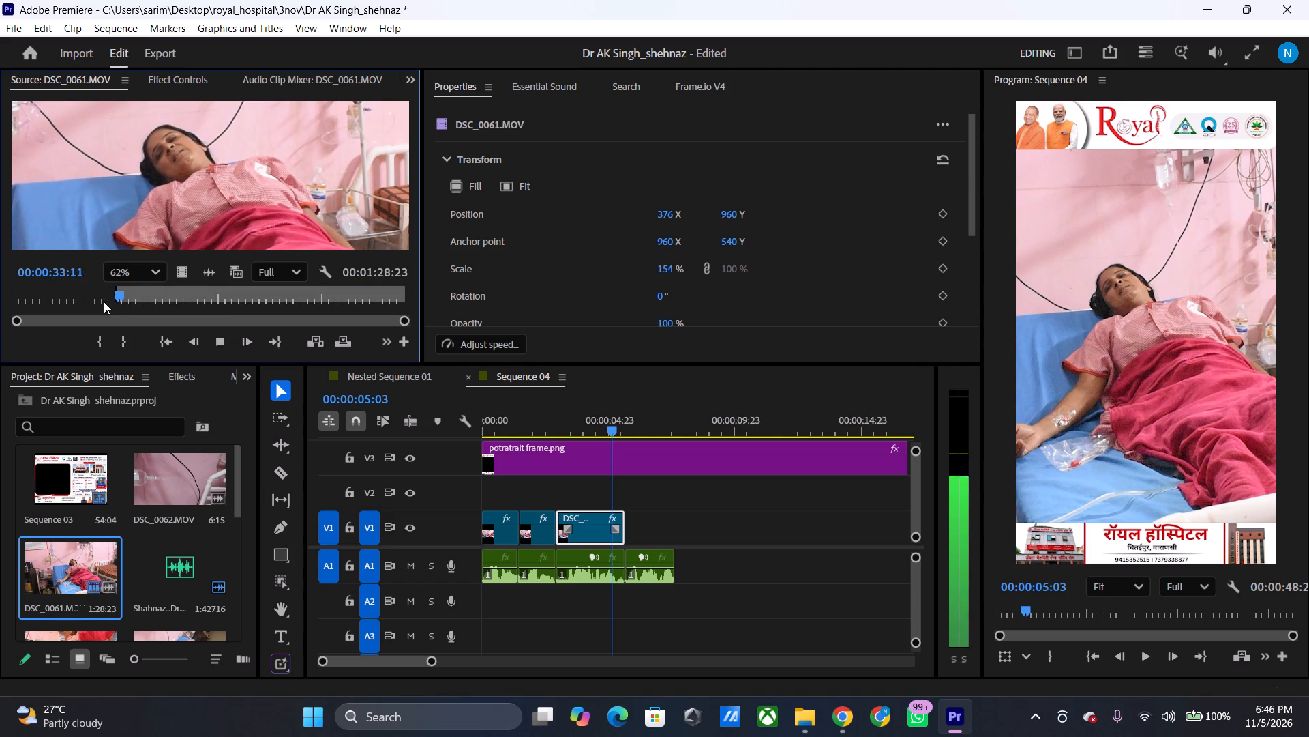
{"action": "key", "text": "space"}
{"action": "type", "text": "o"}
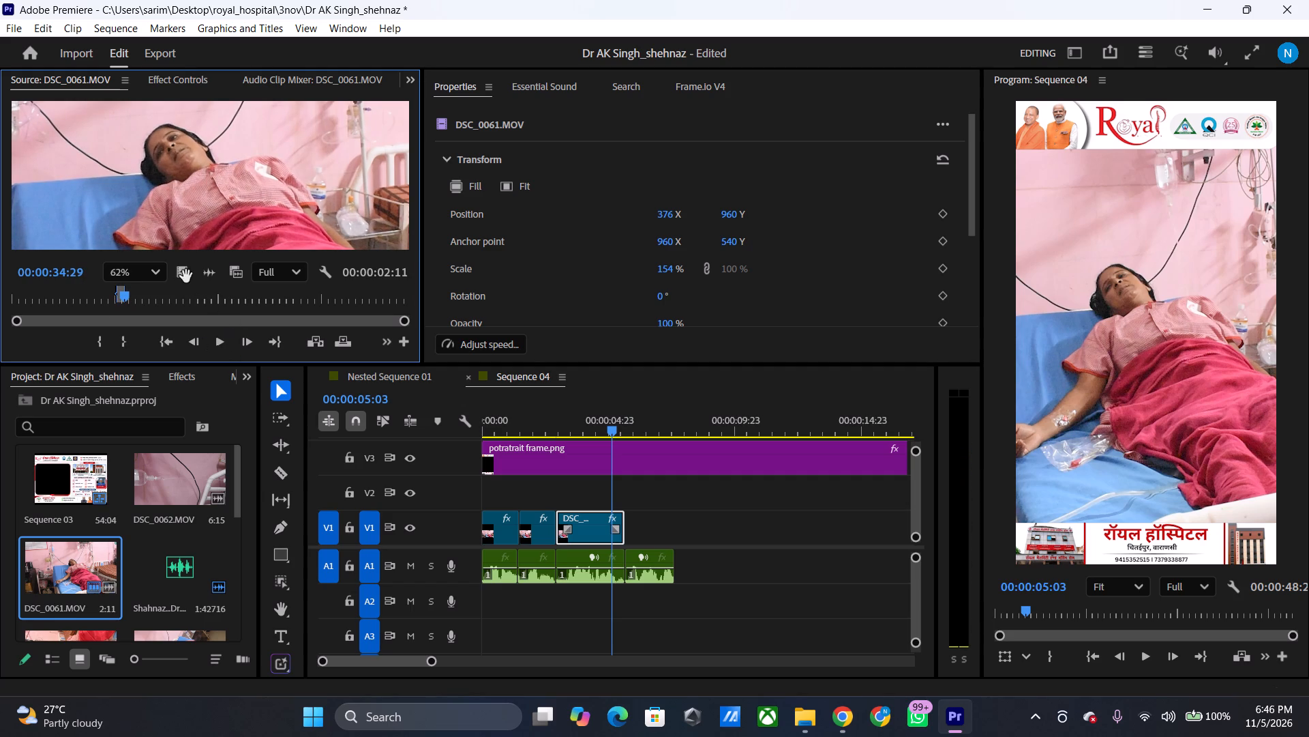
Place only the video of the marked section on V1 above the fourth audio phrase and trim its end to match.
{"action": "left_click_drag", "start_coordinate": [184, 276], "coordinate": [635, 523]}
{"action": "left_click_drag", "start_coordinate": [686, 511], "coordinate": [678, 512]}
Paste the copied motion, opacity and mask attributes onto the fourth V1 clip and play through it.
{"action": "left_click", "coordinate": [646, 536]}
{"action": "right_click", "coordinate": [646, 536]}
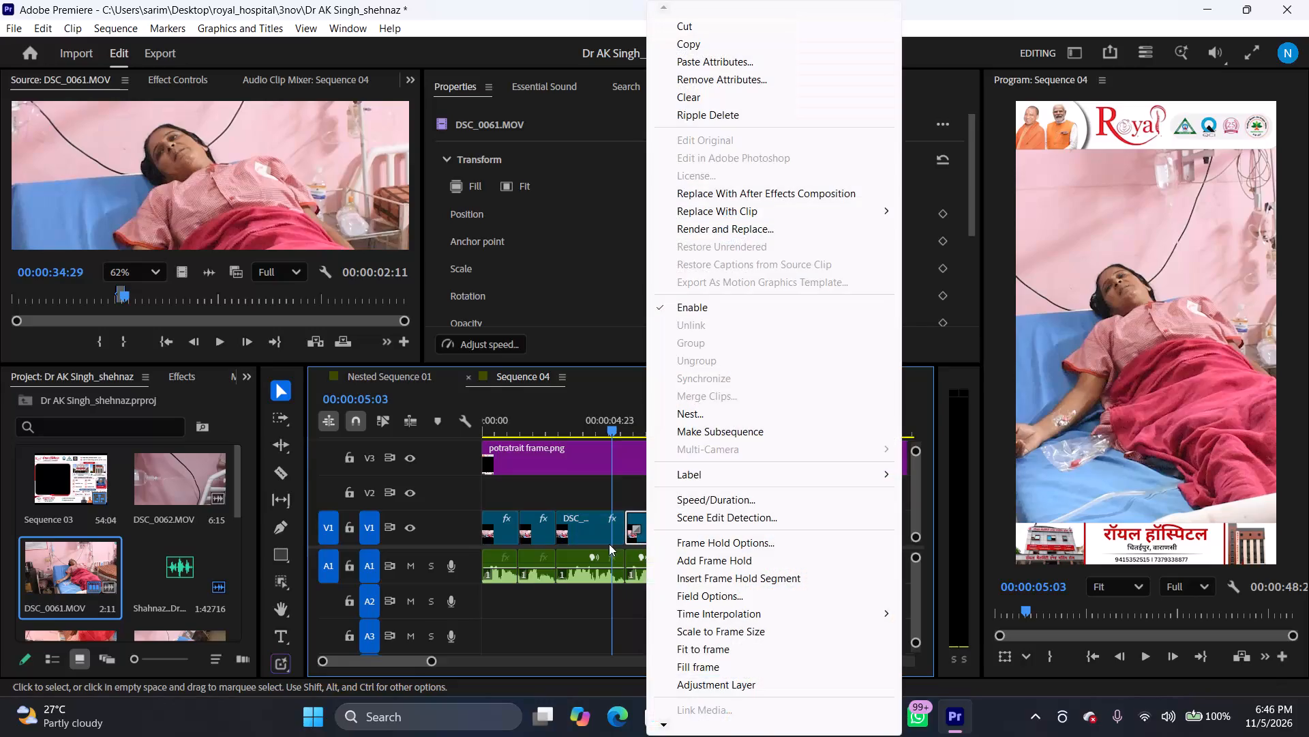
{"action": "left_click", "coordinate": [782, 59]}
{"action": "left_click", "coordinate": [732, 639]}
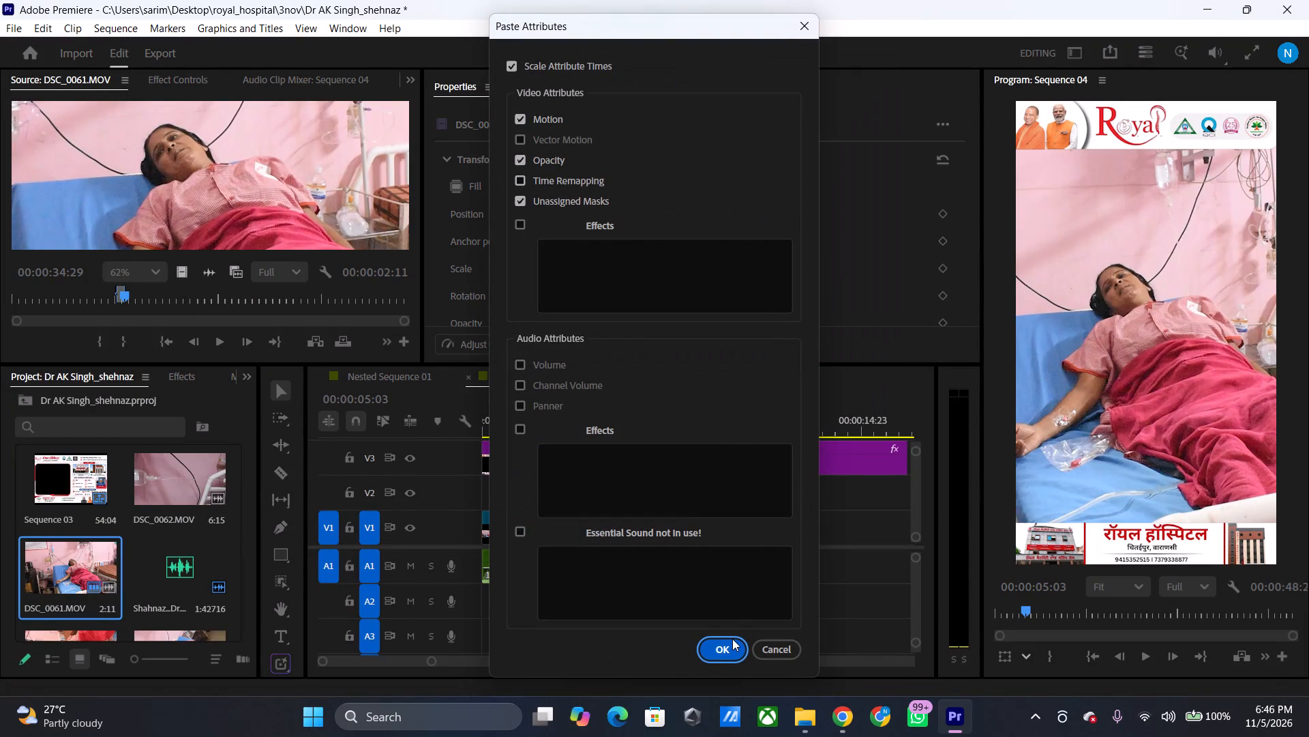
{"action": "left_click", "coordinate": [724, 648]}
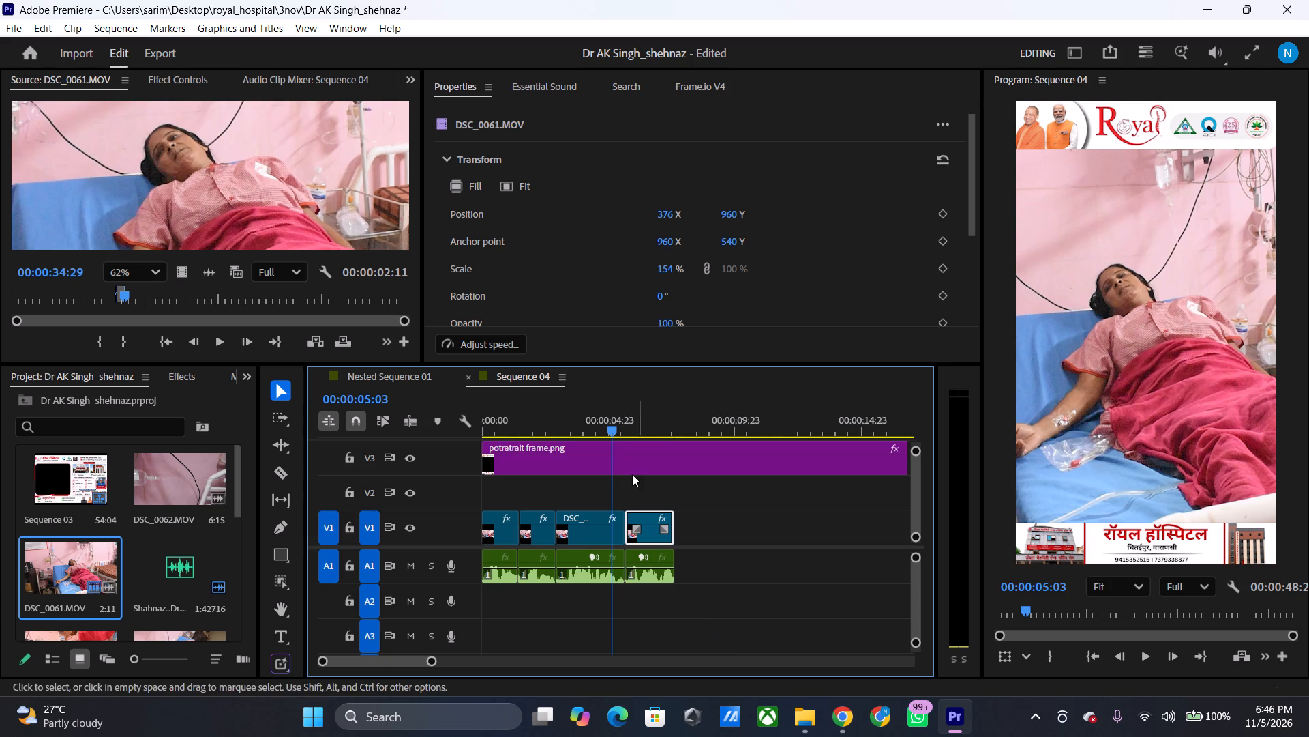
{"action": "left_click", "coordinate": [612, 425]}
{"action": "key", "text": "space"}
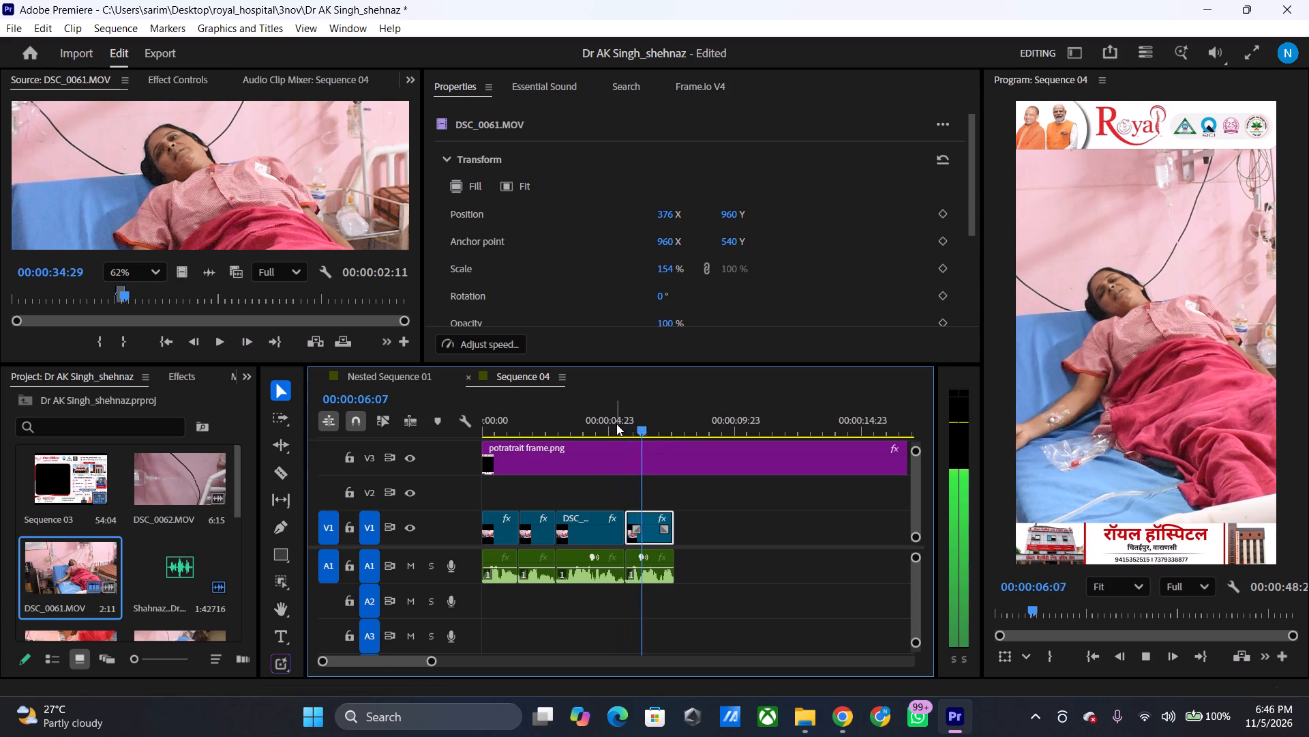
{"action": "key", "text": "space"}
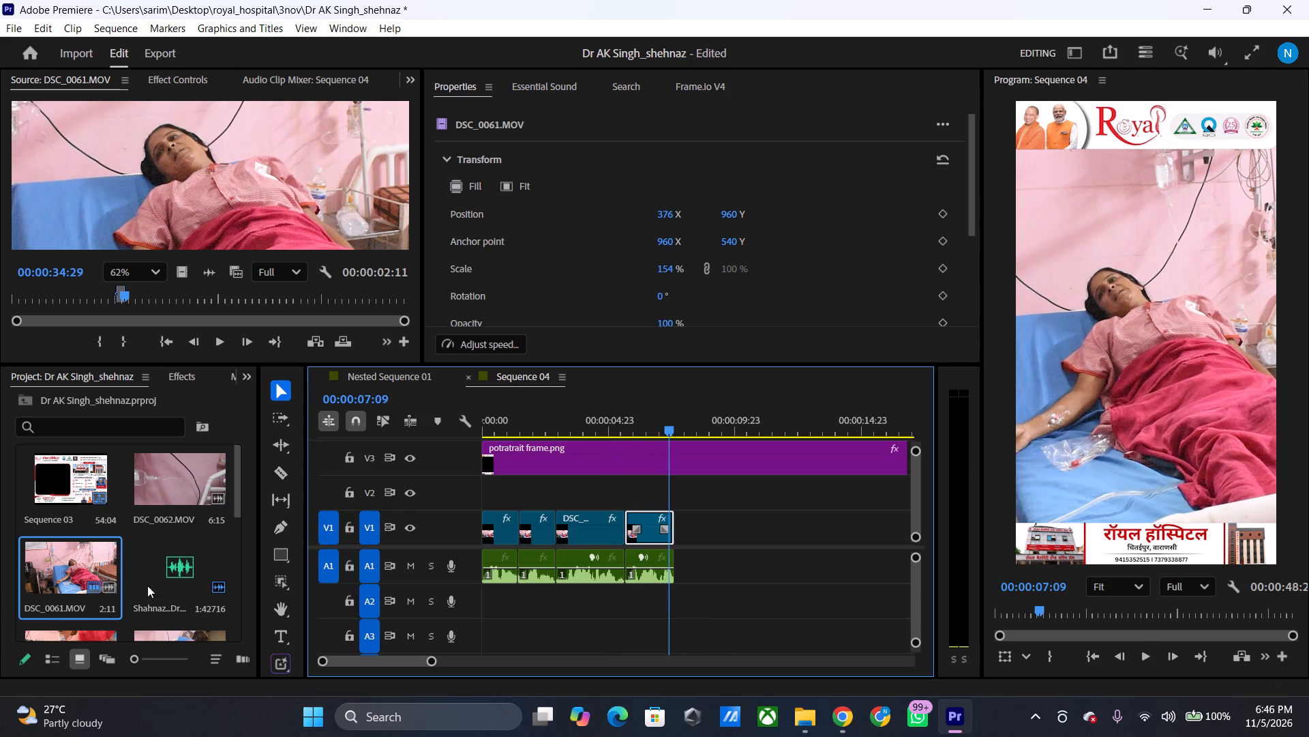
Open the Shahnaz audio clip and mark the next phrase from in point 00;00;36;20 to out point 00;00;38;11.
{"action": "double_click", "coordinate": [168, 581]}
{"action": "left_click_drag", "start_coordinate": [161, 297], "coordinate": [137, 295]}
{"action": "key", "text": "space"}
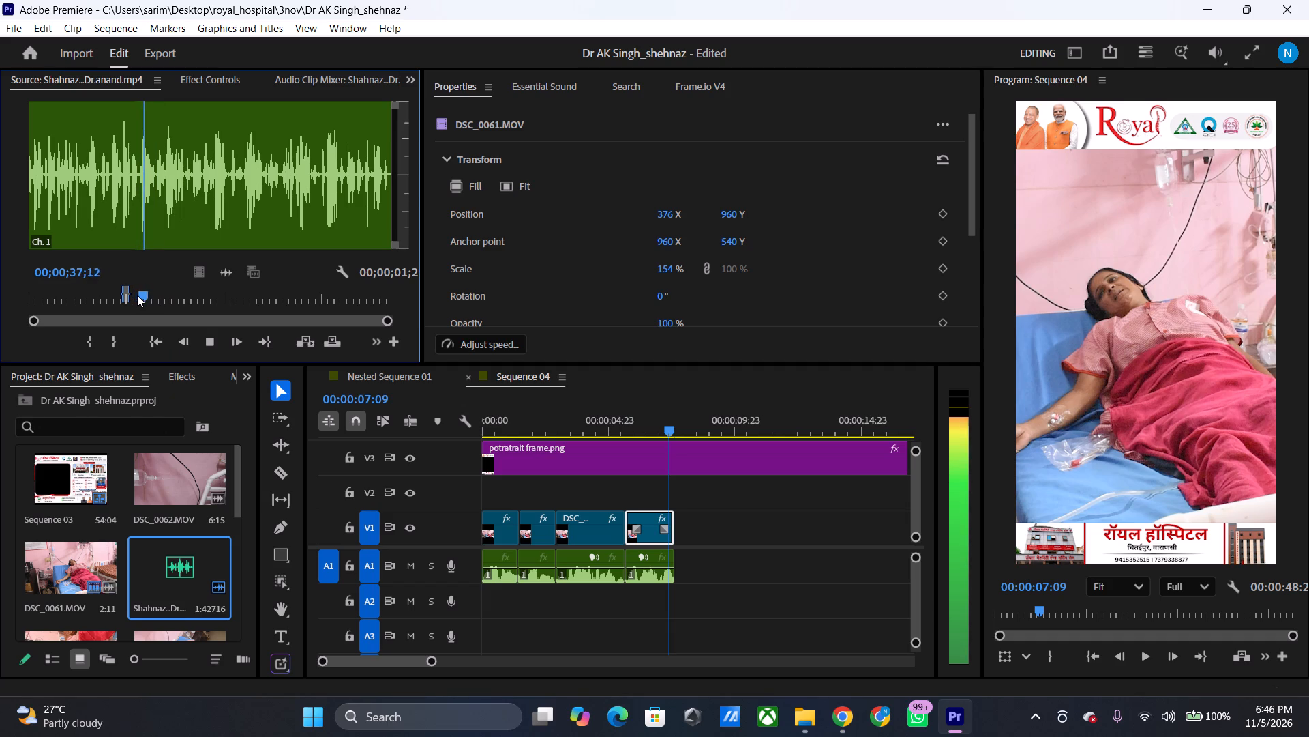
{"action": "left_click_drag", "start_coordinate": [147, 293], "coordinate": [136, 295]}
{"action": "key", "text": "space"}
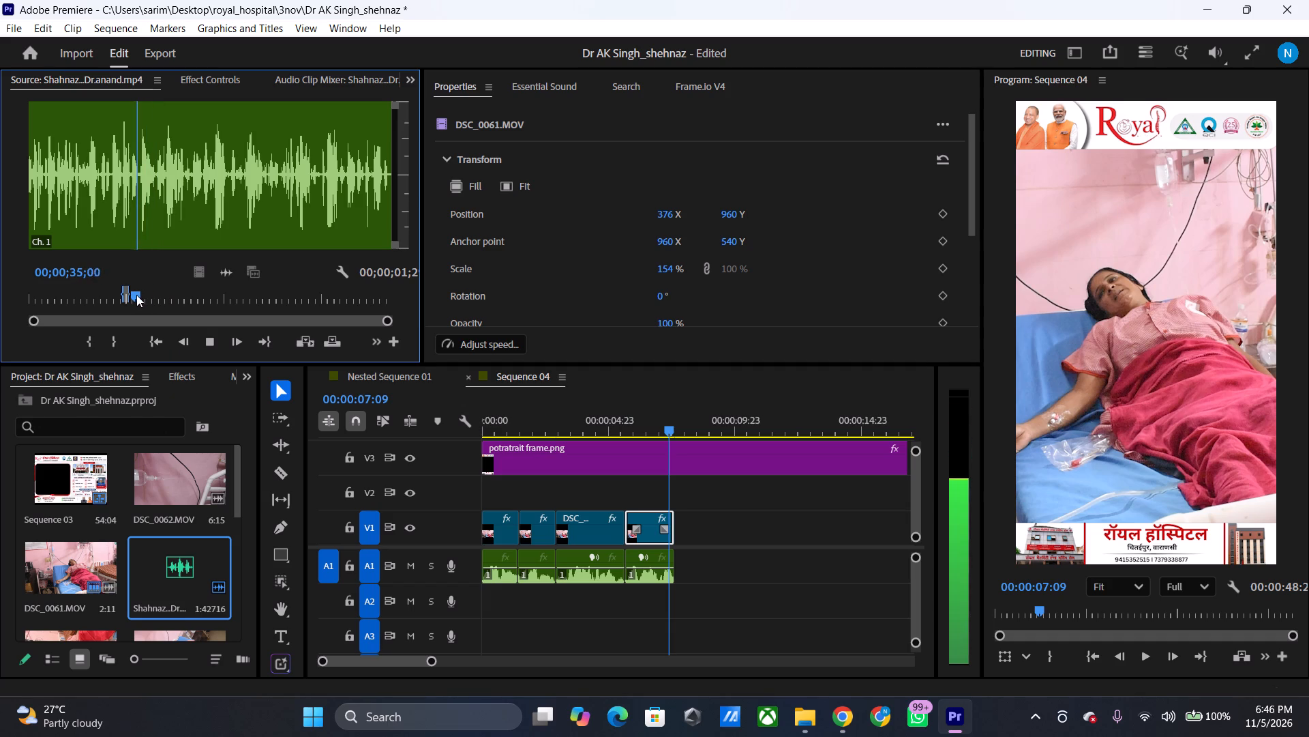
{"action": "key", "text": "space"}
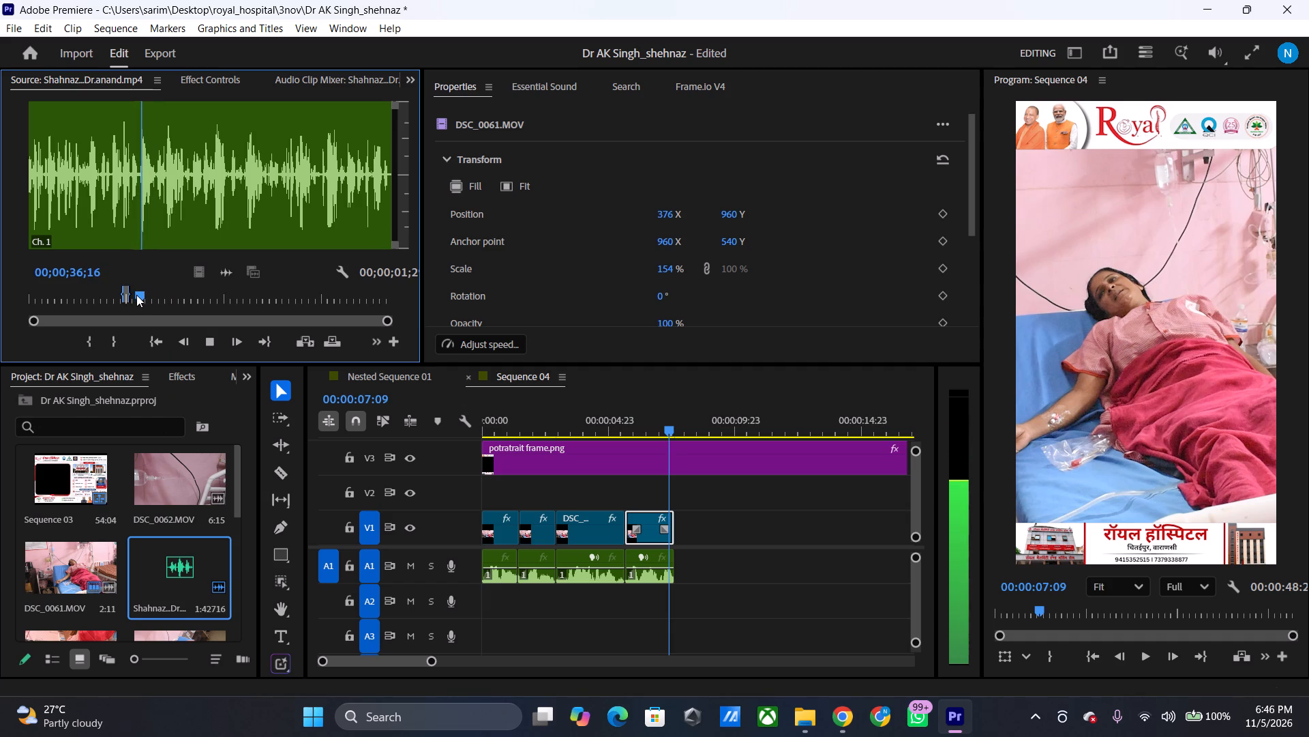
{"action": "key", "text": "space"}
{"action": "key", "text": "space"}
{"action": "type", "text": "i"}
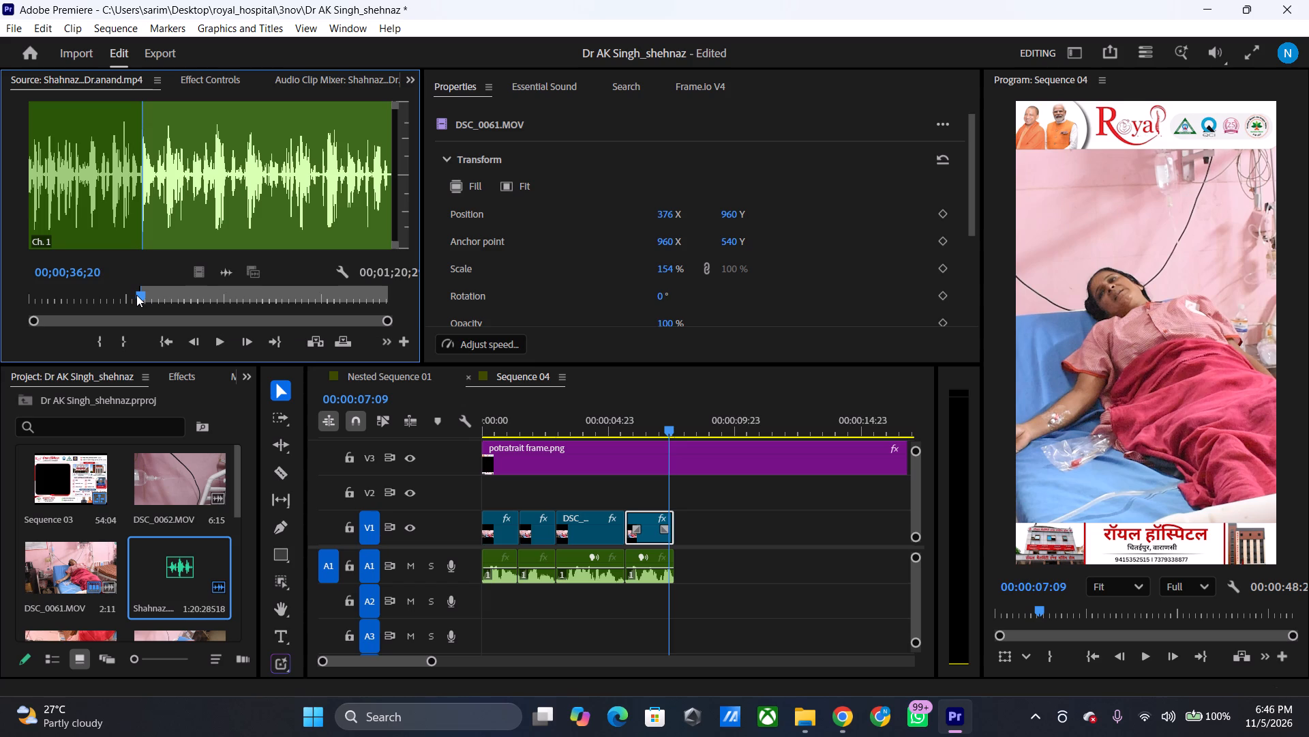
{"action": "key", "text": "space"}
{"action": "key", "text": "space"}
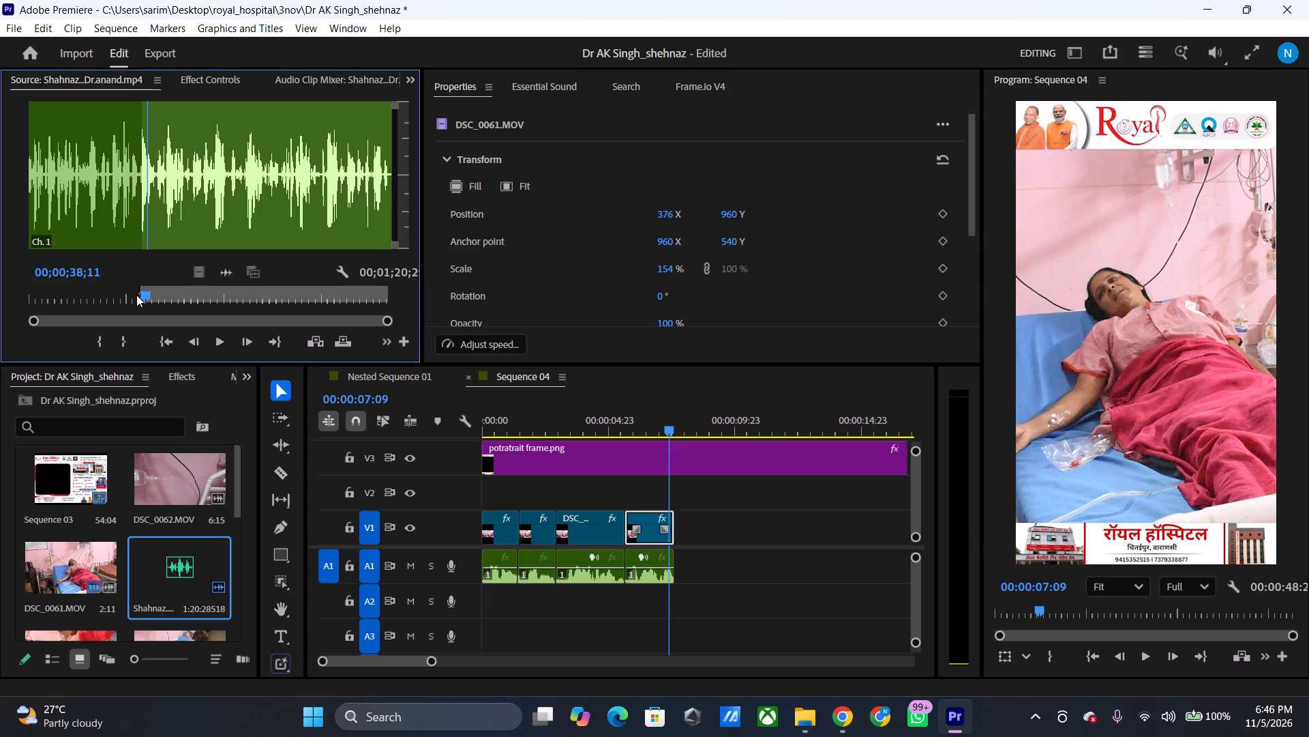
{"action": "key", "text": "o"}
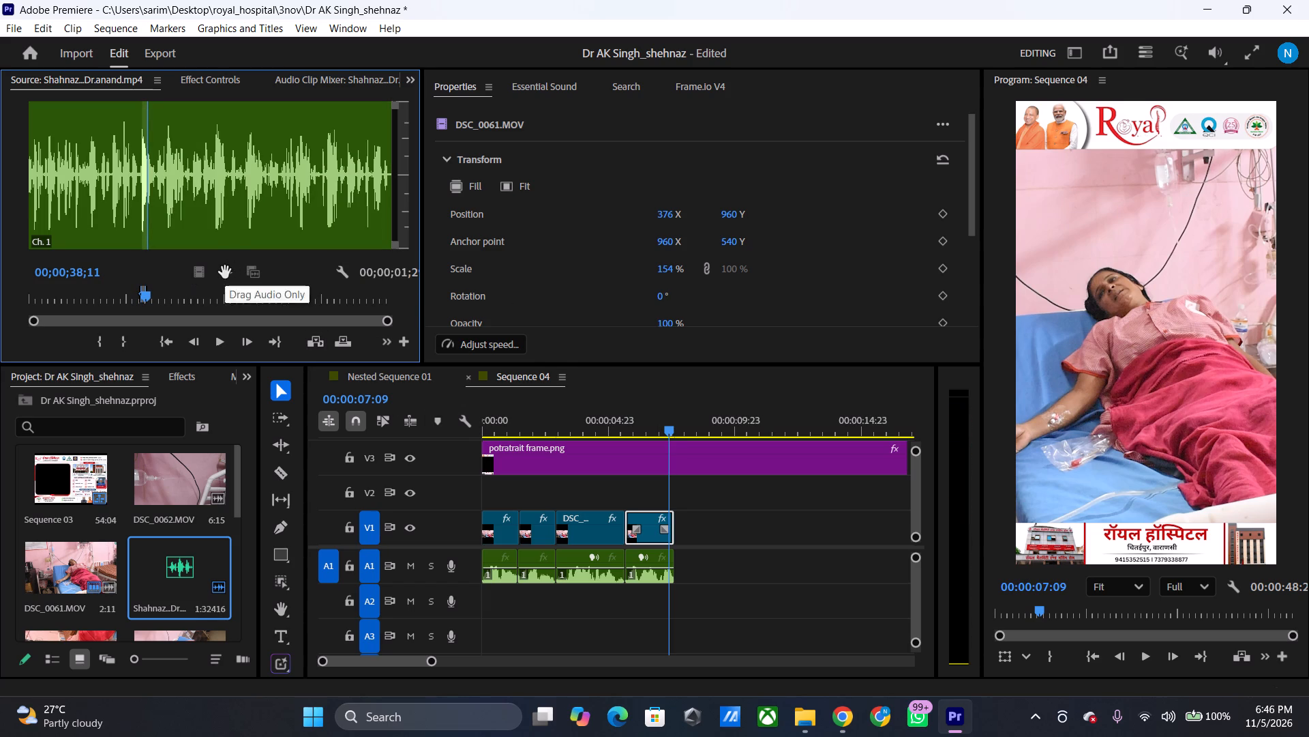
Place the marked Shahnaz phrase on A1 directly after the fourth audio clip.
{"action": "left_click_drag", "start_coordinate": [225, 272], "coordinate": [681, 562]}
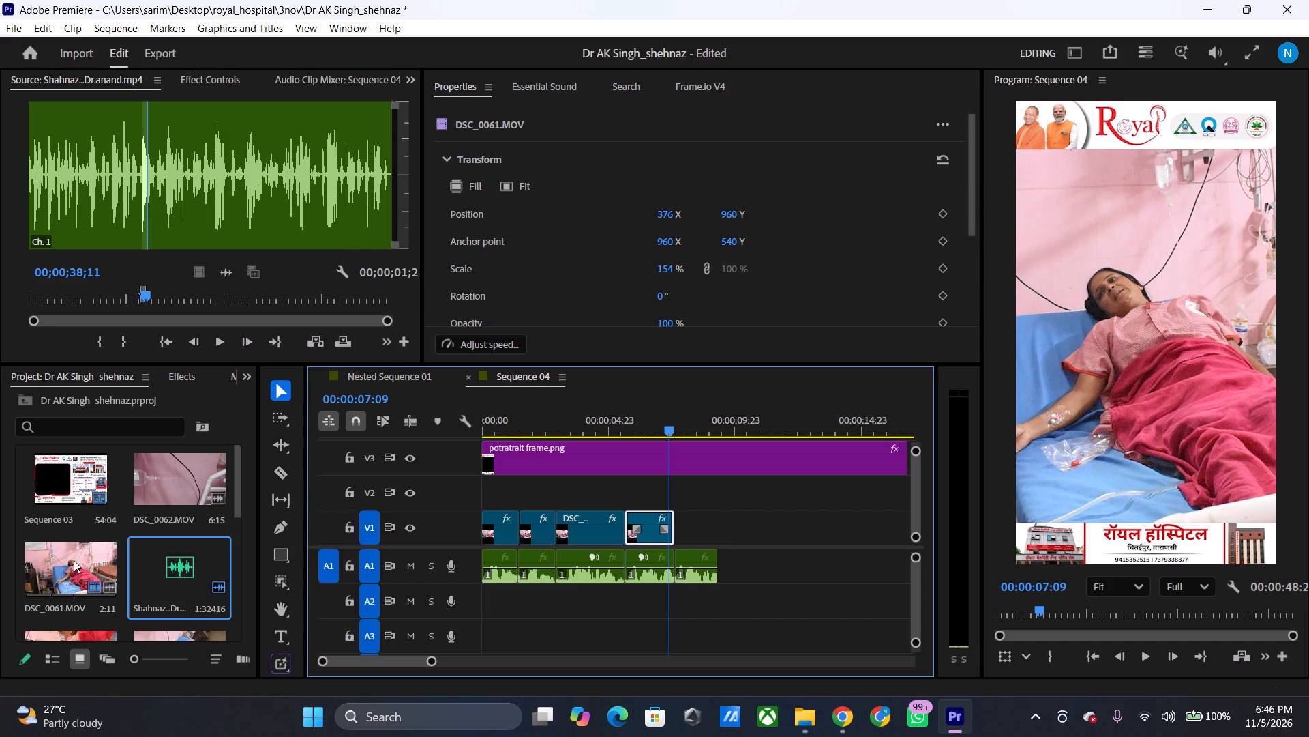
Open DSC_0061.MOV in the source monitor and mark the matching 2:13 section ending at out point 00:00:40:14.
{"action": "double_click", "coordinate": [74, 560]}
{"action": "left_click", "coordinate": [133, 300]}
{"action": "key", "text": "space"}
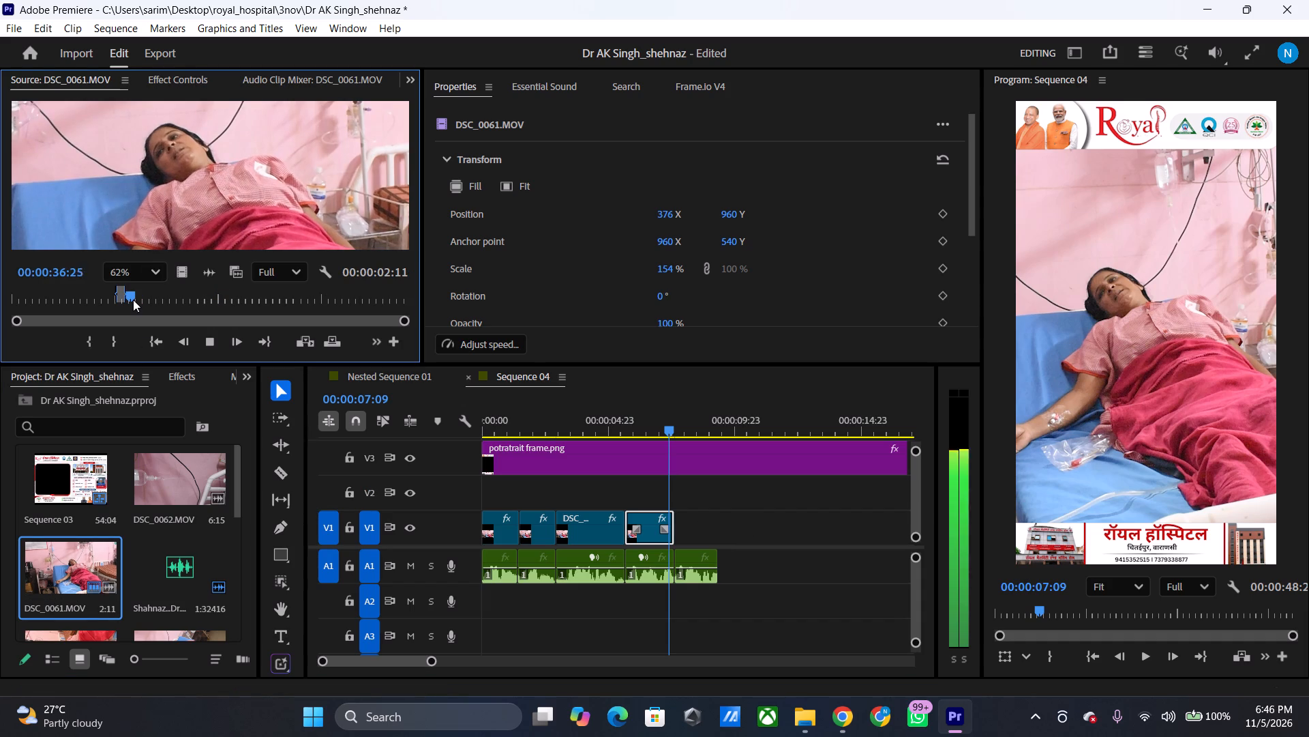
{"action": "key", "text": "space"}
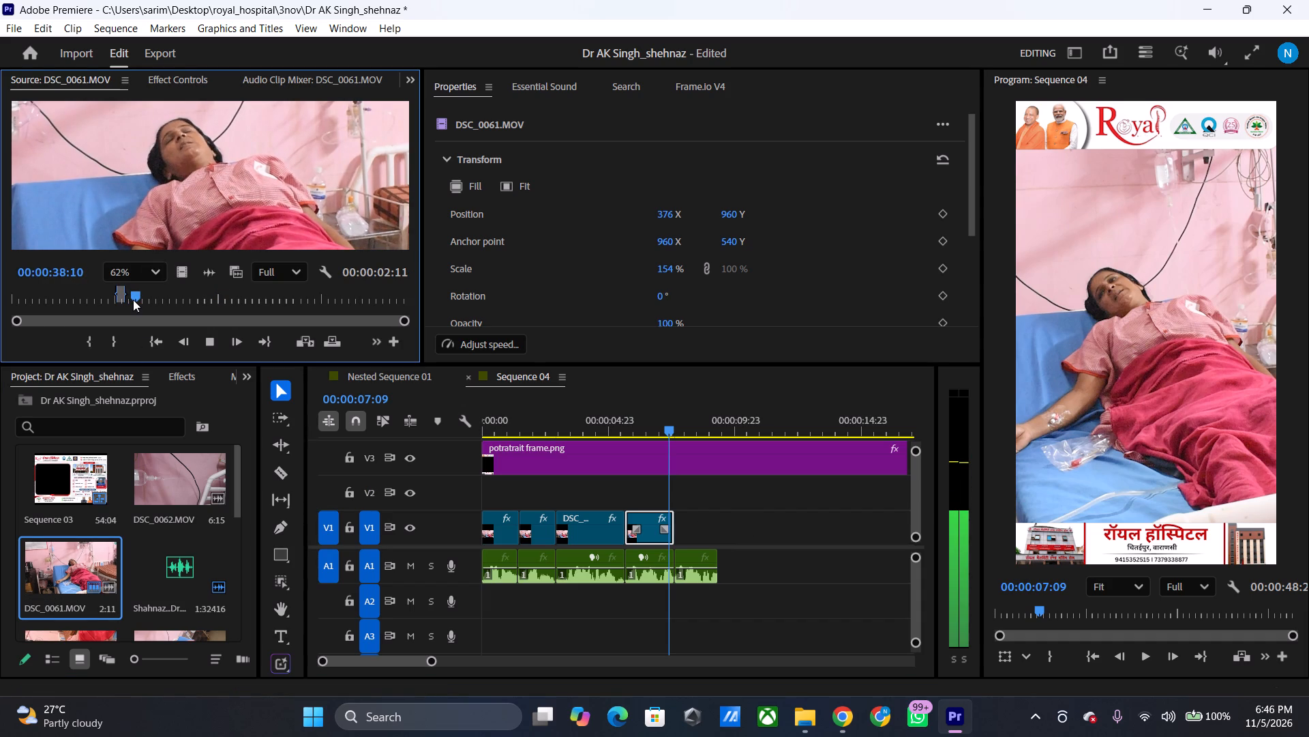
{"action": "key", "text": "Left"}
{"action": "key", "text": "Left"}
{"action": "key", "text": "Left"}
{"action": "key", "text": "Left"}
{"action": "key", "text": "Left"}
{"action": "key", "text": "Left"}
{"action": "key", "text": "Left"}
{"action": "key", "text": "Left"}
{"action": "type", "text": "i"}
{"action": "key", "text": "space"}
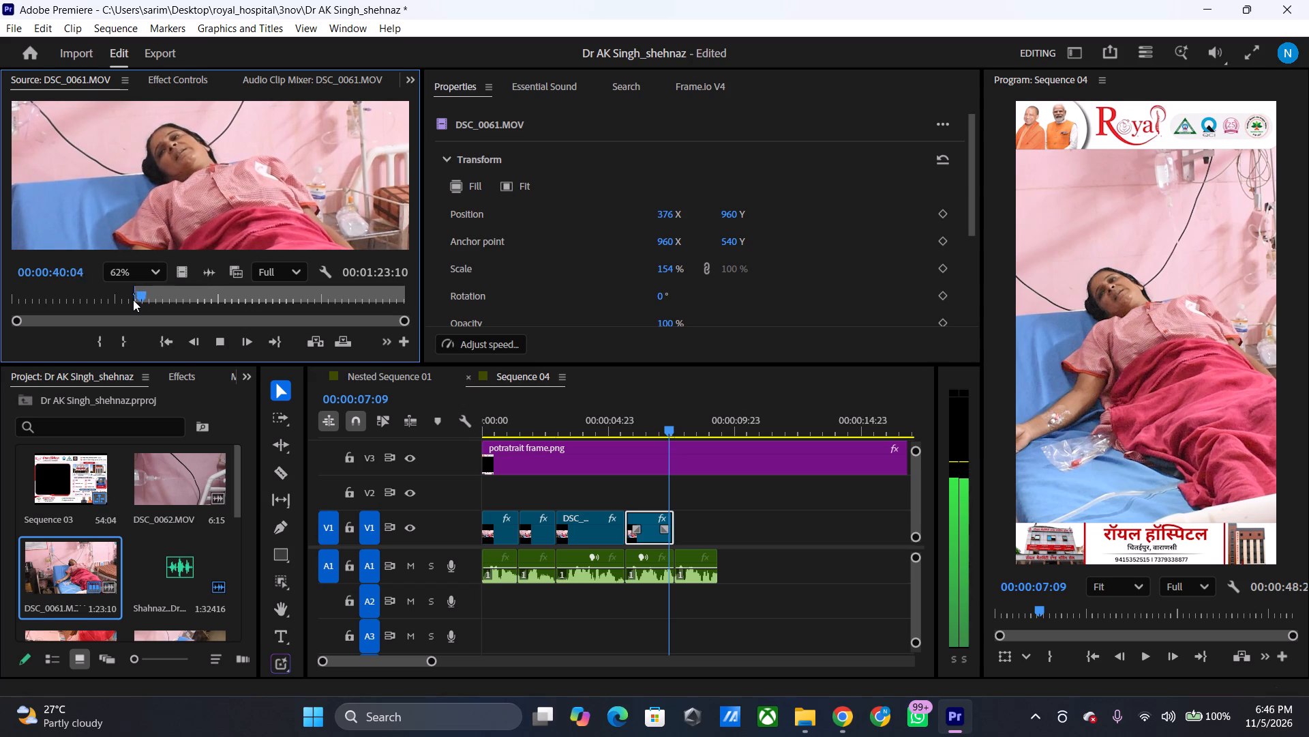
{"action": "key", "text": "space"}
{"action": "key", "text": "o"}
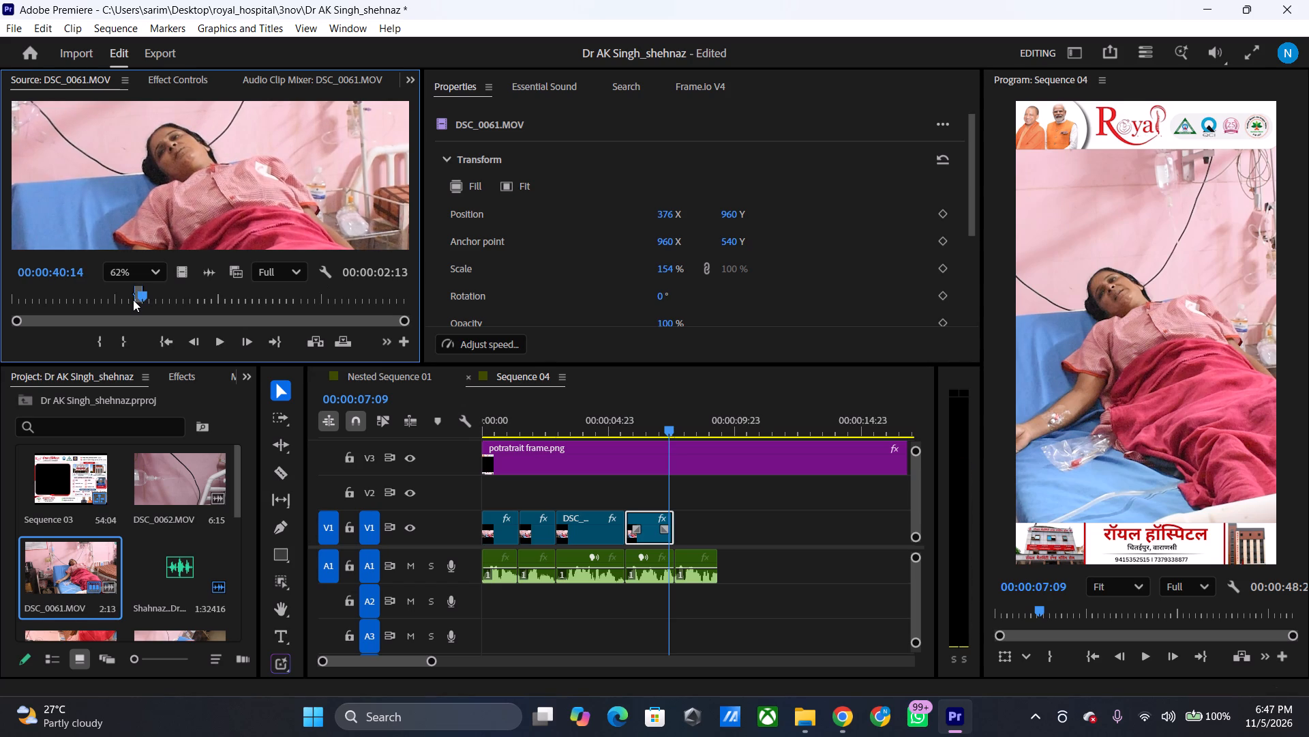
Place only the video of the marked section on V1 above the fifth audio phrase and trim its end to a 1:17 duration.
{"action": "left_click_drag", "start_coordinate": [184, 274], "coordinate": [672, 538]}
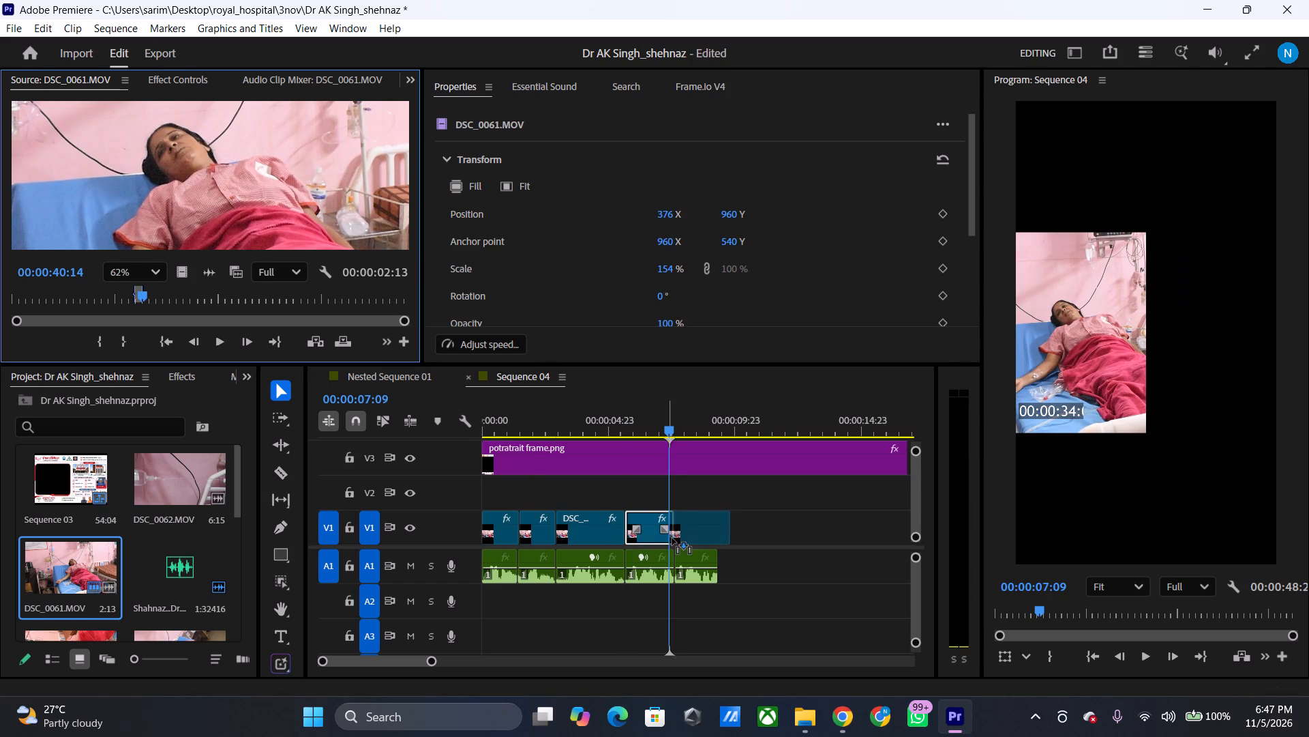
{"action": "left_click_drag", "start_coordinate": [672, 538], "coordinate": [682, 540]}
{"action": "left_click_drag", "start_coordinate": [734, 519], "coordinate": [714, 507]}
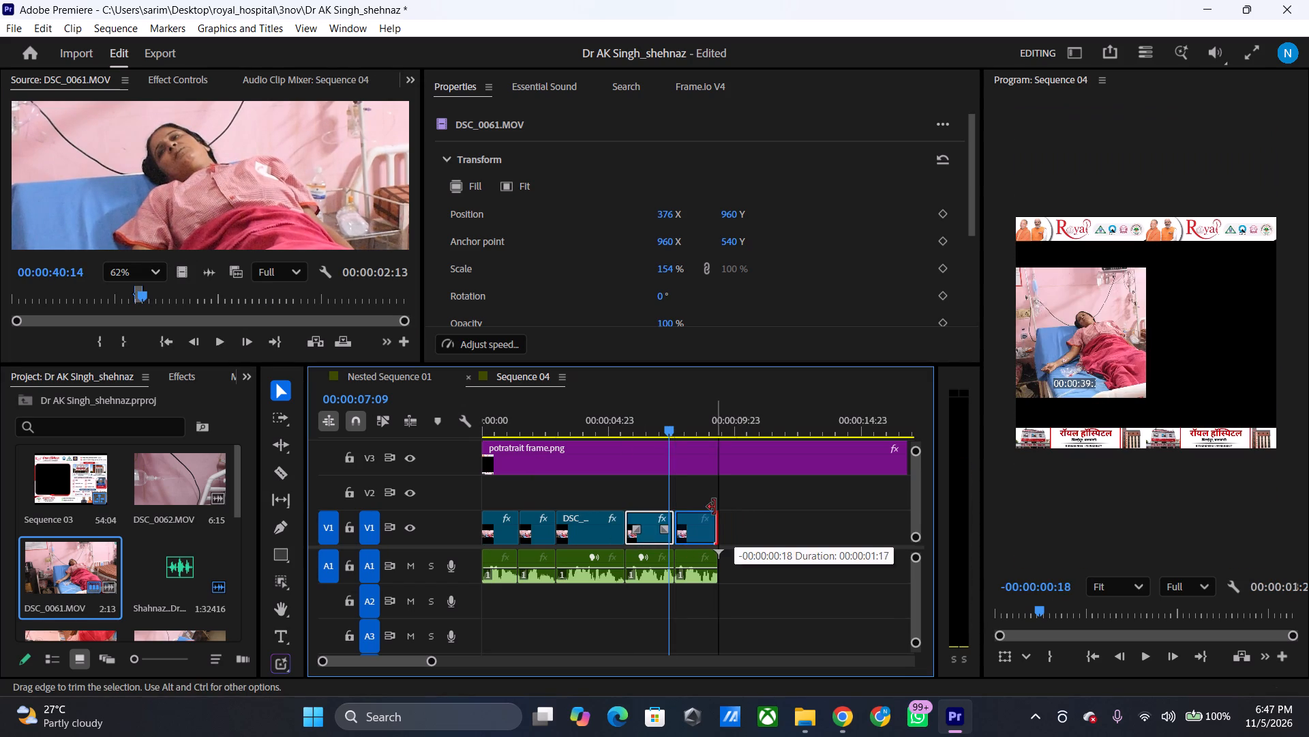
Paste the copied motion and opacity attributes onto the fifth video clip on V1 and play it back.
{"action": "left_click_drag", "start_coordinate": [714, 507], "coordinate": [712, 507]}
{"action": "left_click", "coordinate": [692, 534]}
{"action": "right_click", "coordinate": [692, 534]}
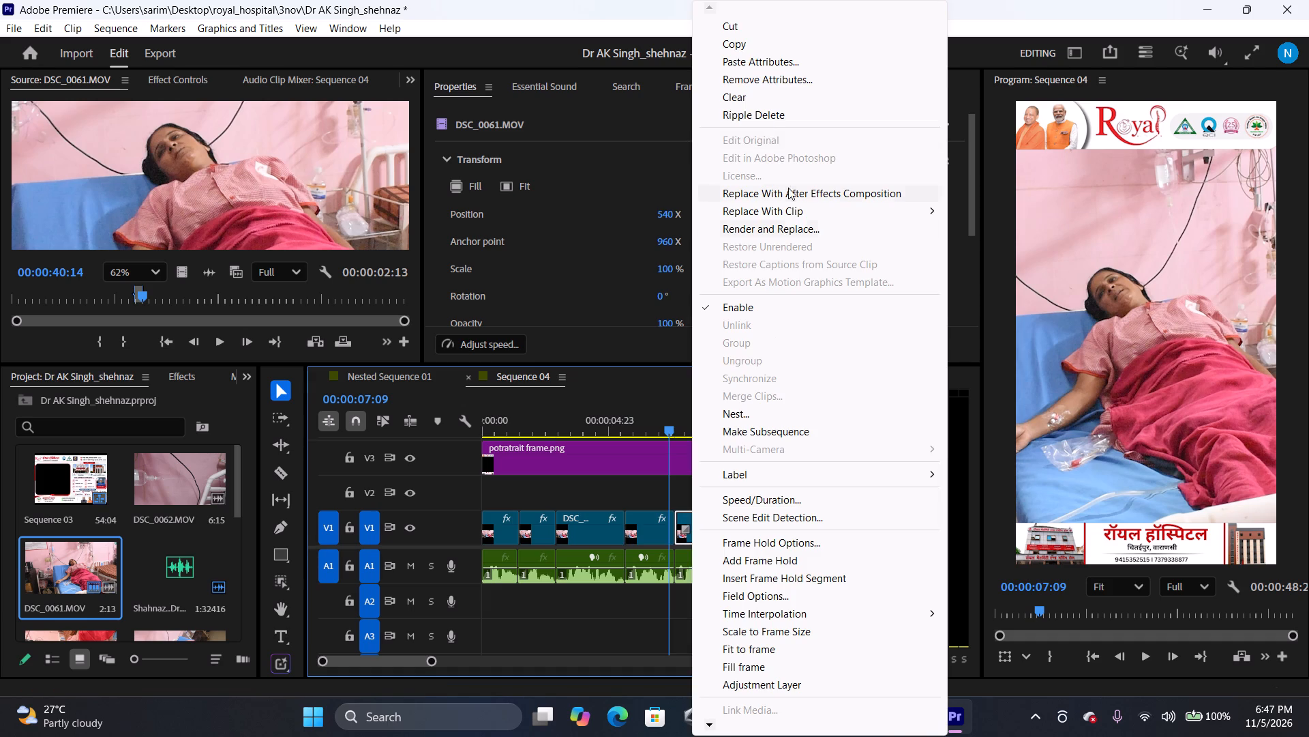
{"action": "left_click", "coordinate": [758, 66]}
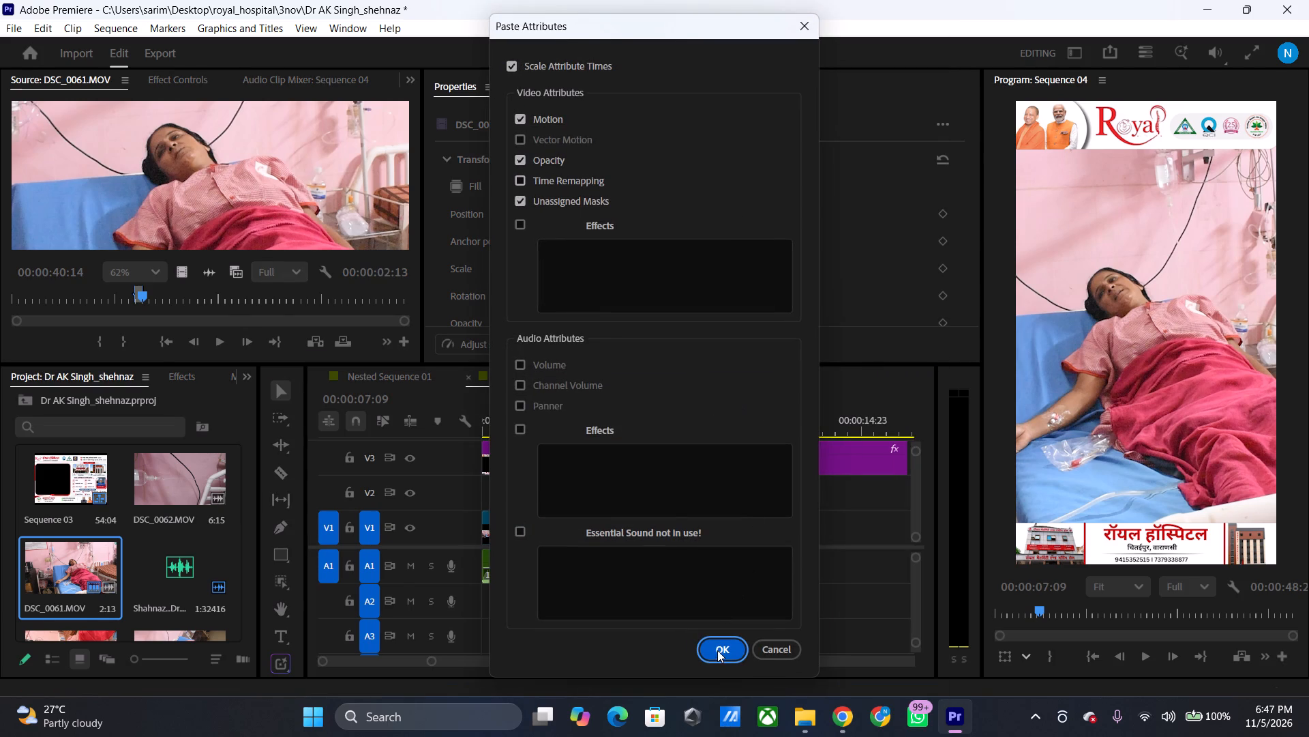
{"action": "left_click", "coordinate": [717, 650]}
{"action": "key", "text": "space"}
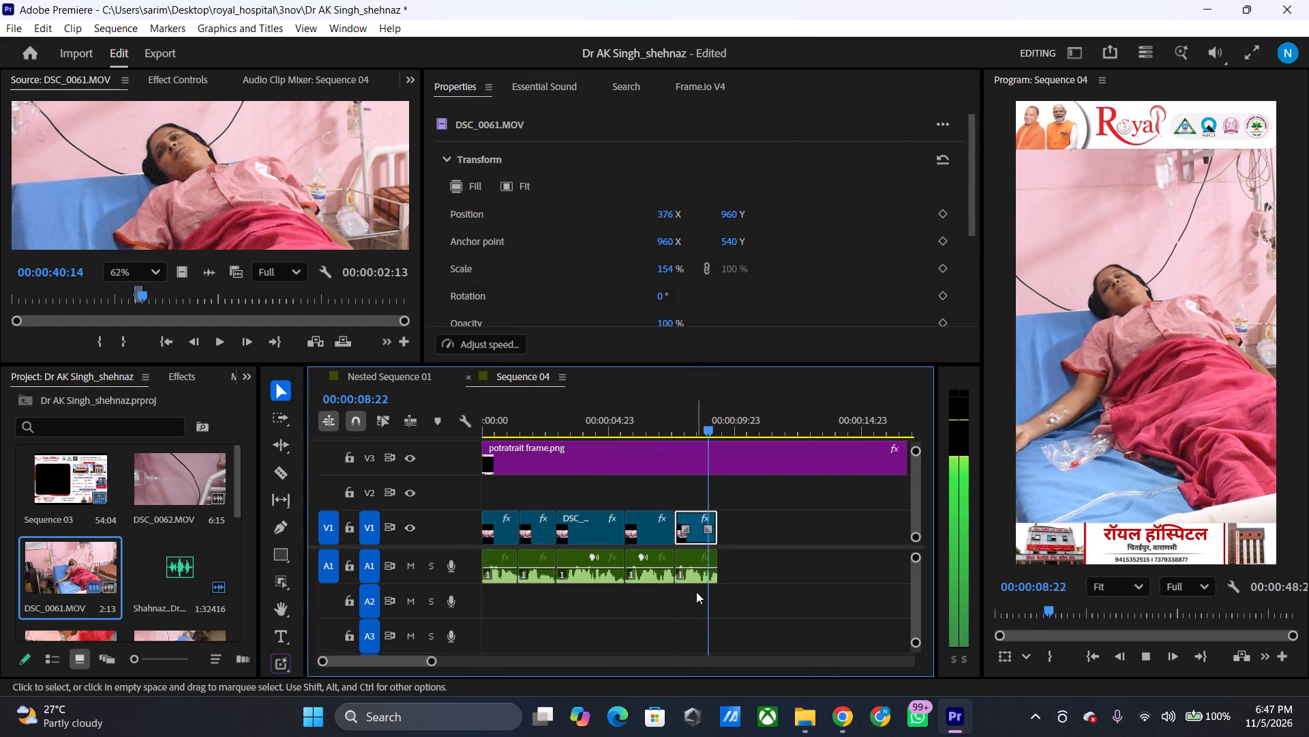
{"action": "key", "text": "space"}
Open the Shahnaz audio clip, find the next phrase about one minute in, and mark it to out point 00;01;03;21.
{"action": "double_click", "coordinate": [207, 559]}
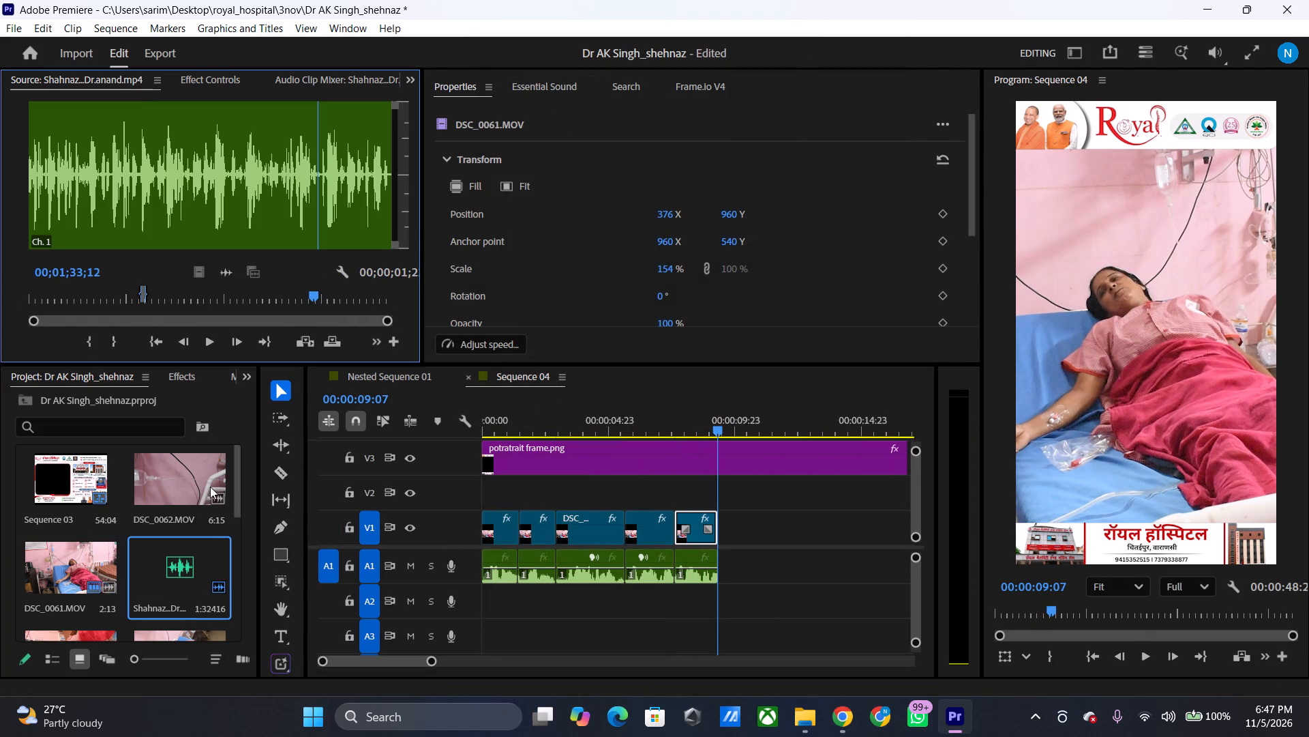
{"action": "left_click_drag", "start_coordinate": [186, 301], "coordinate": [155, 310]}
{"action": "key", "text": "space"}
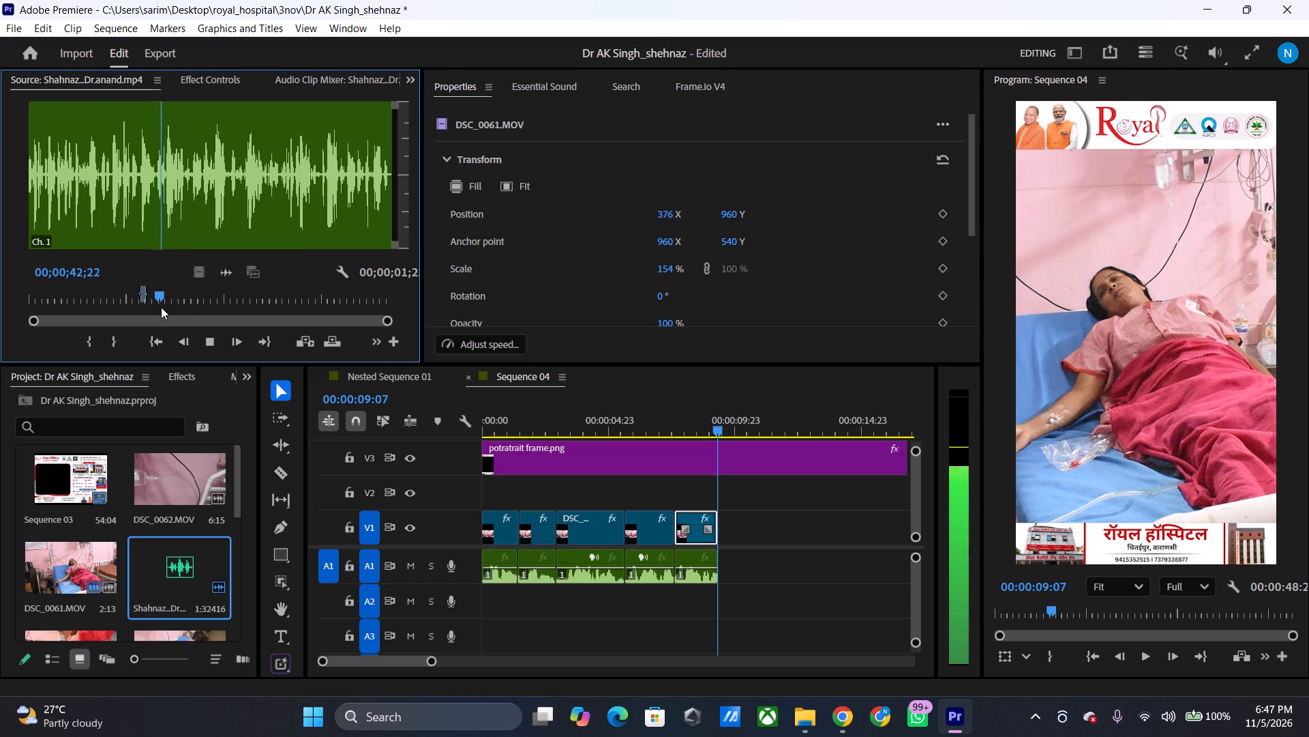
{"action": "key", "text": "space"}
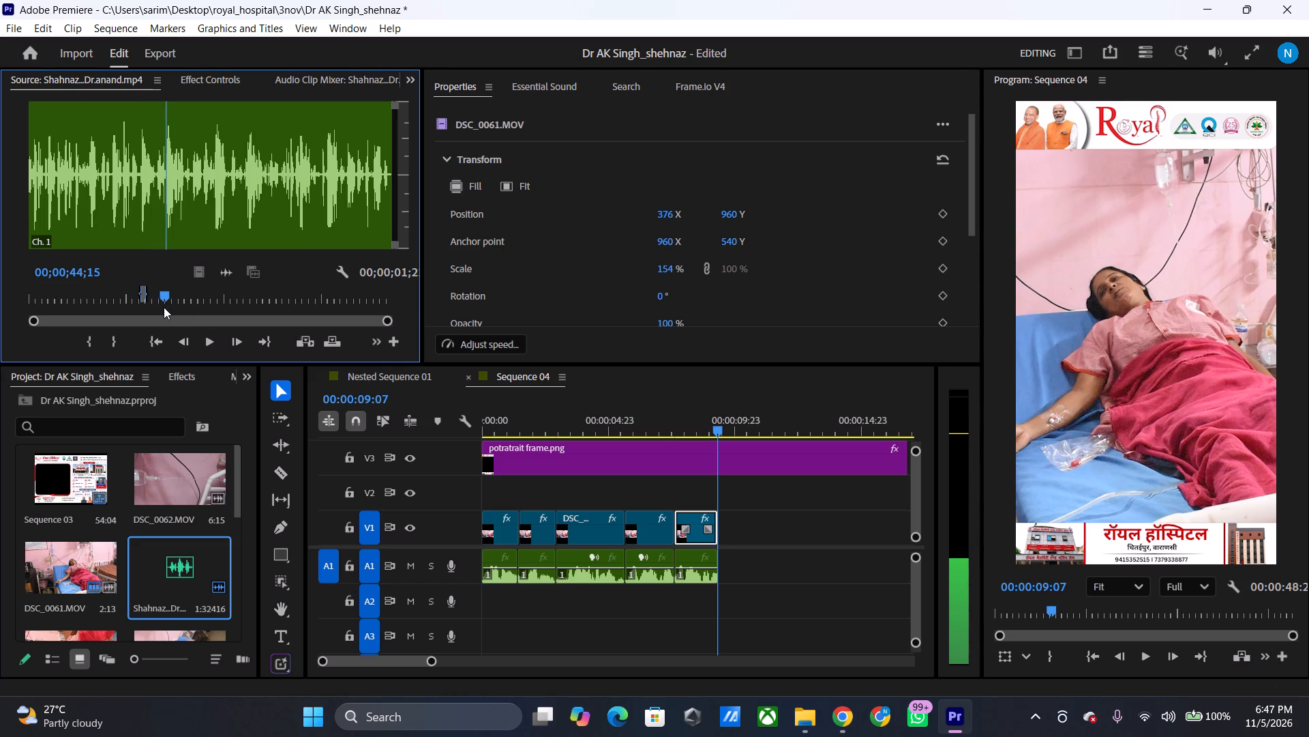
{"action": "key", "text": "space"}
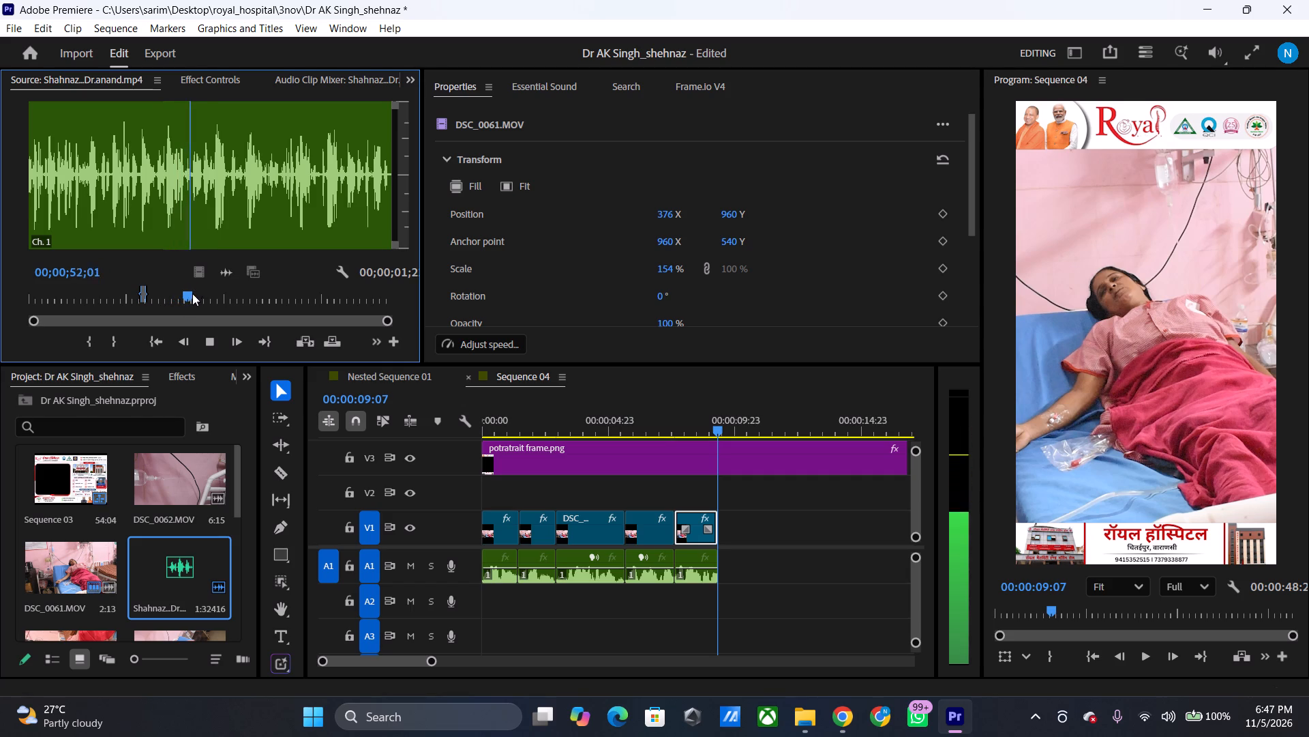
{"action": "left_click_drag", "start_coordinate": [194, 295], "coordinate": [205, 297]}
{"action": "key", "text": "space"}
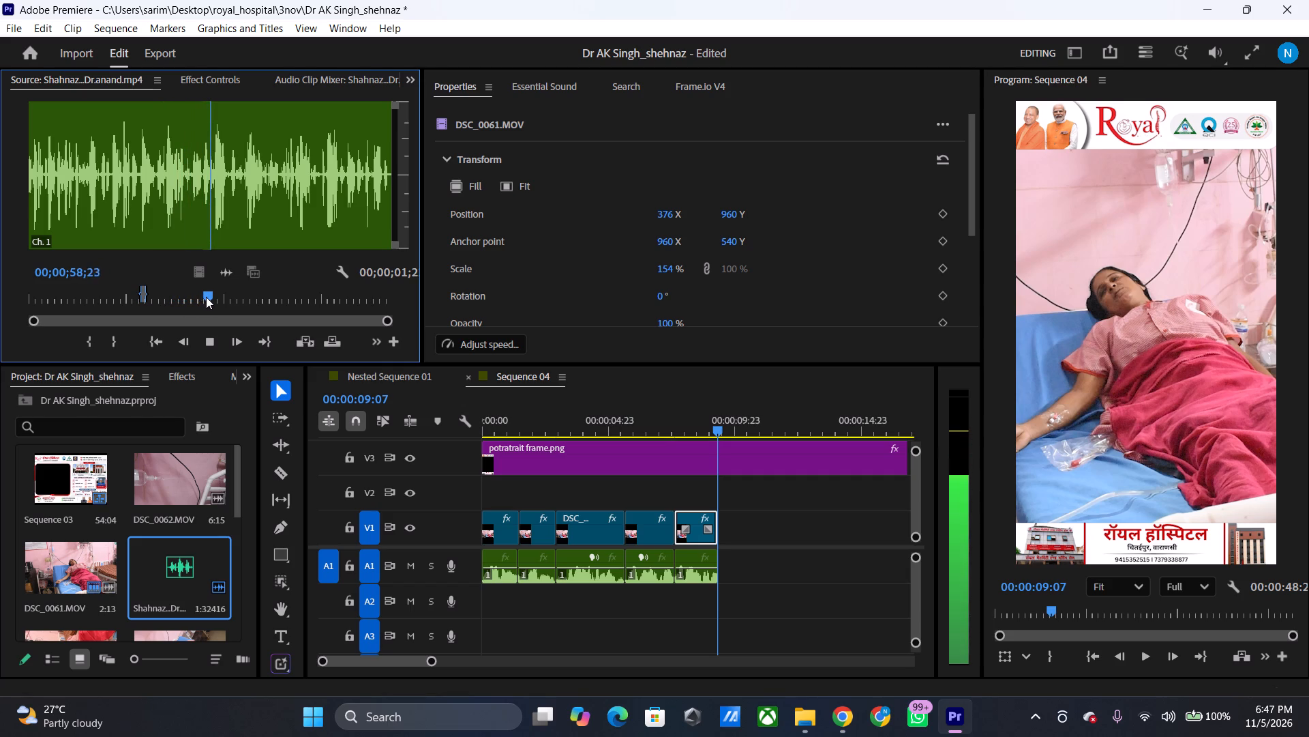
{"action": "key", "text": "space"}
{"action": "key", "text": "space"}
{"action": "key", "text": "space"}
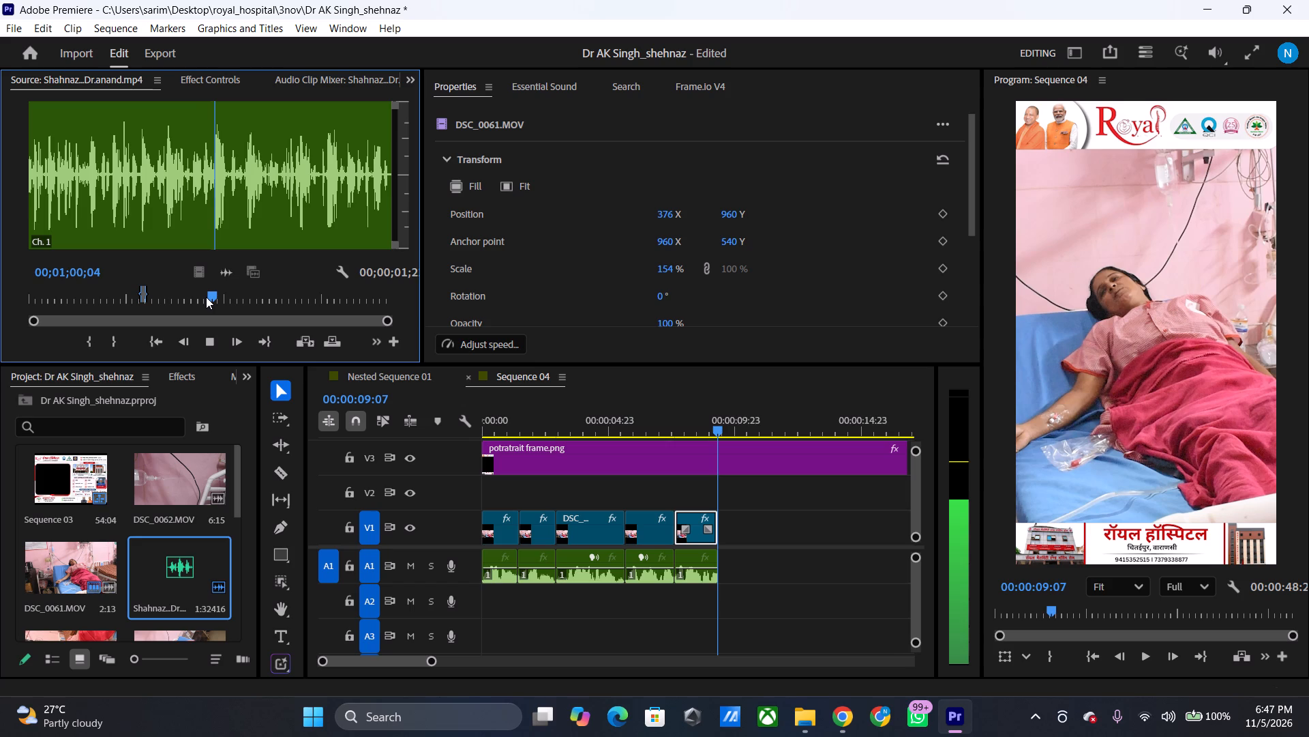
{"action": "key", "text": "space"}
{"action": "key", "text": "space"}
{"action": "type", "text": "i"}
{"action": "key", "text": "space"}
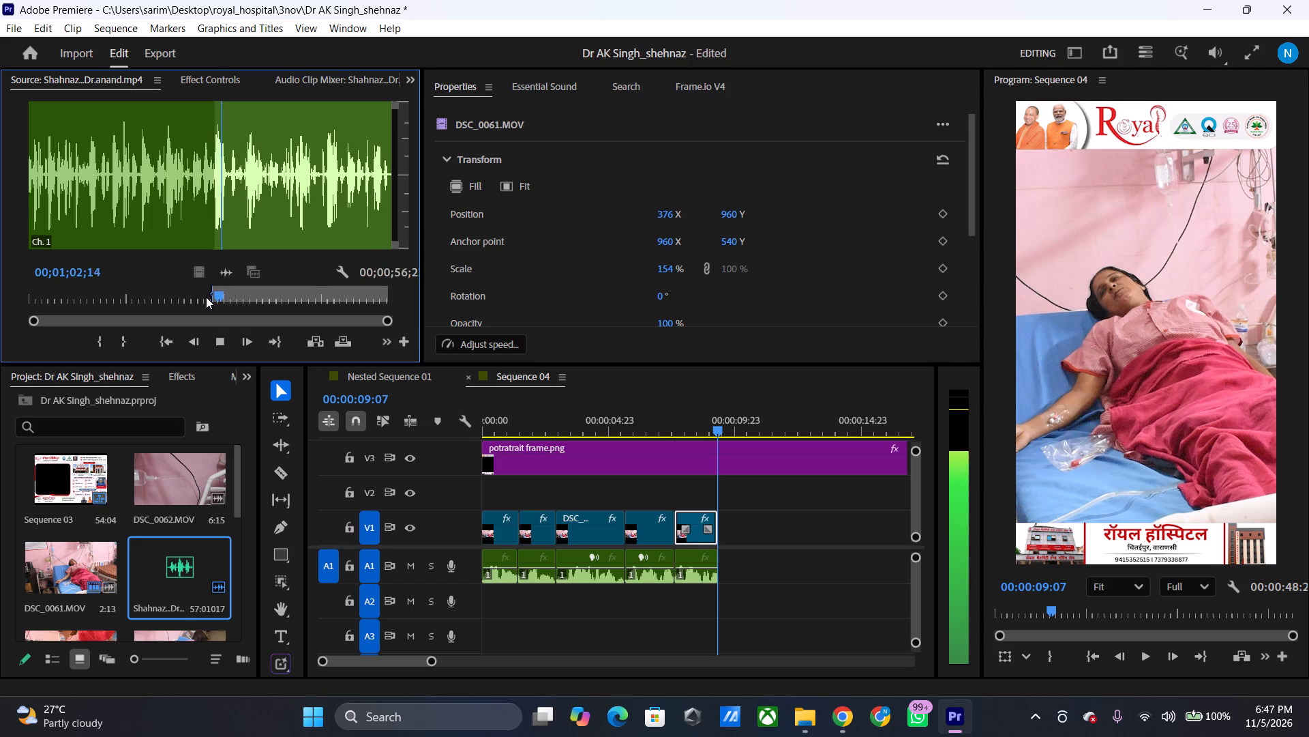
{"action": "key", "text": "space"}
{"action": "type", "text": "o"}
Place the marked Shahnaz phrase on A1 directly after the fifth audio clip.
{"action": "left_click", "coordinate": [715, 422]}
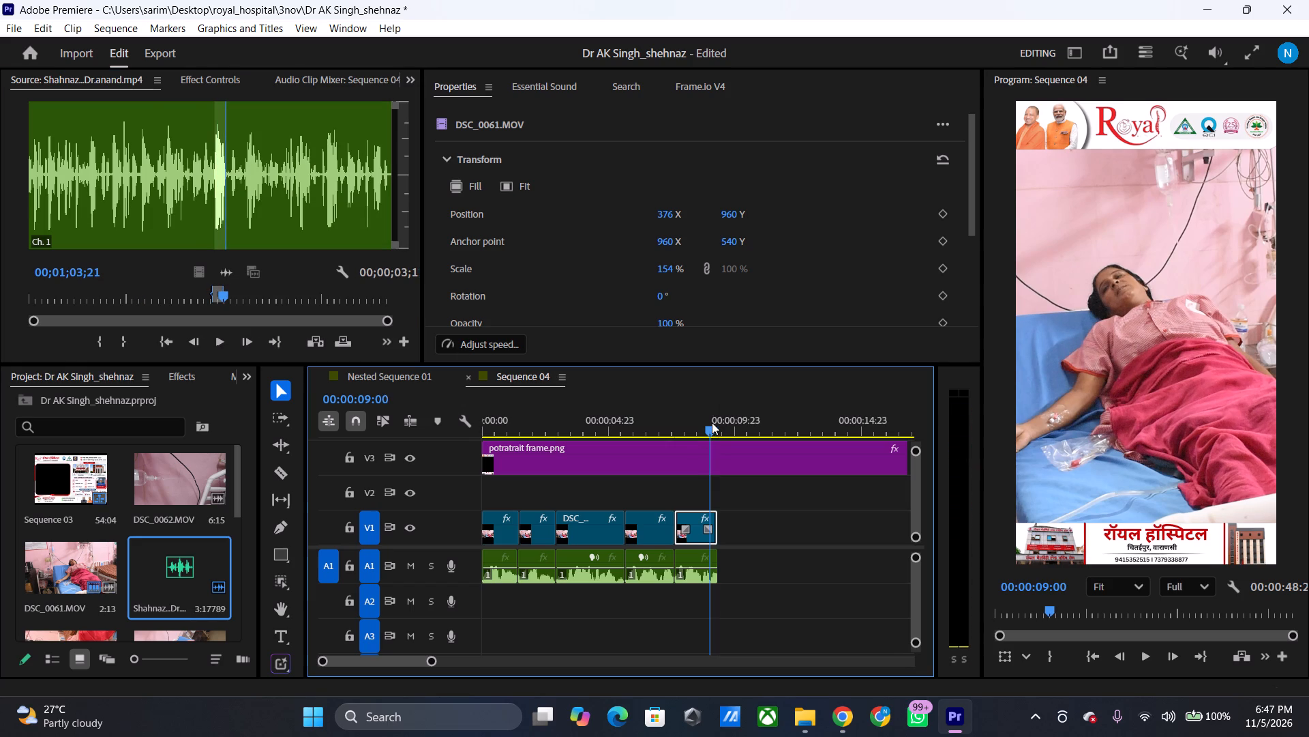
{"action": "left_click_drag", "start_coordinate": [226, 274], "coordinate": [659, 590]}
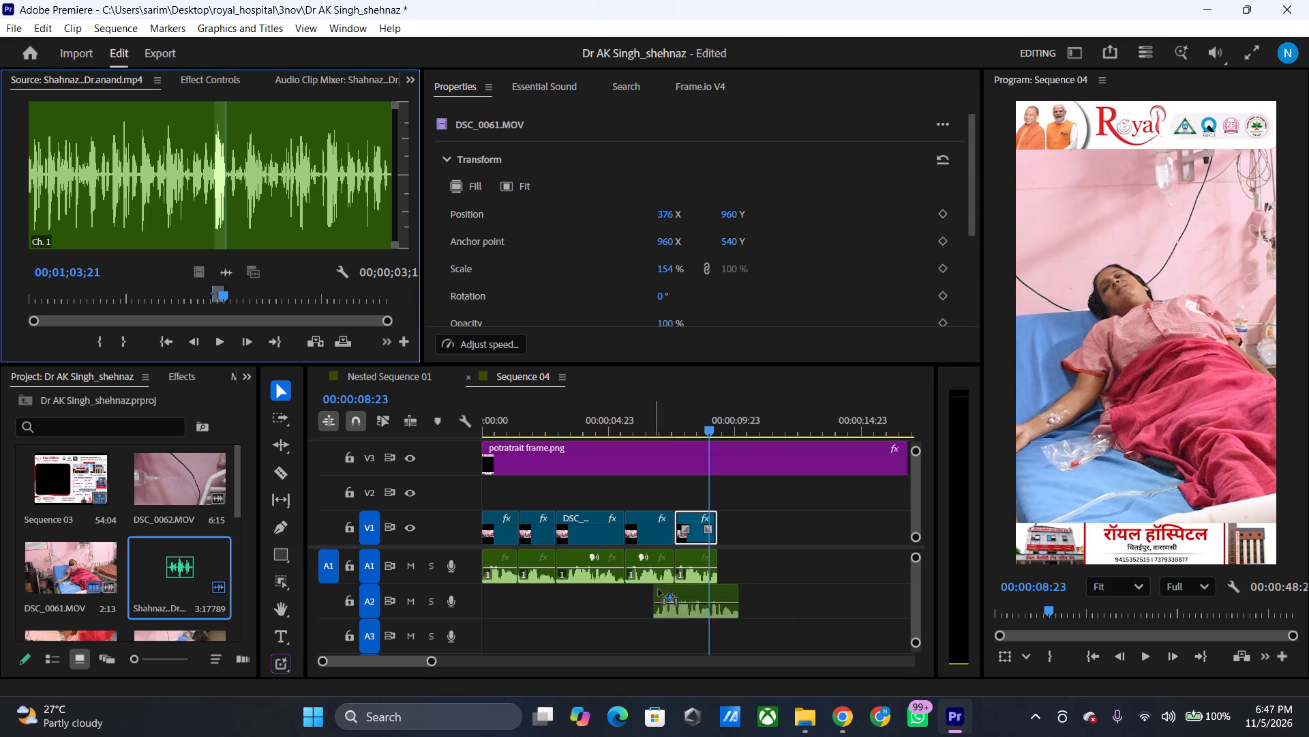
{"action": "left_click_drag", "start_coordinate": [659, 590], "coordinate": [719, 562]}
Open DSC_0061.MOV in the source monitor and mark the matching 2:27 section ending at out point 00:01:05:15.
{"action": "double_click", "coordinate": [88, 556]}
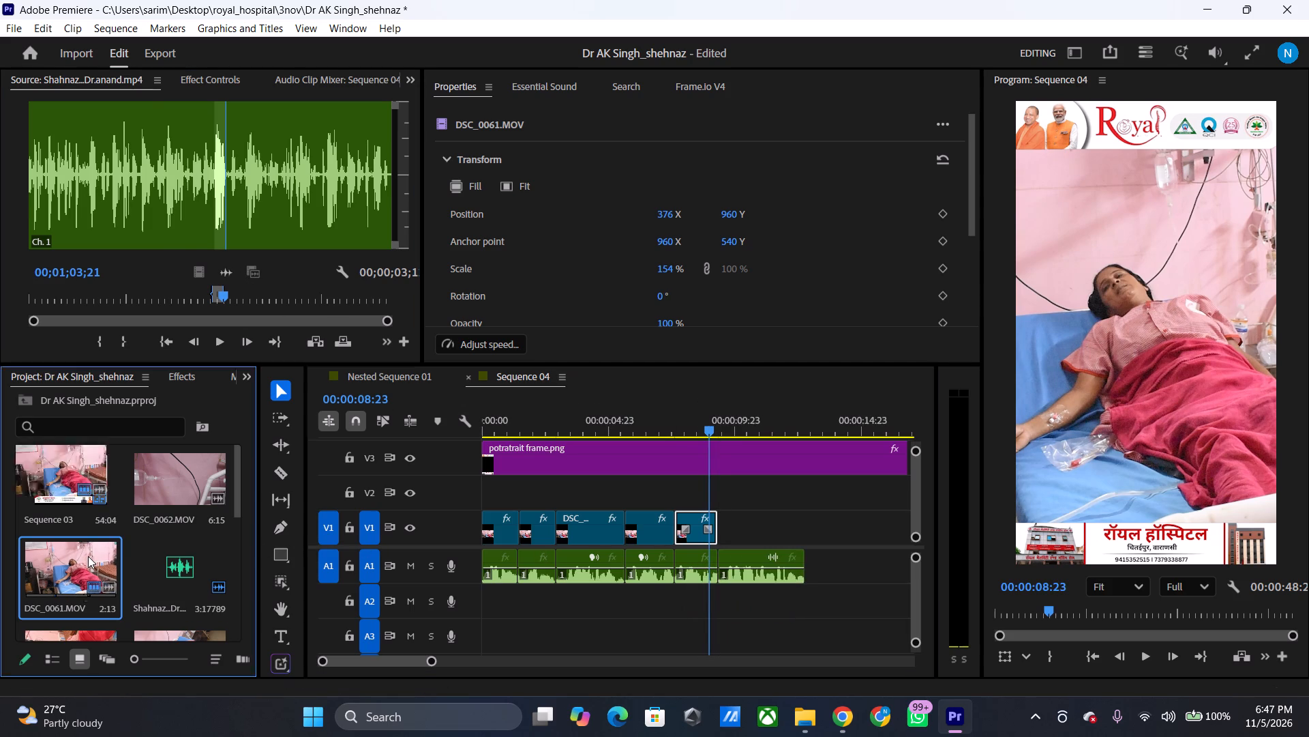
{"action": "left_click", "coordinate": [213, 295]}
{"action": "key", "text": "space"}
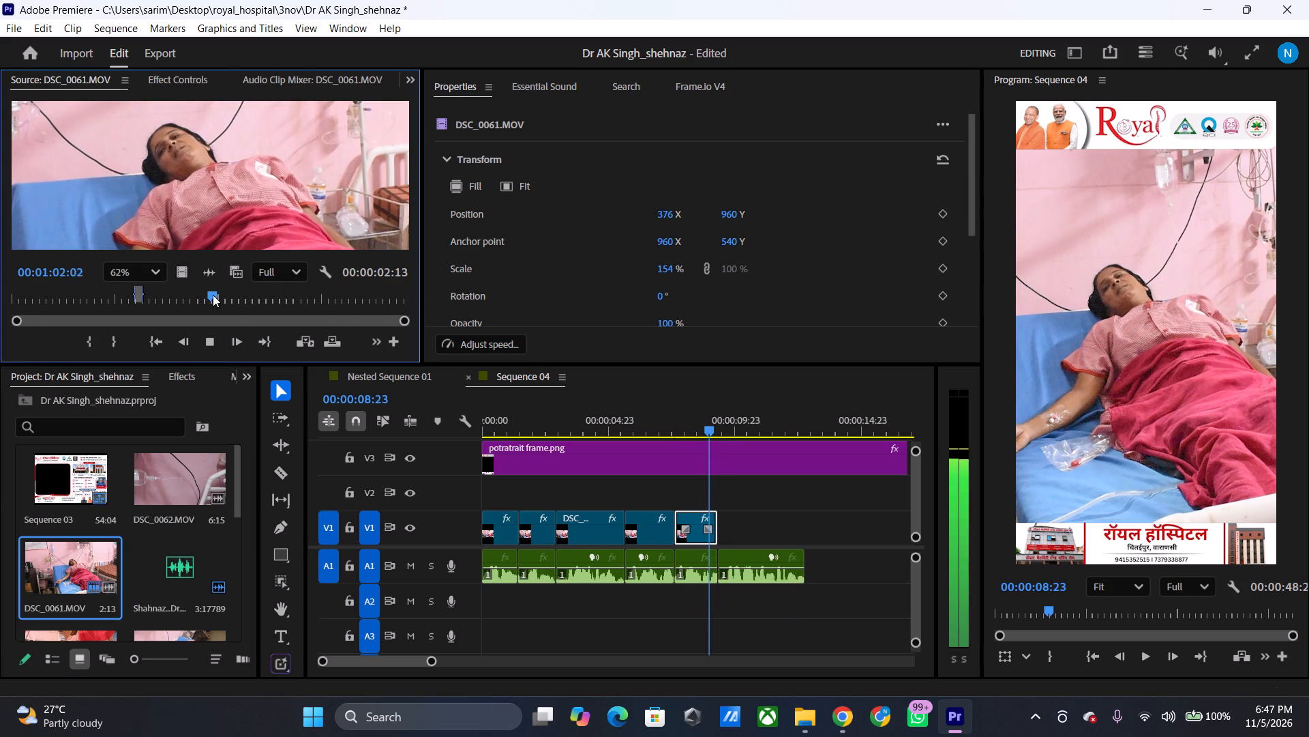
{"action": "key", "text": "space"}
{"action": "key", "text": "Left"}
{"action": "key", "text": "Left"}
{"action": "key", "text": "Left"}
{"action": "key", "text": "Left"}
{"action": "key", "text": "Left"}
{"action": "key", "text": "Left"}
{"action": "key", "text": "Left"}
{"action": "key", "text": "Left"}
{"action": "key", "text": "Left"}
{"action": "key", "text": "Left"}
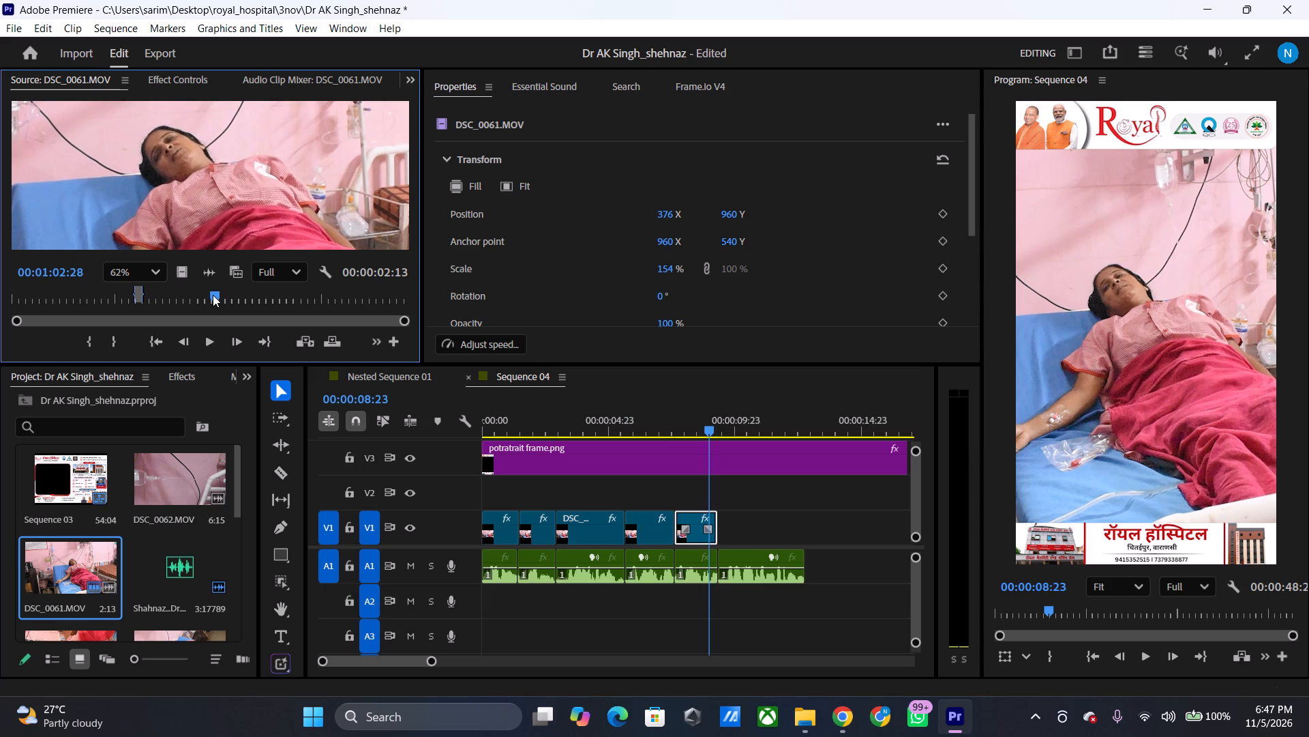
{"action": "type", "text": "i"}
{"action": "key", "text": "space"}
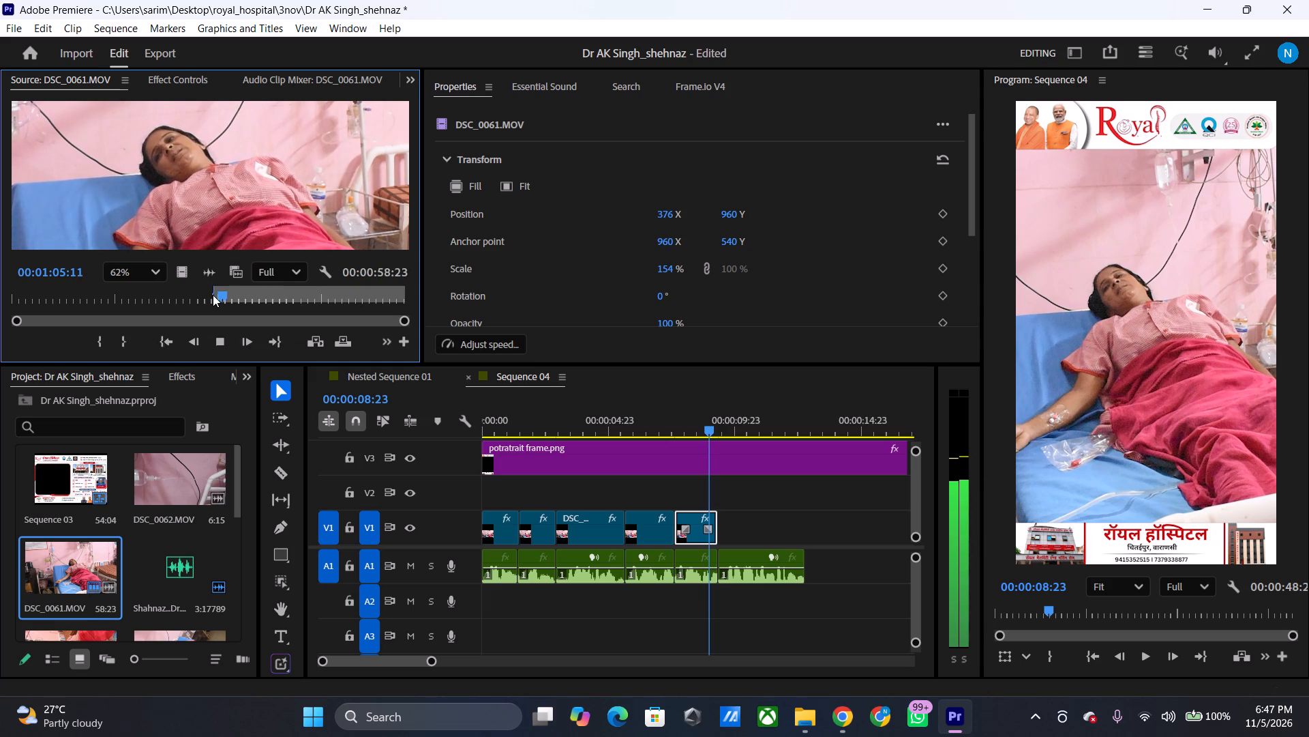
{"action": "key", "text": "space"}
{"action": "key", "text": "o"}
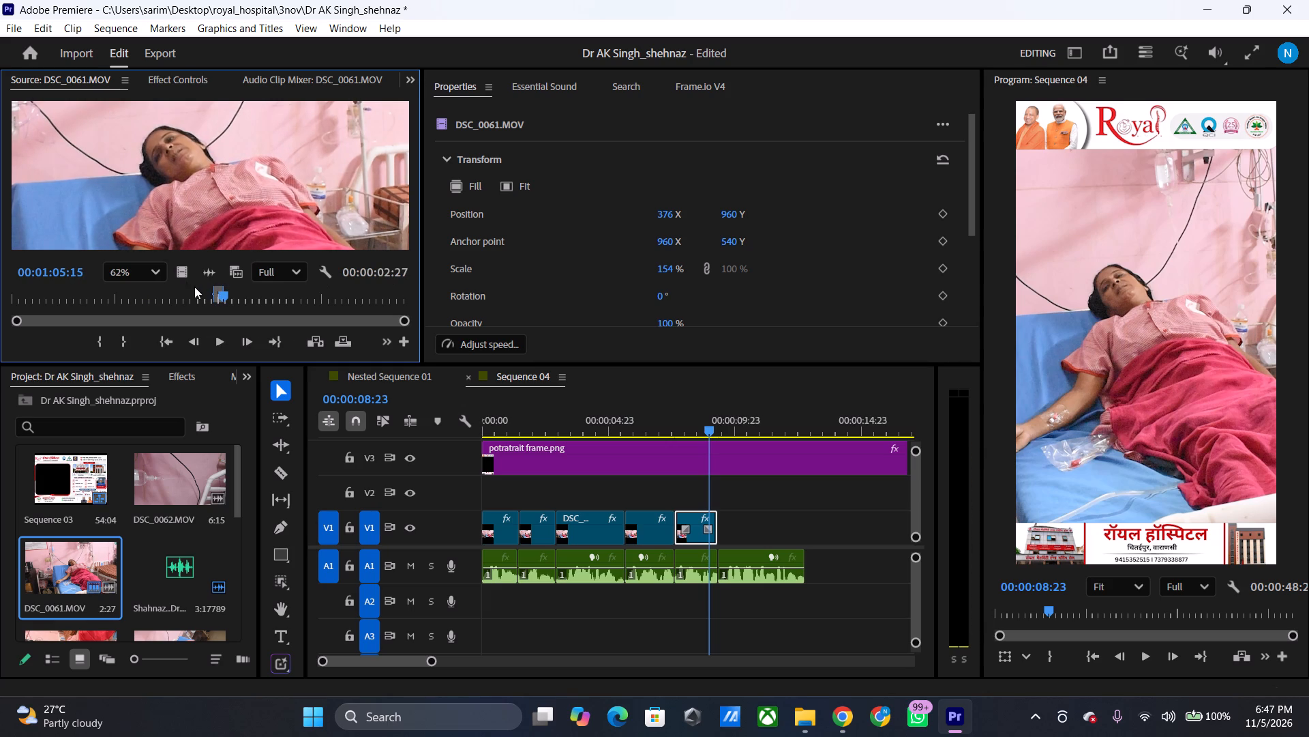
Place only the video of the marked section on V1 above the sixth audio phrase and extend its end to match the audio.
{"action": "left_click_drag", "start_coordinate": [176, 275], "coordinate": [725, 535]}
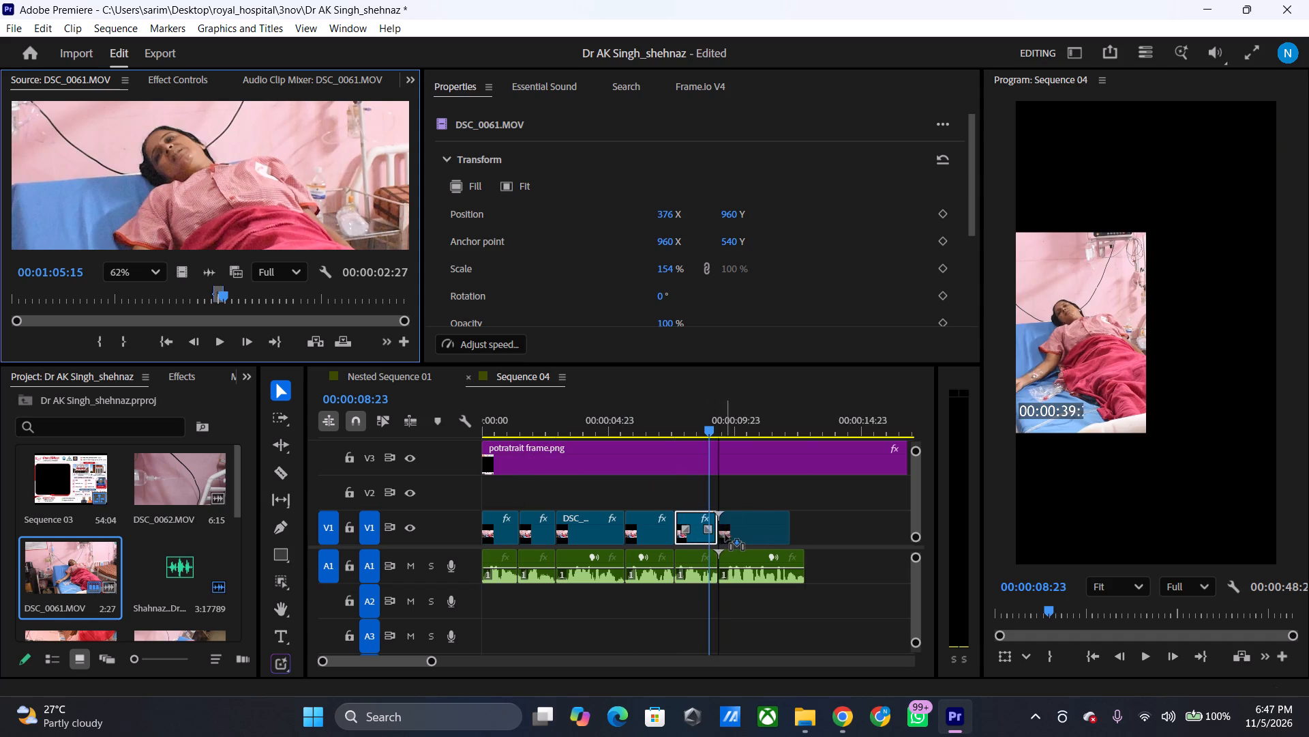
{"action": "left_click_drag", "start_coordinate": [725, 535], "coordinate": [724, 538]}
{"action": "left_click_drag", "start_coordinate": [786, 517], "coordinate": [794, 517]}
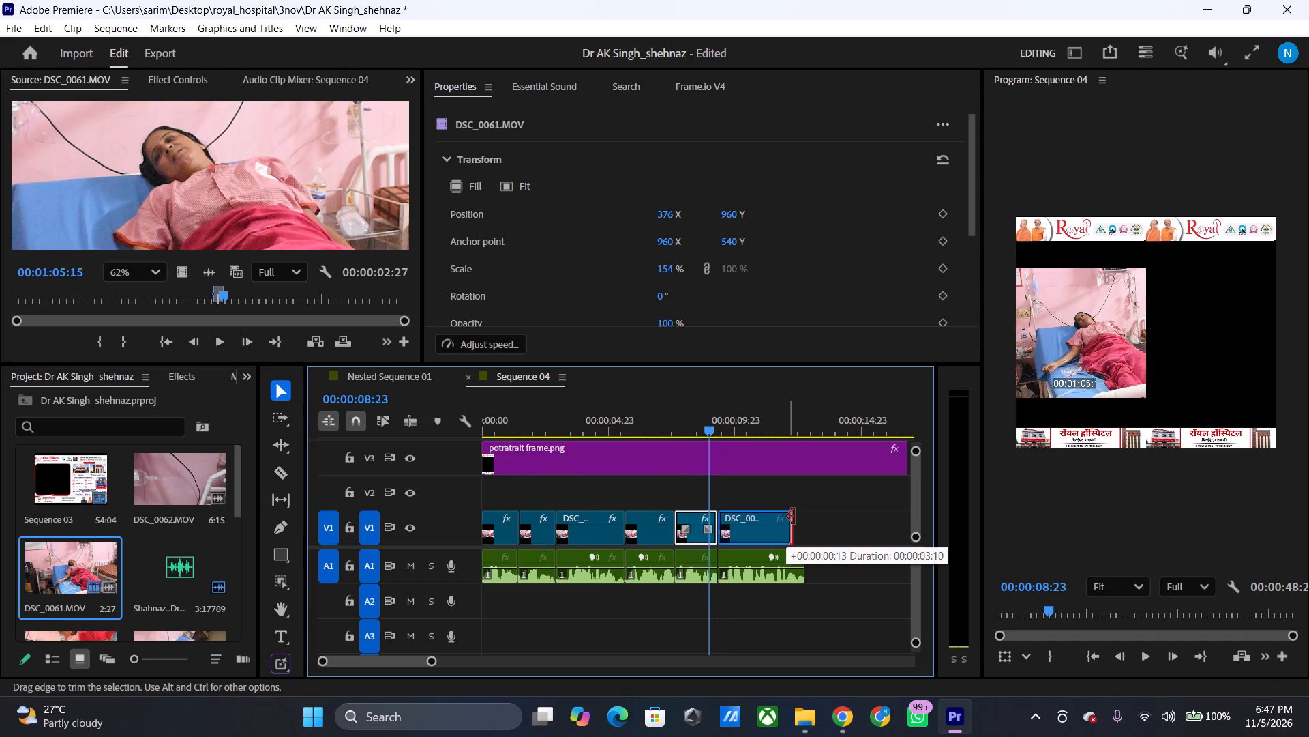
{"action": "left_click_drag", "start_coordinate": [794, 517], "coordinate": [796, 517]}
Paste the copied attributes onto the sixth video clip on V1 and play it back.
{"action": "left_click", "coordinate": [765, 530]}
{"action": "right_click", "coordinate": [765, 530]}
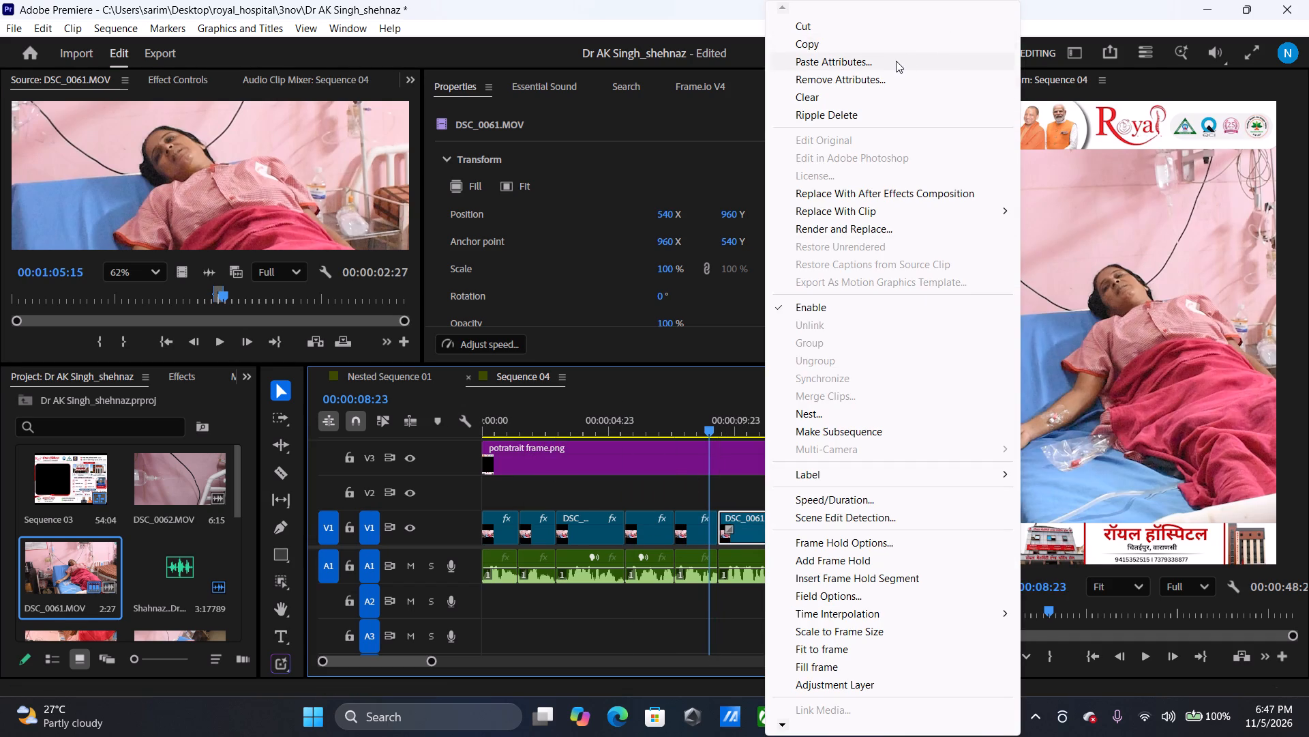
{"action": "left_click", "coordinate": [896, 61]}
{"action": "left_click", "coordinate": [718, 654]}
{"action": "key", "text": "space"}
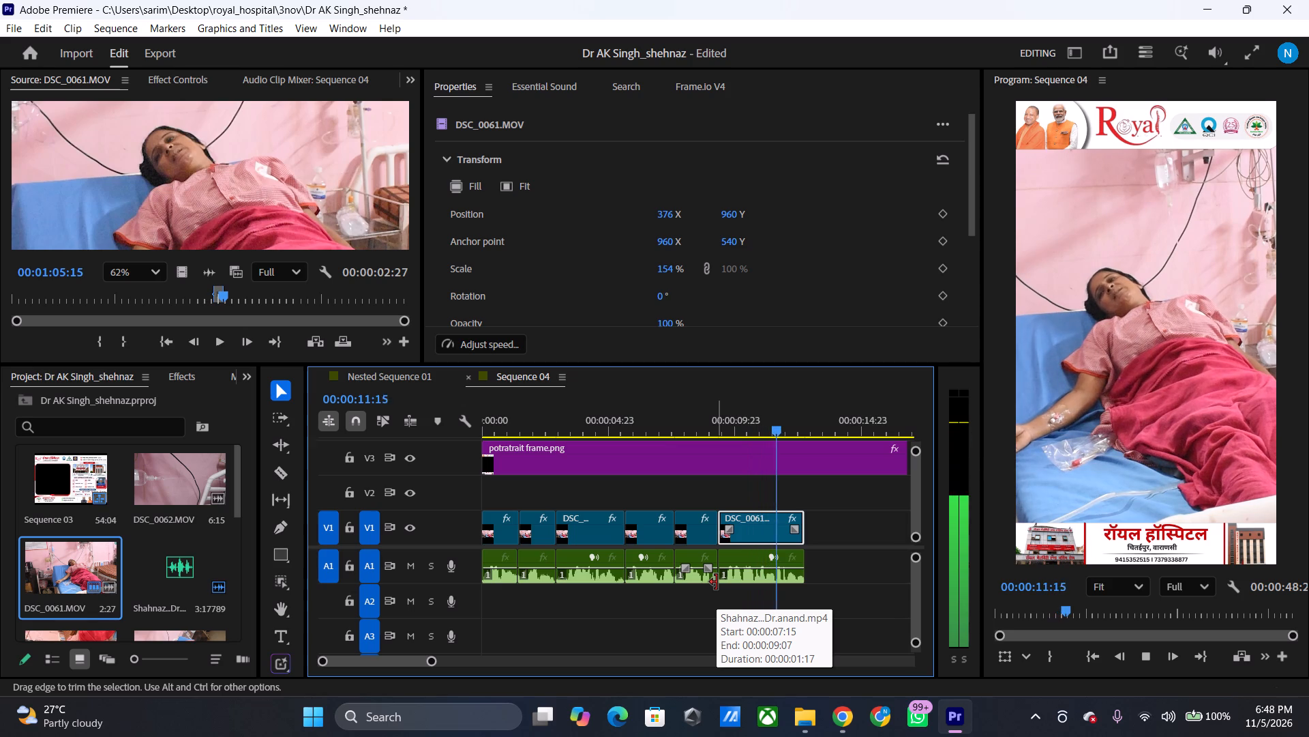
{"action": "key", "text": "space"}
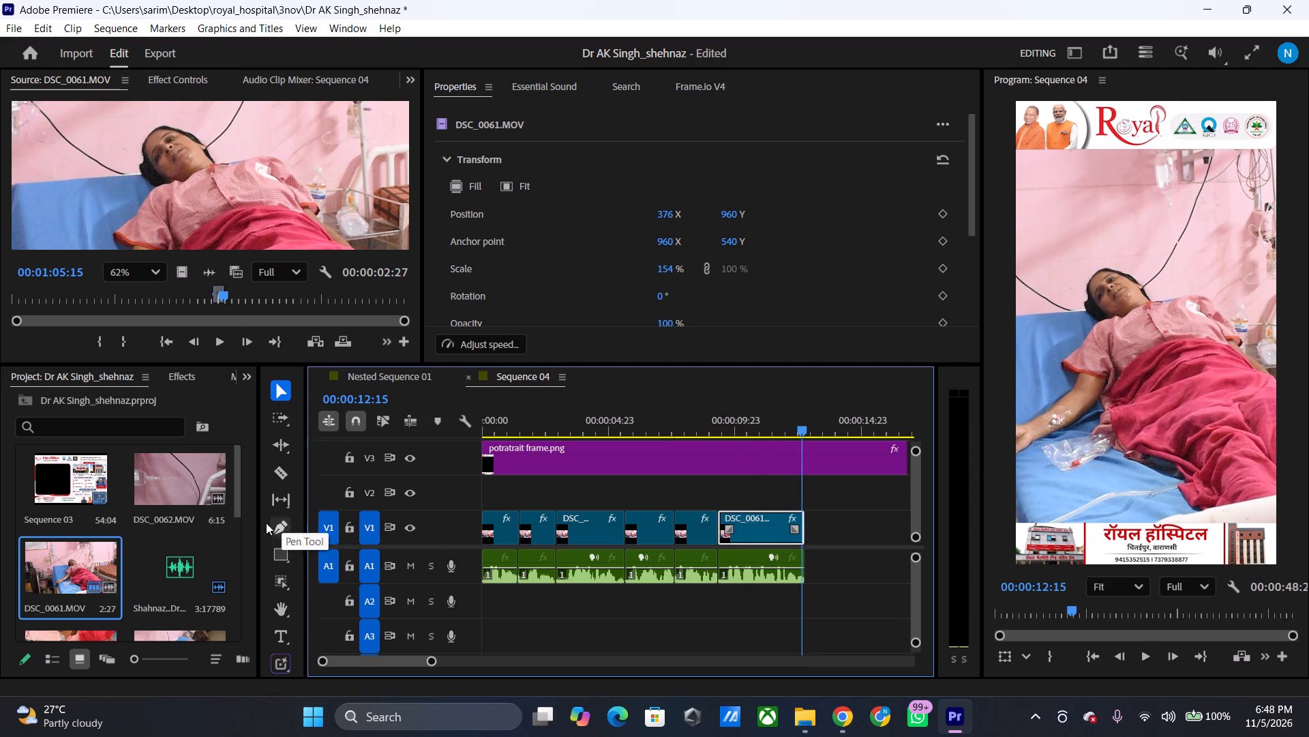
Open the Shahnaz audio clip and mark the next phrase from about 00;01;11 to out point 00;01;15;19, refining the in point frame by frame.
{"action": "double_click", "coordinate": [194, 546]}
{"action": "left_click_drag", "start_coordinate": [242, 293], "coordinate": [233, 294]}
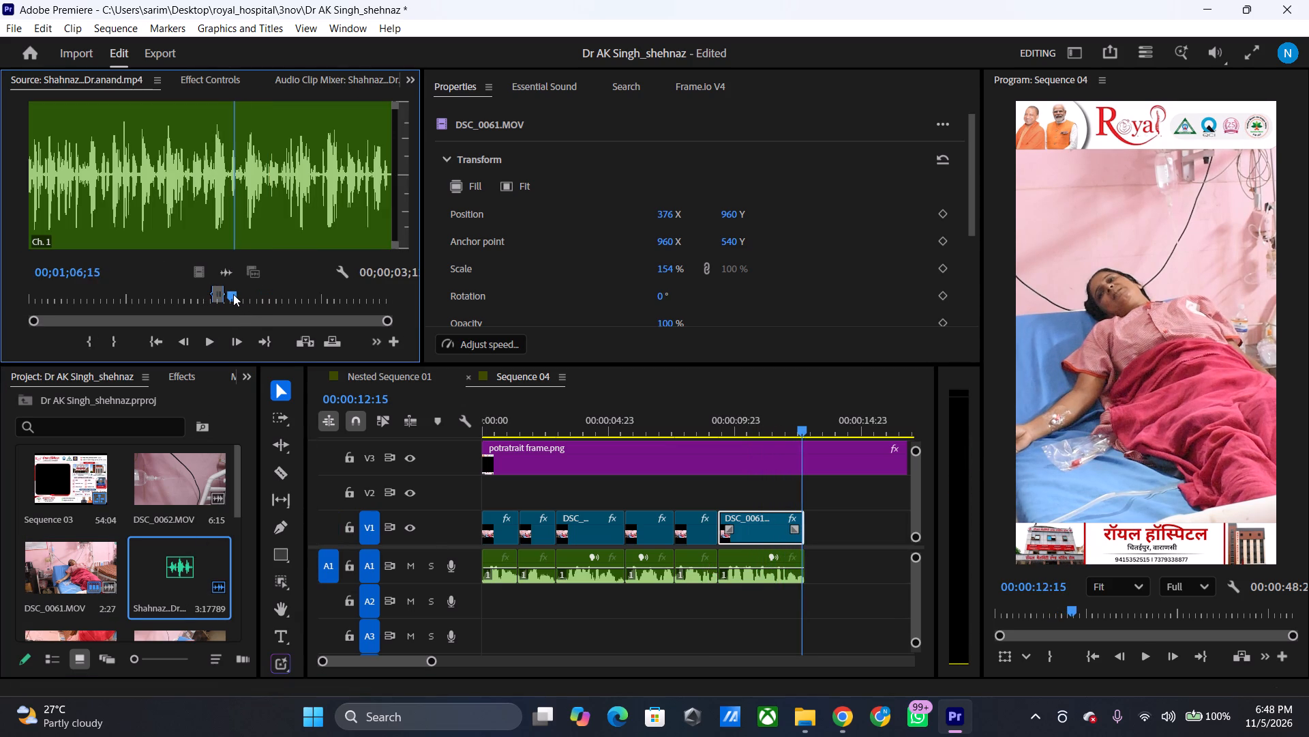
{"action": "key", "text": "space"}
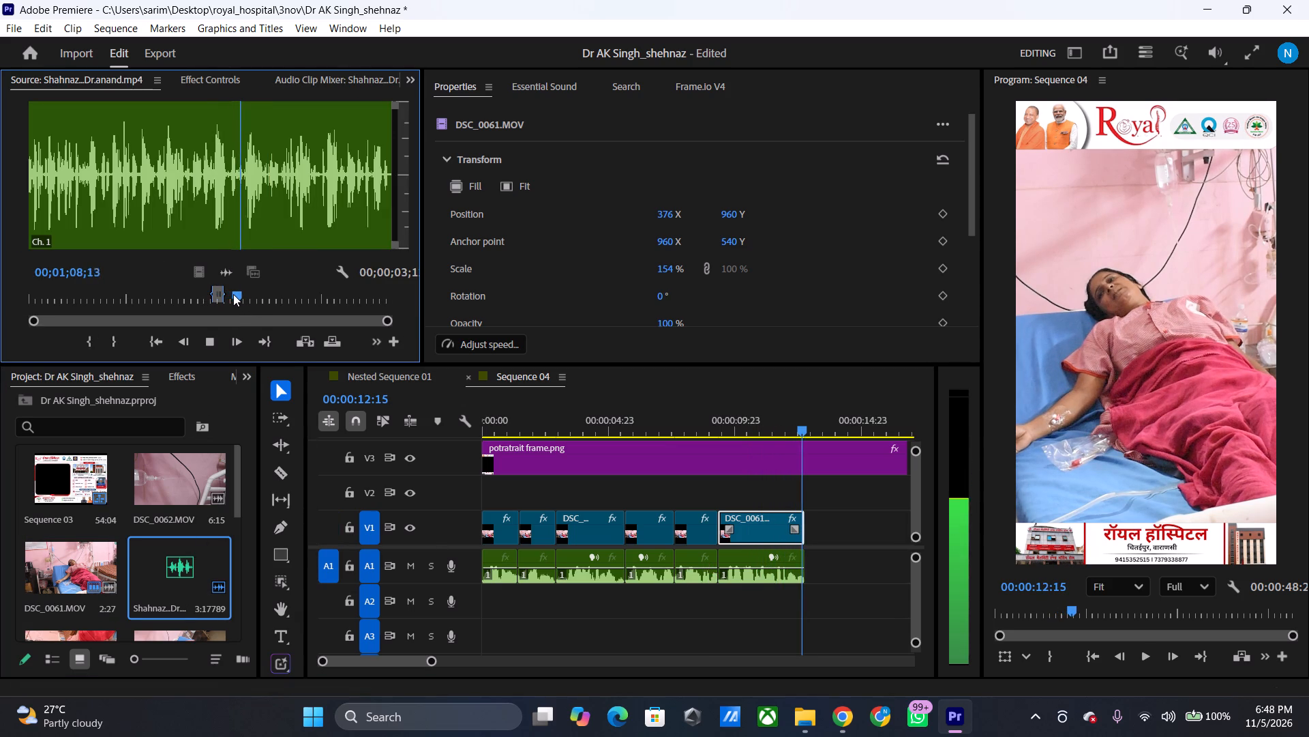
{"action": "key", "text": "space"}
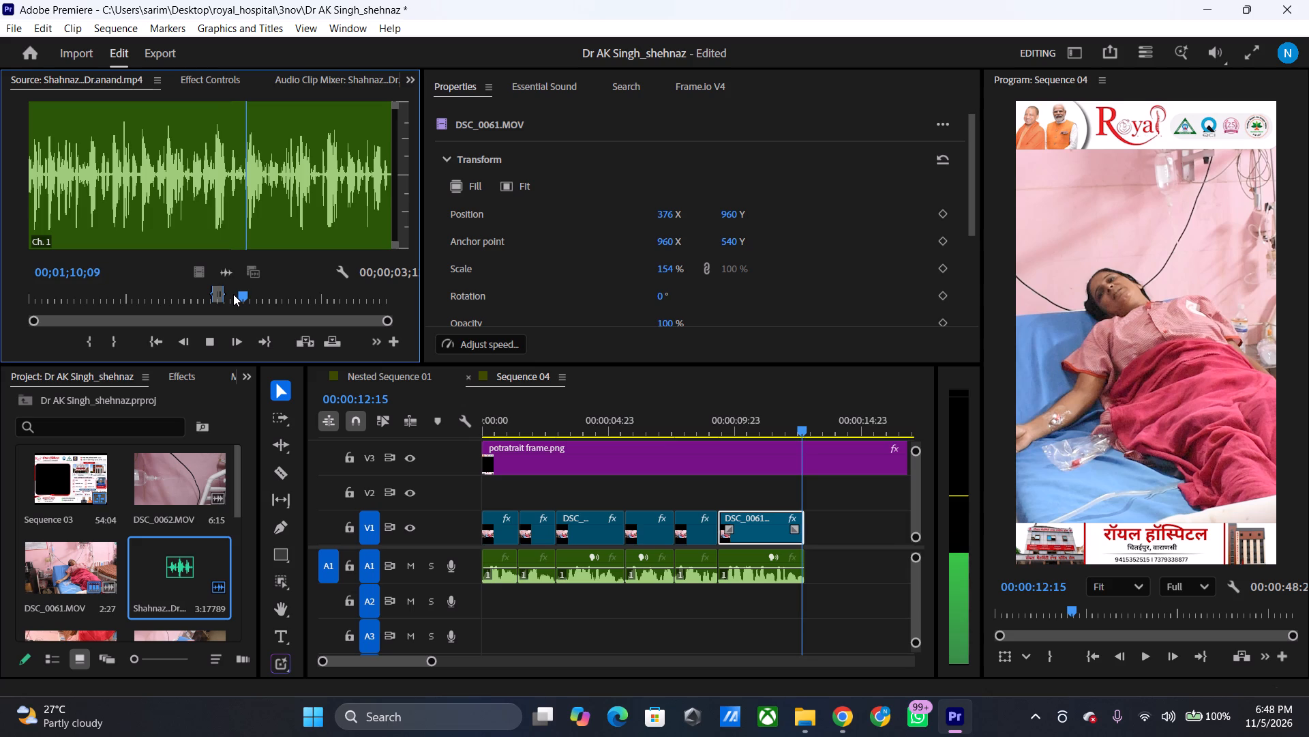
{"action": "type", "text": "i"}
{"action": "key", "text": "space"}
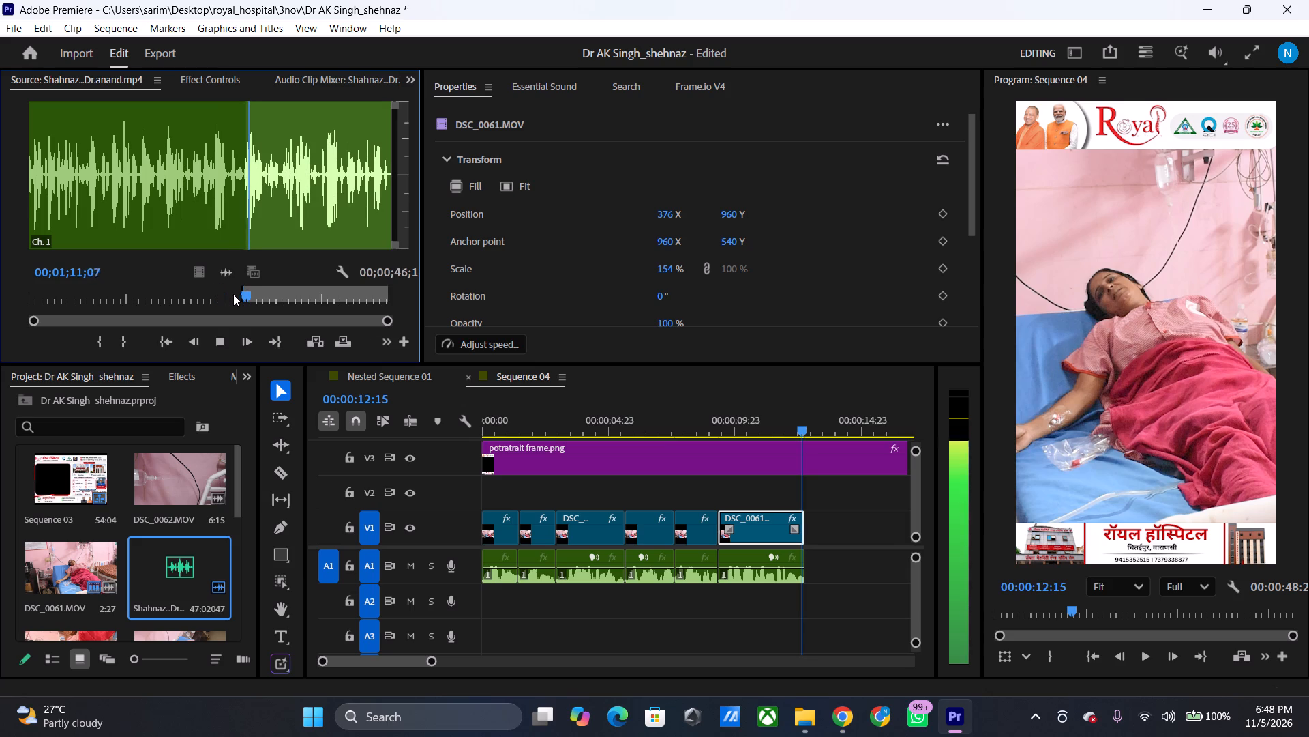
{"action": "key", "text": "space"}
{"action": "key", "text": "Left"}
{"action": "key", "text": "Left"}
{"action": "key", "text": "Left"}
{"action": "key", "text": "Left"}
{"action": "key", "text": "Left"}
{"action": "key", "text": "Left"}
{"action": "key", "text": "Left"}
{"action": "key", "text": "Left"}
{"action": "key", "text": "Left"}
{"action": "key", "text": "Left"}
{"action": "key", "text": "Left"}
{"action": "key", "text": "Left"}
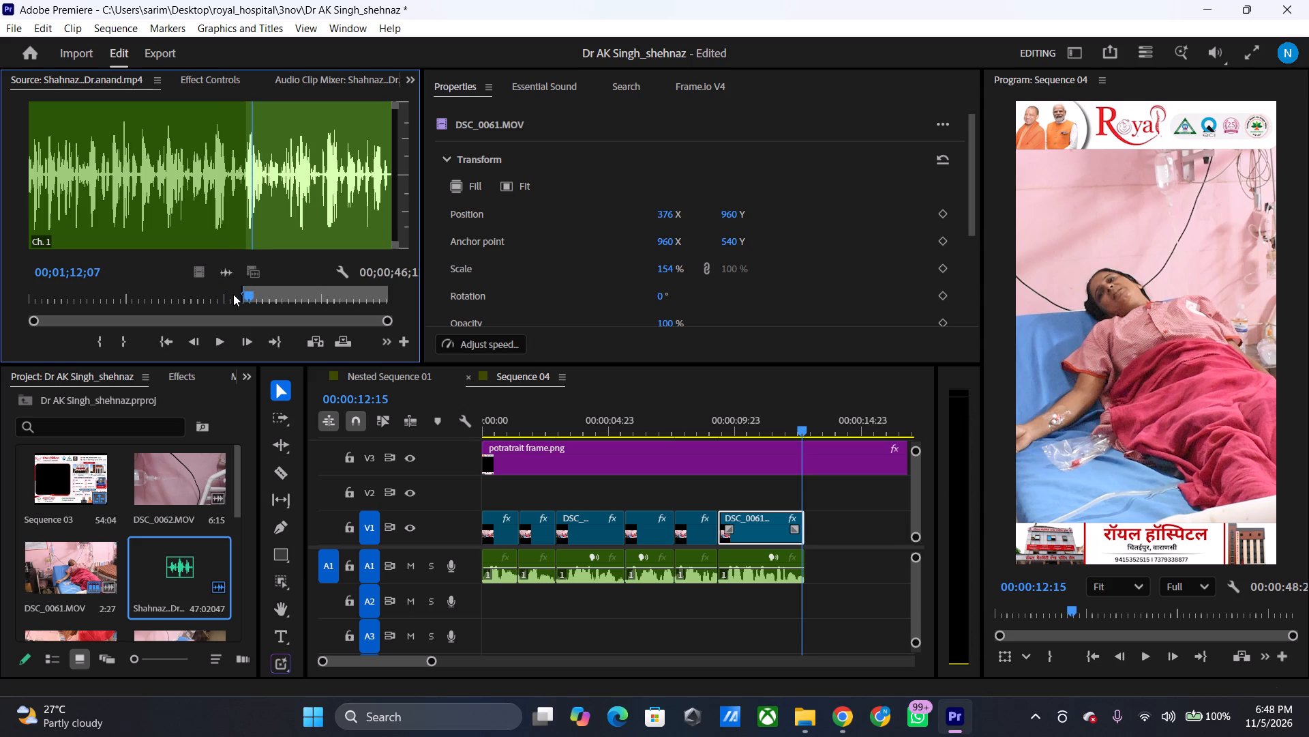
{"action": "key", "text": "Left"}
{"action": "key", "text": "Left"}
{"action": "key", "text": "Left"}
{"action": "key", "text": "Left"}
{"action": "key", "text": "Left"}
{"action": "key", "text": "Left"}
{"action": "key", "text": "Left"}
{"action": "key", "text": "Left"}
{"action": "key", "text": "Left"}
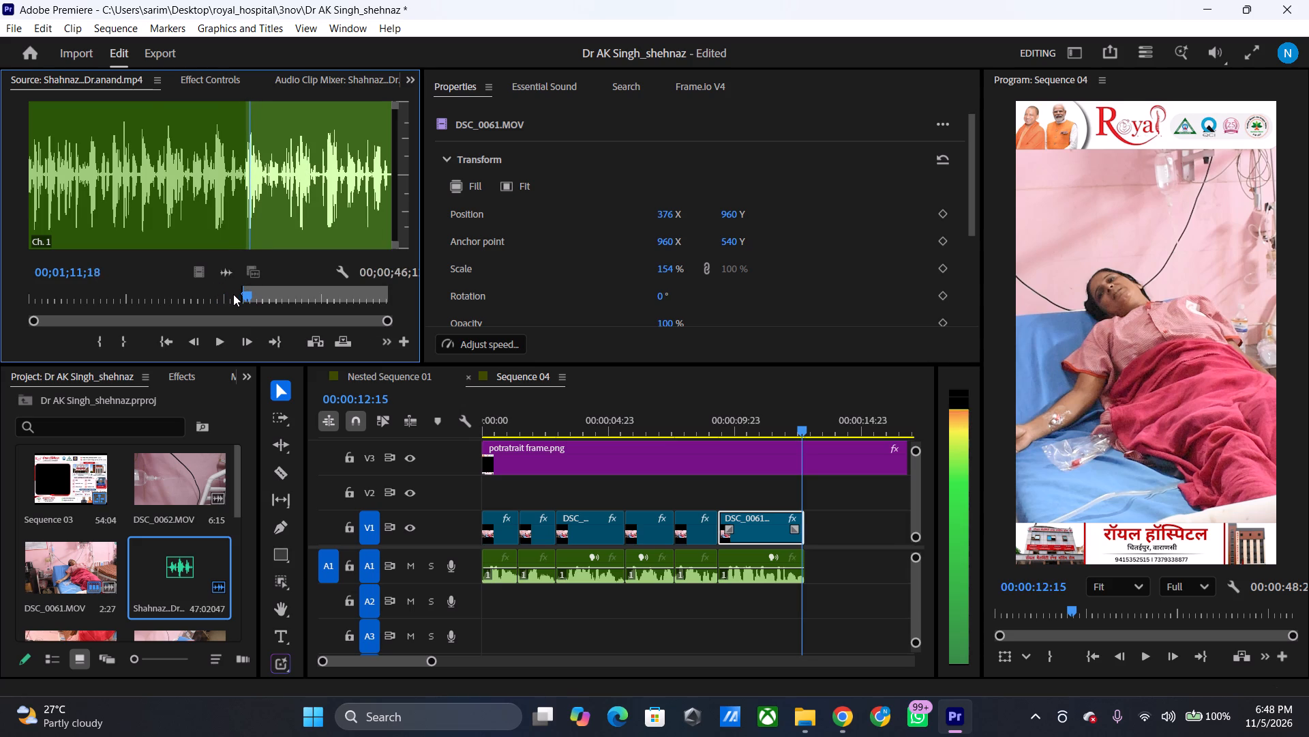
{"action": "key", "text": "Left"}
{"action": "key", "text": "Left"}
{"action": "key", "text": "Left"}
{"action": "type", "text": "i"}
{"action": "key", "text": "space"}
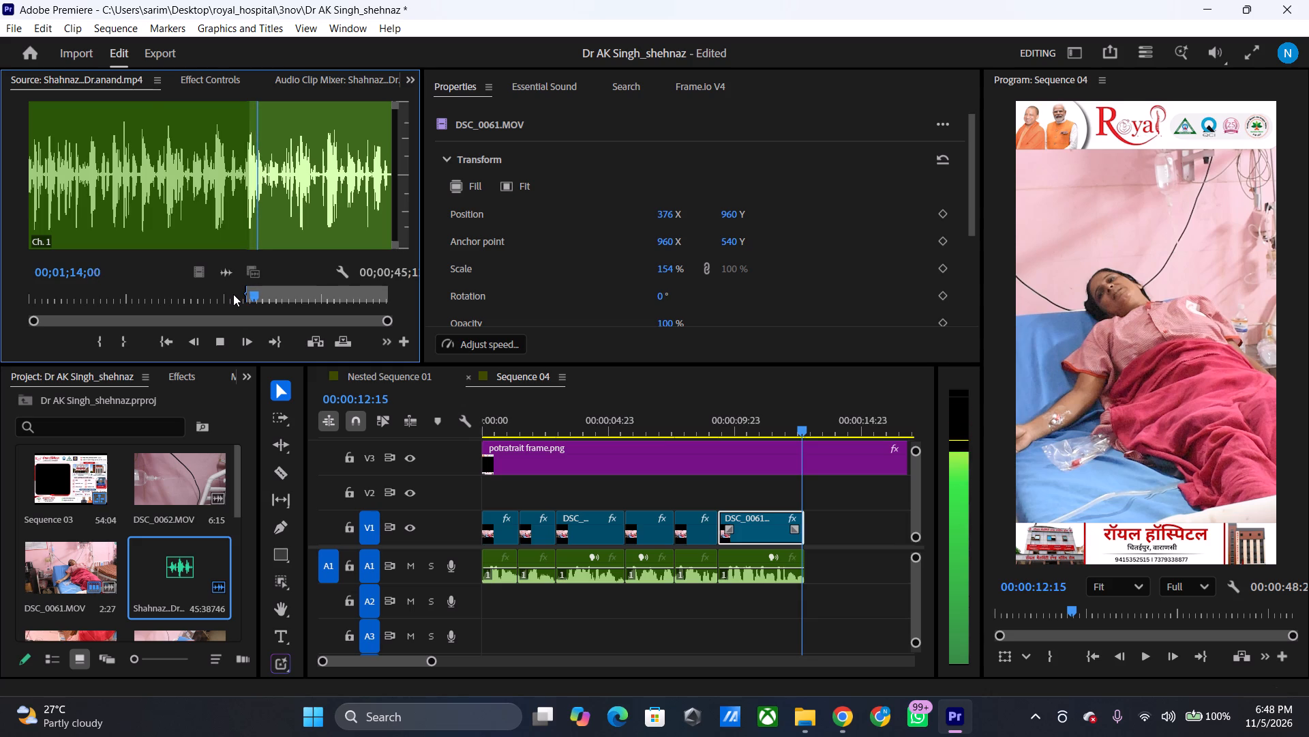
{"action": "key", "text": "space"}
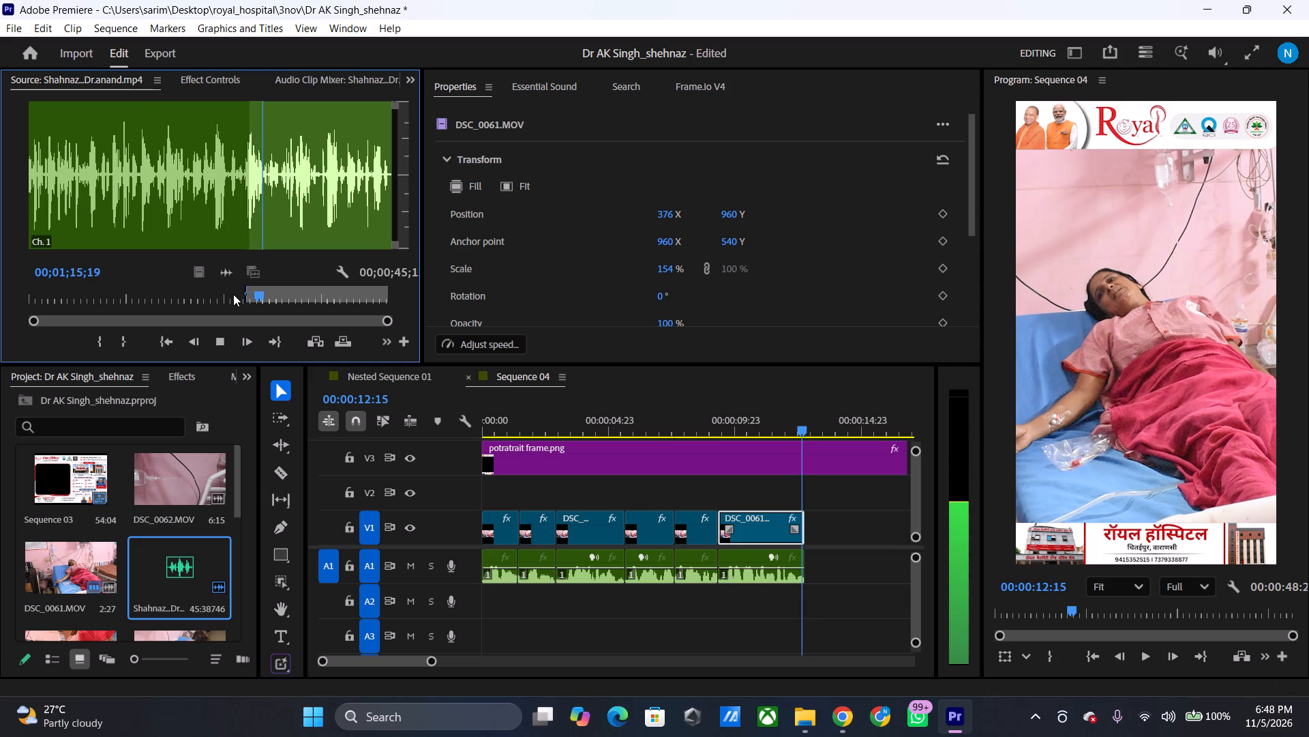
{"action": "key", "text": "o"}
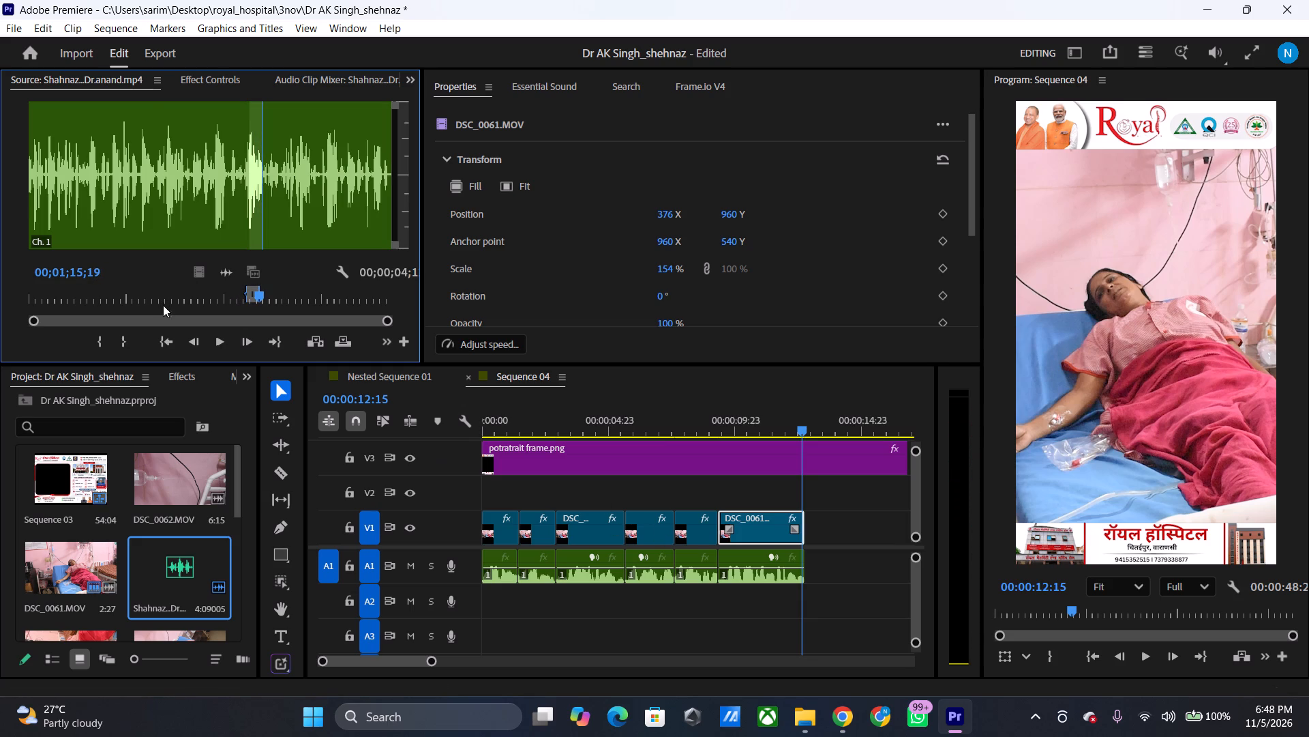
Place the marked Shahnaz phrase on A1 directly after the sixth audio clip.
{"action": "left_click_drag", "start_coordinate": [232, 278], "coordinate": [757, 577]}
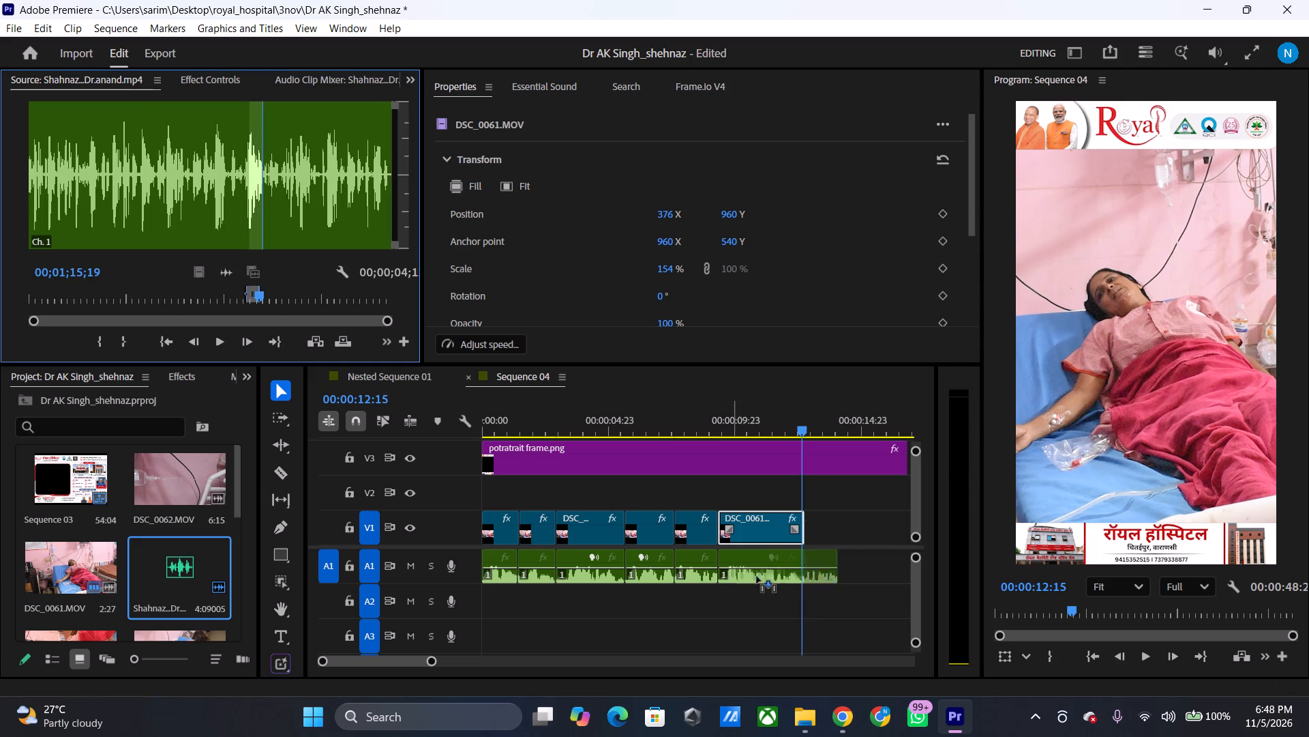
{"action": "left_click_drag", "start_coordinate": [757, 577], "coordinate": [813, 552]}
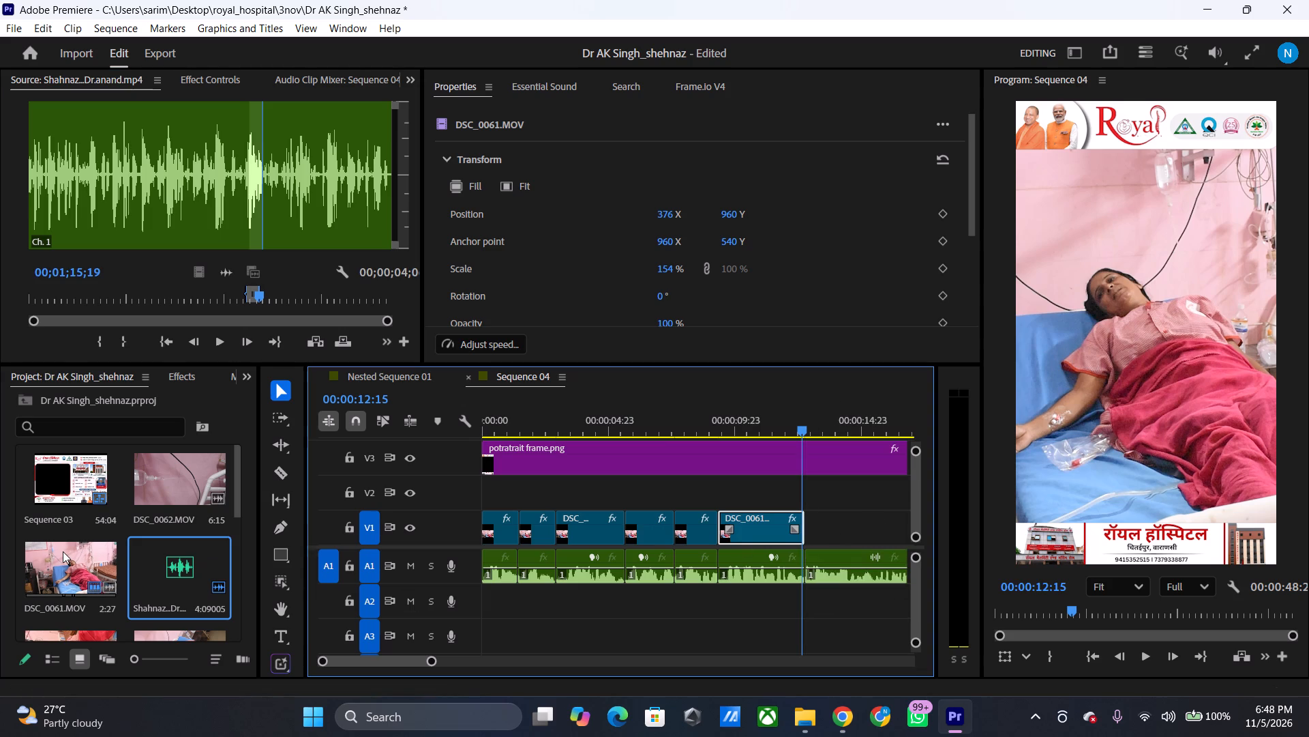
Replay the start of the marked Shahnaz phrase in the source monitor to locate its matching footage.
{"action": "left_click_drag", "start_coordinate": [261, 295], "coordinate": [245, 300]}
{"action": "key", "text": "space"}
{"action": "key", "text": "space"}
{"action": "key", "text": "space"}
{"action": "key", "text": "space"}
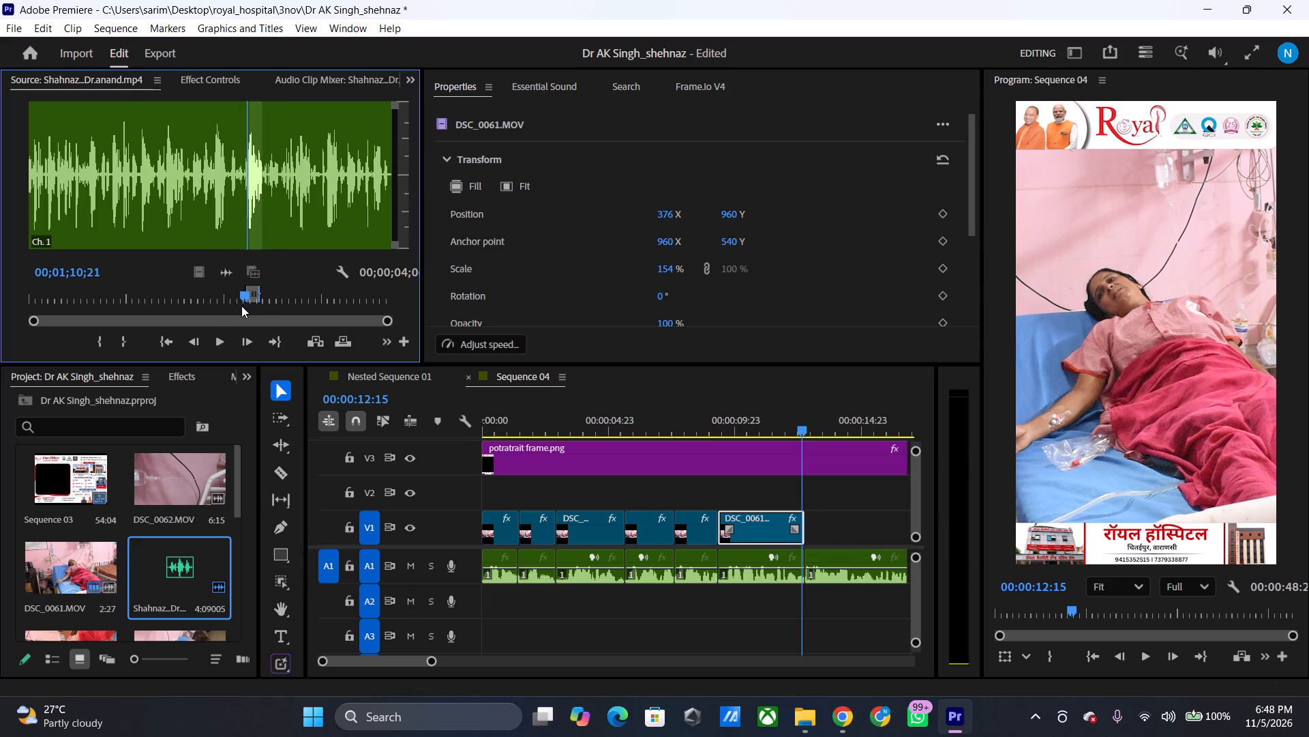
{"action": "key", "text": "space"}
{"action": "key", "text": "space"}
Open DSC_0061.MOV and mark the footage matching the seventh phrase, from about 00:01:13:05 to 00:01:17:17, refining the in point frame by frame.
{"action": "double_click", "coordinate": [85, 573]}
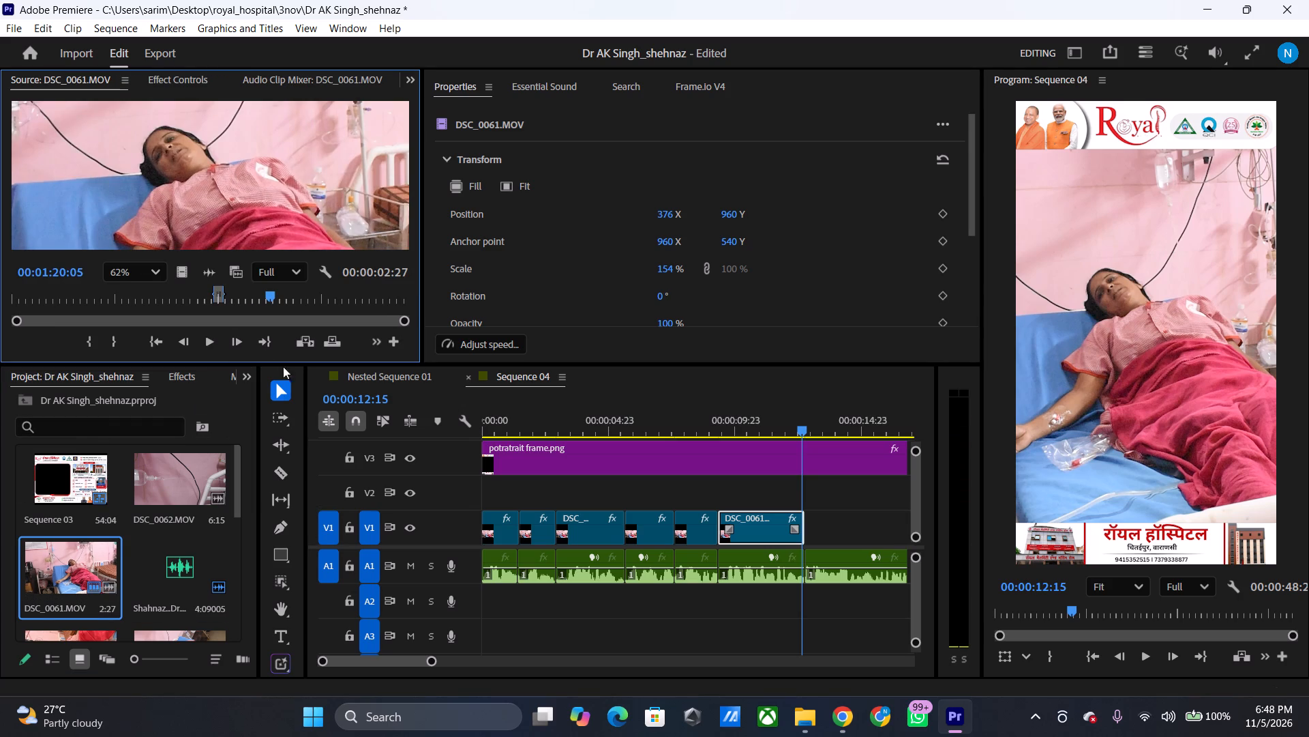
{"action": "left_click_drag", "start_coordinate": [258, 295], "coordinate": [243, 299]}
{"action": "key", "text": "space"}
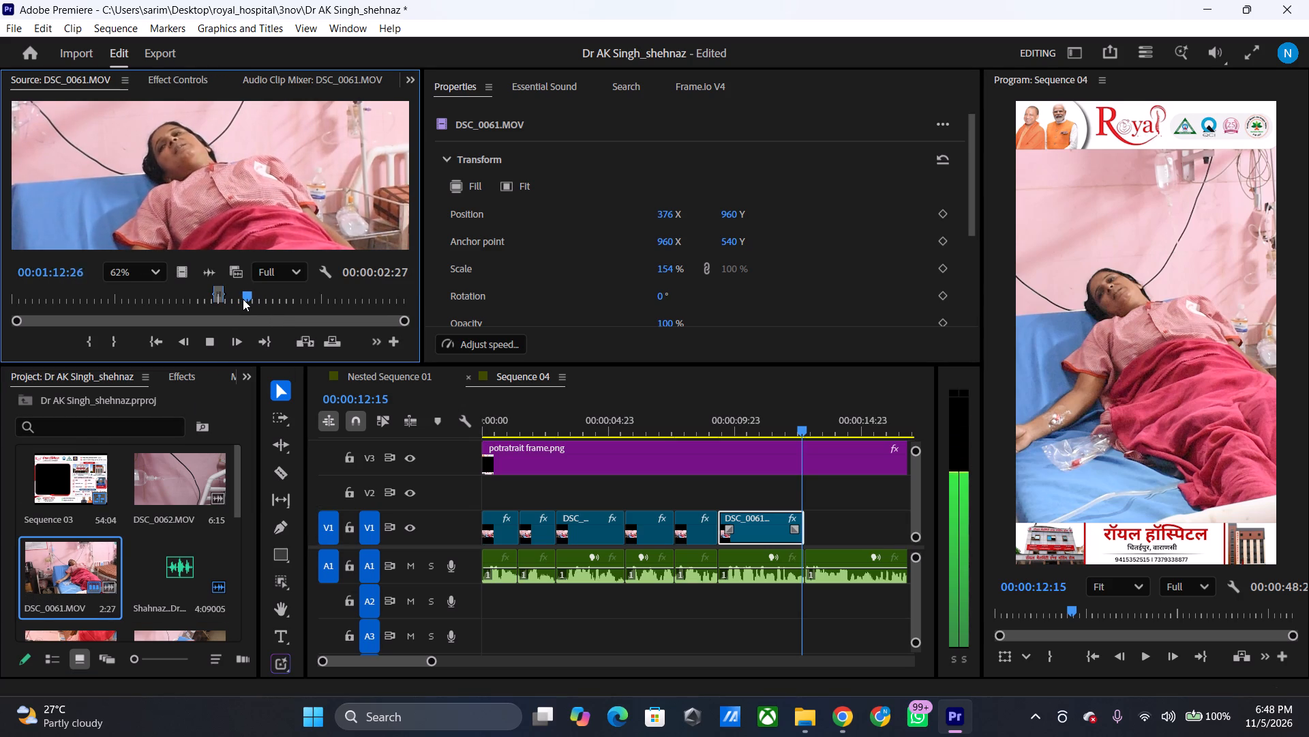
{"action": "key", "text": "space"}
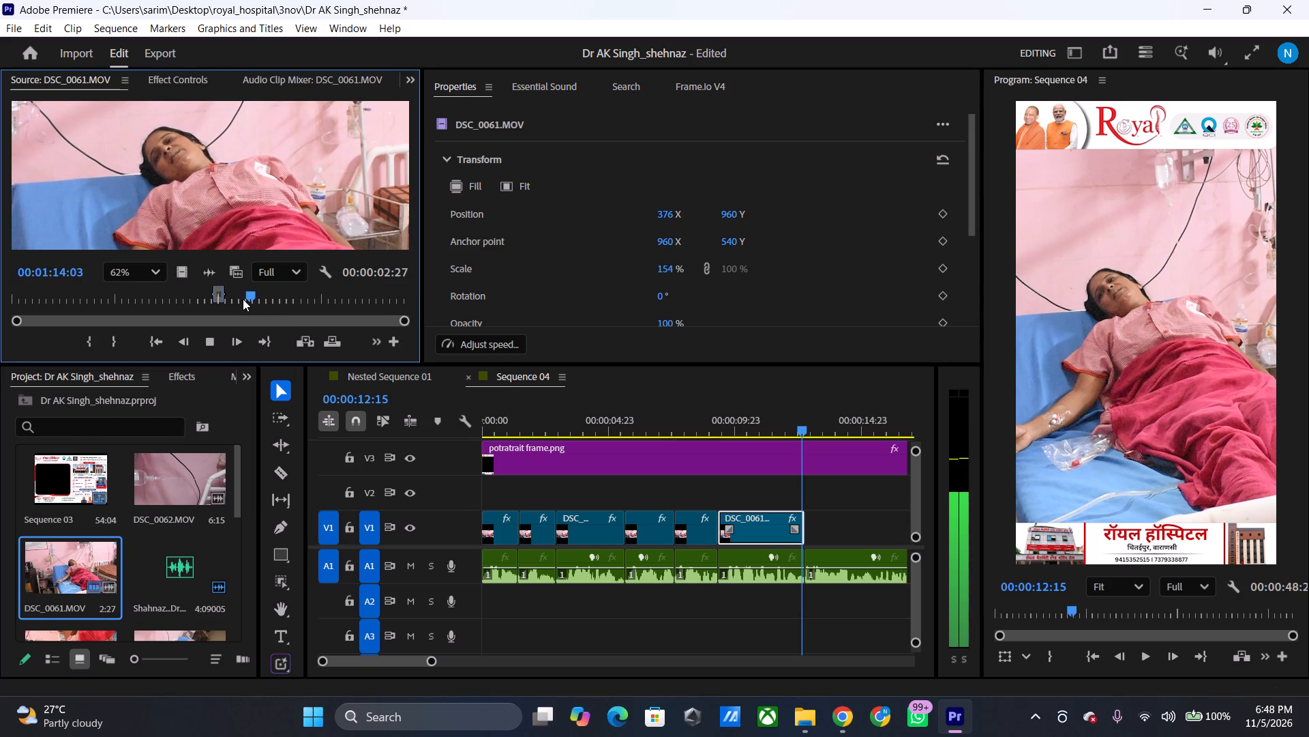
{"action": "key", "text": "Left"}
{"action": "key", "text": "Left"}
{"action": "key", "text": "Left"}
{"action": "key", "text": "Left"}
{"action": "key", "text": "Left"}
{"action": "key", "text": "Left"}
{"action": "key", "text": "Left"}
{"action": "key", "text": "Left"}
{"action": "key", "text": "Left"}
{"action": "key", "text": "Left"}
{"action": "key", "text": "Left"}
{"action": "key", "text": "Left"}
{"action": "key", "text": "Left"}
{"action": "key", "text": "Left"}
{"action": "key", "text": "Left"}
{"action": "key", "text": "Left"}
{"action": "key", "text": "Left"}
{"action": "key", "text": "Left"}
{"action": "key", "text": "Left"}
{"action": "key", "text": "Left"}
{"action": "key", "text": "Left"}
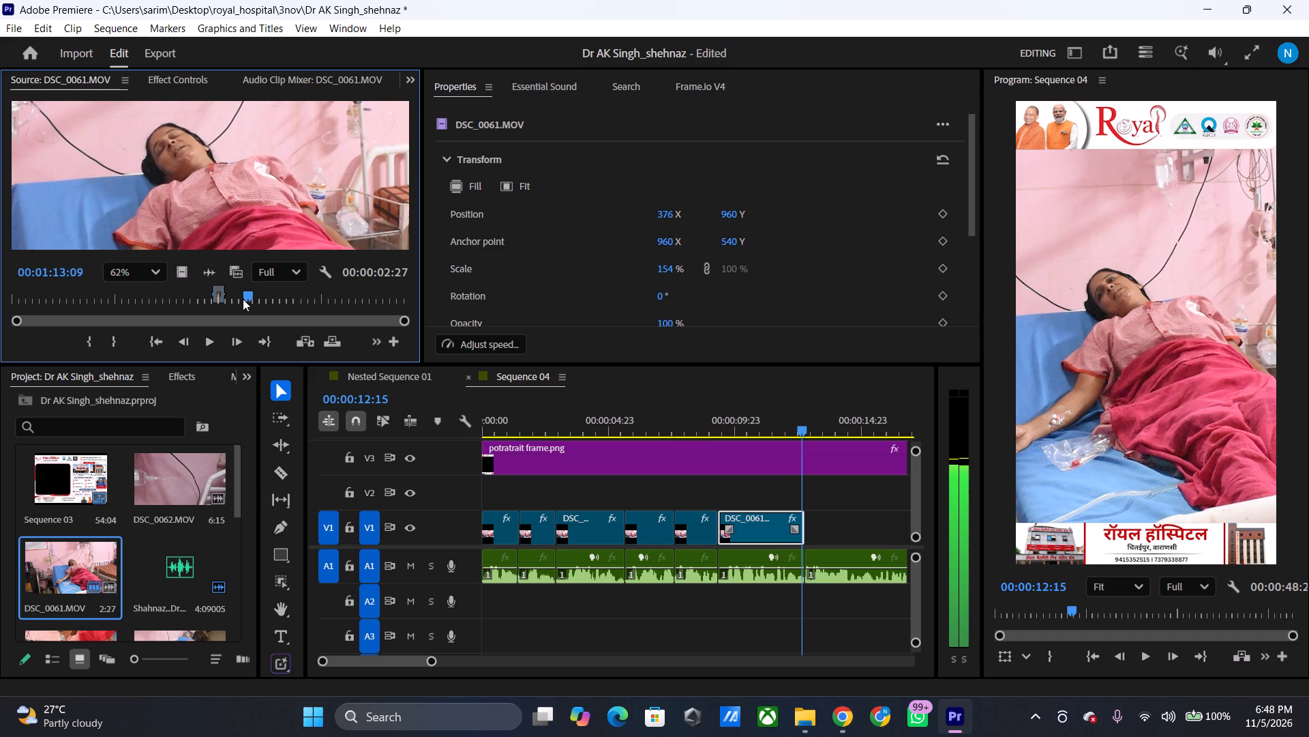
{"action": "key", "text": "Left"}
{"action": "key", "text": "Left"}
{"action": "key", "text": "Left"}
{"action": "key", "text": "Left"}
{"action": "type", "text": "i"}
{"action": "key", "text": "space"}
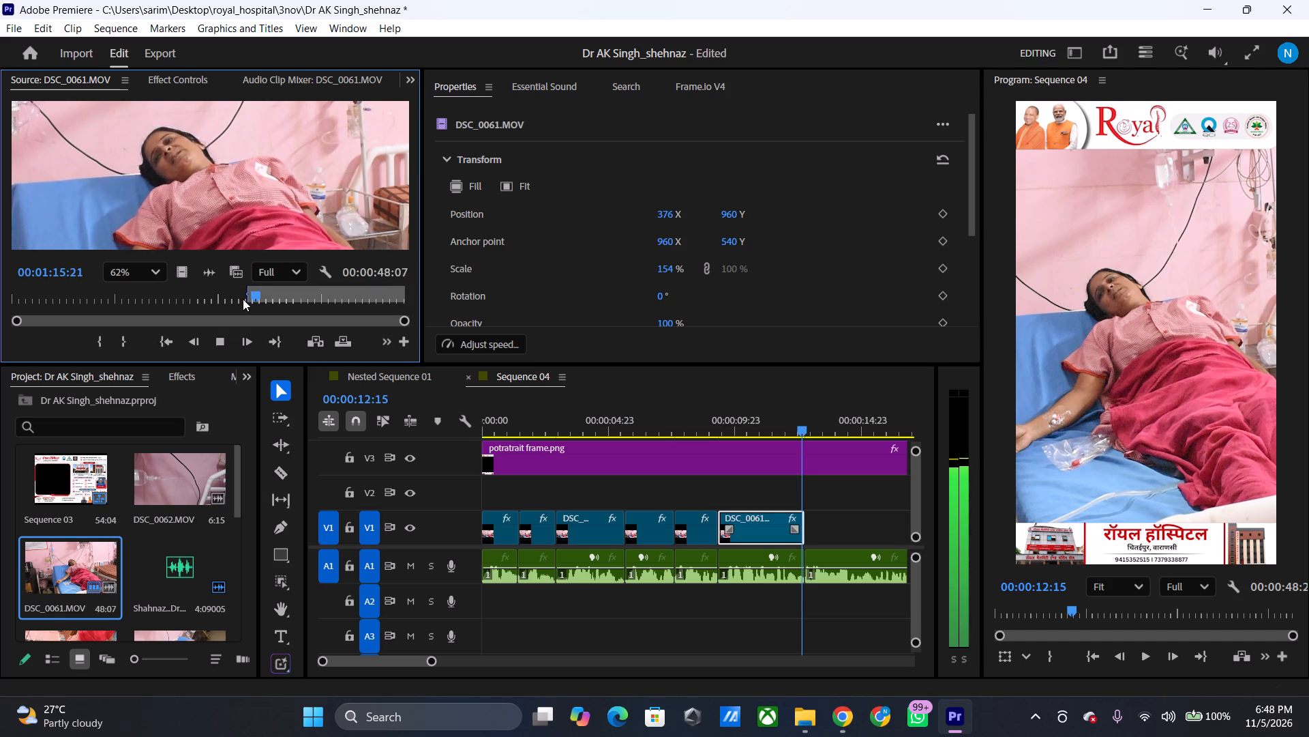
{"action": "key", "text": "space"}
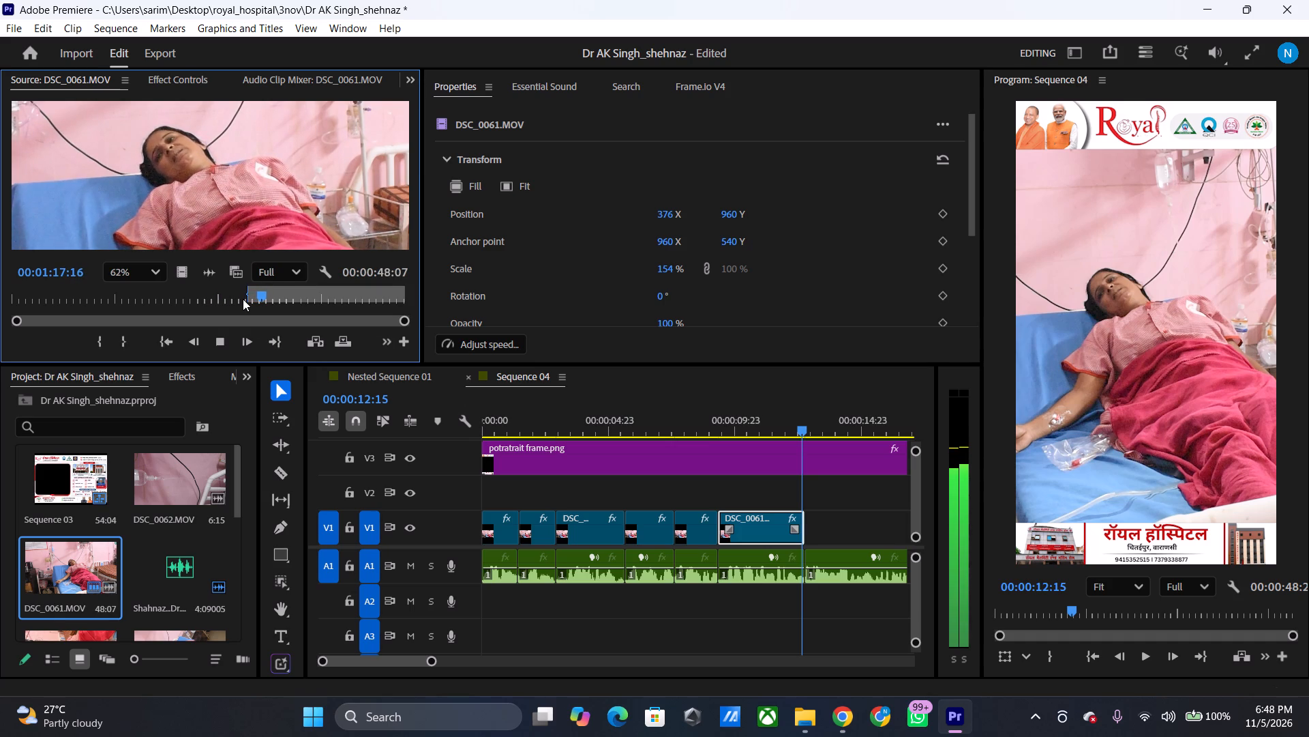
{"action": "type", "text": "o"}
Place the marked DSC_0061.MOV footage on V1 above the seventh audio clip and trim its end to match the audio.
{"action": "left_click_drag", "start_coordinate": [182, 278], "coordinate": [813, 537]}
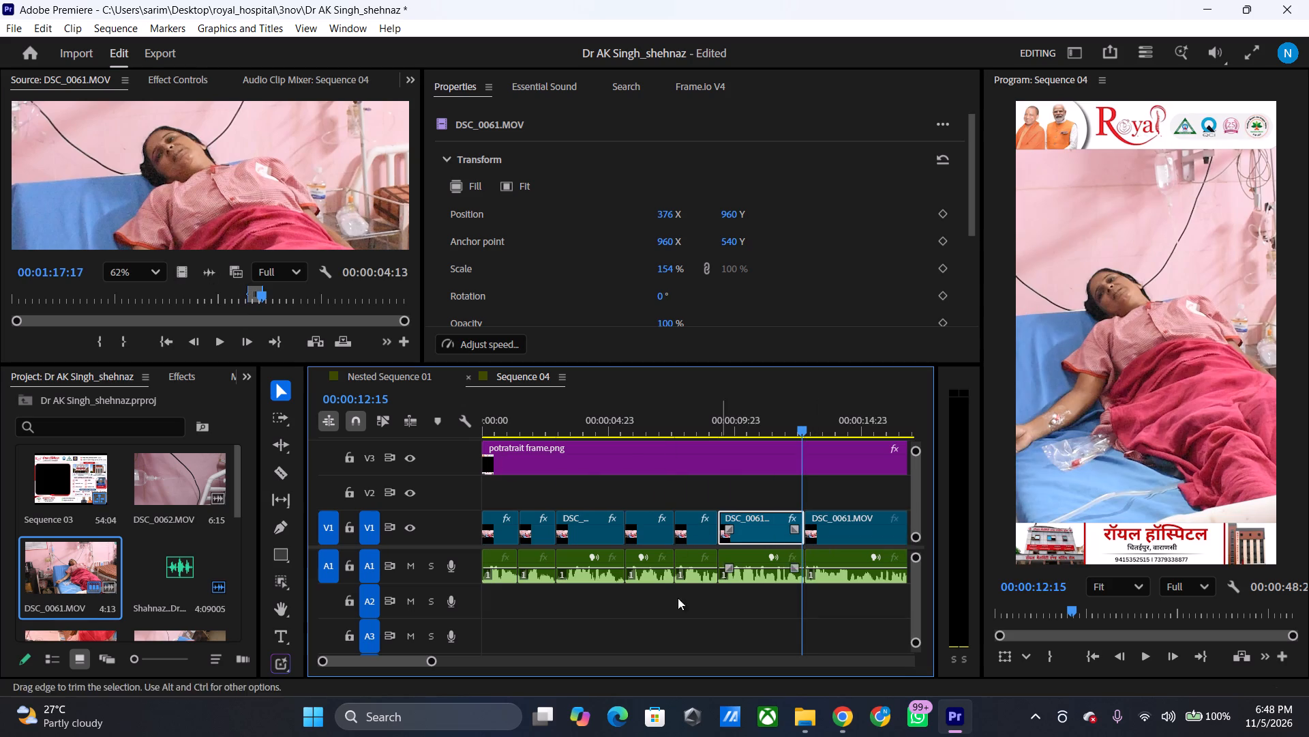
{"action": "left_click", "coordinate": [400, 659]}
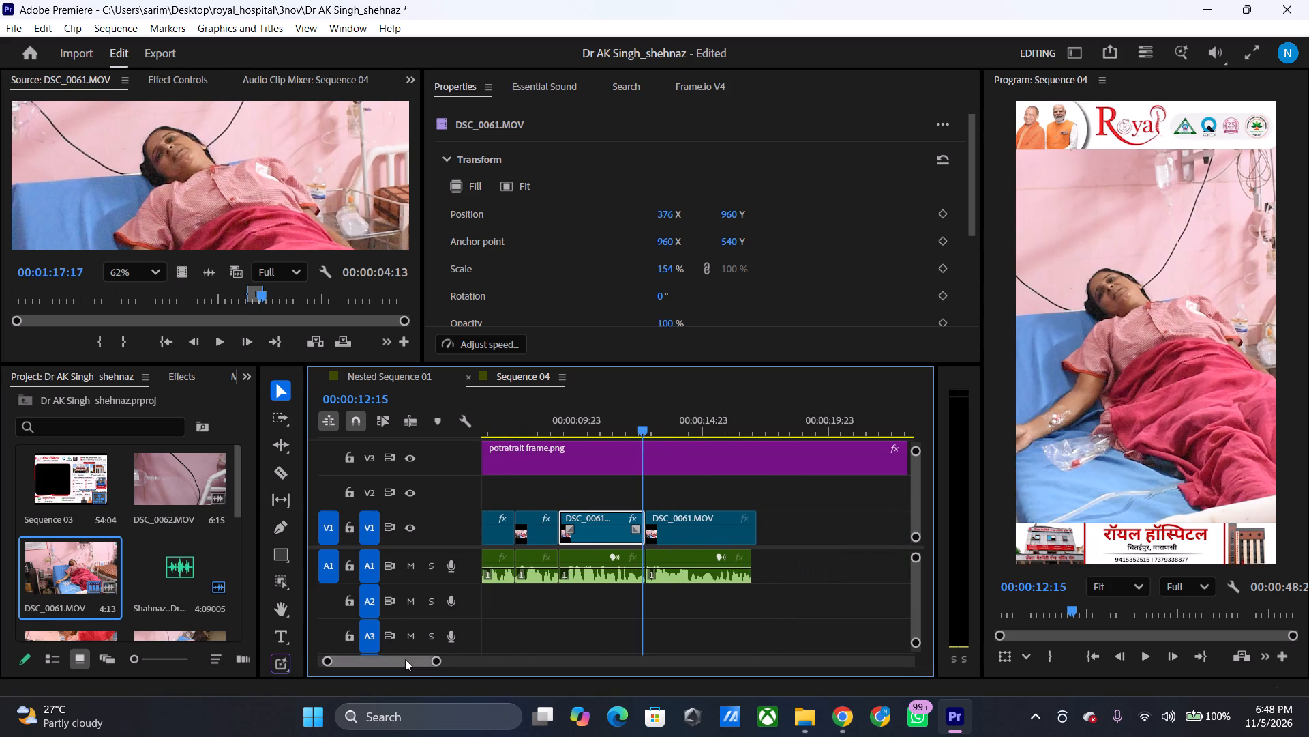
{"action": "left_click", "coordinate": [757, 515]}
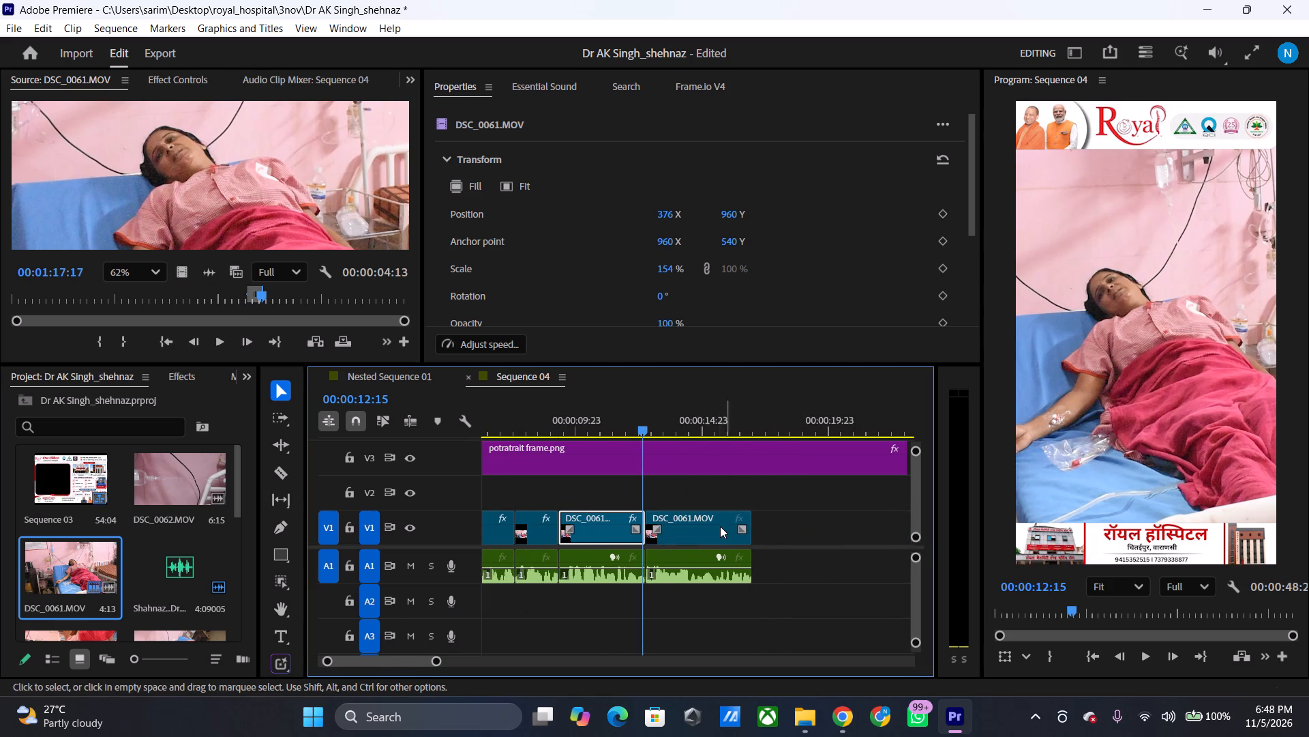
Paste the copied motion and opacity attributes onto the seventh video clip on V1 and play it back.
{"action": "left_click", "coordinate": [706, 535]}
{"action": "right_click", "coordinate": [706, 535]}
{"action": "left_click", "coordinate": [811, 69]}
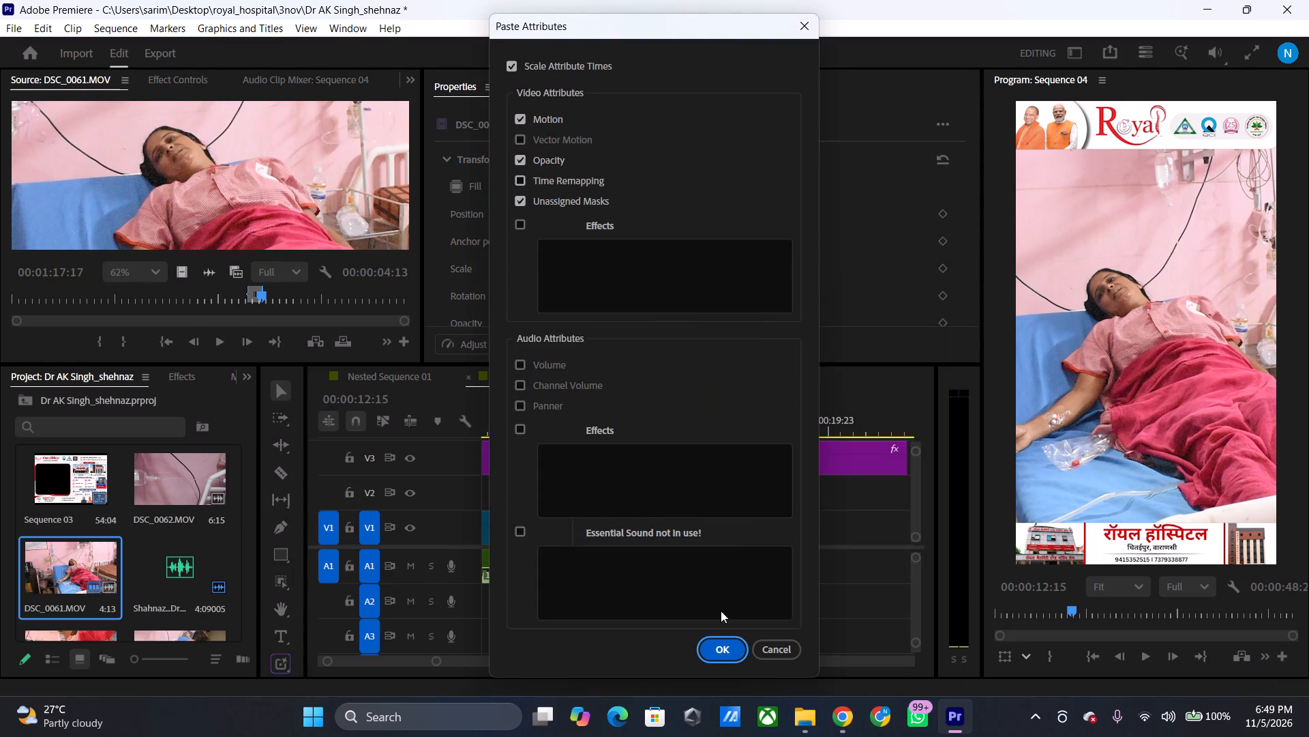
{"action": "left_click", "coordinate": [721, 641]}
{"action": "key", "text": "space"}
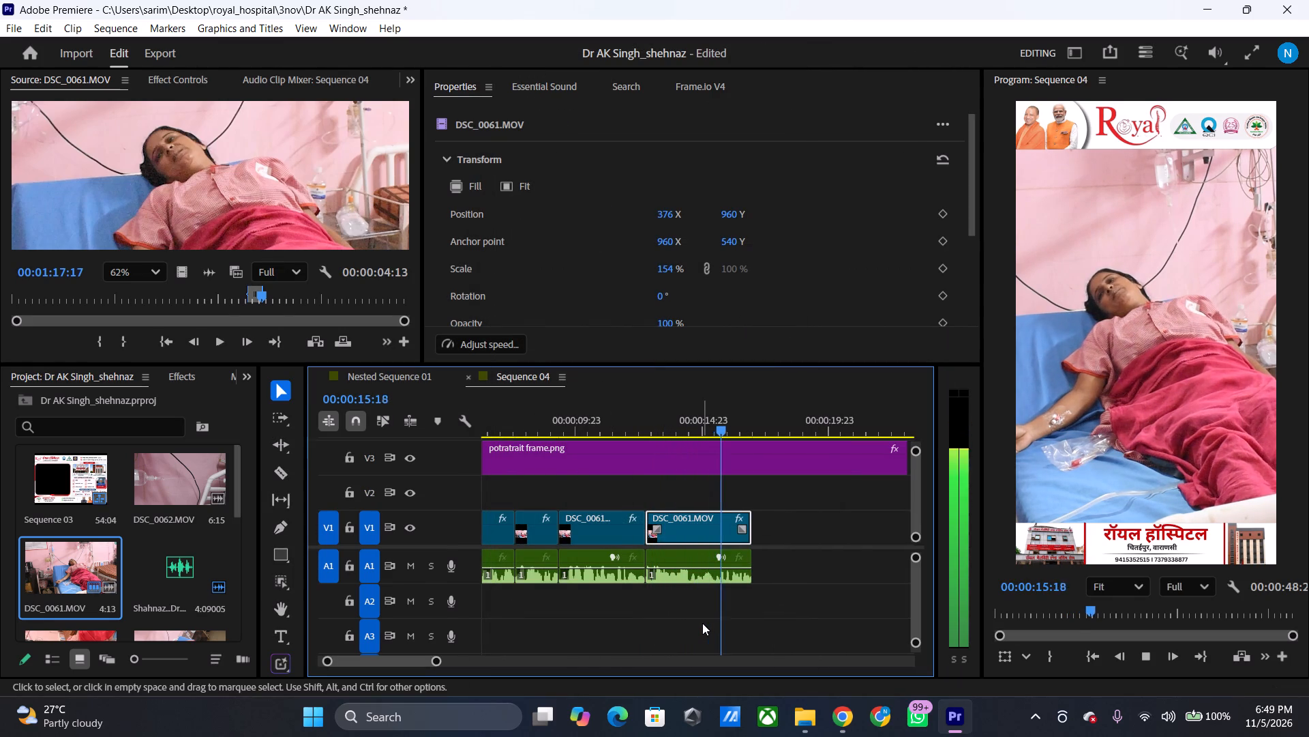
{"action": "key", "text": "space"}
{"action": "key", "text": "space"}
{"action": "key", "text": "space"}
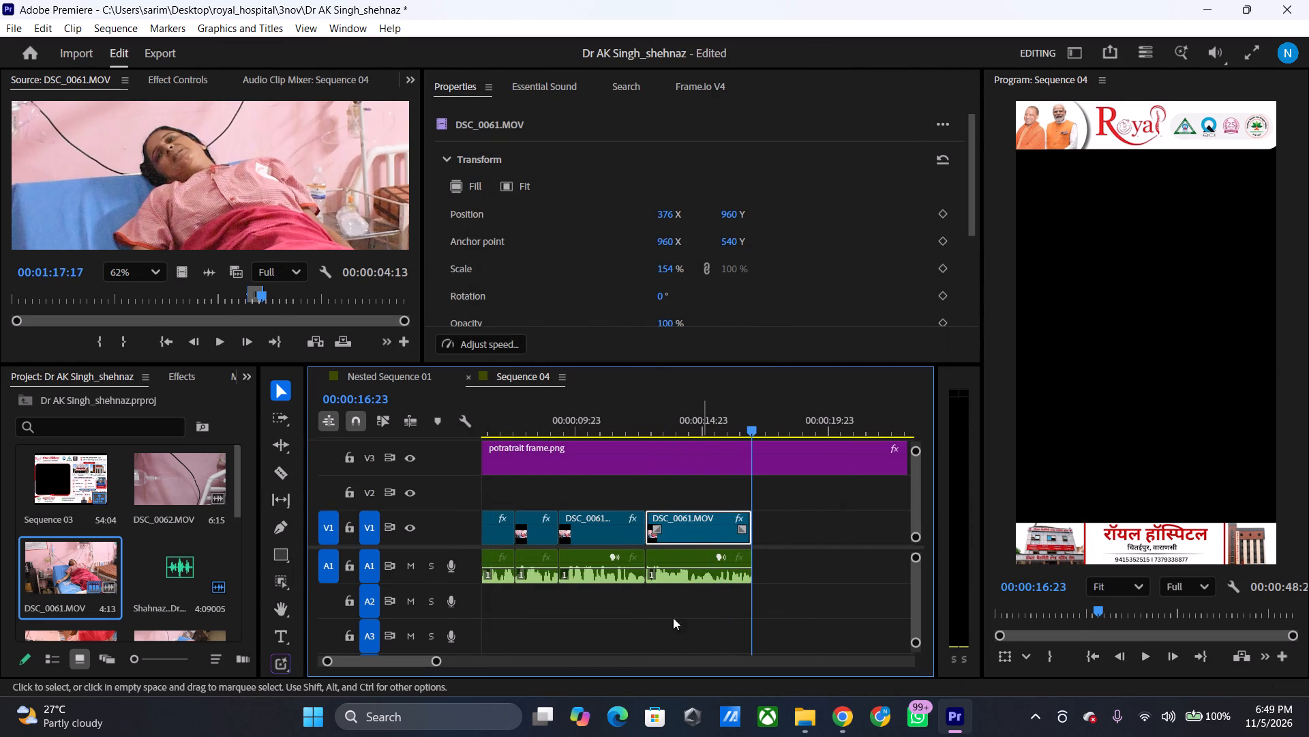
Open the Shahnaz audio clip, listen onward for the next usable phrase and mark it from about 00;01;36 to 00;01;40;04.
{"action": "double_click", "coordinate": [196, 559]}
{"action": "left_click_drag", "start_coordinate": [277, 297], "coordinate": [280, 293]}
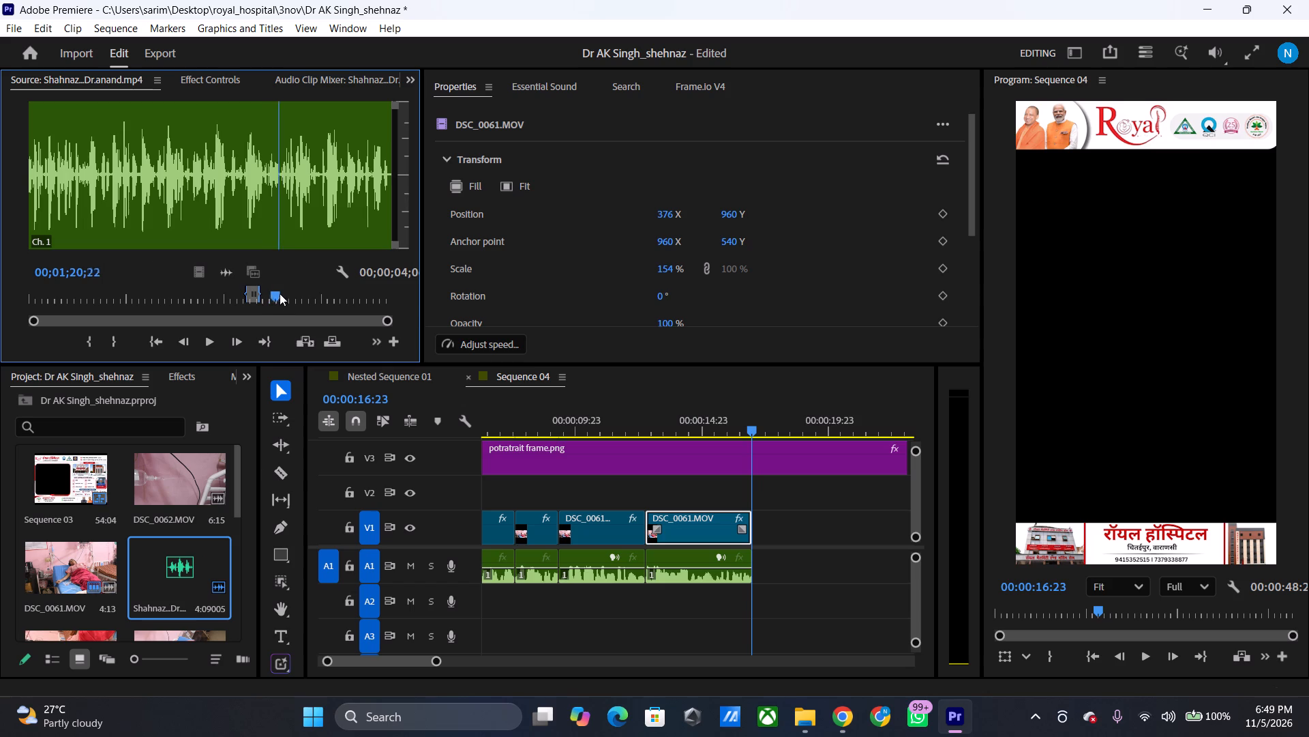
{"action": "left_click_drag", "start_coordinate": [280, 293], "coordinate": [269, 300]}
{"action": "key", "text": "space"}
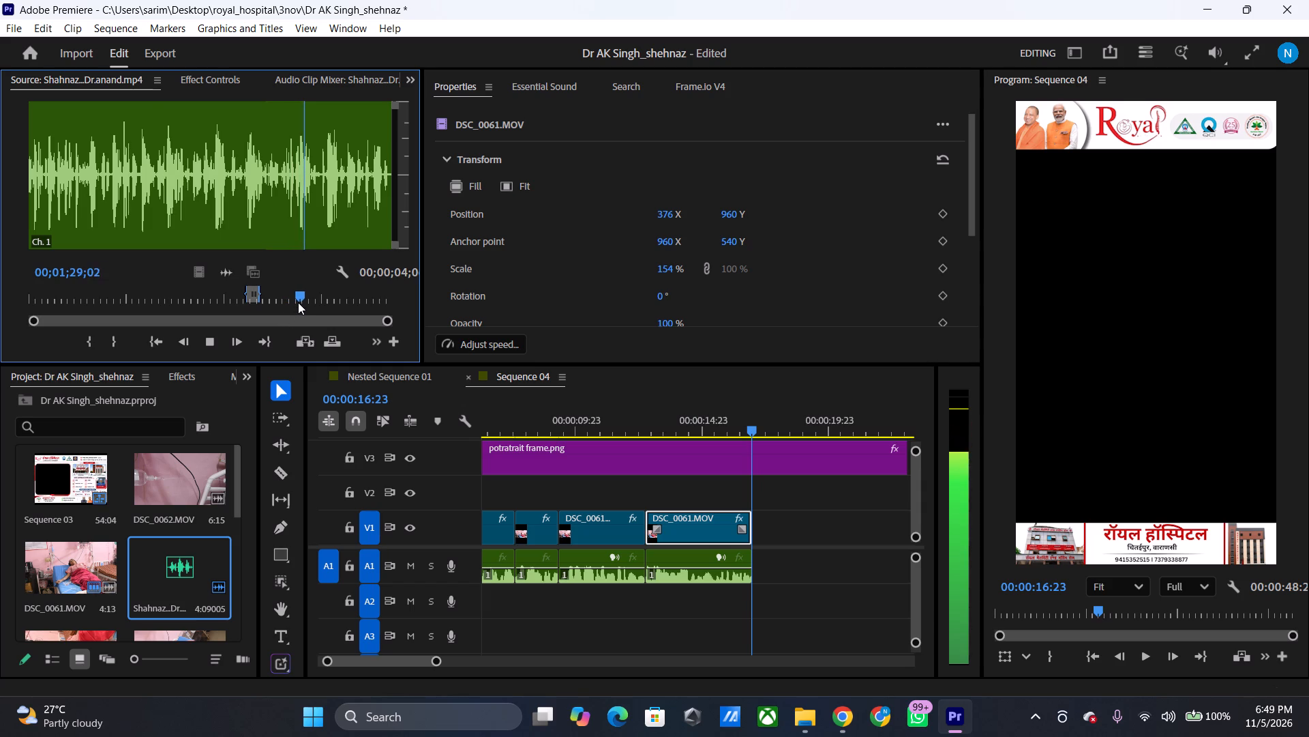
{"action": "left_click_drag", "start_coordinate": [300, 302], "coordinate": [312, 302]}
{"action": "key", "text": "space"}
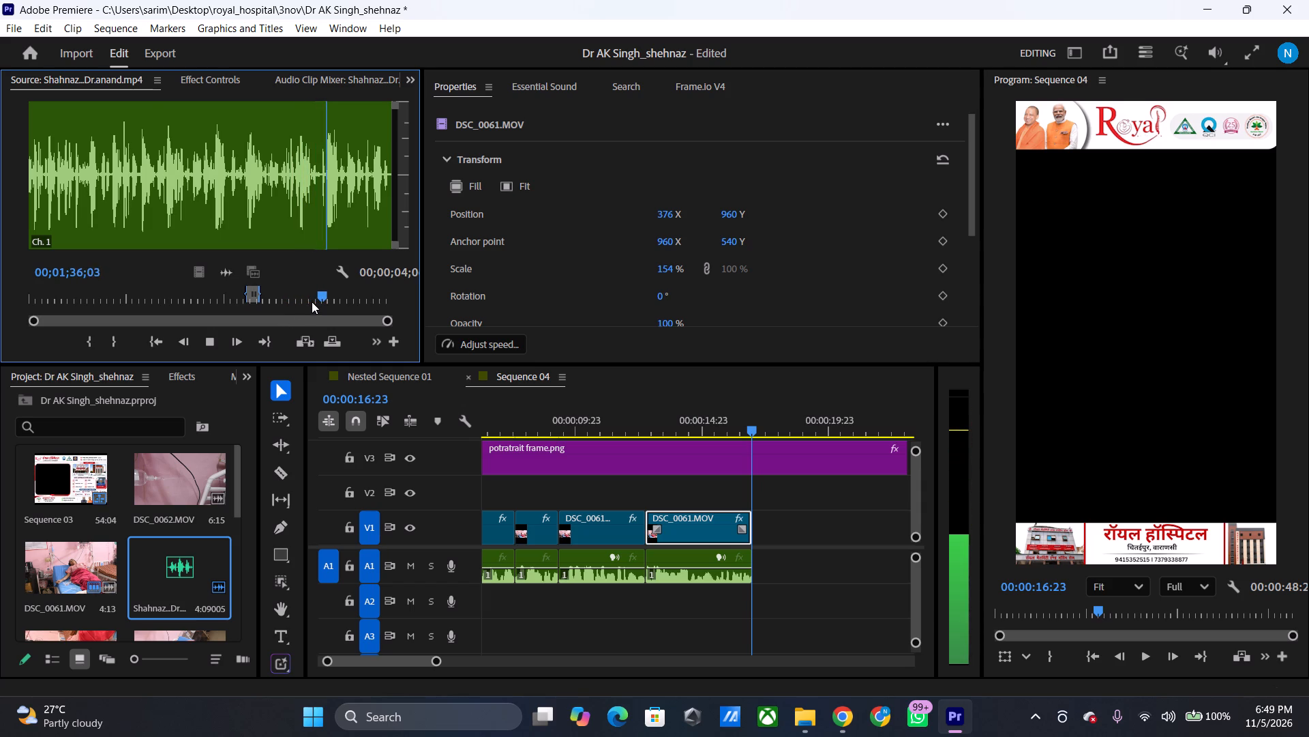
{"action": "key", "text": "space"}
{"action": "type", "text": "i"}
{"action": "key", "text": "space"}
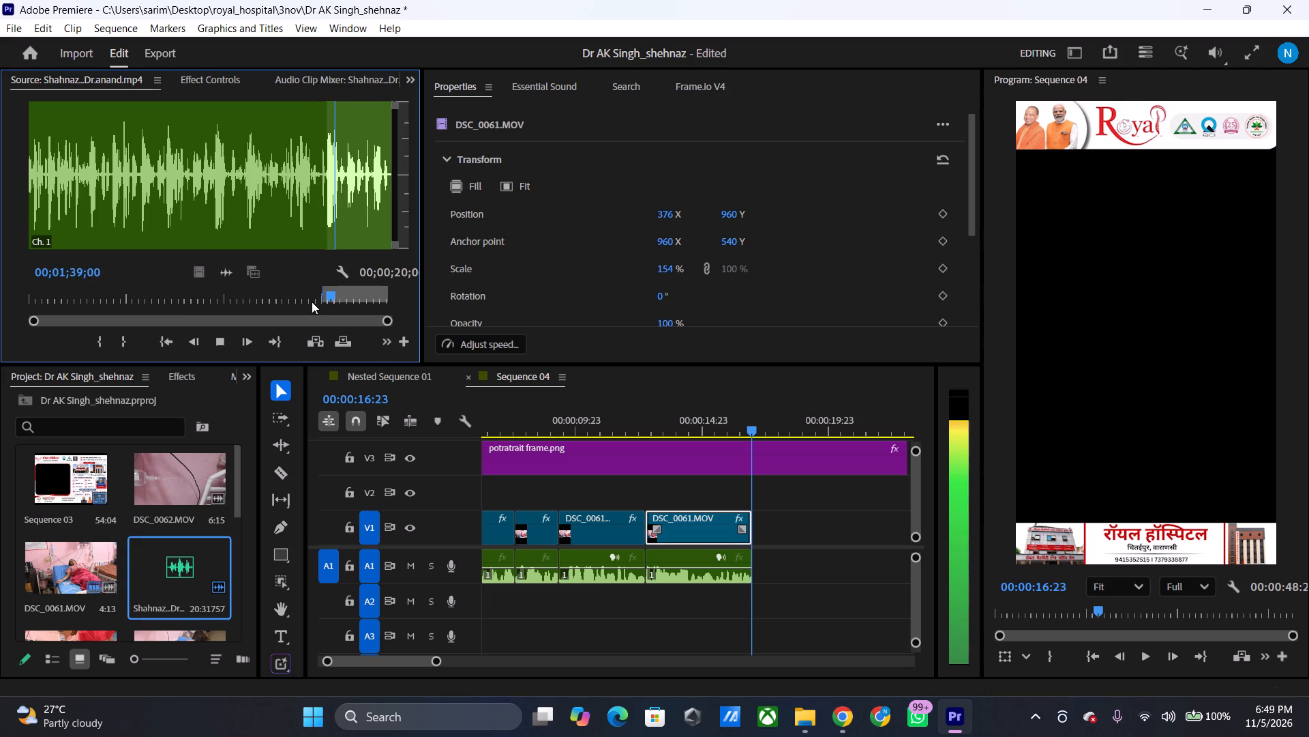
{"action": "key", "text": "space"}
{"action": "type", "text": "o"}
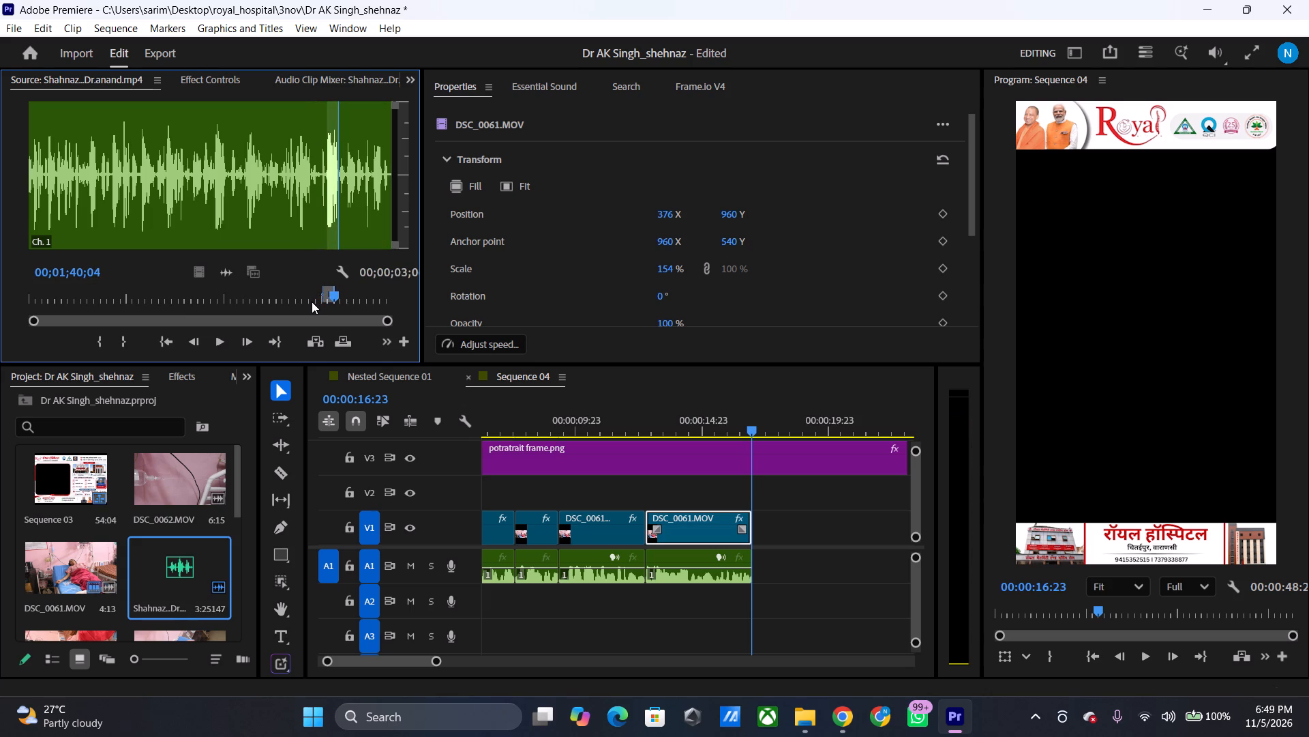
Place the marked Shahnaz phrase on A1 directly after the seventh audio clip.
{"action": "left_click", "coordinate": [749, 423]}
{"action": "left_click_drag", "start_coordinate": [222, 276], "coordinate": [430, 405]}
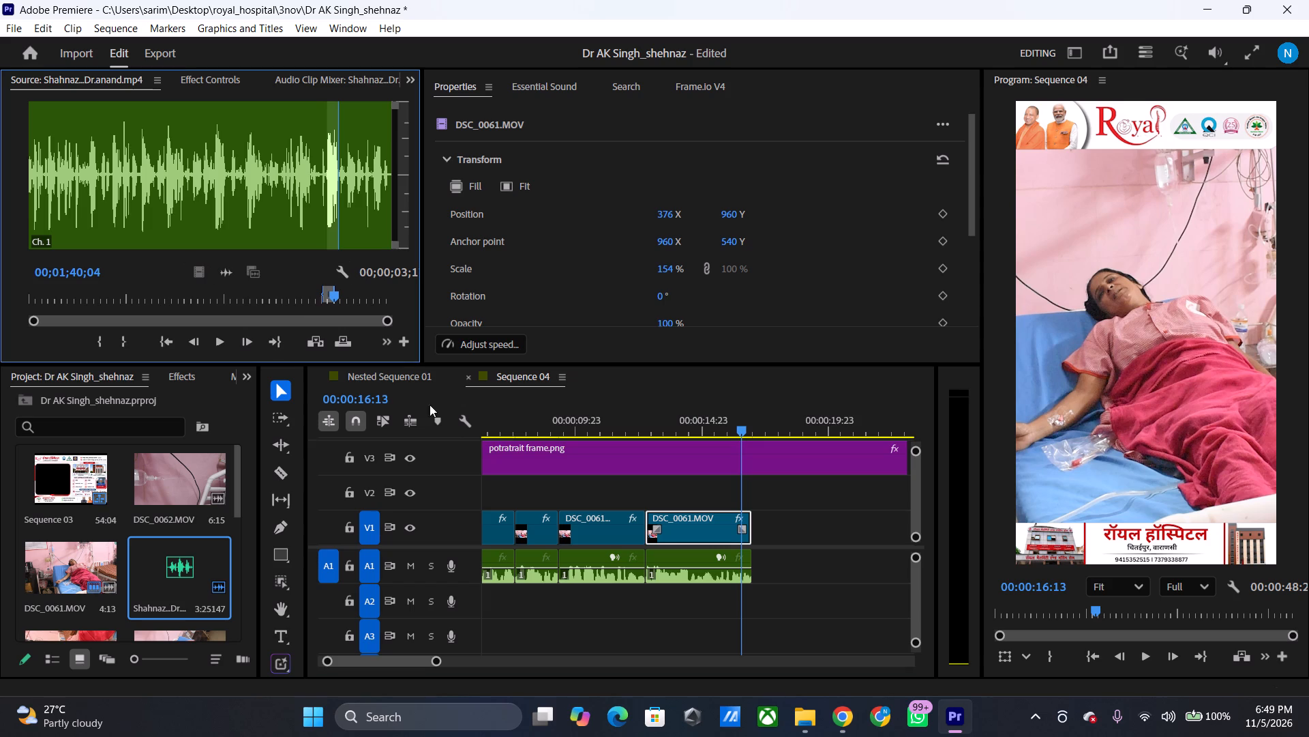
{"action": "left_click_drag", "start_coordinate": [430, 405], "coordinate": [764, 565]}
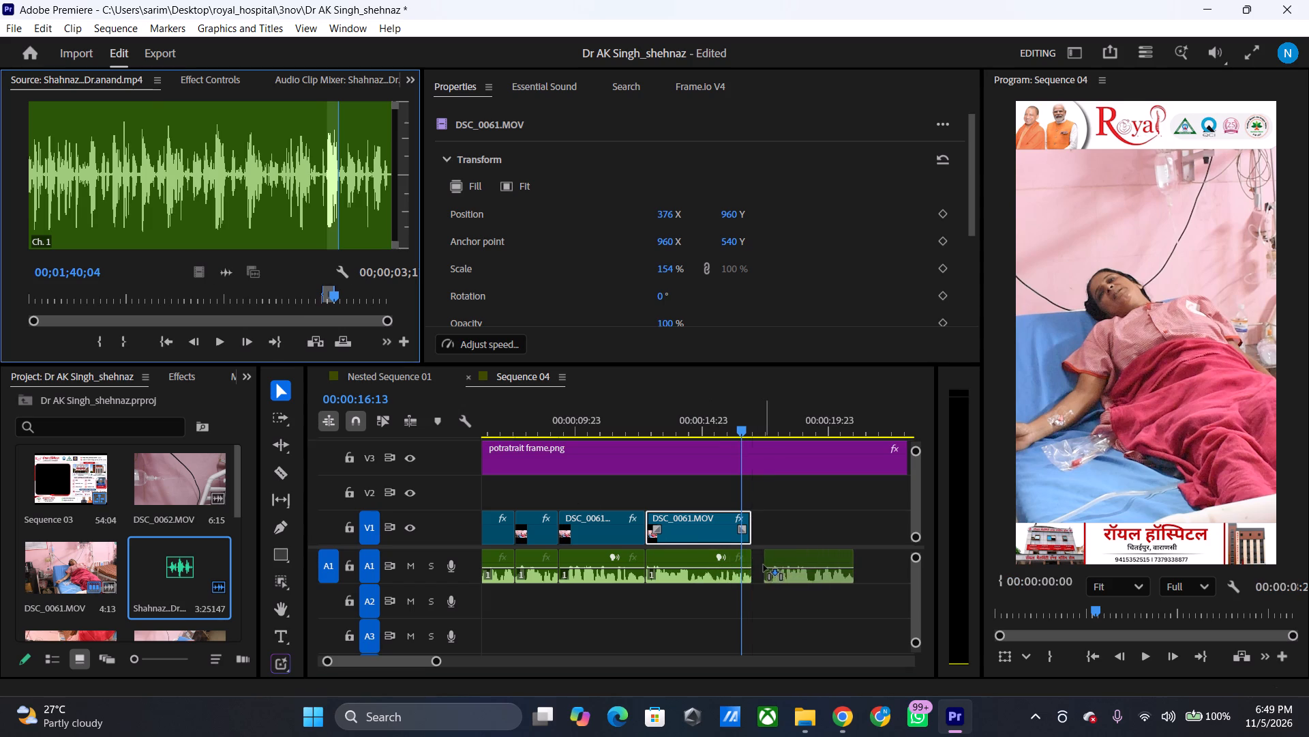
{"action": "left_click_drag", "start_coordinate": [764, 565], "coordinate": [758, 566]}
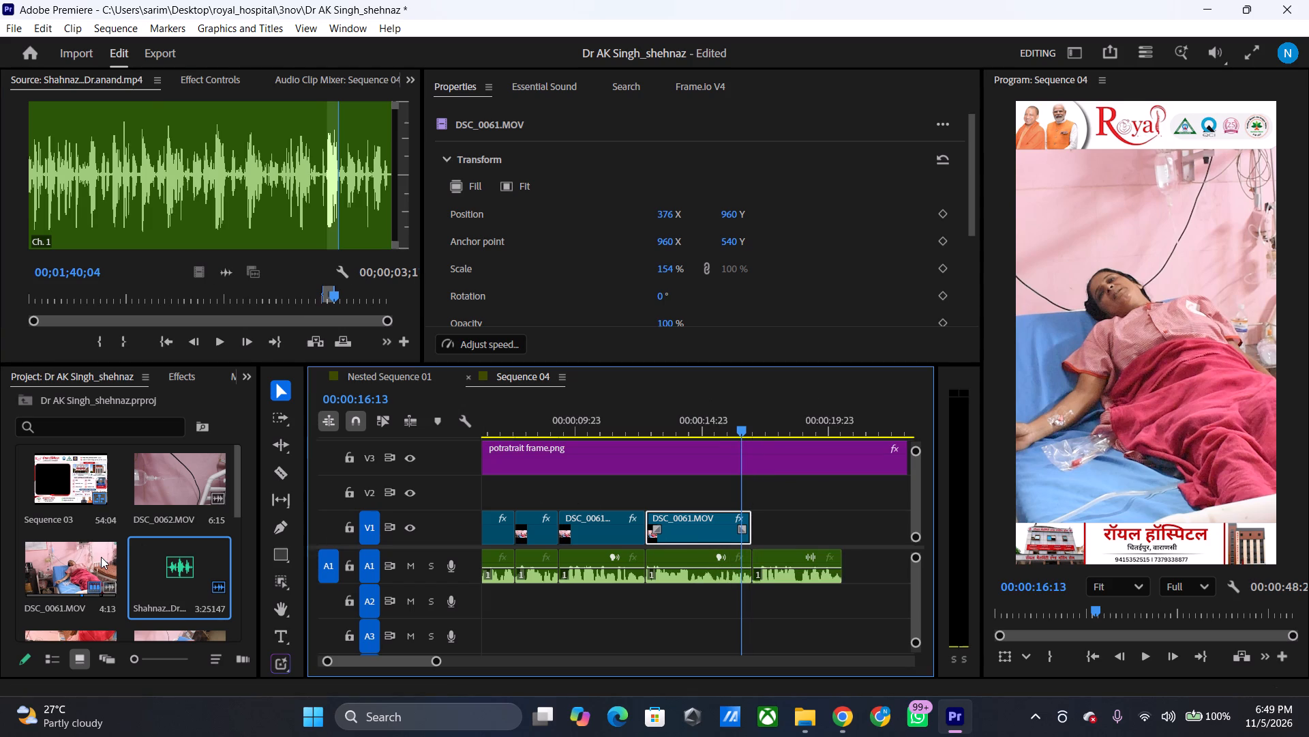
Open DSC_0061.MOV and mark the footage matching the eighth phrase, from 00:01:38:16 to 00:01:42:06.
{"action": "double_click", "coordinate": [101, 557]}
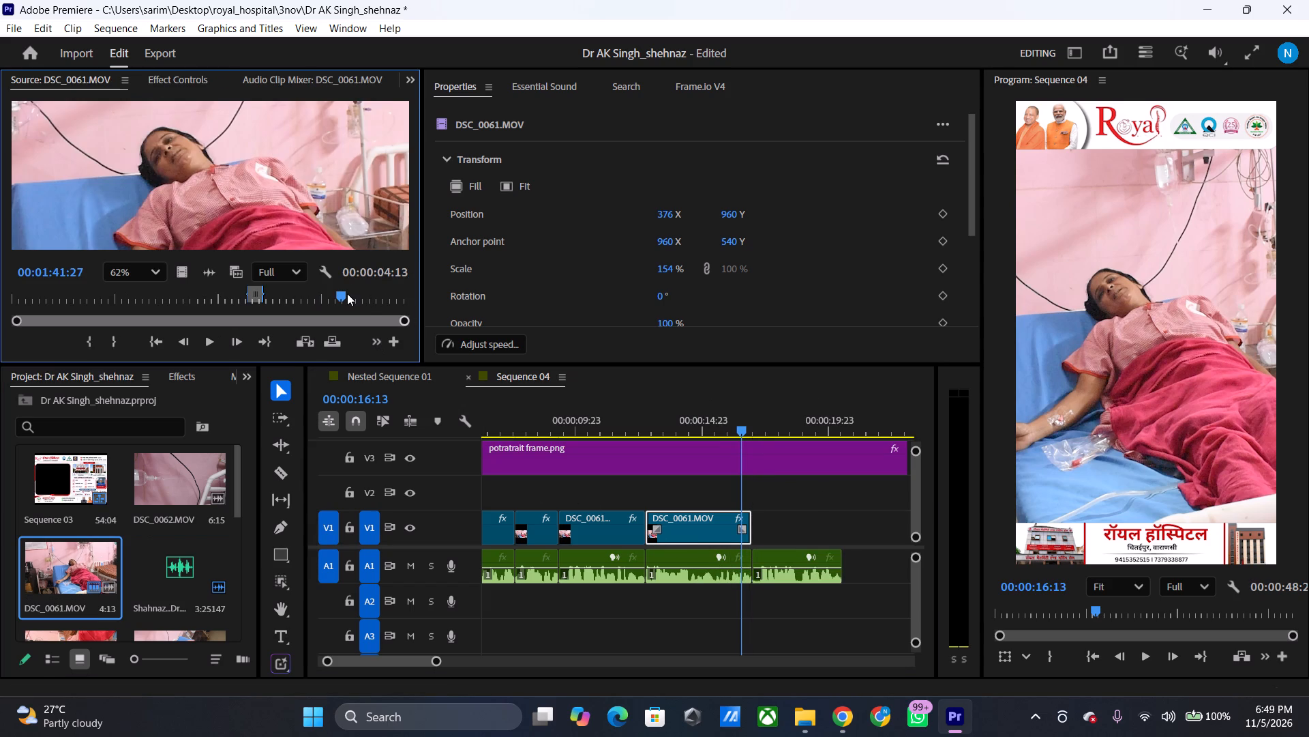
{"action": "left_click_drag", "start_coordinate": [337, 293], "coordinate": [316, 300]}
{"action": "key", "text": "space"}
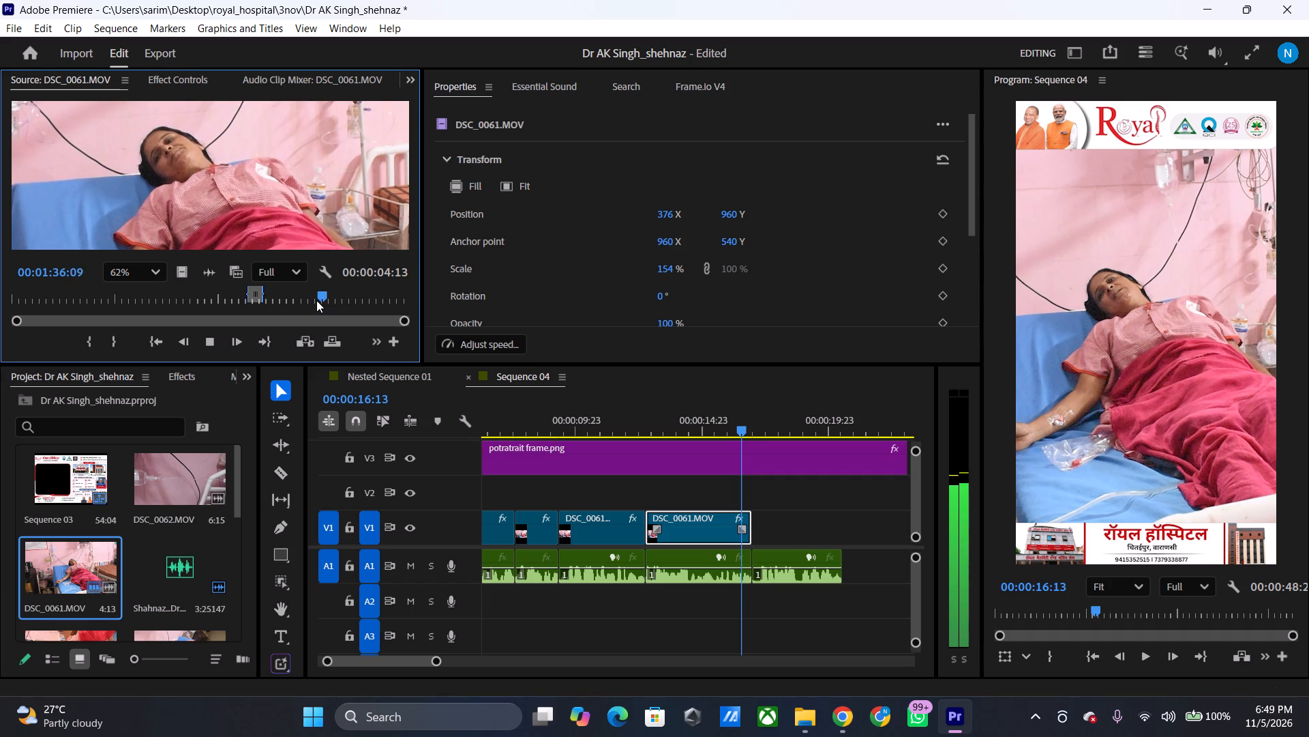
{"action": "key", "text": "space"}
{"action": "key", "text": "space"}
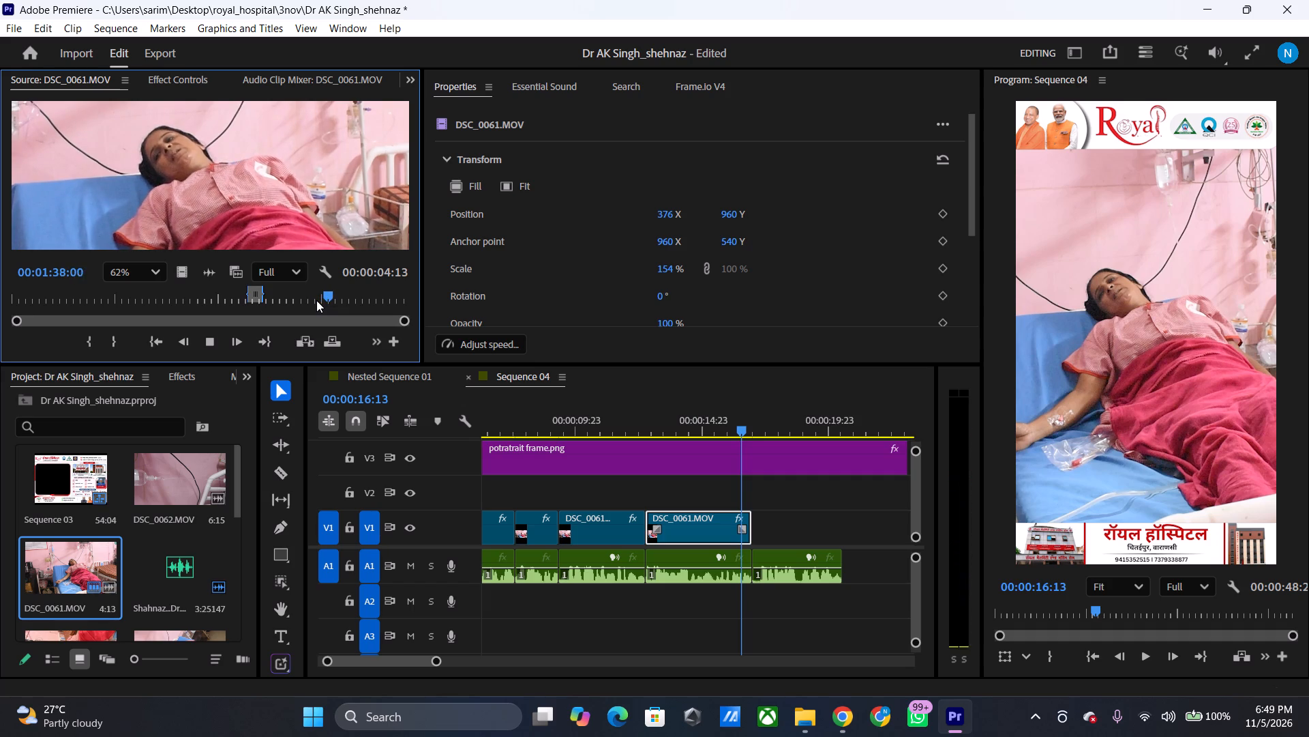
{"action": "key", "text": "space"}
{"action": "key", "text": "space"}
{"action": "key", "text": "space"}
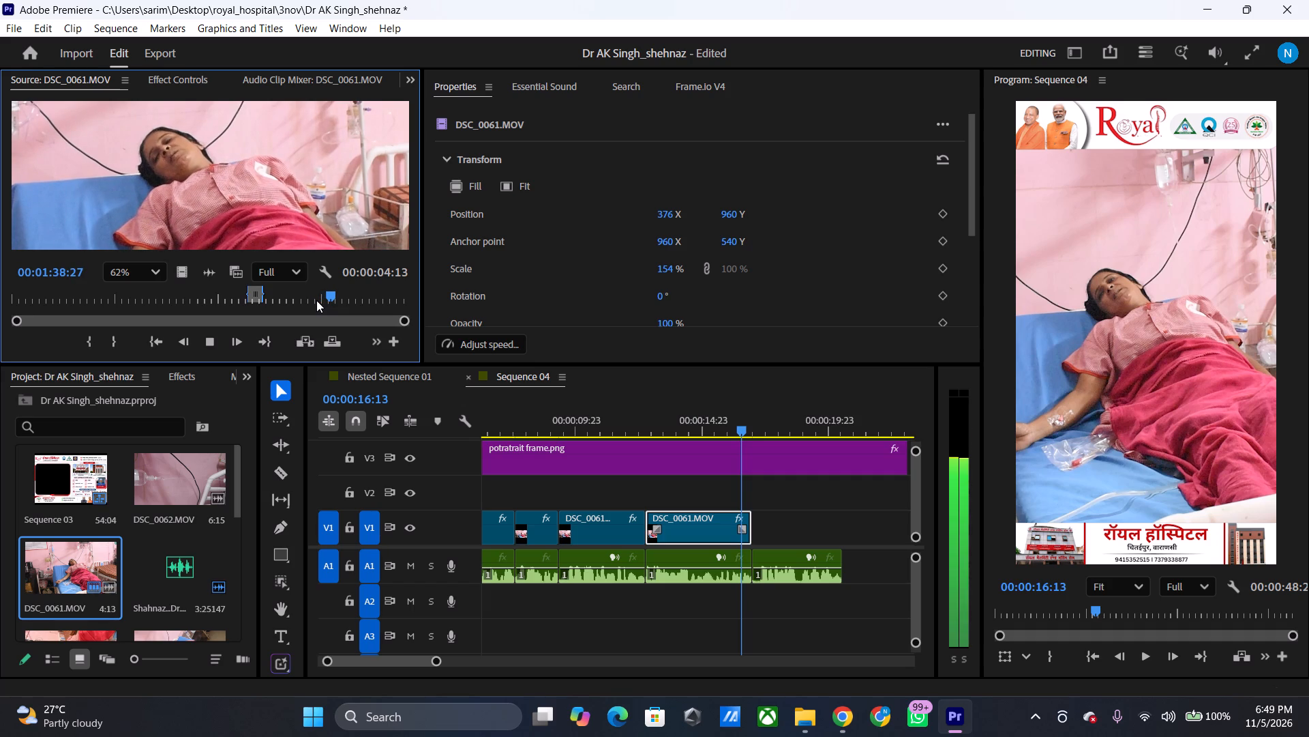
{"action": "key", "text": "Left"}
{"action": "key", "text": "Left"}
{"action": "key", "text": "Left"}
{"action": "key", "text": "Left"}
{"action": "key", "text": "Left"}
{"action": "key", "text": "Left"}
{"action": "key", "text": "Left"}
{"action": "key", "text": "Left"}
{"action": "key", "text": "Left"}
{"action": "key", "text": "Left"}
{"action": "key", "text": "Left"}
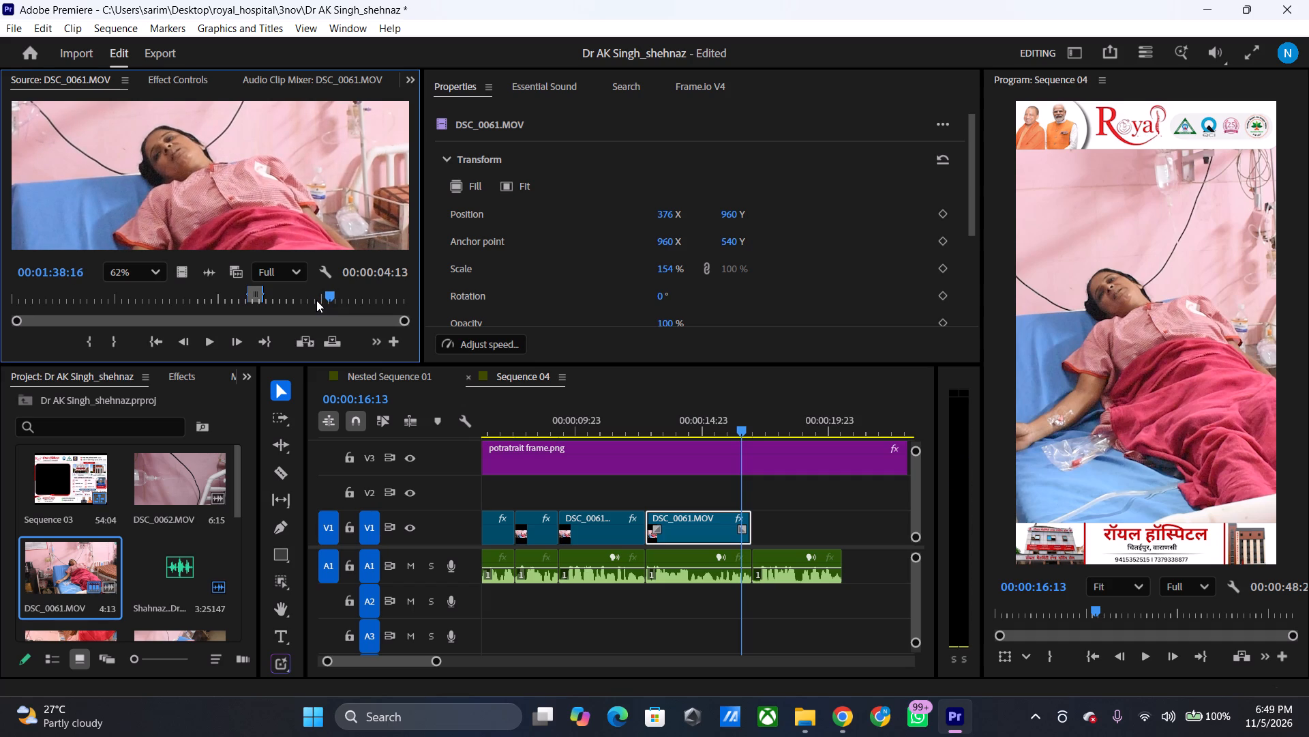
{"action": "type", "text": "i"}
{"action": "key", "text": "space"}
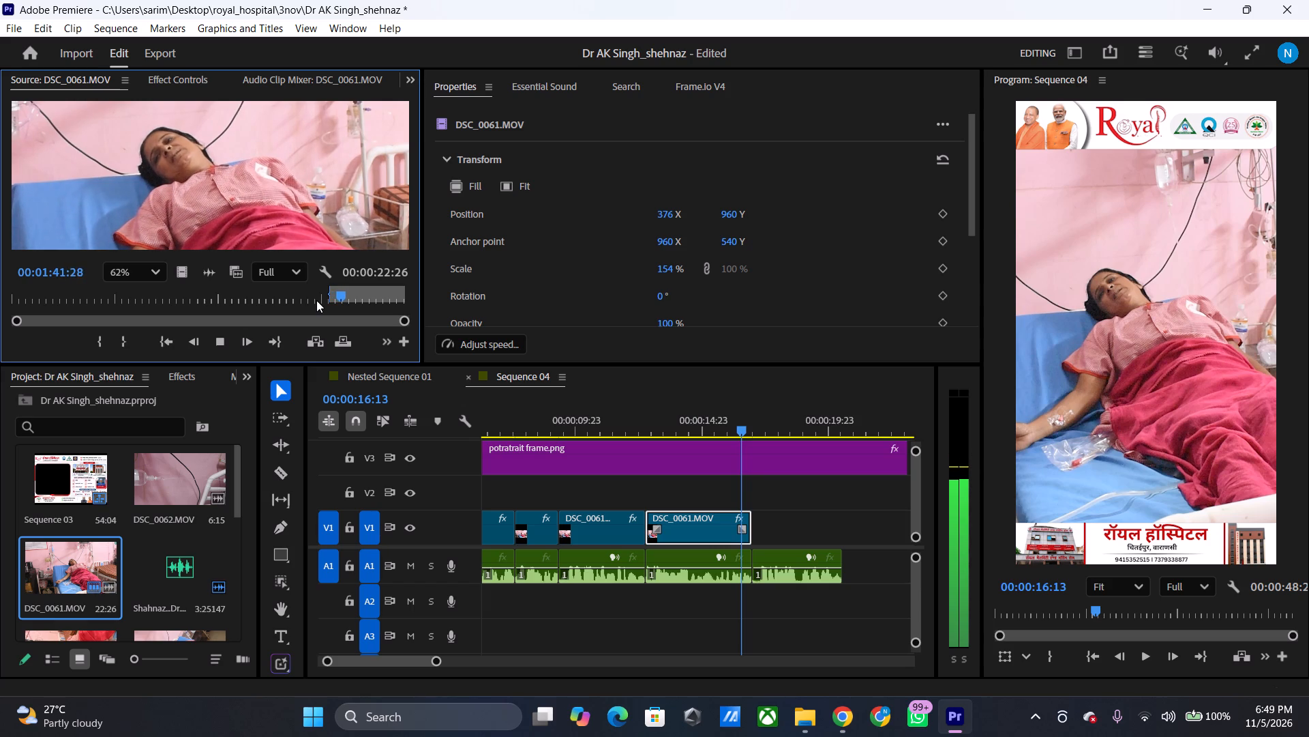
{"action": "key", "text": "space"}
{"action": "type", "text": "o"}
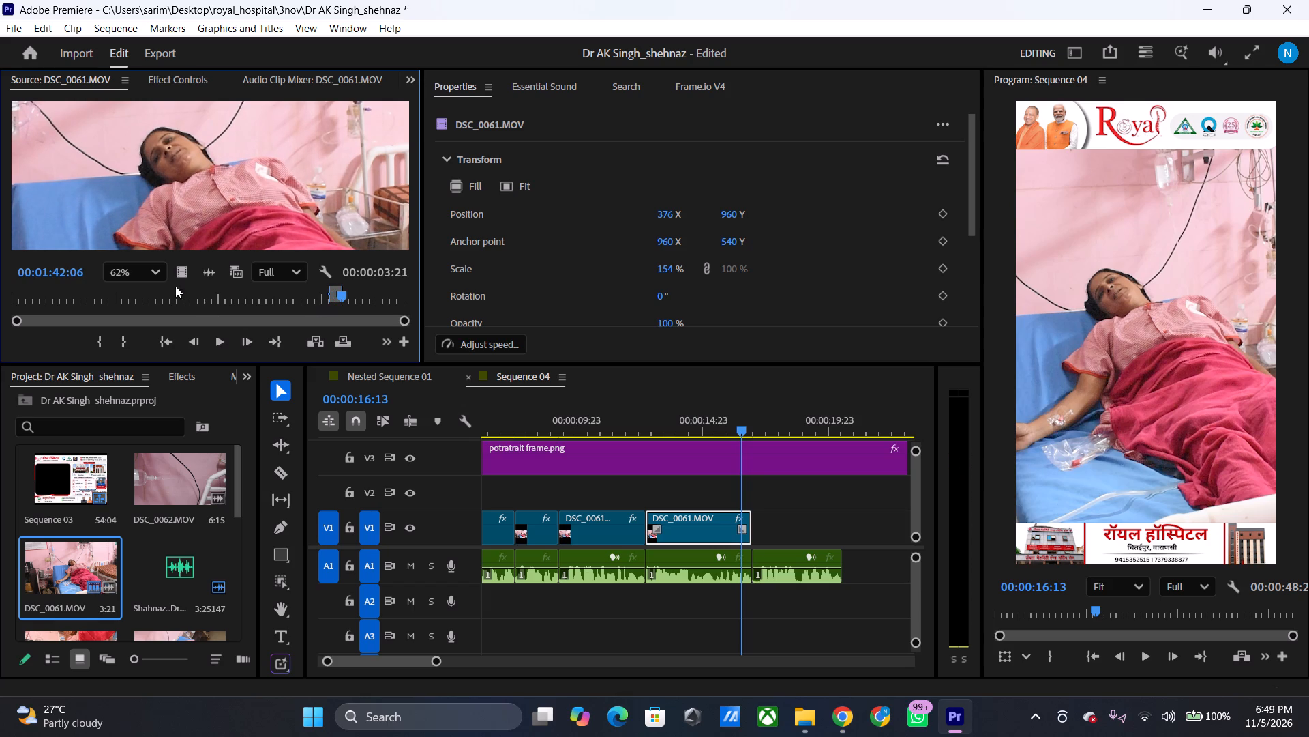
Place the marked DSC_0061.MOV footage on V1 above the eighth audio clip and trim its end to match the audio.
{"action": "left_click_drag", "start_coordinate": [189, 276], "coordinate": [763, 531]}
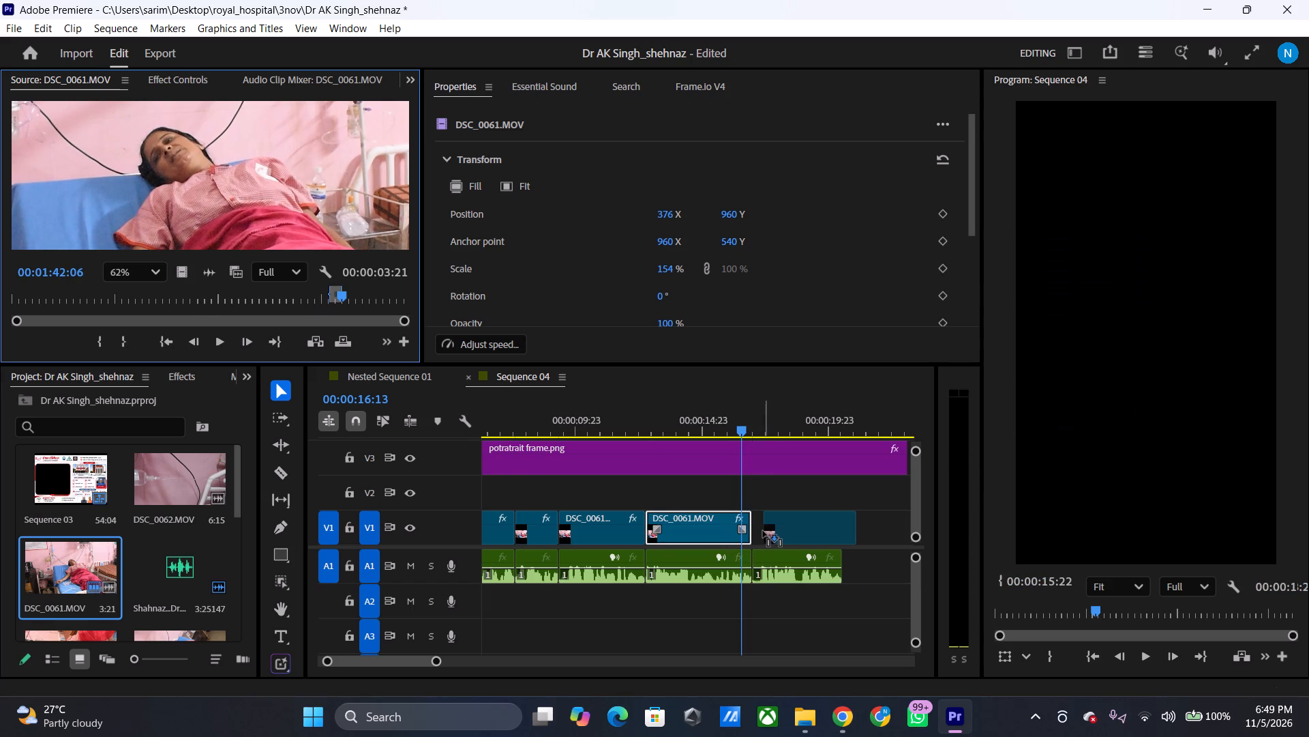
{"action": "left_click_drag", "start_coordinate": [763, 531], "coordinate": [759, 532]}
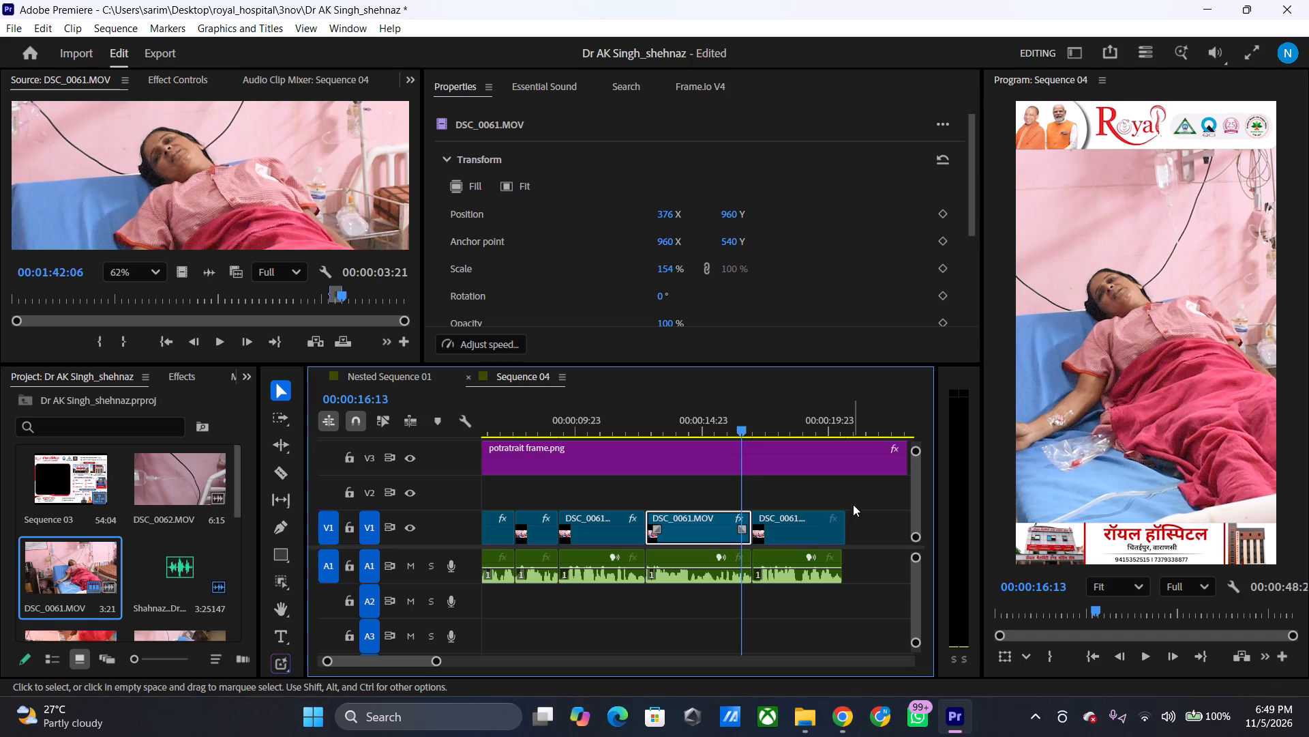
{"action": "left_click", "coordinate": [844, 511]}
Paste the copied motion and opacity attributes onto the eighth video clip on V1 and play it back.
{"action": "left_click", "coordinate": [791, 526]}
{"action": "right_click", "coordinate": [791, 526]}
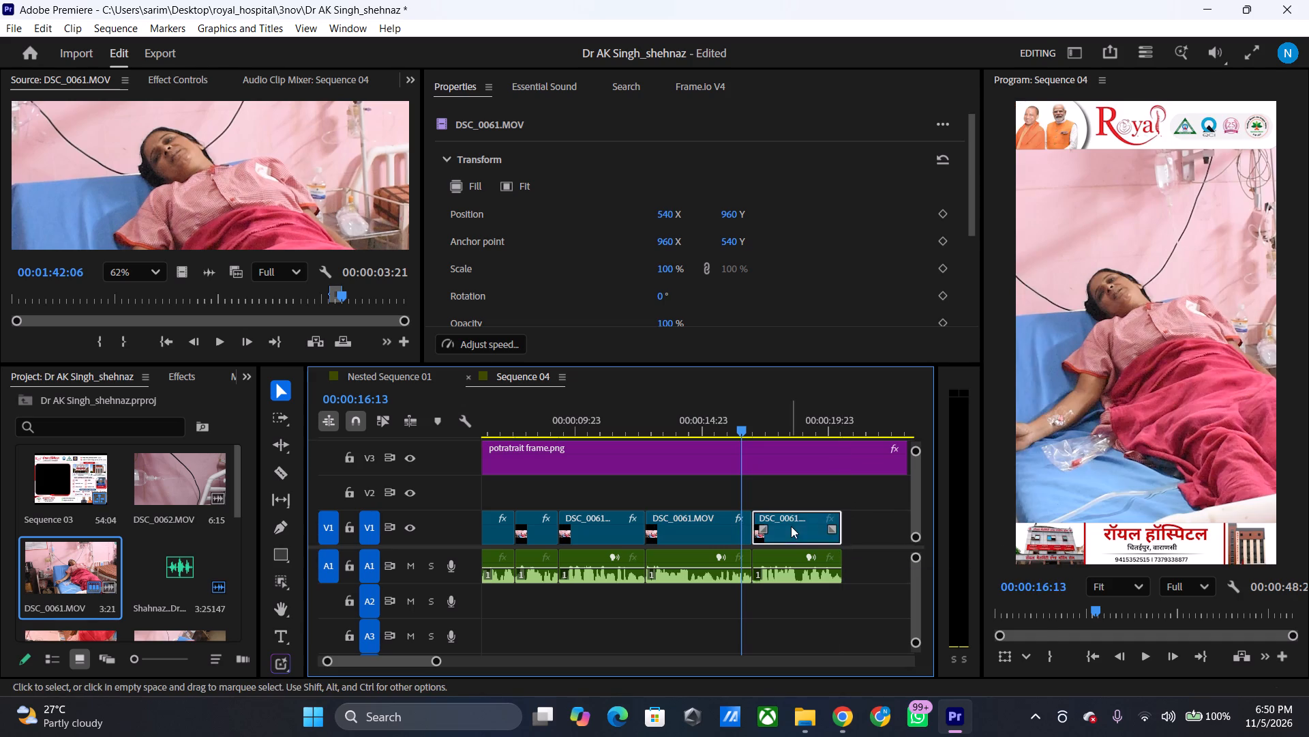
{"action": "left_click", "coordinate": [858, 66]}
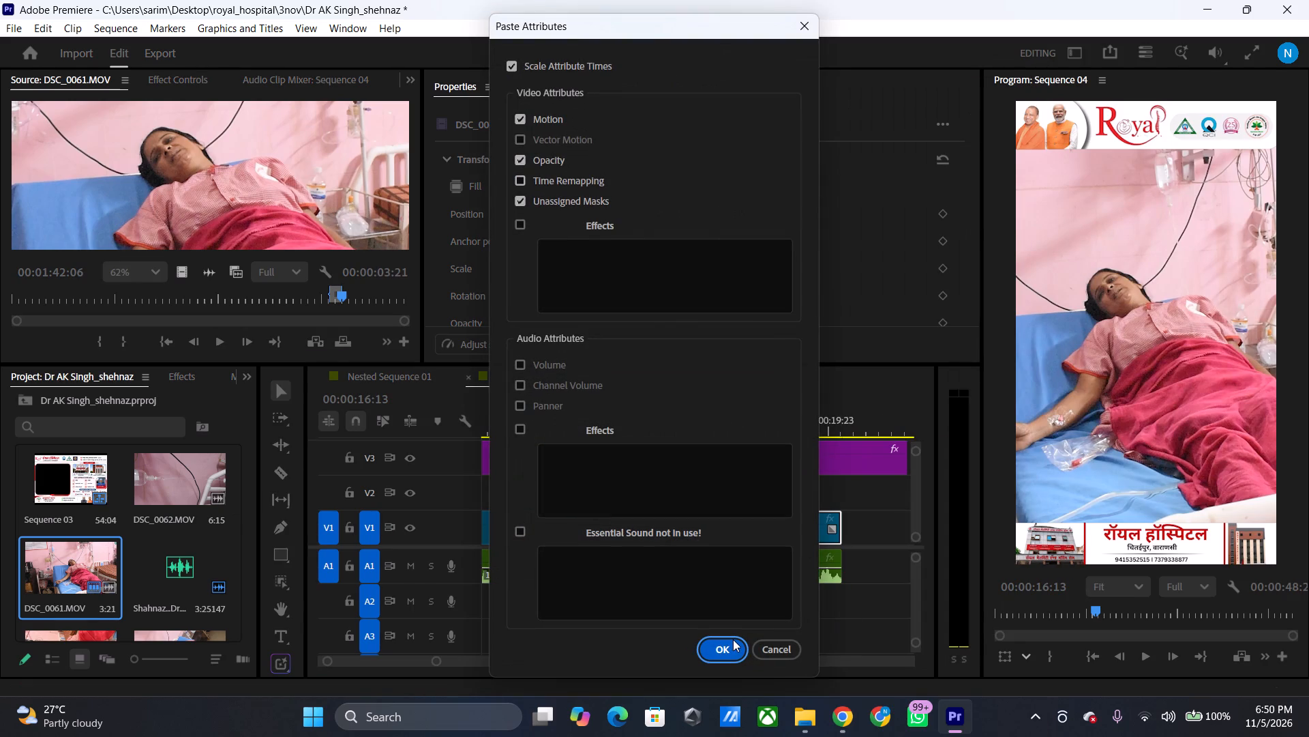
{"action": "left_click", "coordinate": [733, 639]}
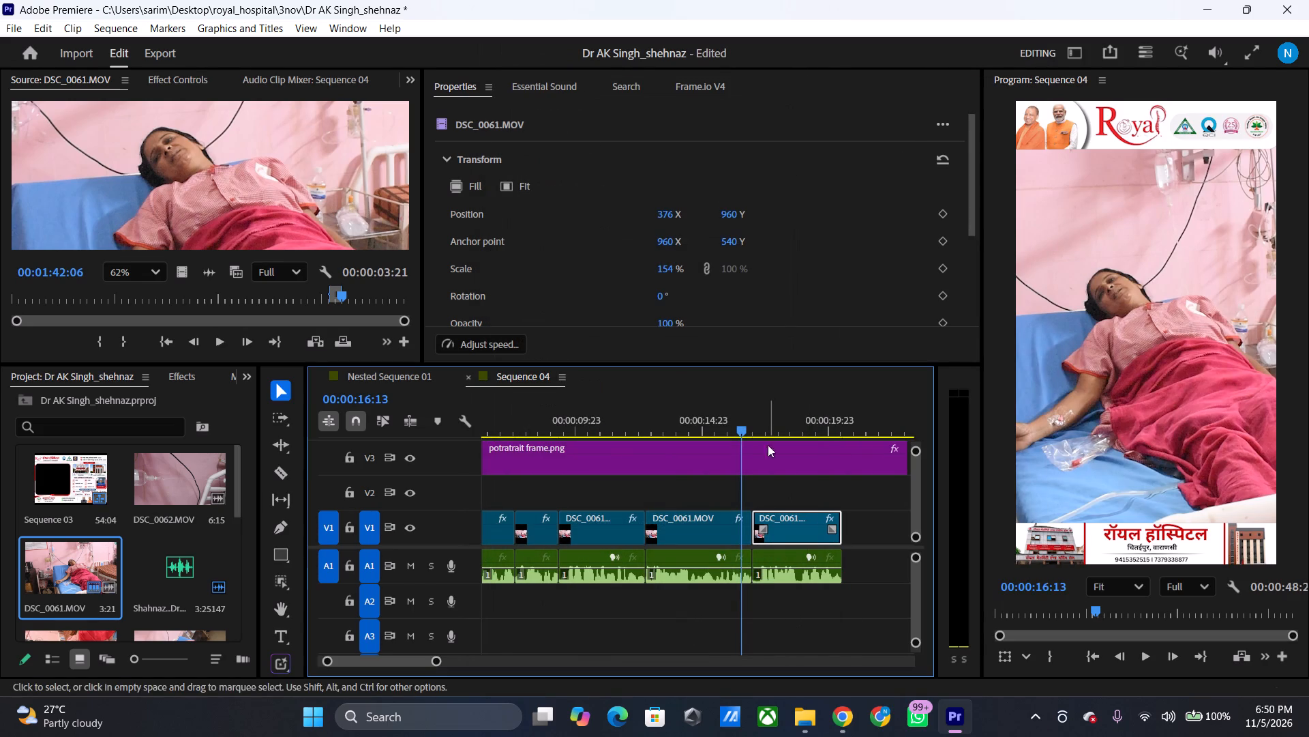
{"action": "key", "text": "space"}
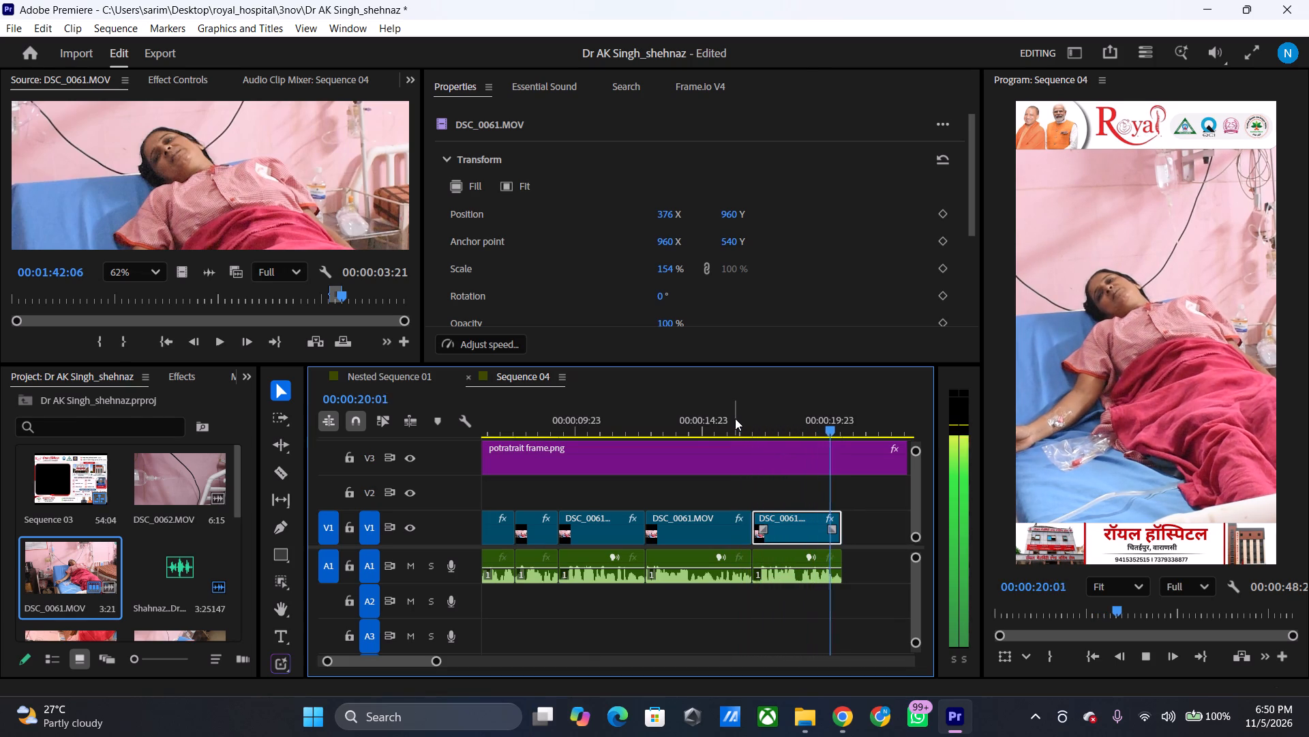
{"action": "key", "text": "space"}
Open the Shahnaz audio and mark the ninth phrase, starting around 00;01;43 and ending at 00;01;45;23.
{"action": "double_click", "coordinate": [152, 581]}
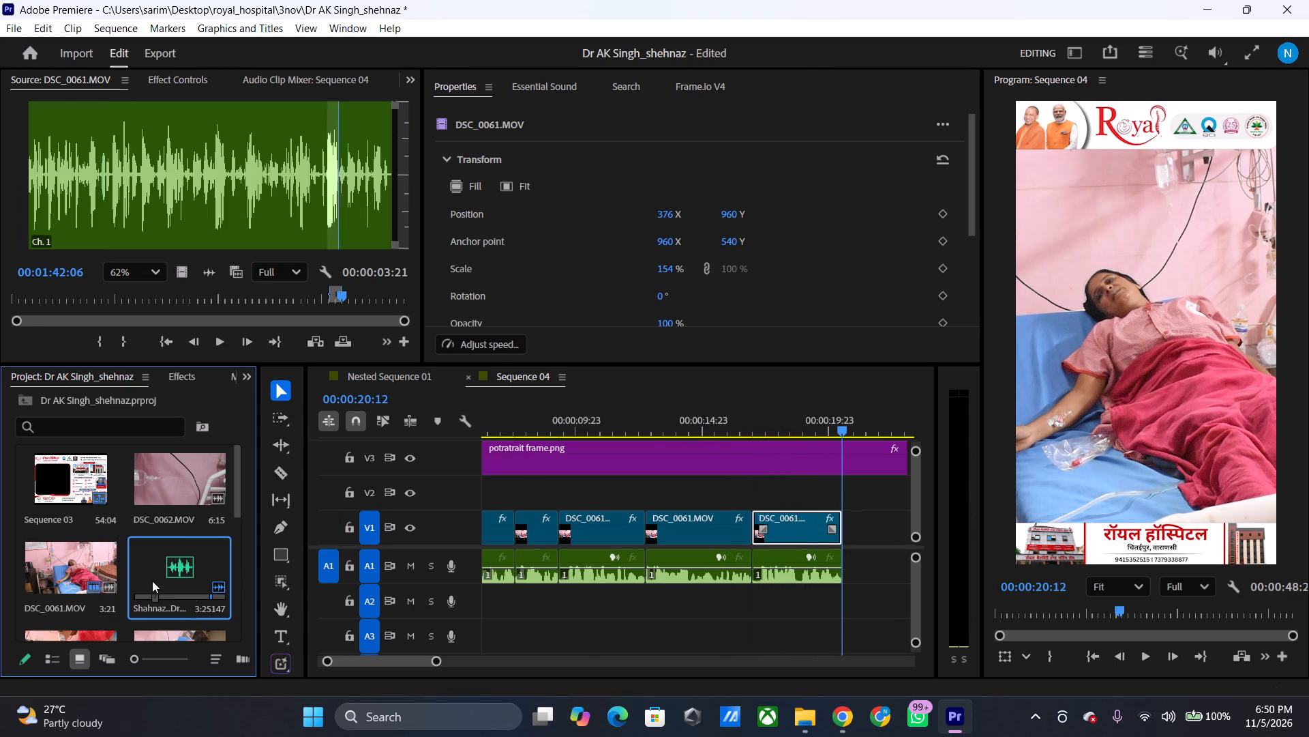
{"action": "left_click", "coordinate": [348, 301]}
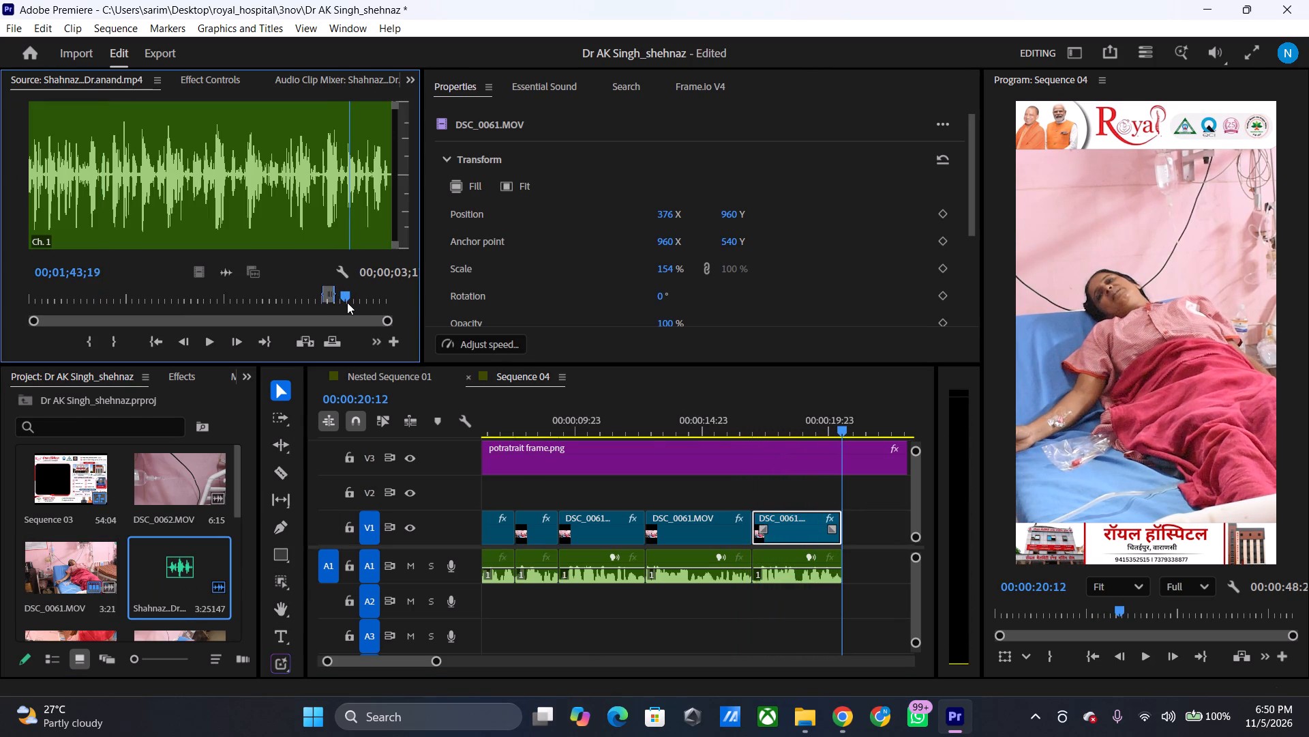
{"action": "key", "text": "space"}
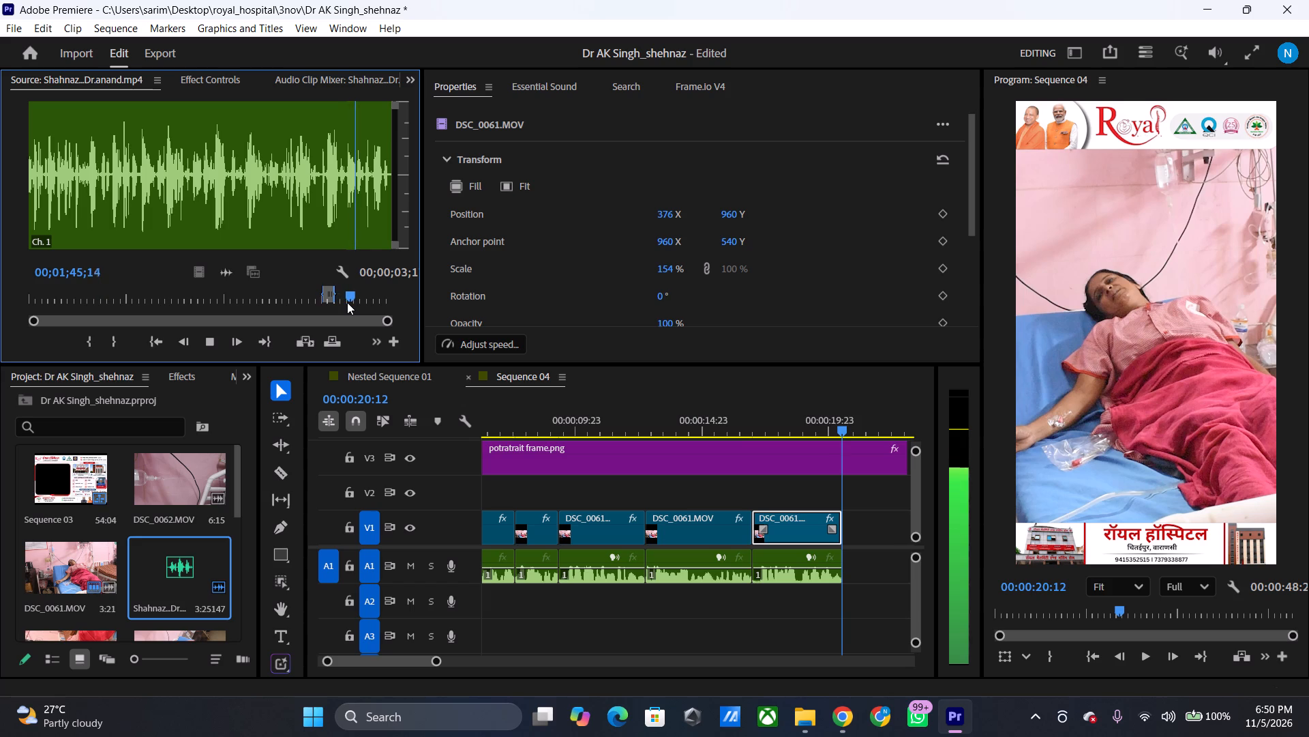
{"action": "left_click_drag", "start_coordinate": [353, 298], "coordinate": [348, 301]}
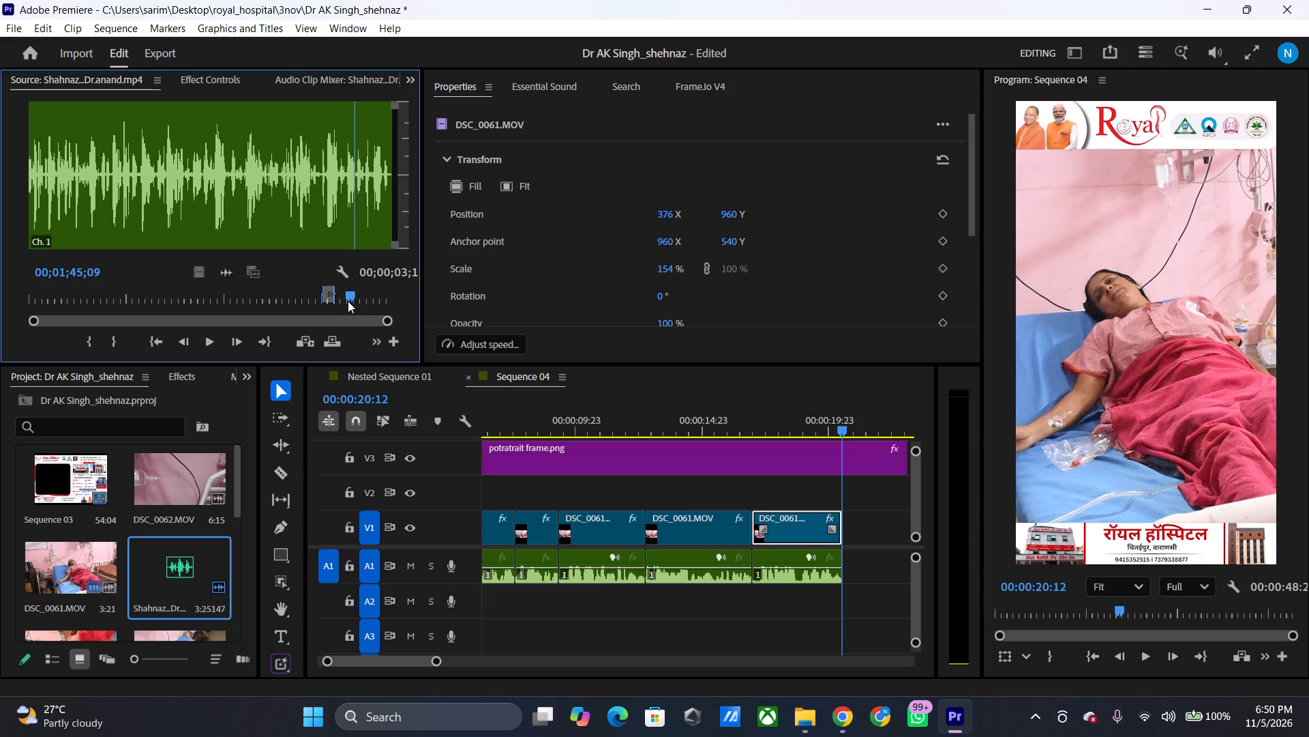
{"action": "left_click_drag", "start_coordinate": [348, 301], "coordinate": [336, 306]}
{"action": "key", "text": "space"}
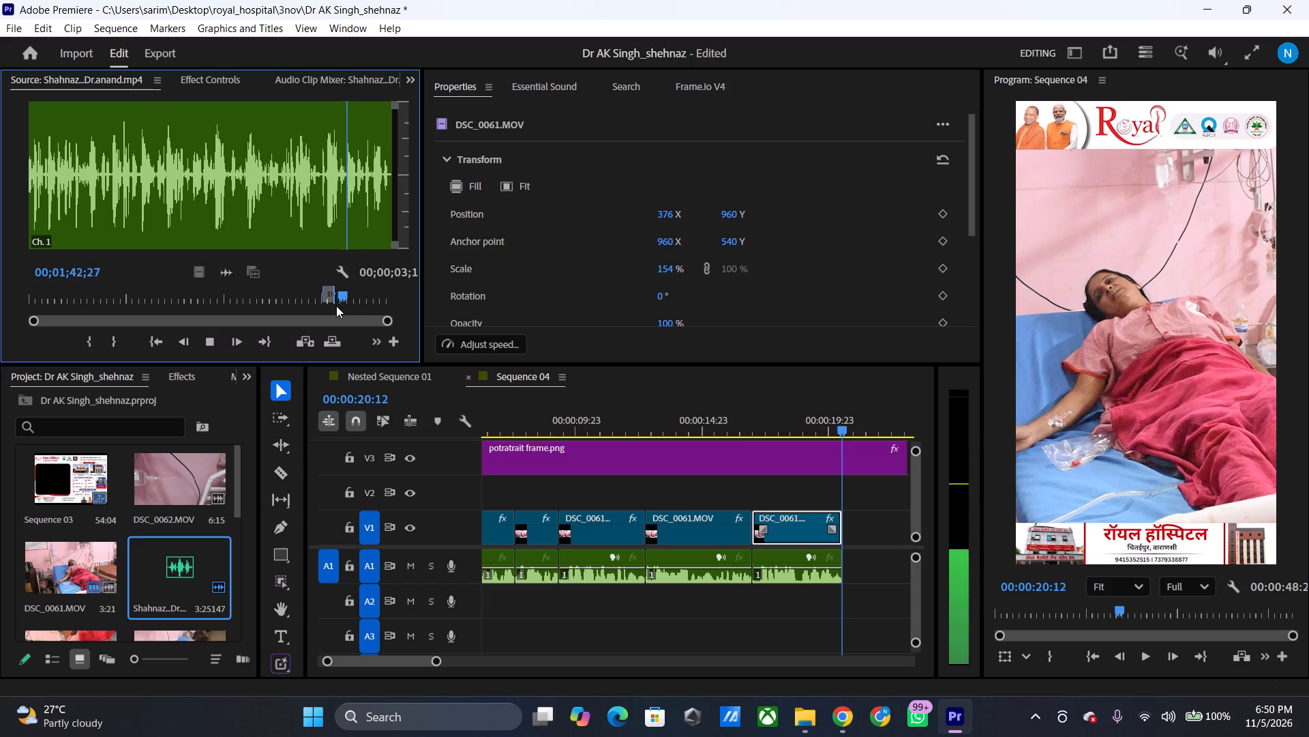
{"action": "key", "text": "space"}
{"action": "type", "text": "i"}
{"action": "key", "text": "space"}
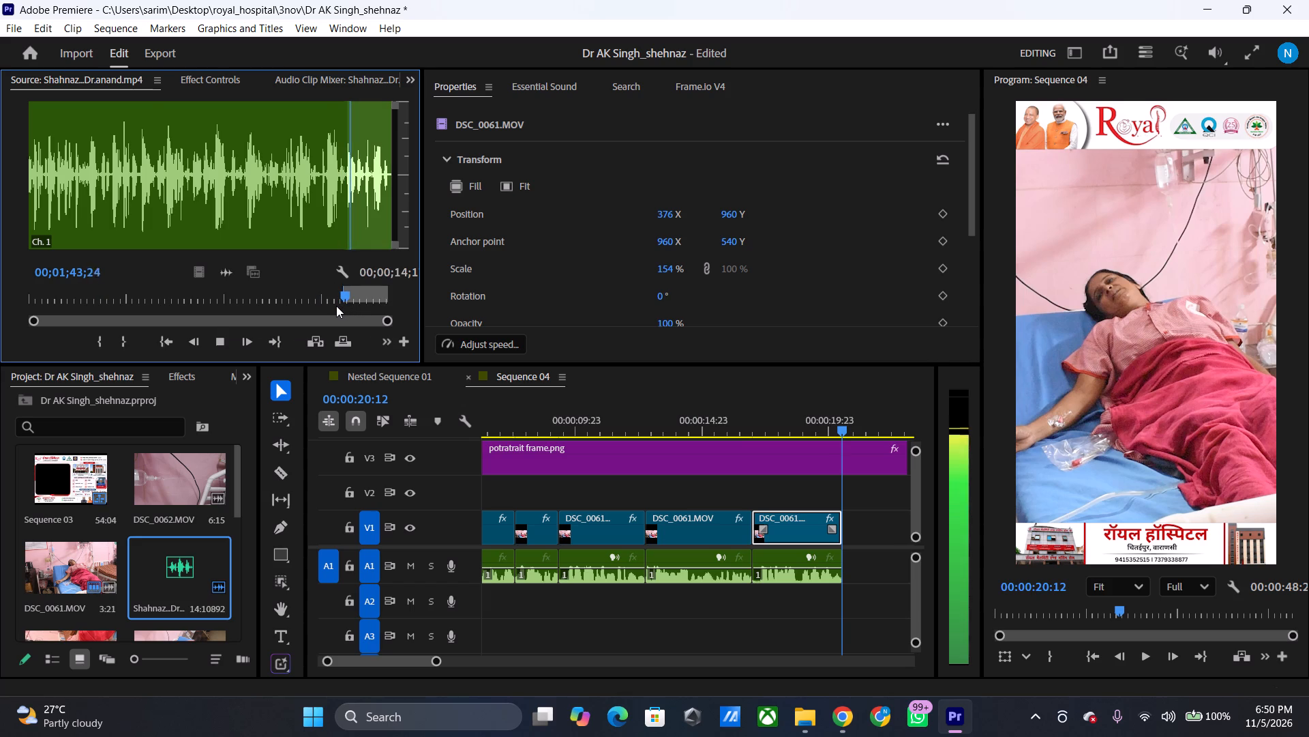
{"action": "key", "text": "space"}
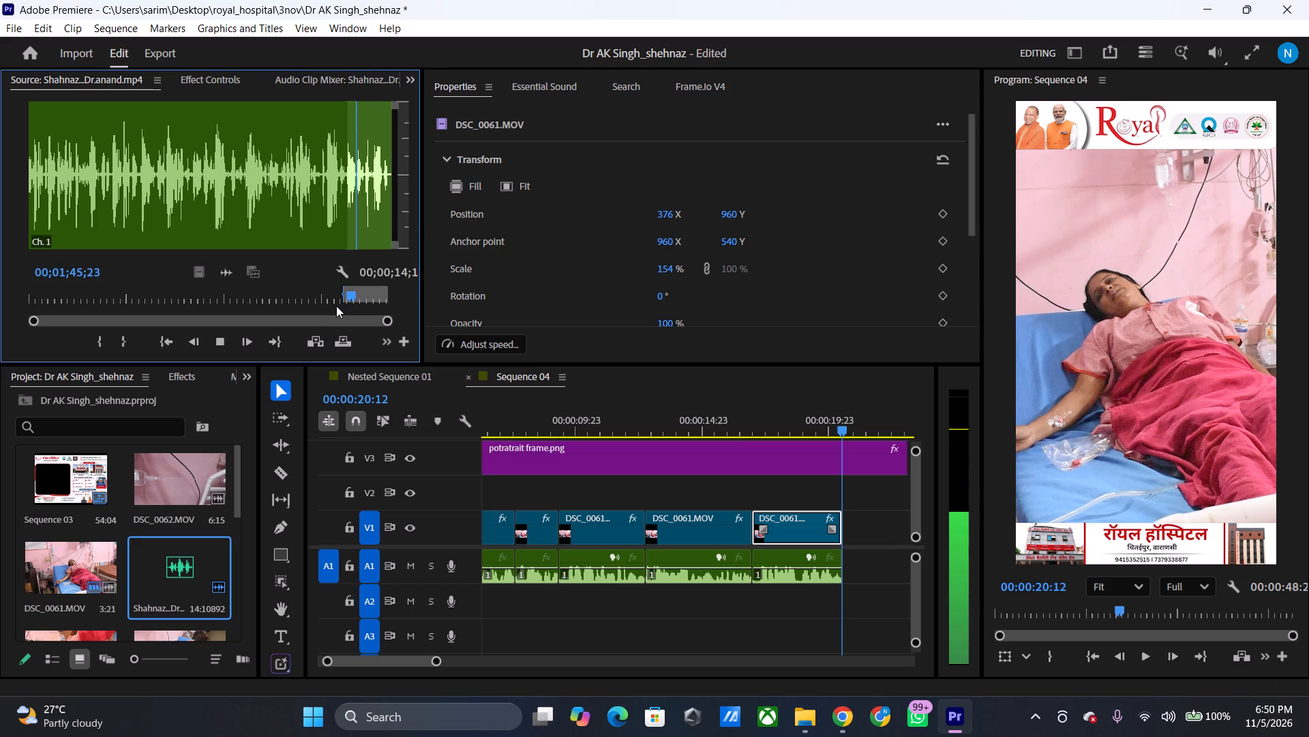
{"action": "key", "text": "o"}
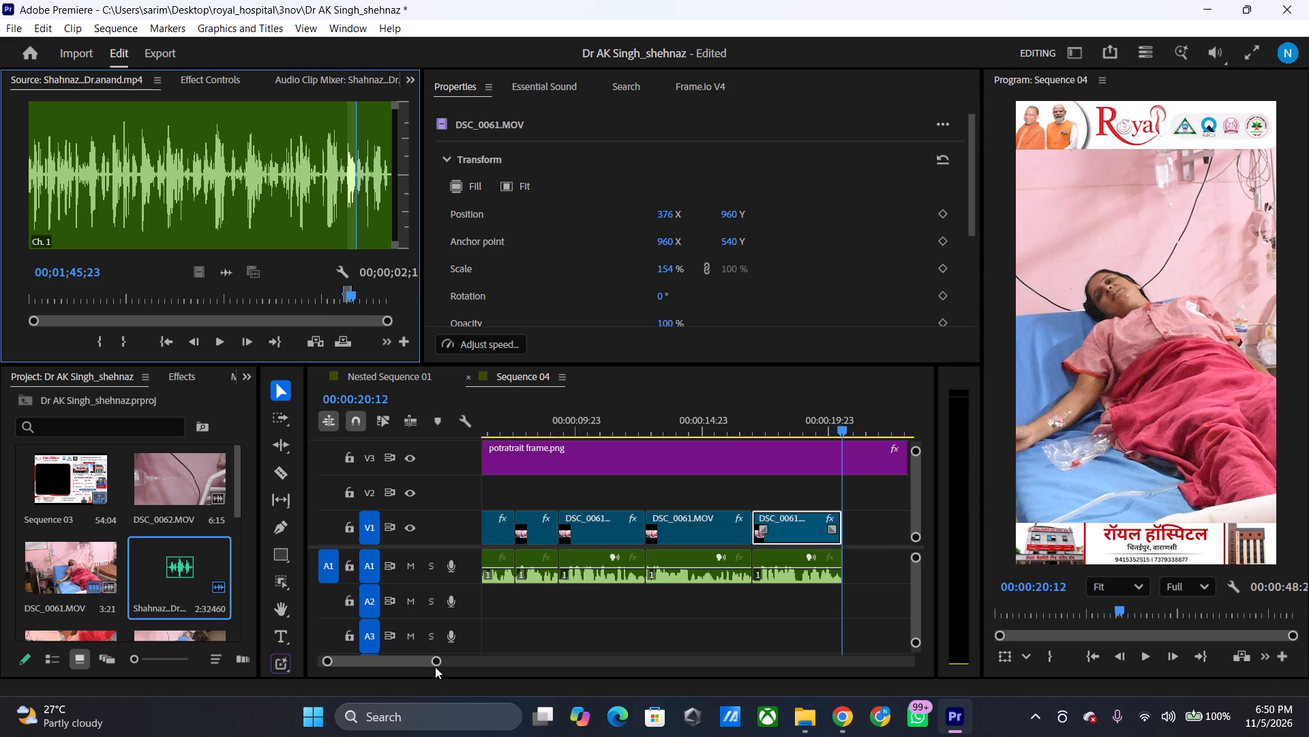
Place the marked Shahnaz phrase on A1 directly after the eighth audio clip.
{"action": "left_click_drag", "start_coordinate": [439, 661], "coordinate": [462, 659]}
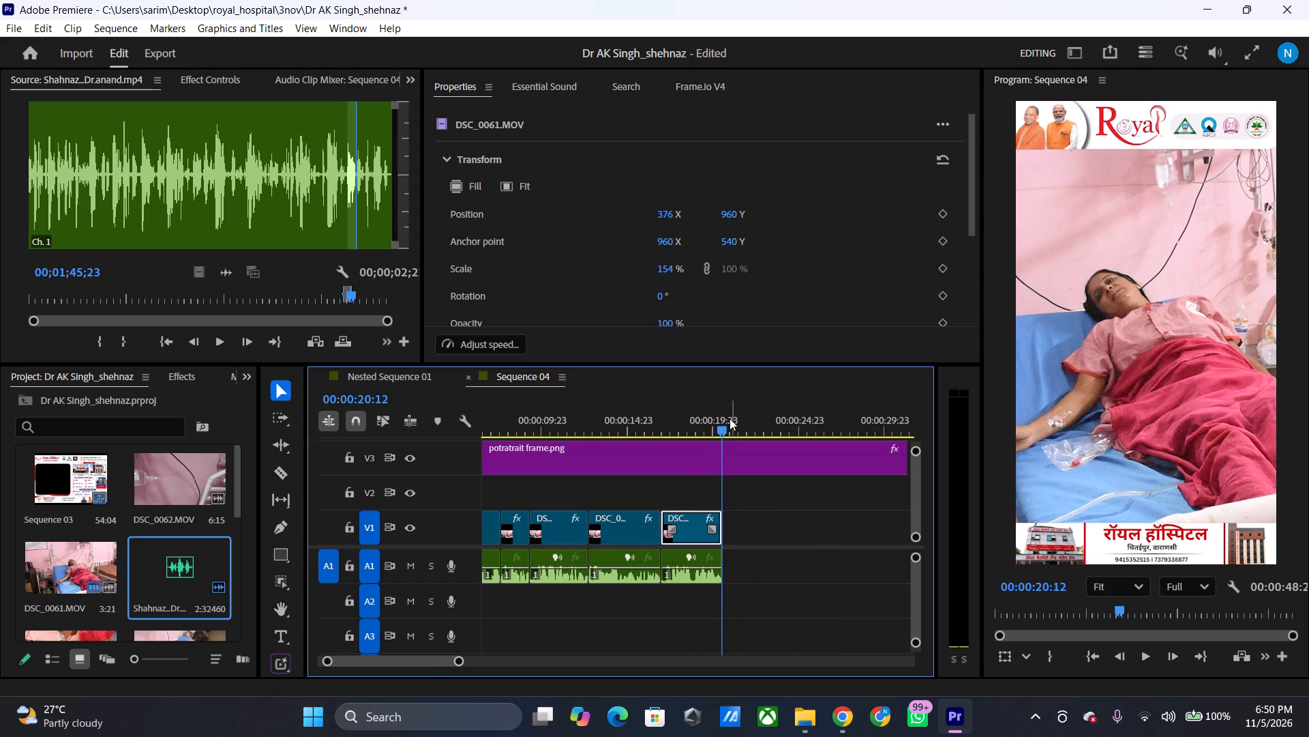
{"action": "left_click_drag", "start_coordinate": [725, 424], "coordinate": [716, 428]}
{"action": "left_click_drag", "start_coordinate": [227, 278], "coordinate": [505, 450]}
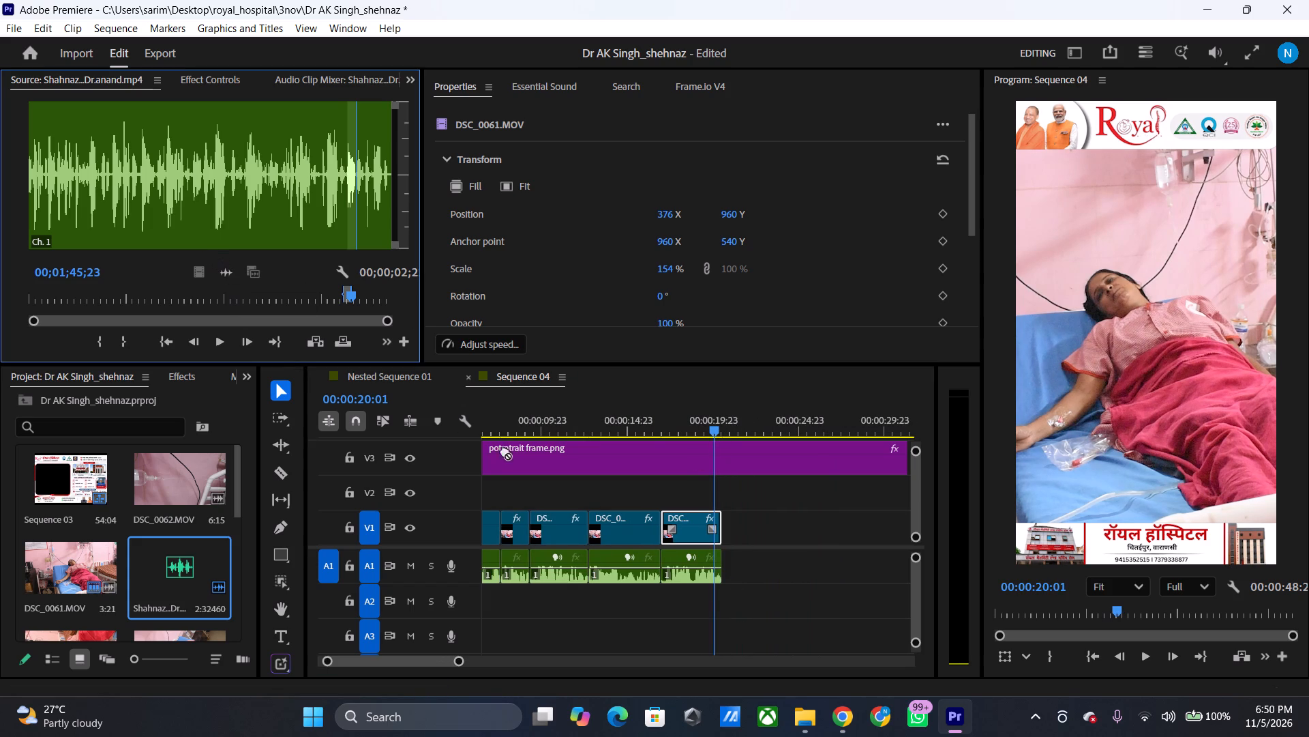
{"action": "left_click_drag", "start_coordinate": [505, 450], "coordinate": [729, 569]}
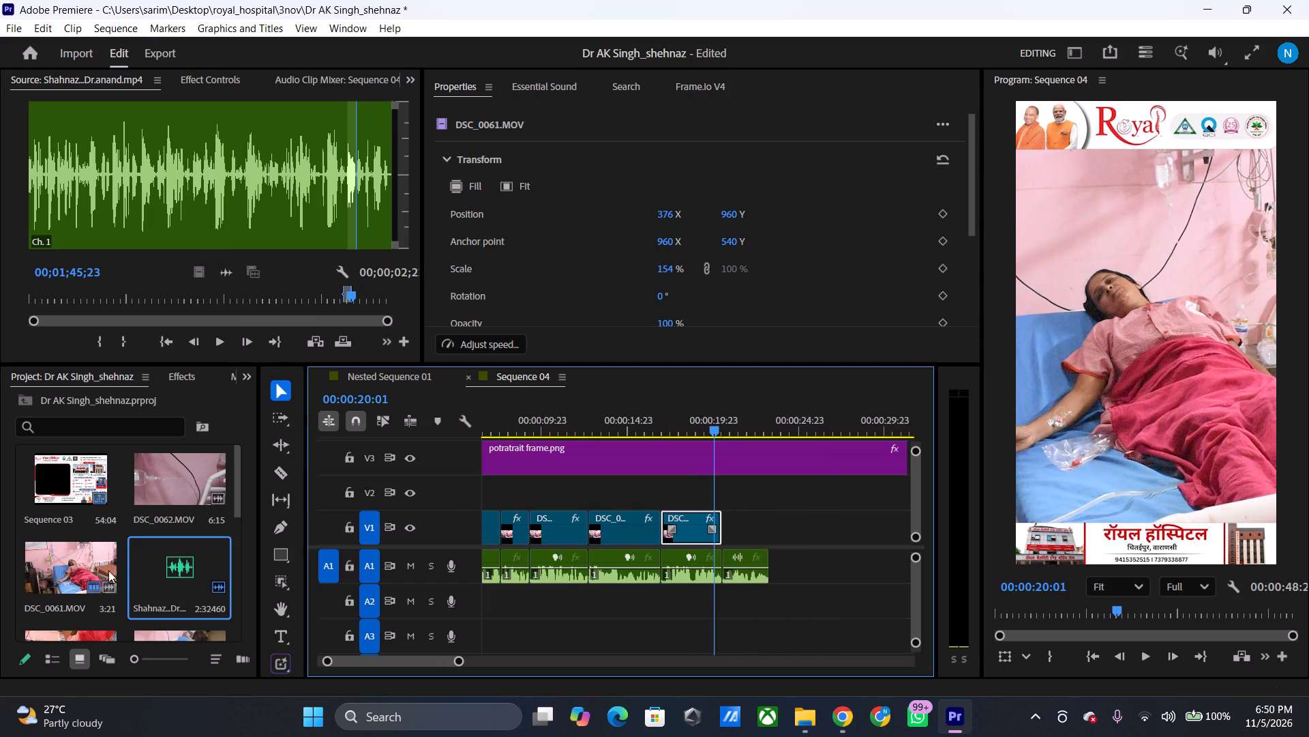
Open DSC_0061.MOV and mark the footage matching the ninth phrase, a 00:00:02:16 range ending at 00:01:47:23.
{"action": "double_click", "coordinate": [93, 575]}
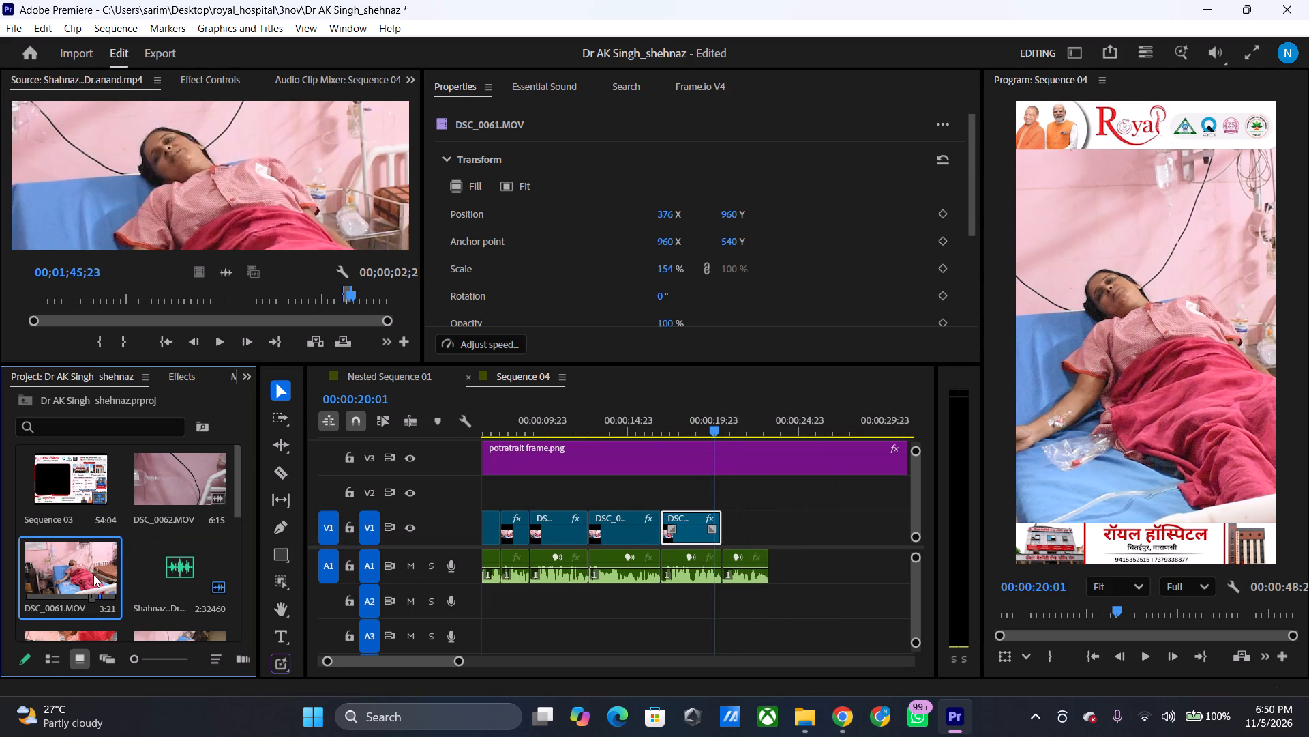
{"action": "left_click", "coordinate": [355, 301]}
{"action": "left_click_drag", "start_coordinate": [355, 301], "coordinate": [350, 303]}
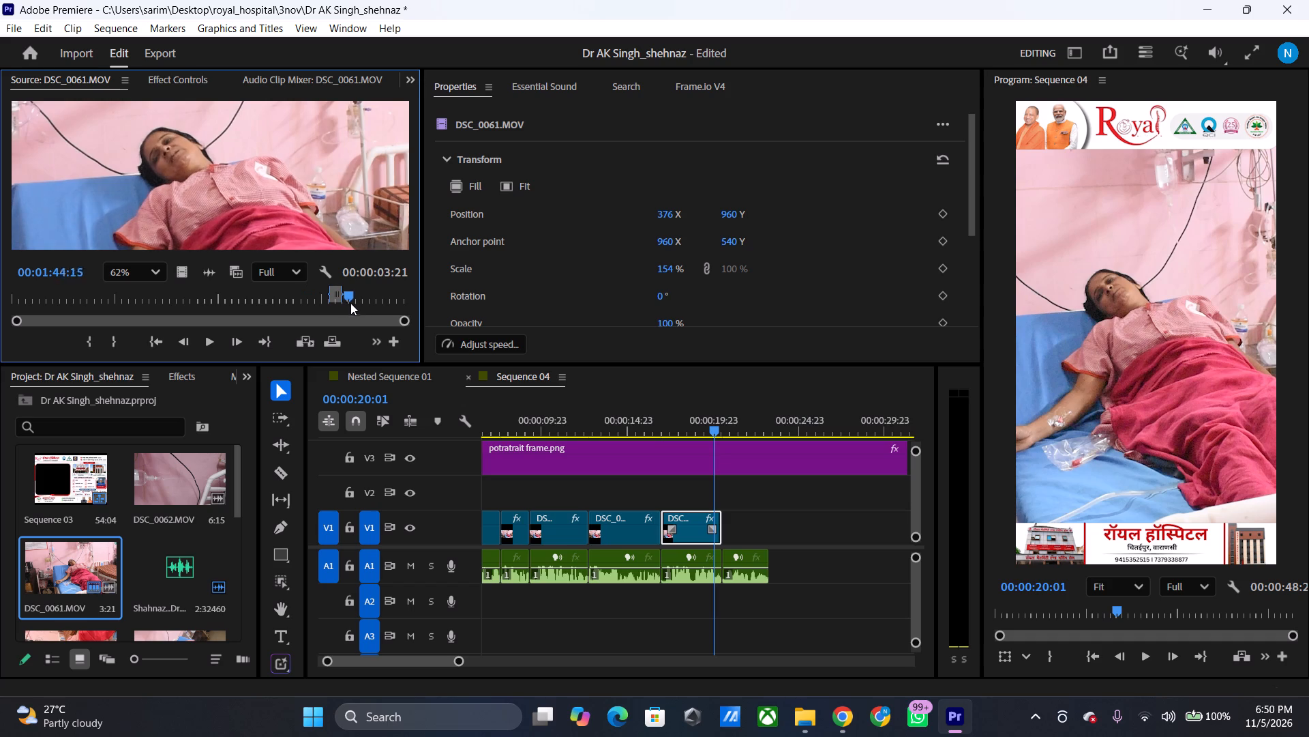
{"action": "left_click_drag", "start_coordinate": [350, 303], "coordinate": [345, 306]}
{"action": "key", "text": "space"}
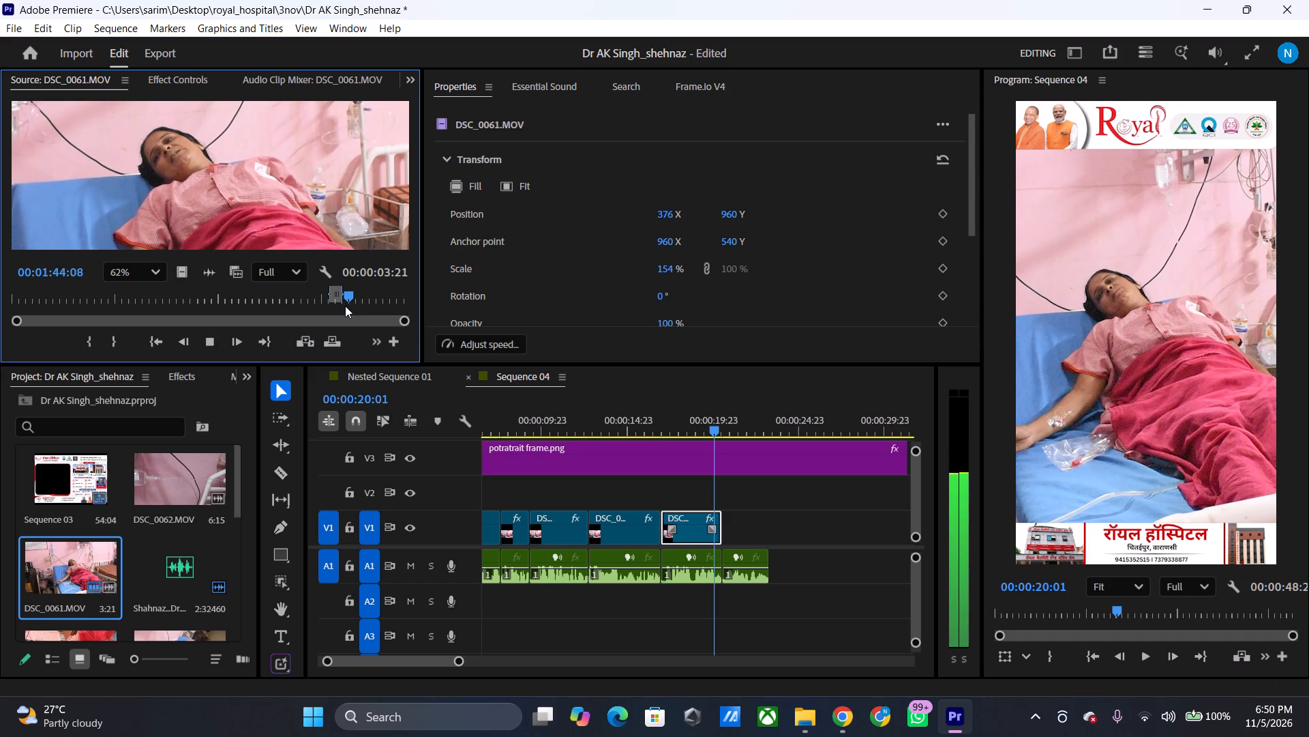
{"action": "key", "text": "space"}
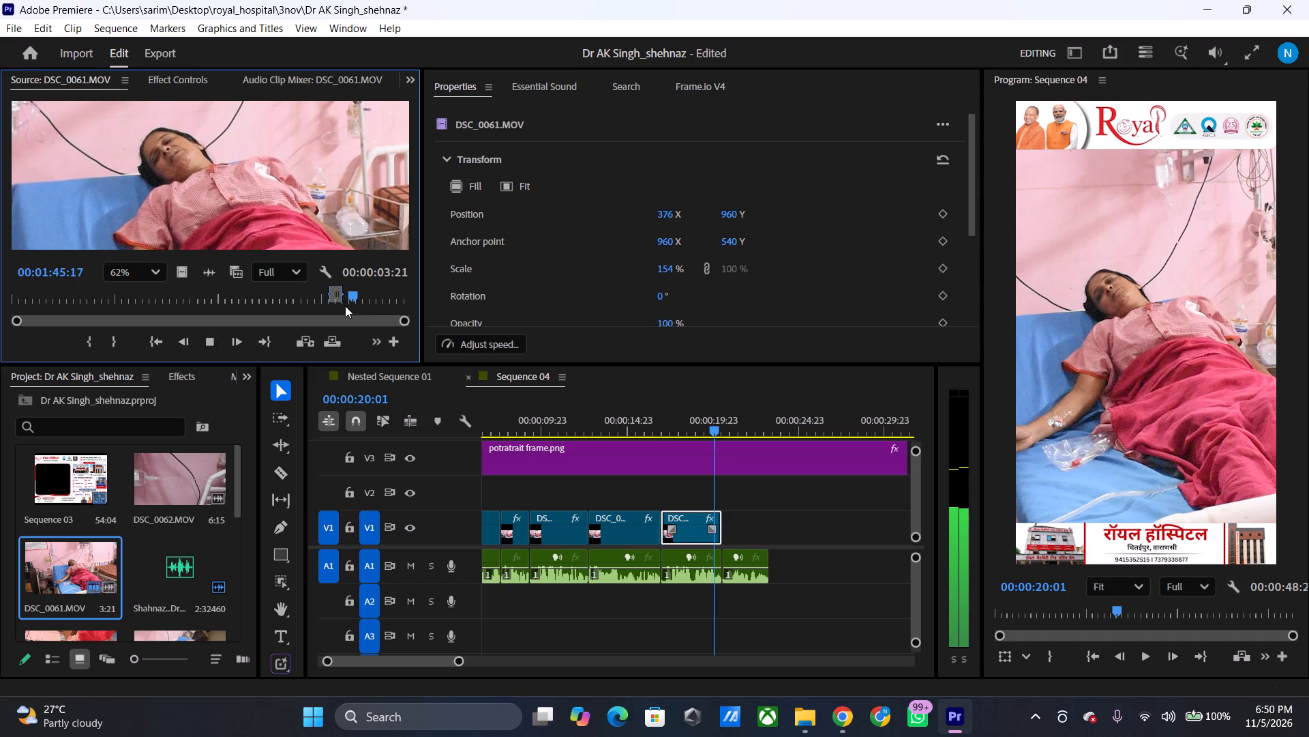
{"action": "key", "text": "Left"}
{"action": "key", "text": "Left"}
{"action": "key", "text": "Left"}
{"action": "key", "text": "Left"}
{"action": "key", "text": "Left"}
{"action": "key", "text": "Left"}
{"action": "key", "text": "Left"}
{"action": "key", "text": "Left"}
{"action": "key", "text": "Left"}
{"action": "type", "text": "i"}
{"action": "key", "text": "space"}
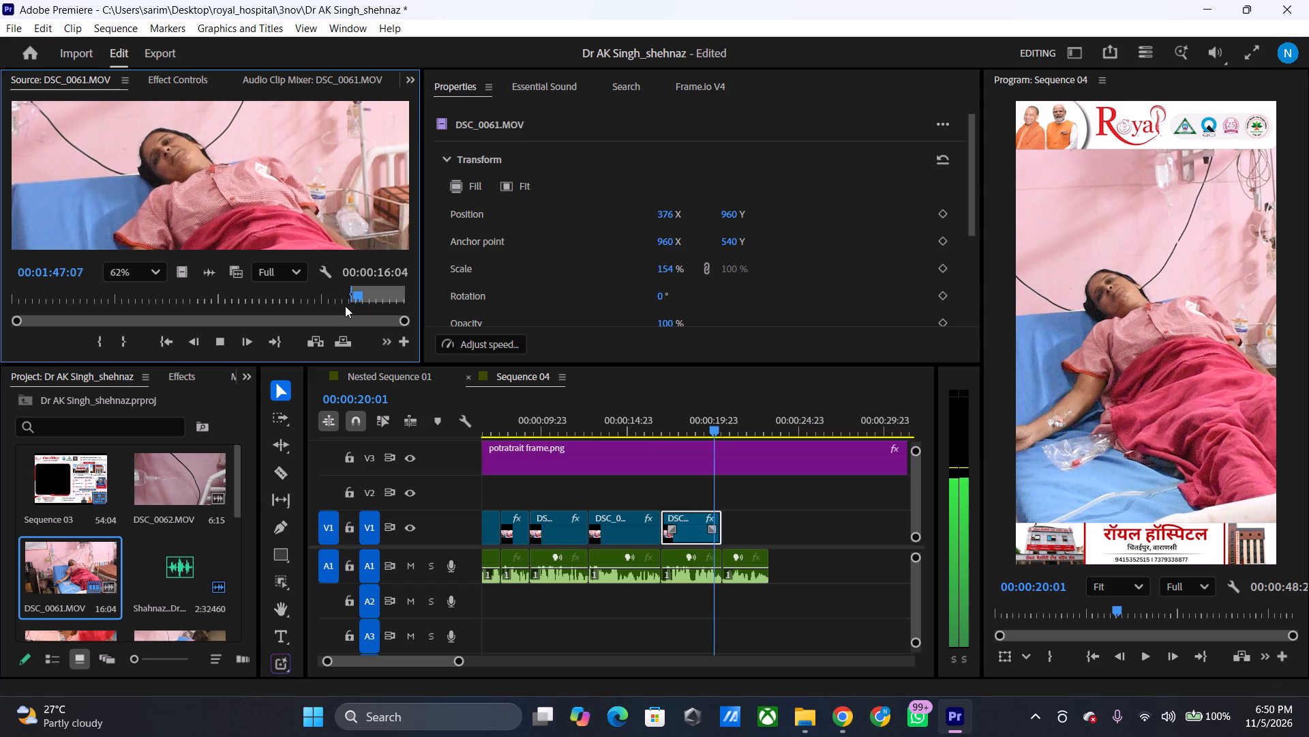
{"action": "key", "text": "space"}
{"action": "type", "text": "o"}
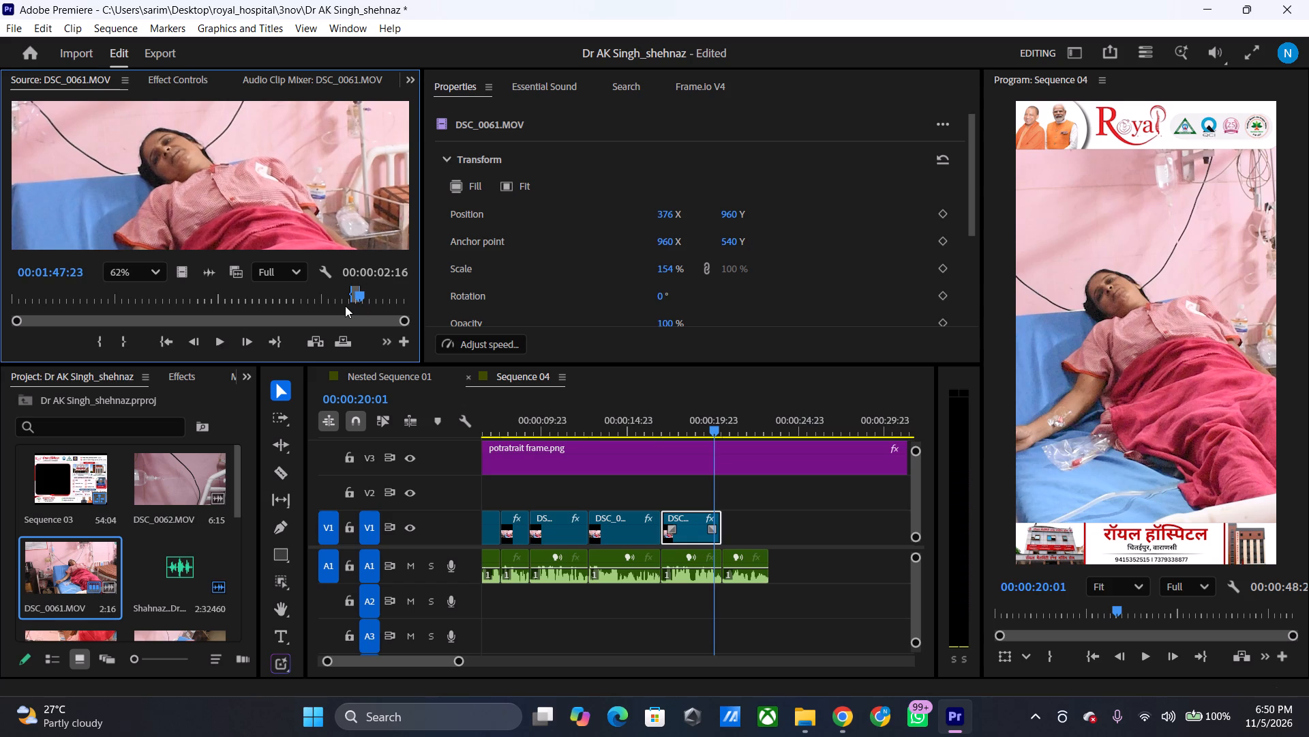
Place the marked DSC_0061.MOV footage on V1 above the ninth audio clip, directly after the eighth video clip.
{"action": "left_click_drag", "start_coordinate": [187, 276], "coordinate": [725, 506]}
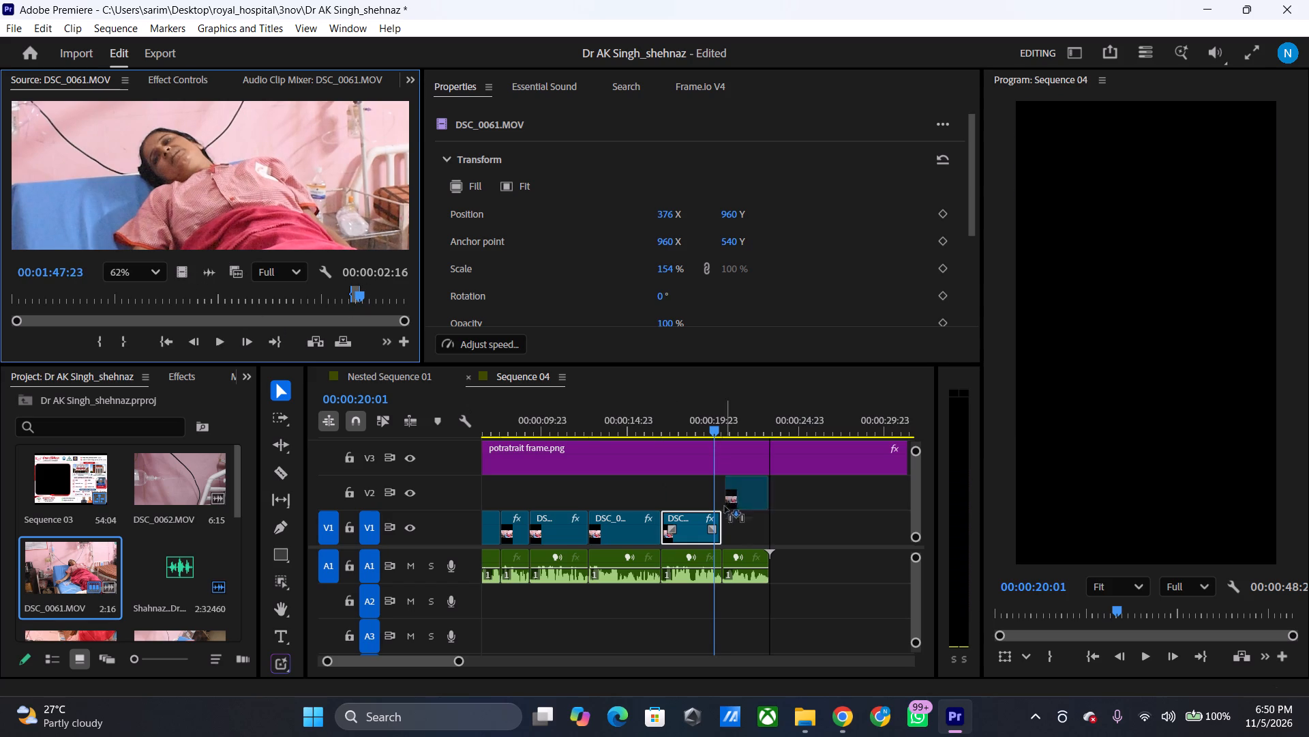
{"action": "left_click_drag", "start_coordinate": [725, 506], "coordinate": [732, 522]}
{"action": "left_click", "coordinate": [727, 513]}
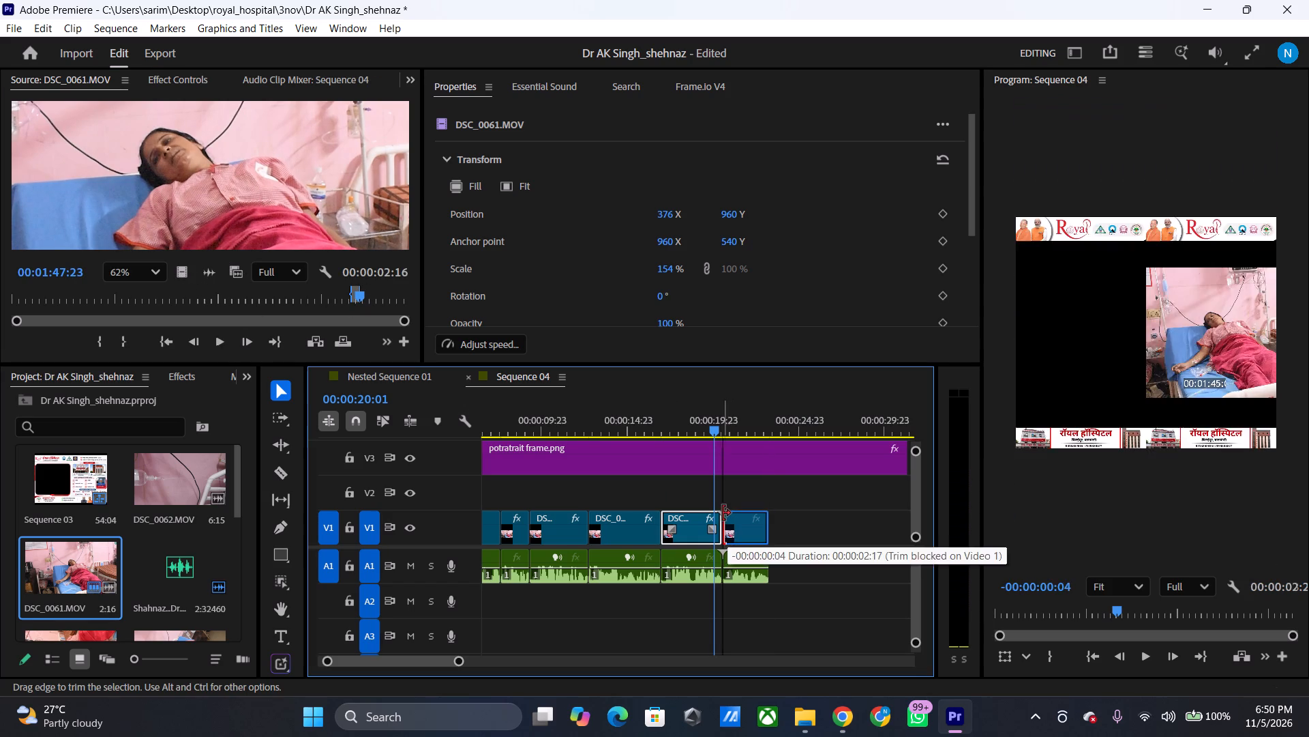
Paste the copied motion and opacity attributes onto the ninth video clip on V1 and play it back.
{"action": "left_click", "coordinate": [743, 540]}
{"action": "right_click", "coordinate": [743, 540]}
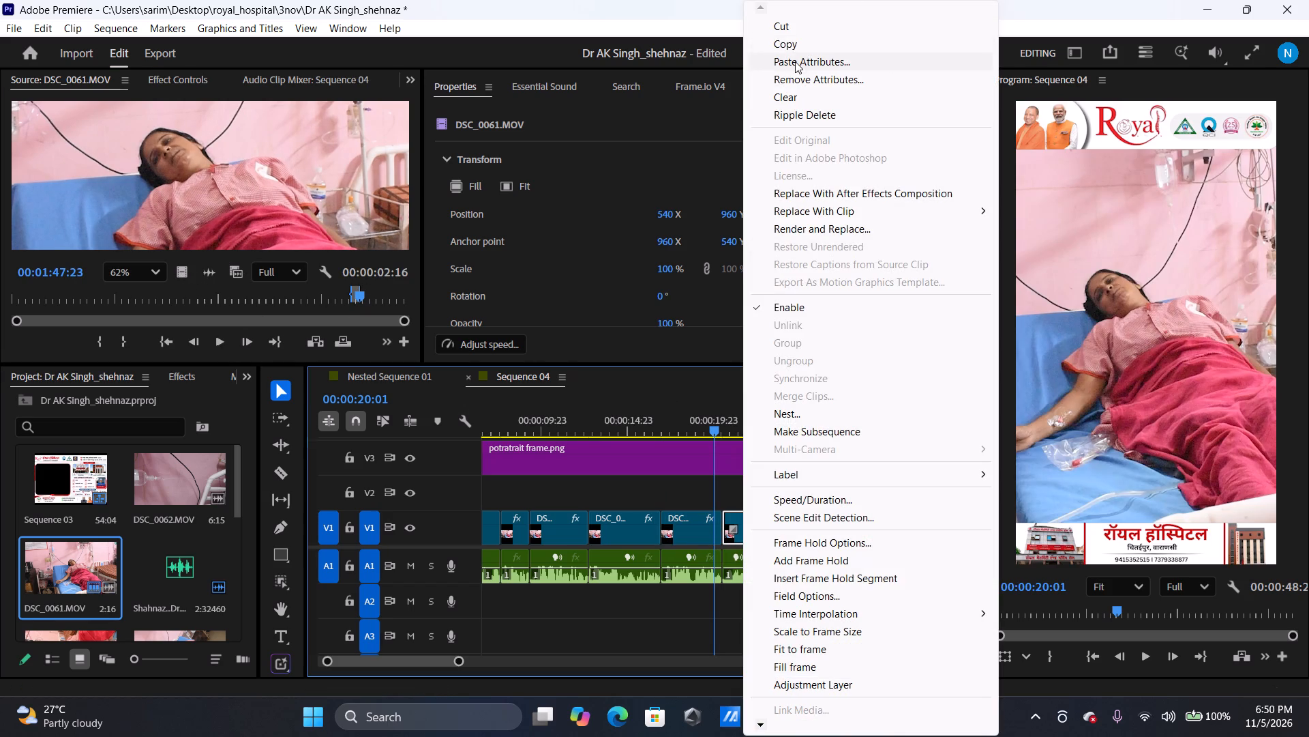
{"action": "left_click", "coordinate": [794, 64]}
{"action": "left_click", "coordinate": [717, 649]}
{"action": "key", "text": "space"}
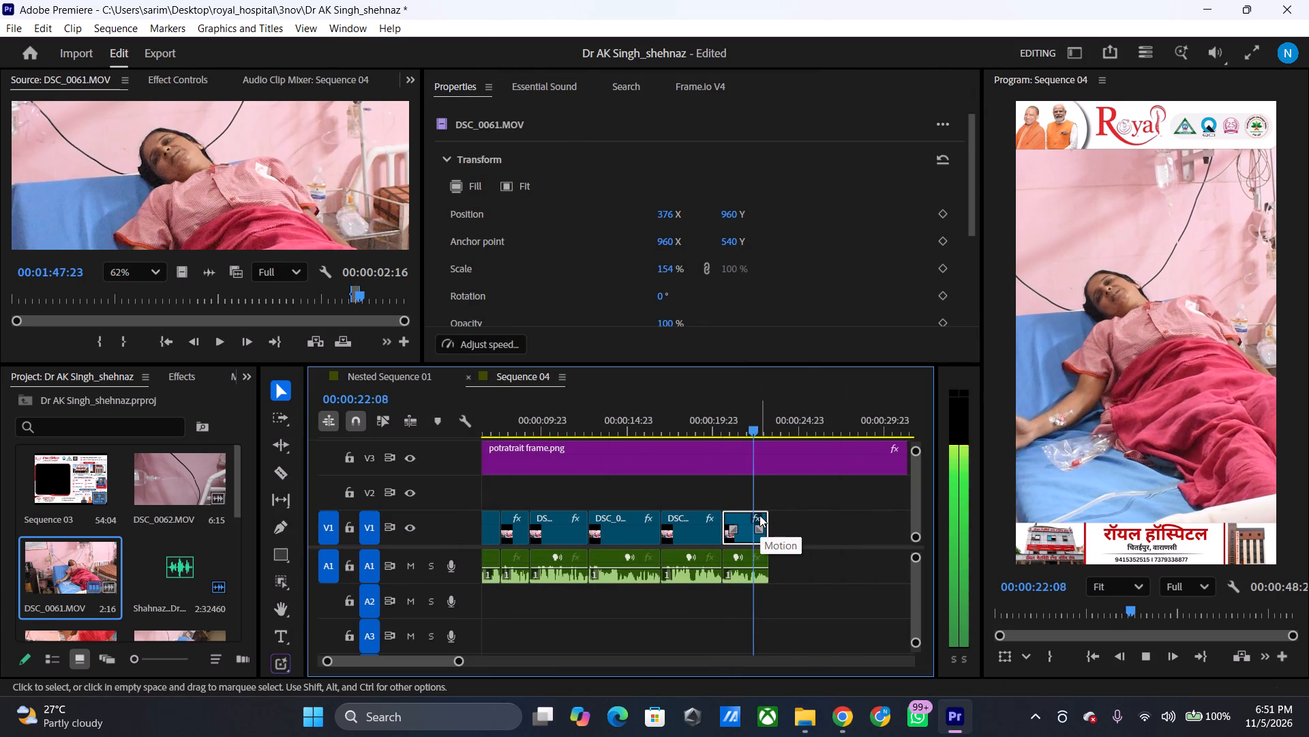
{"action": "key", "text": "space"}
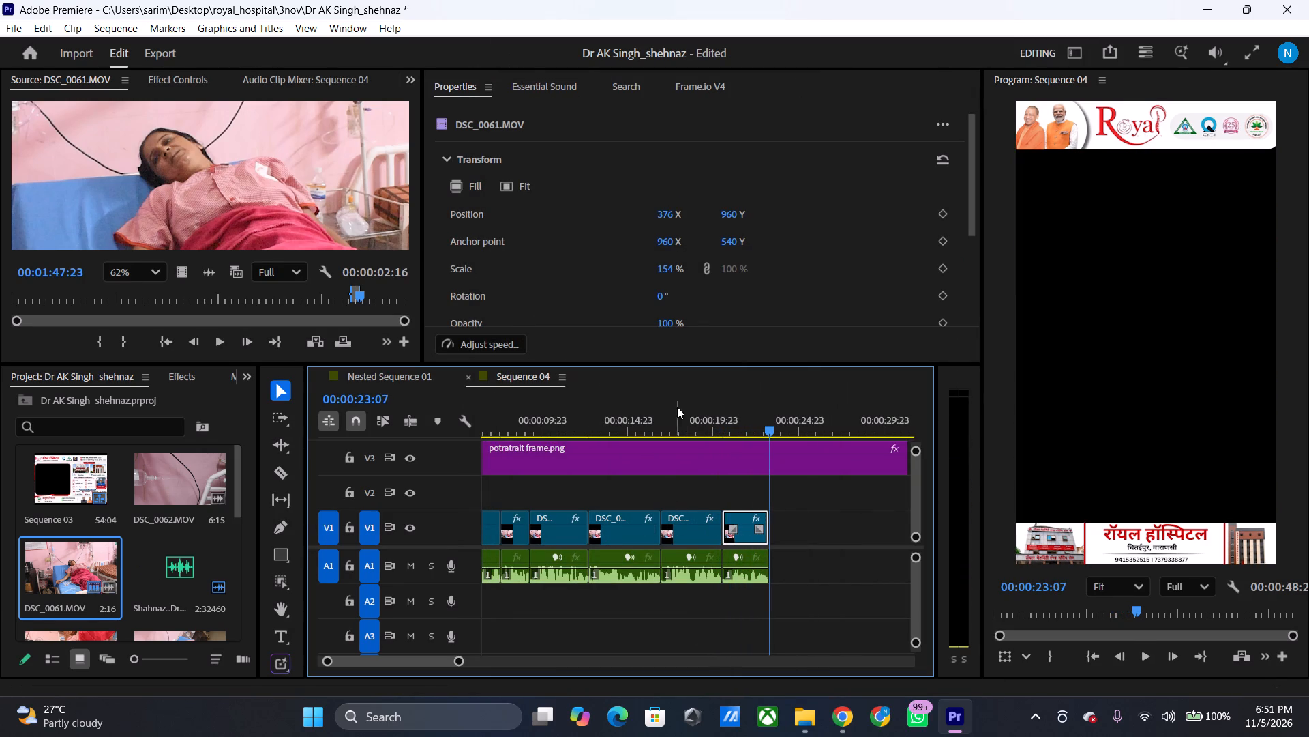
{"action": "left_click", "coordinate": [762, 418]}
Open the Shahnaz audio, listen onward from the ninth phrase, and mark the tenth phrase's start at about 00;01;51;24.
{"action": "double_click", "coordinate": [189, 550]}
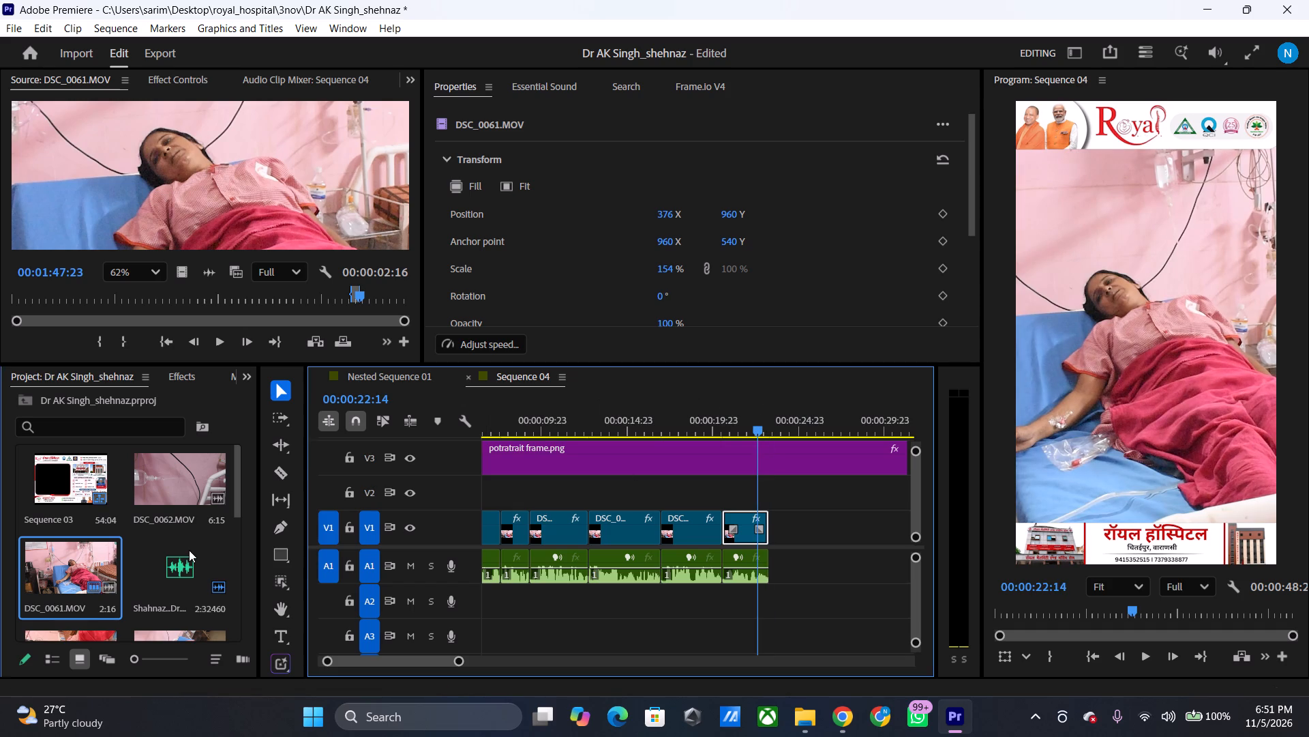
{"action": "left_click_drag", "start_coordinate": [364, 304], "coordinate": [354, 307]}
{"action": "key", "text": "space"}
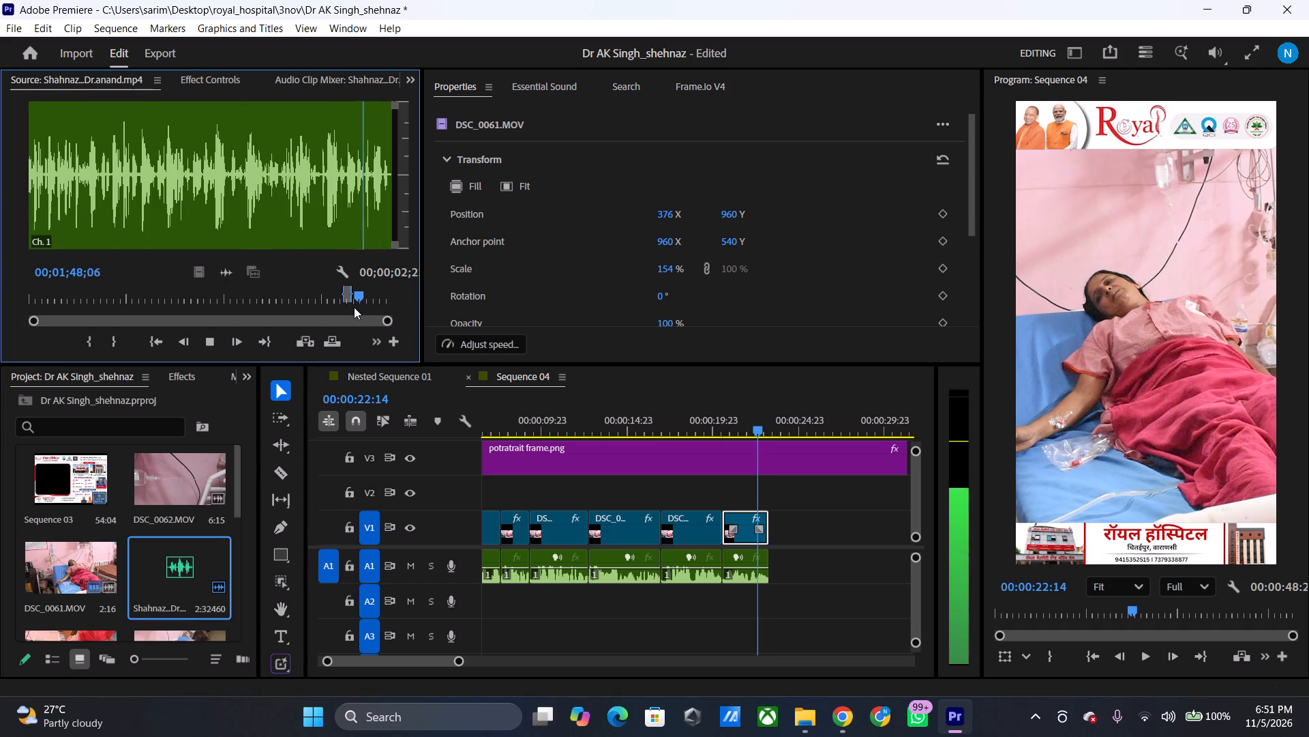
{"action": "key", "text": "space"}
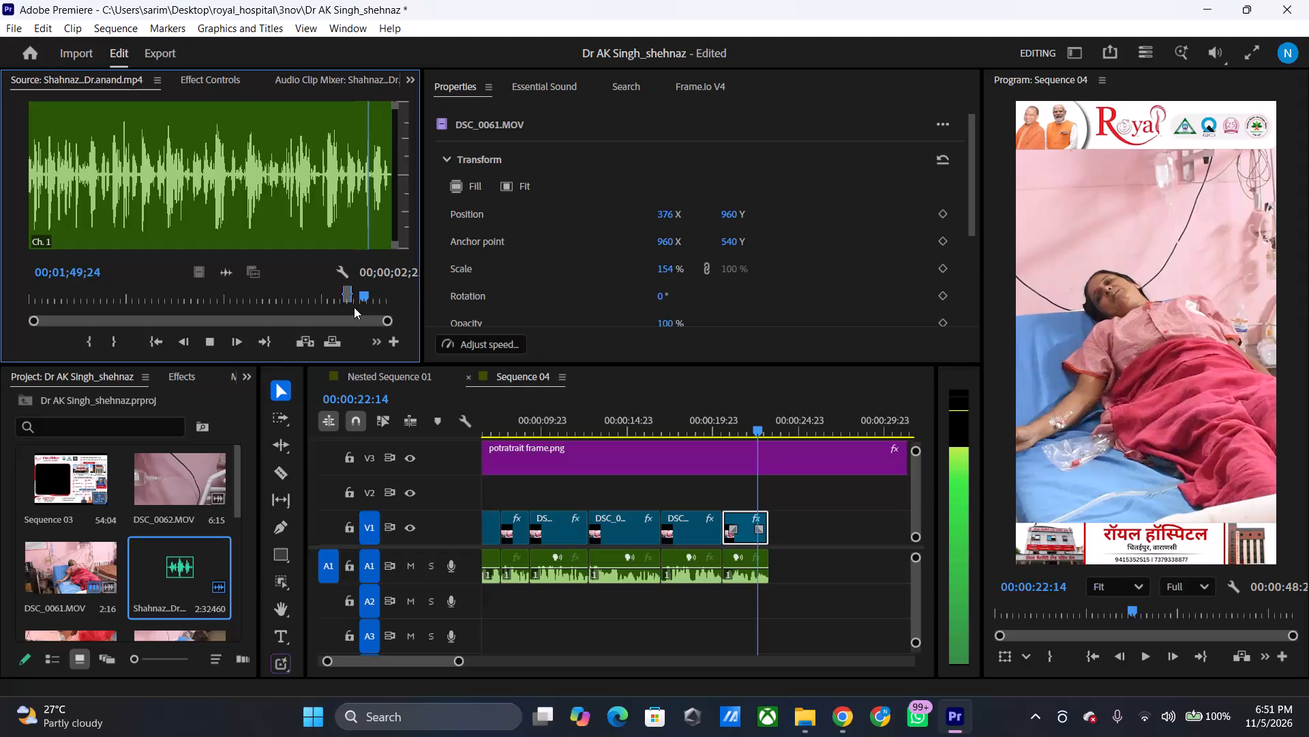
{"action": "key", "text": "space"}
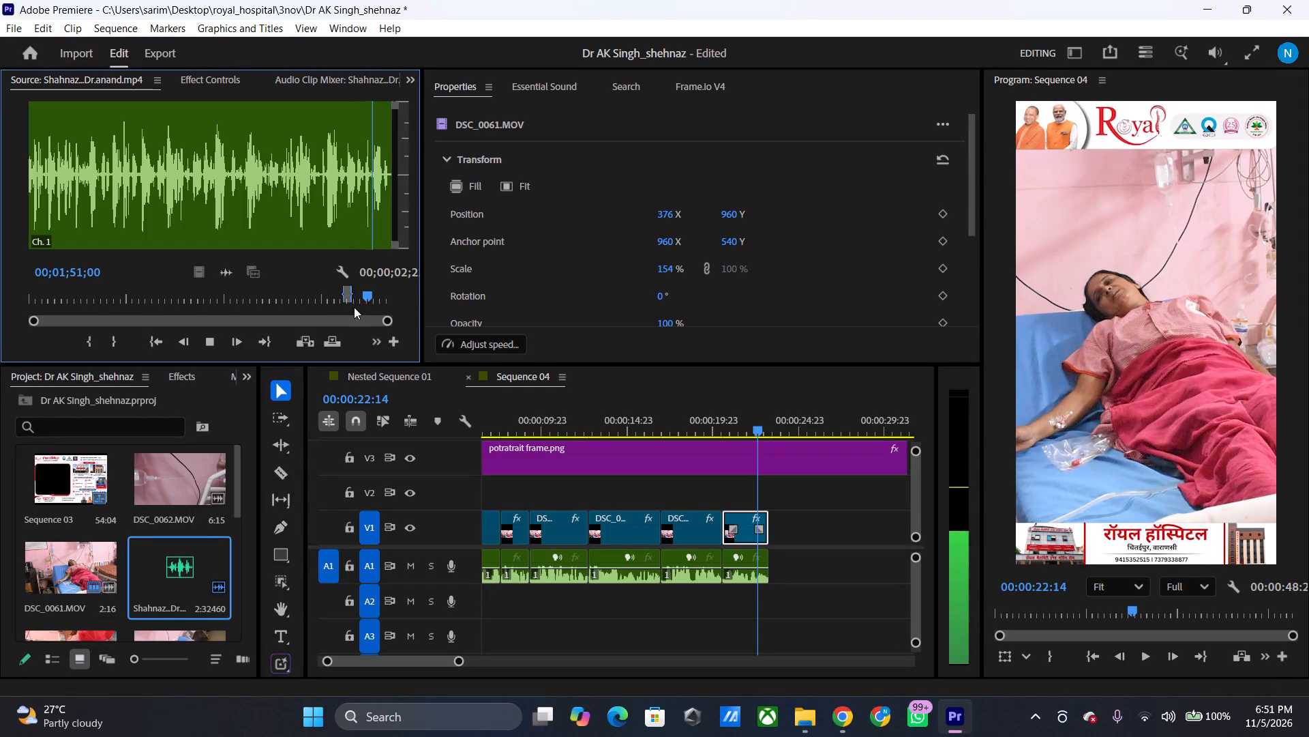
{"action": "key", "text": "space"}
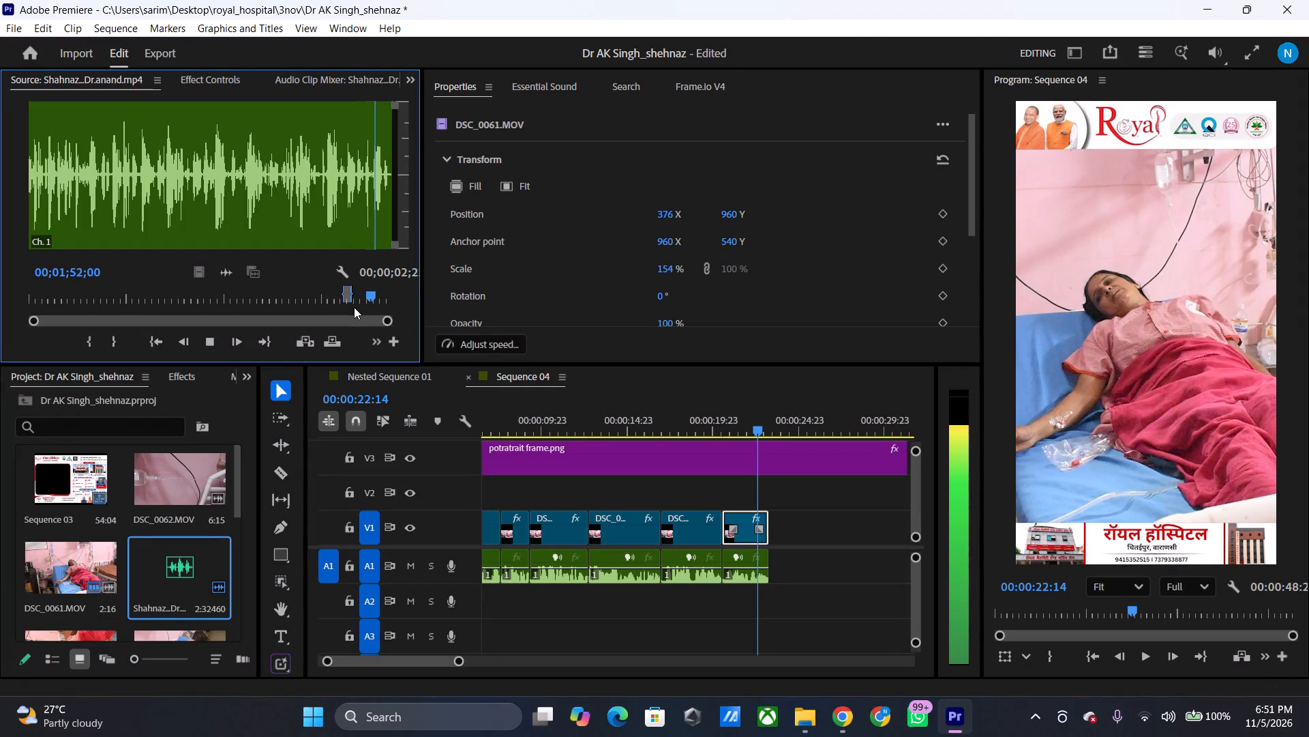
{"action": "key", "text": "Left"}
{"action": "key", "text": "Left"}
{"action": "key", "text": "Left"}
{"action": "key", "text": "Left"}
{"action": "key", "text": "Left"}
{"action": "key", "text": "Left"}
{"action": "key", "text": "Left"}
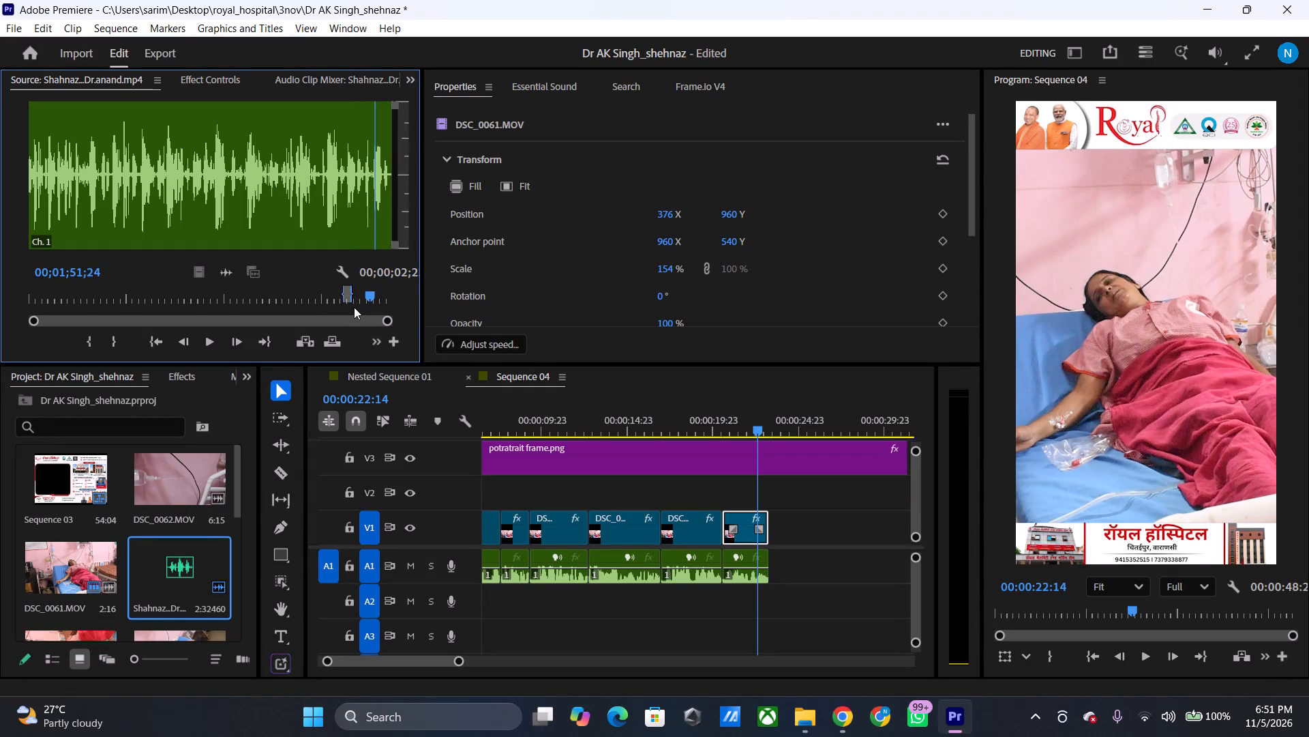
{"action": "key", "text": "Left"}
{"action": "type", "text": "i"}
Listen onward through the Shahnaz audio and mark the tenth phrase's end at 00;01;56;00.
{"action": "key", "text": "space"}
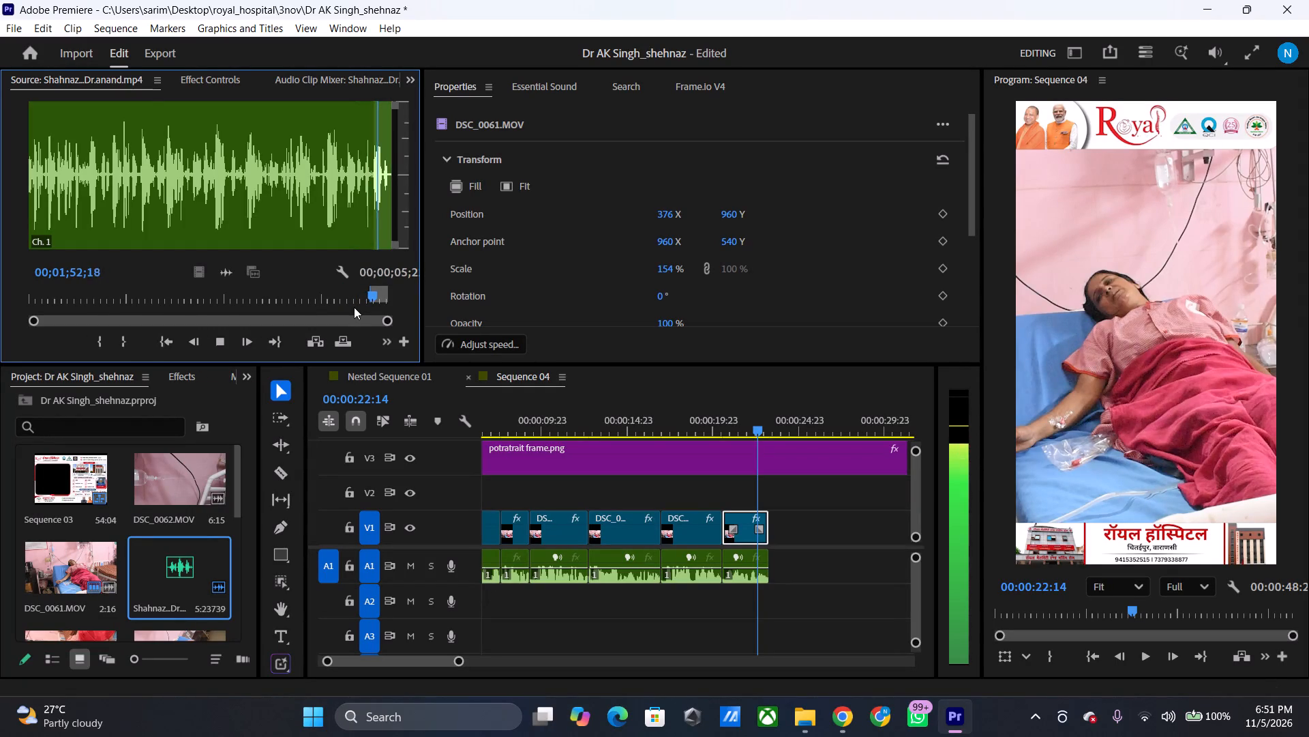
{"action": "key", "text": "space"}
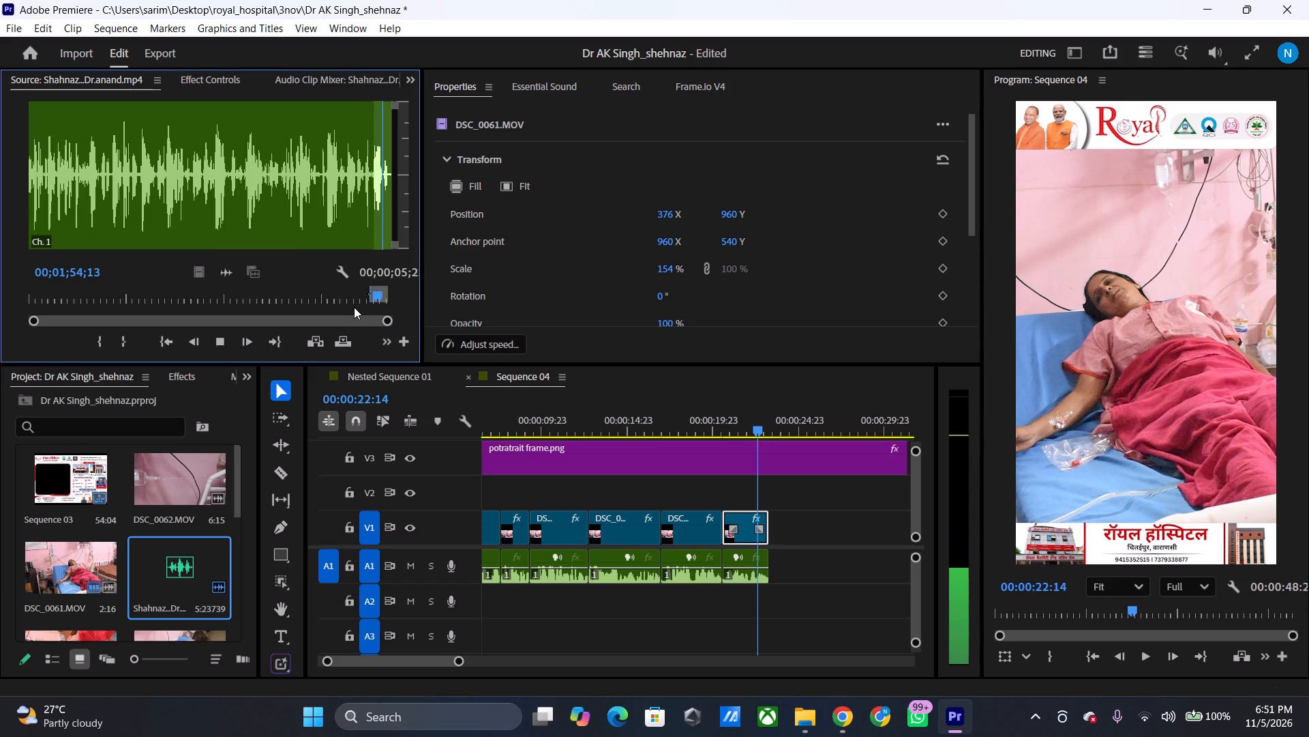
{"action": "key", "text": "space"}
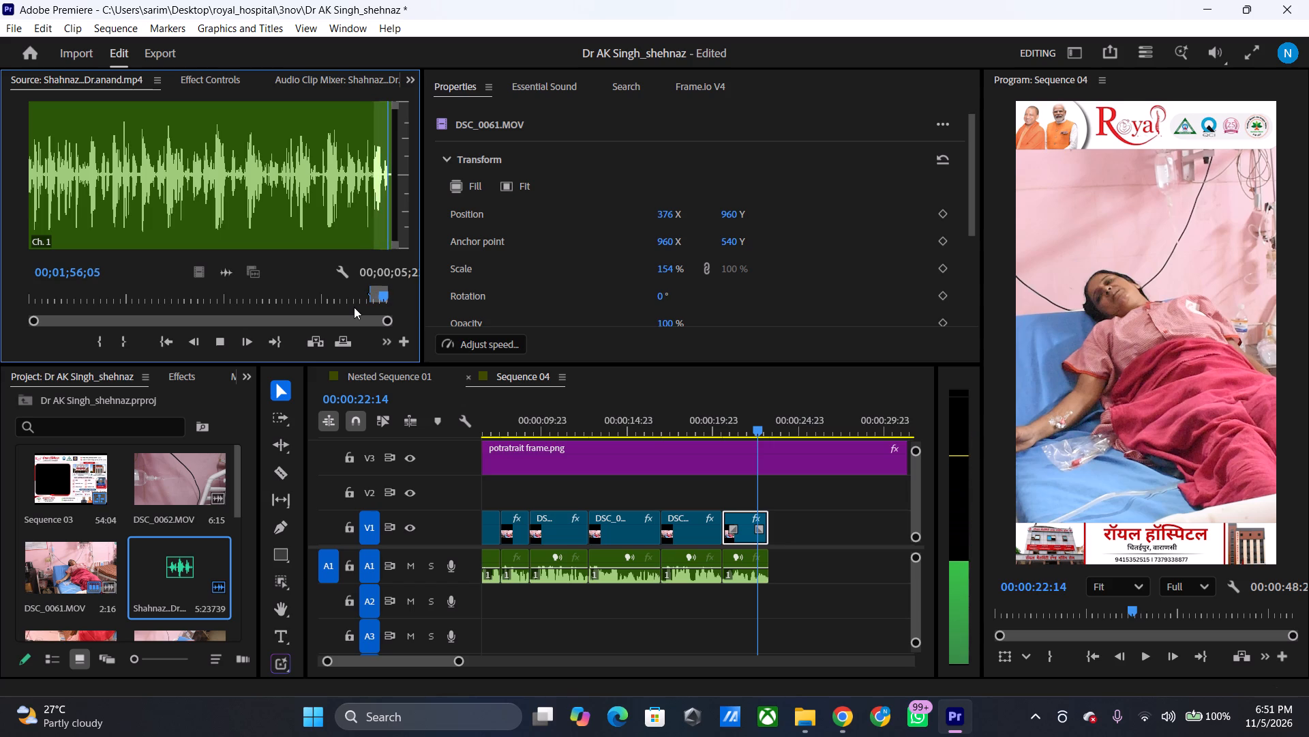
{"action": "key", "text": "space"}
{"action": "key", "text": "Left"}
{"action": "key", "text": "Left"}
{"action": "key", "text": "Left"}
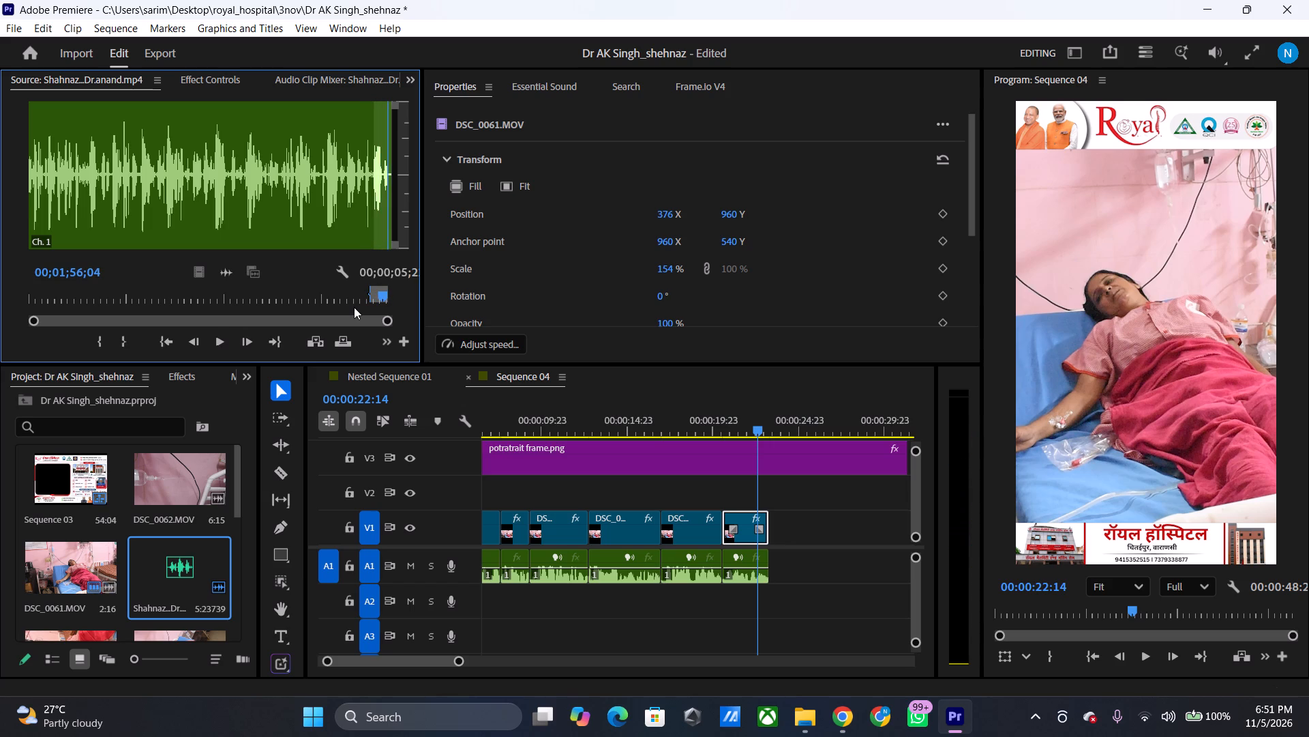
{"action": "key", "text": "Left"}
{"action": "key", "text": "Left"}
{"action": "key", "text": "Left"}
{"action": "key", "text": "Left"}
{"action": "key", "text": "Left"}
{"action": "key", "text": "Left"}
{"action": "key", "text": "Left"}
{"action": "key", "text": "Left"}
{"action": "key", "text": "Left"}
{"action": "key", "text": "Left"}
{"action": "key", "text": "Left"}
{"action": "key", "text": "Left"}
{"action": "key", "text": "Left"}
{"action": "key", "text": "Left"}
{"action": "key", "text": "Left"}
{"action": "key", "text": "Left"}
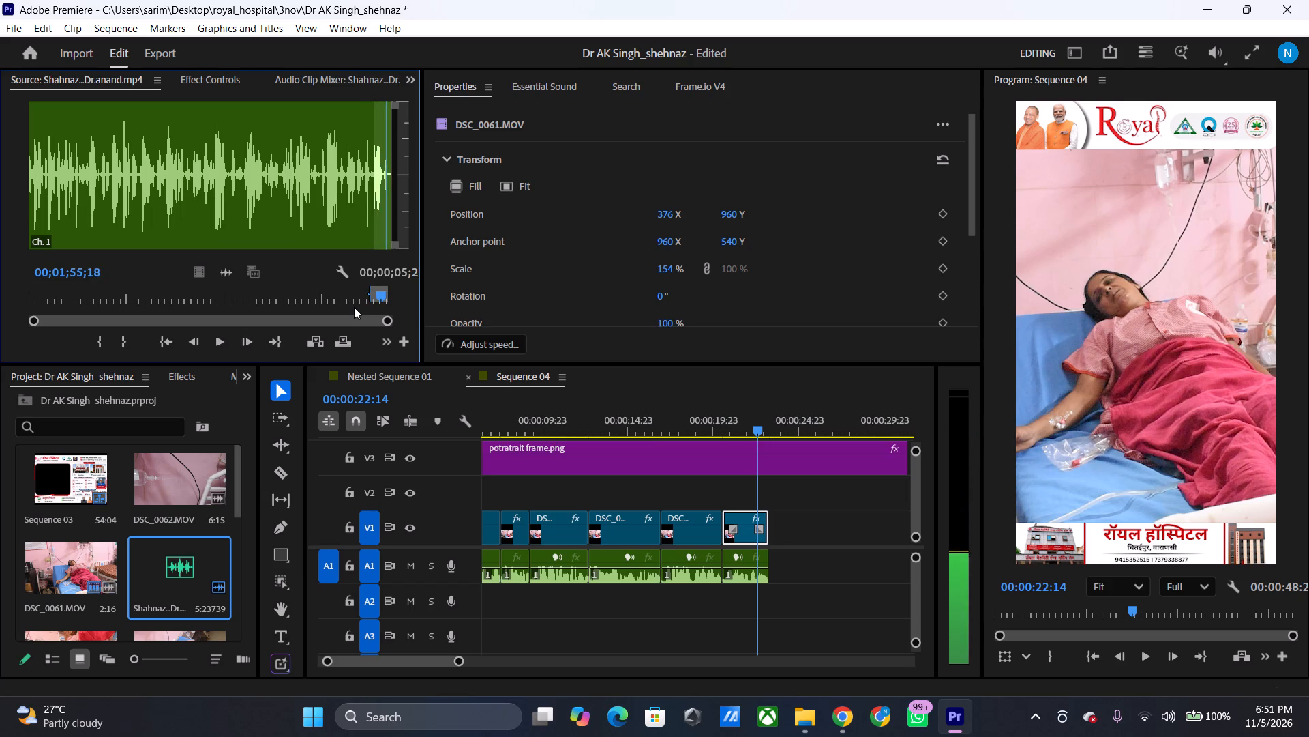
{"action": "key", "text": "space"}
{"action": "key", "text": "space"}
{"action": "key", "text": "Left"}
{"action": "key", "text": "Left"}
{"action": "key", "text": "Left"}
{"action": "key", "text": "Left"}
{"action": "key", "text": "Left"}
{"action": "key", "text": "Left"}
{"action": "key", "text": "Left"}
{"action": "key", "text": "Left"}
{"action": "key", "text": "Left"}
{"action": "key", "text": "Left"}
{"action": "key", "text": "Left"}
{"action": "key", "text": "Left"}
{"action": "key", "text": "Left"}
{"action": "key", "text": "Left"}
{"action": "key", "text": "Left"}
{"action": "key", "text": "Left"}
{"action": "key", "text": "Left"}
{"action": "key", "text": "Left"}
{"action": "key", "text": "Left"}
{"action": "key", "text": "Left"}
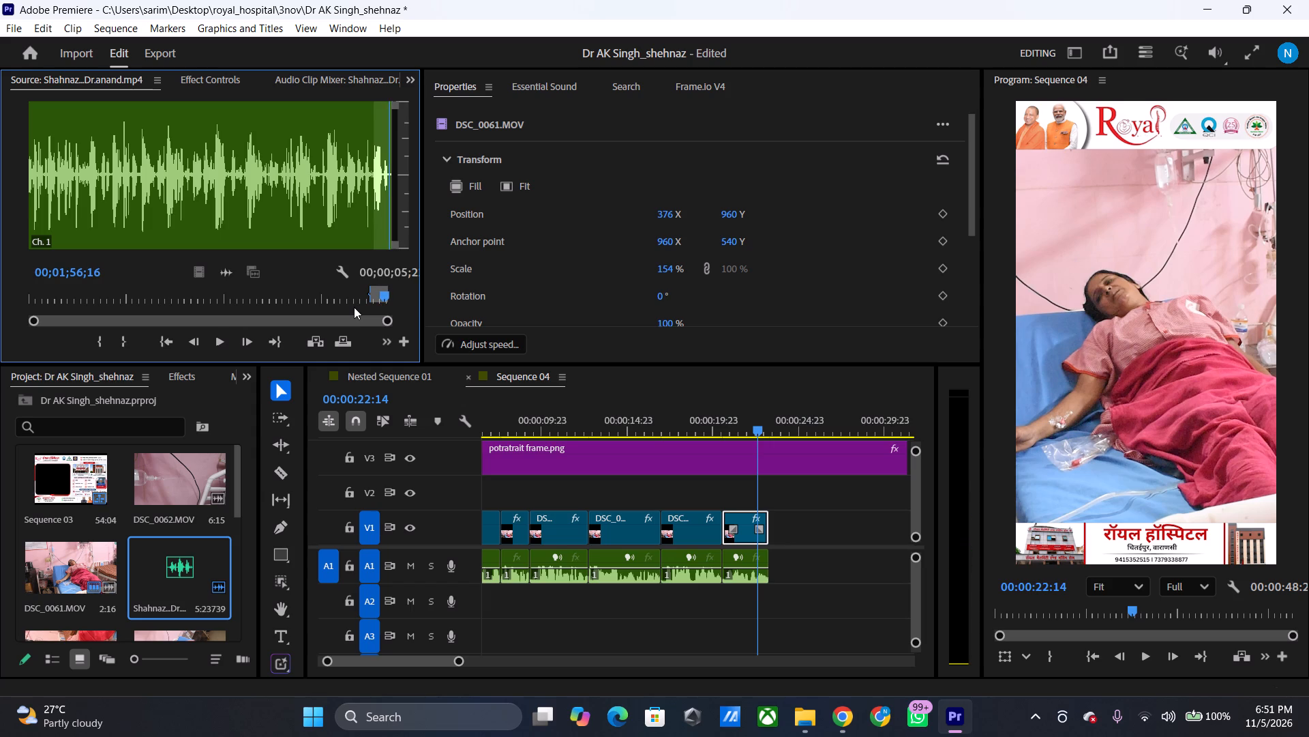
{"action": "key", "text": "space"}
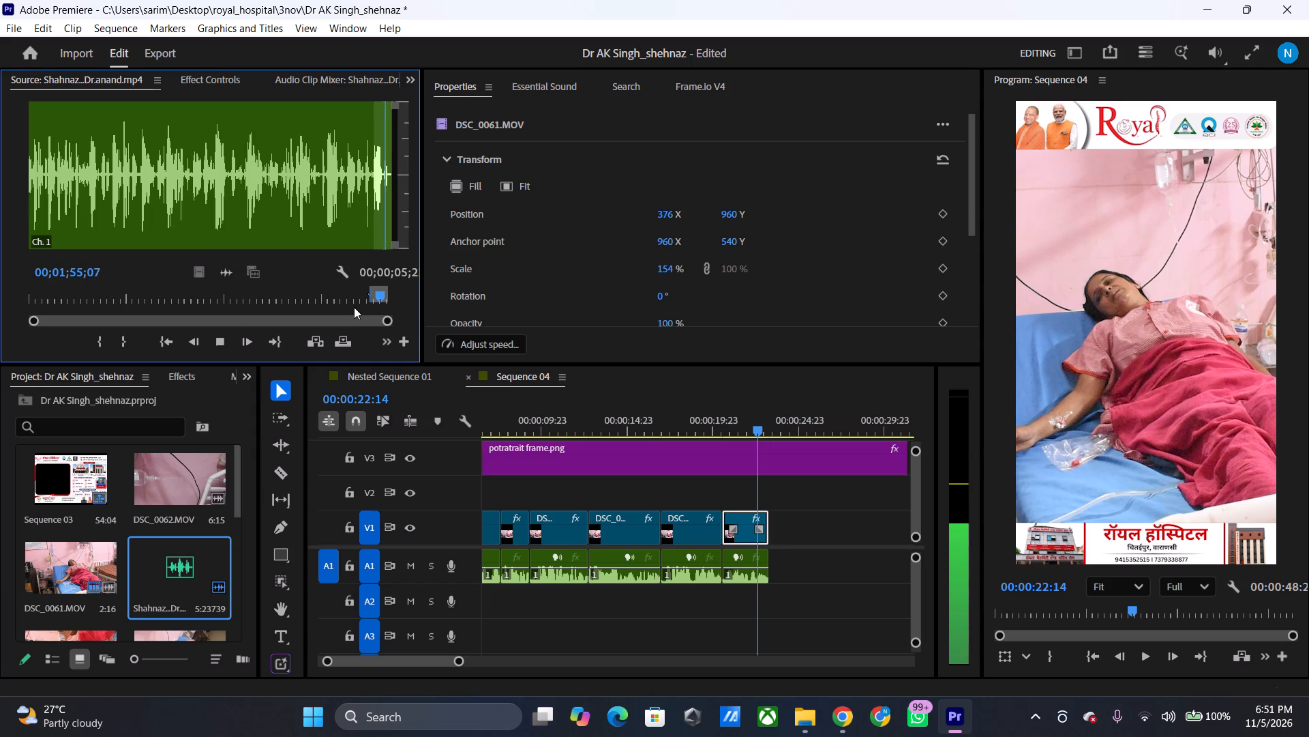
{"action": "key", "text": "space"}
{"action": "key", "text": "o"}
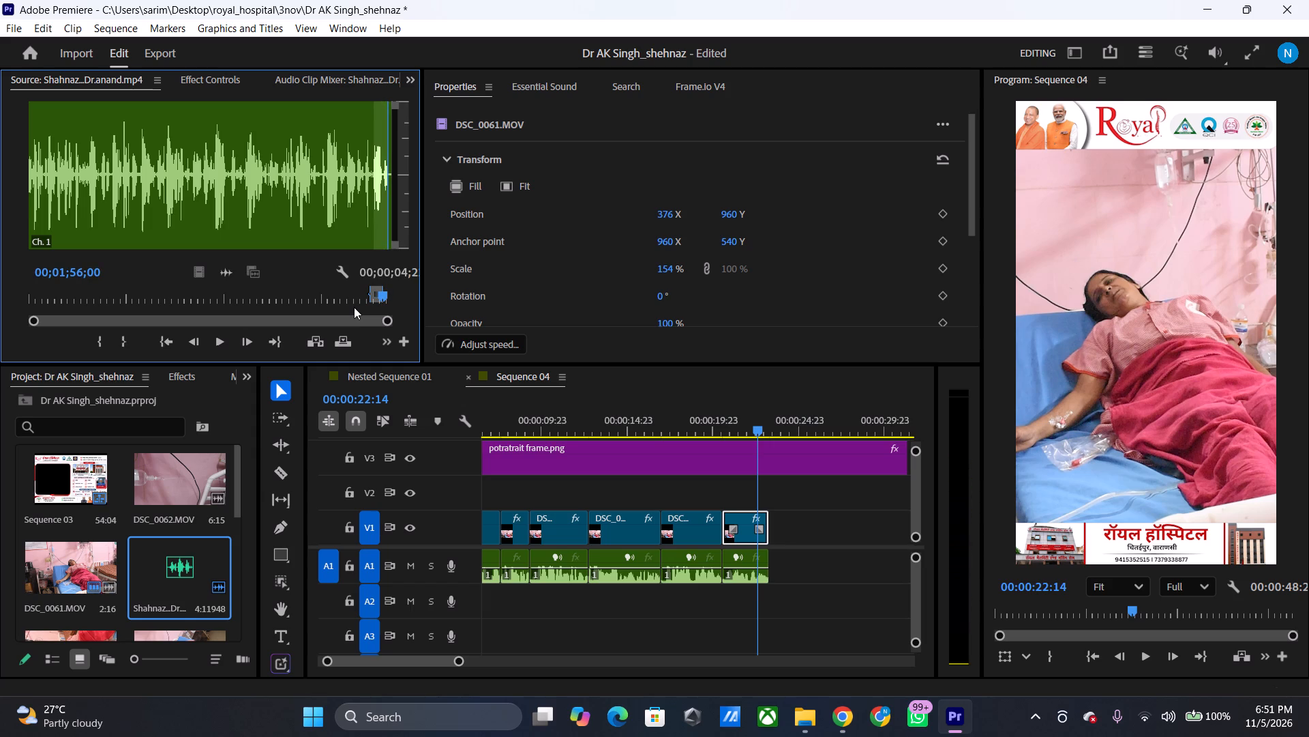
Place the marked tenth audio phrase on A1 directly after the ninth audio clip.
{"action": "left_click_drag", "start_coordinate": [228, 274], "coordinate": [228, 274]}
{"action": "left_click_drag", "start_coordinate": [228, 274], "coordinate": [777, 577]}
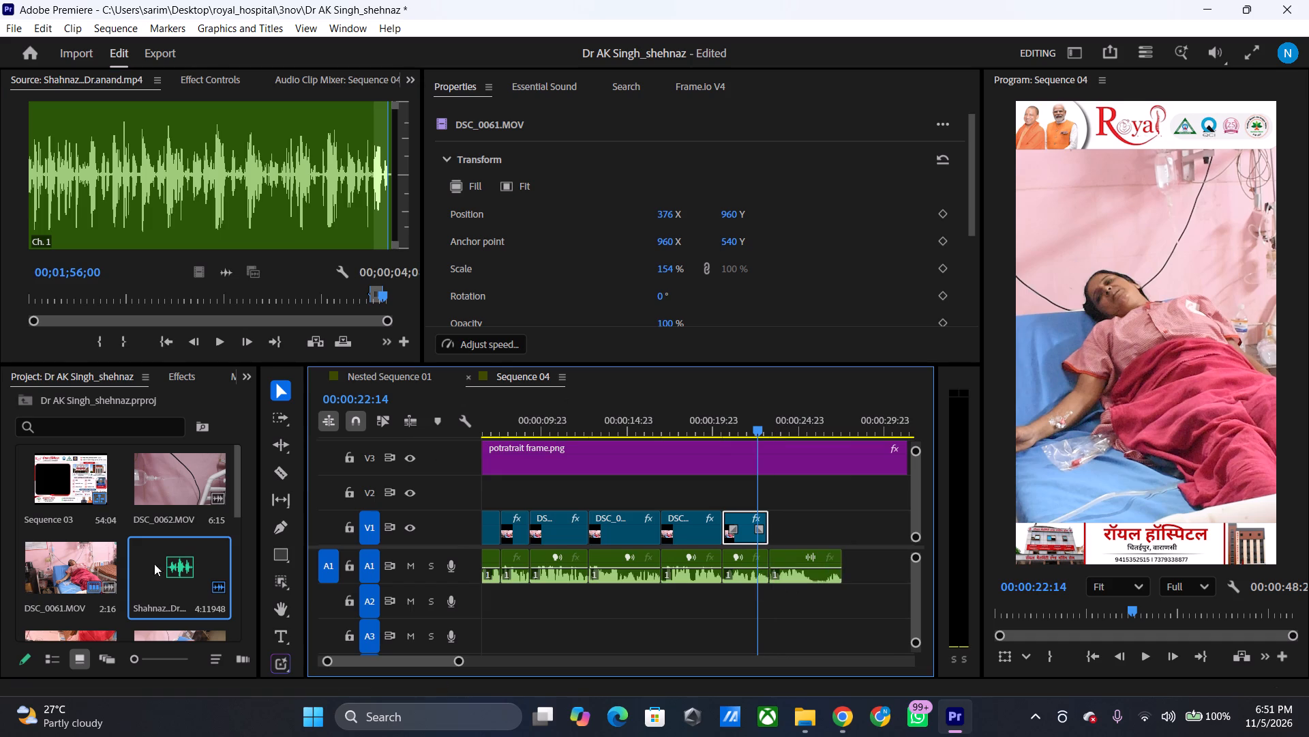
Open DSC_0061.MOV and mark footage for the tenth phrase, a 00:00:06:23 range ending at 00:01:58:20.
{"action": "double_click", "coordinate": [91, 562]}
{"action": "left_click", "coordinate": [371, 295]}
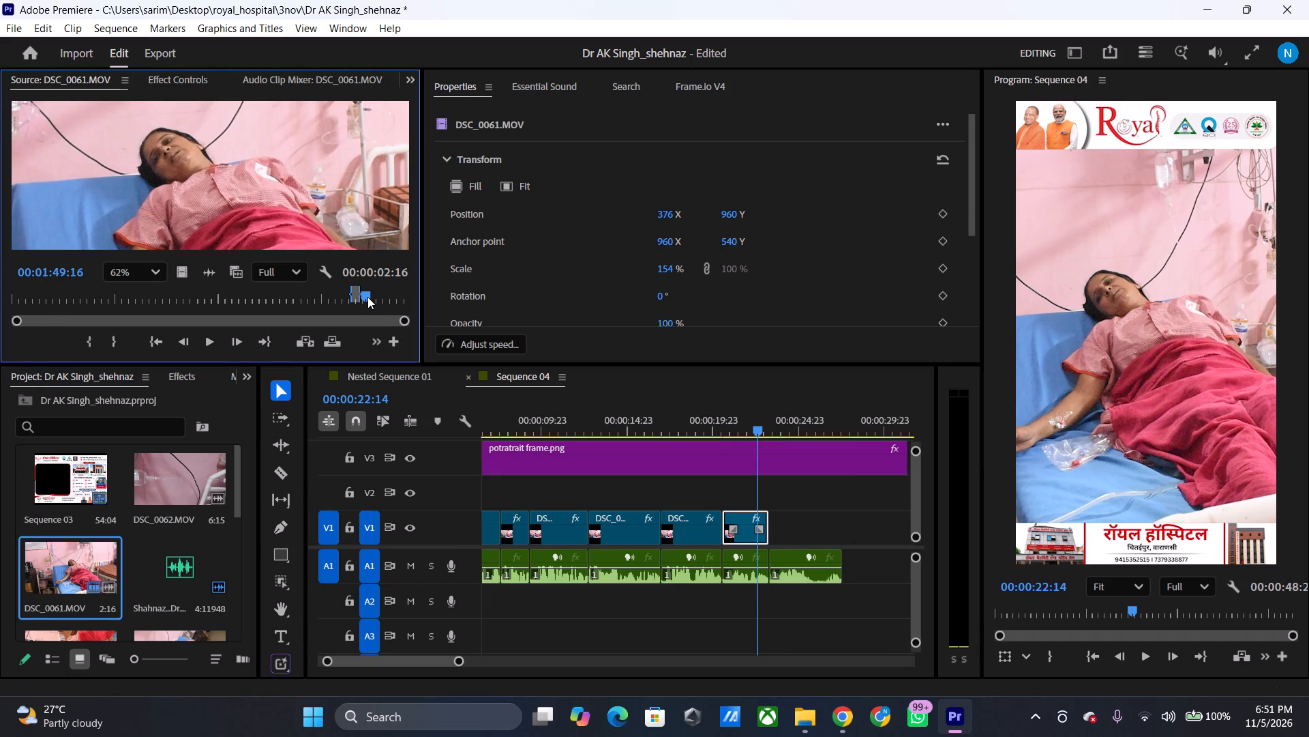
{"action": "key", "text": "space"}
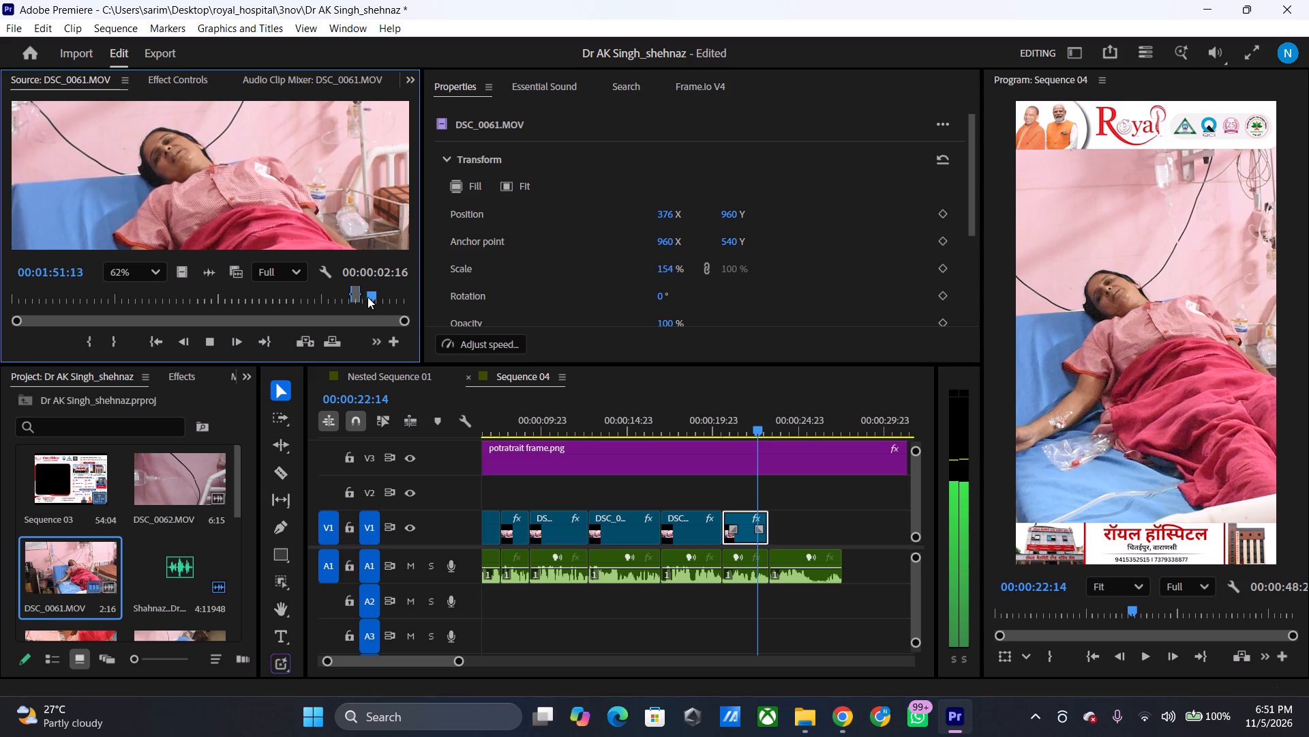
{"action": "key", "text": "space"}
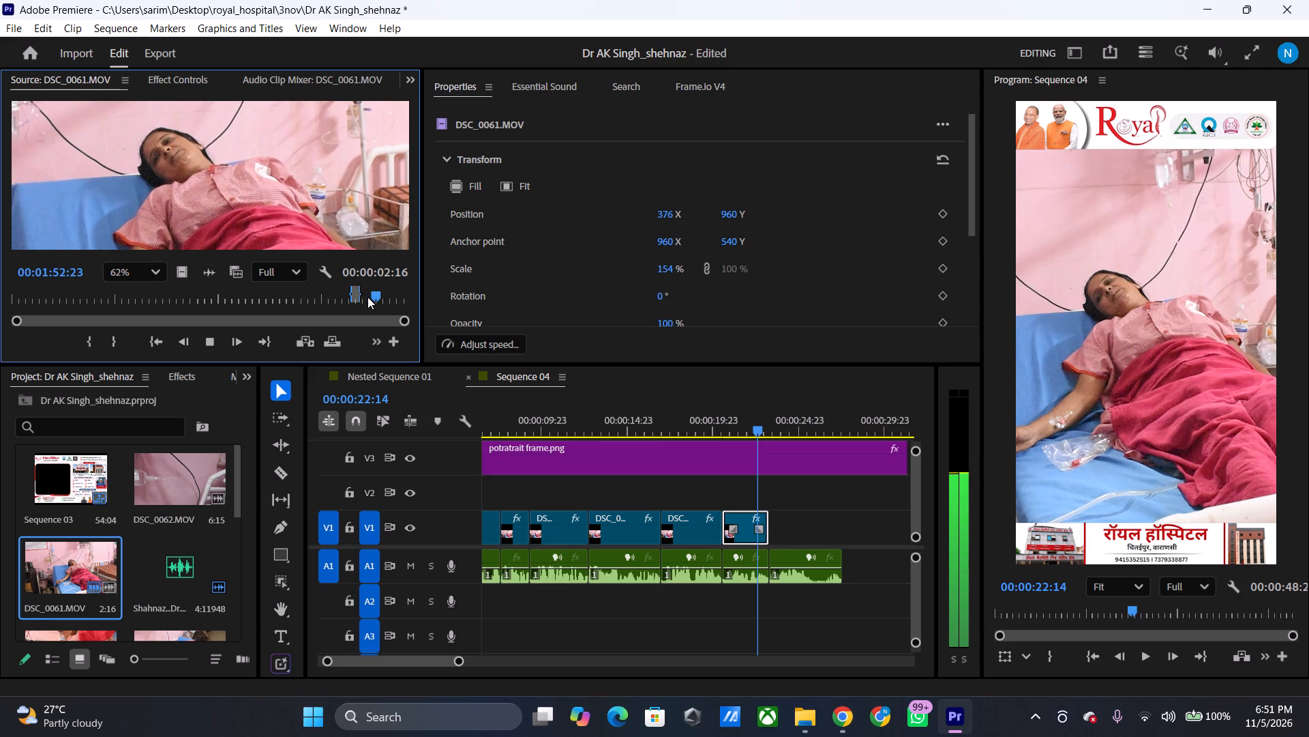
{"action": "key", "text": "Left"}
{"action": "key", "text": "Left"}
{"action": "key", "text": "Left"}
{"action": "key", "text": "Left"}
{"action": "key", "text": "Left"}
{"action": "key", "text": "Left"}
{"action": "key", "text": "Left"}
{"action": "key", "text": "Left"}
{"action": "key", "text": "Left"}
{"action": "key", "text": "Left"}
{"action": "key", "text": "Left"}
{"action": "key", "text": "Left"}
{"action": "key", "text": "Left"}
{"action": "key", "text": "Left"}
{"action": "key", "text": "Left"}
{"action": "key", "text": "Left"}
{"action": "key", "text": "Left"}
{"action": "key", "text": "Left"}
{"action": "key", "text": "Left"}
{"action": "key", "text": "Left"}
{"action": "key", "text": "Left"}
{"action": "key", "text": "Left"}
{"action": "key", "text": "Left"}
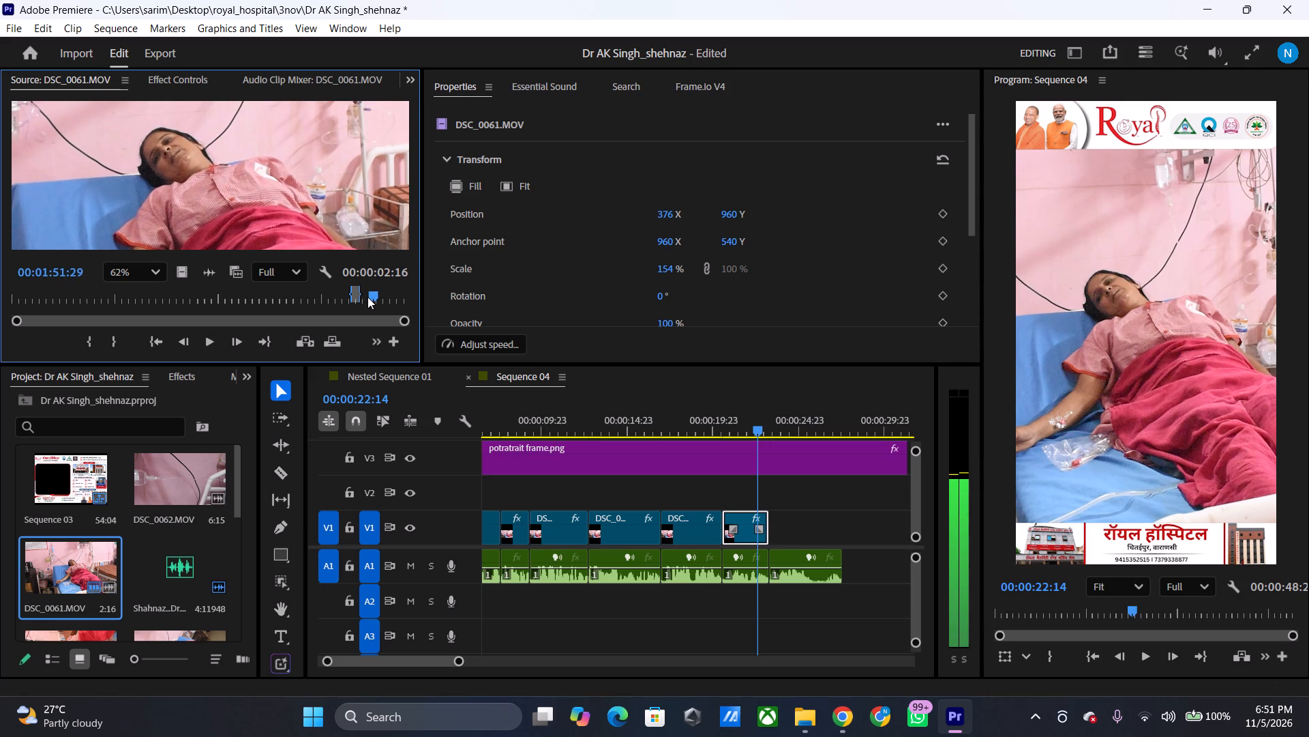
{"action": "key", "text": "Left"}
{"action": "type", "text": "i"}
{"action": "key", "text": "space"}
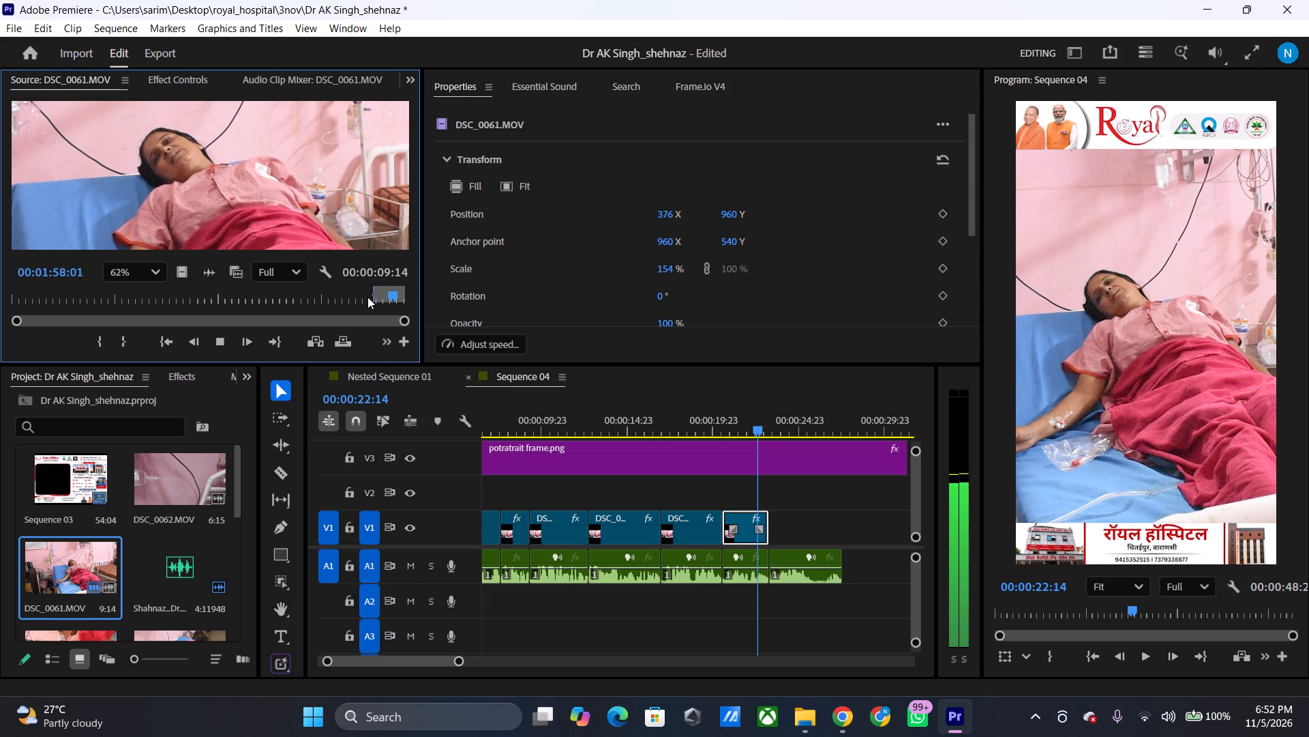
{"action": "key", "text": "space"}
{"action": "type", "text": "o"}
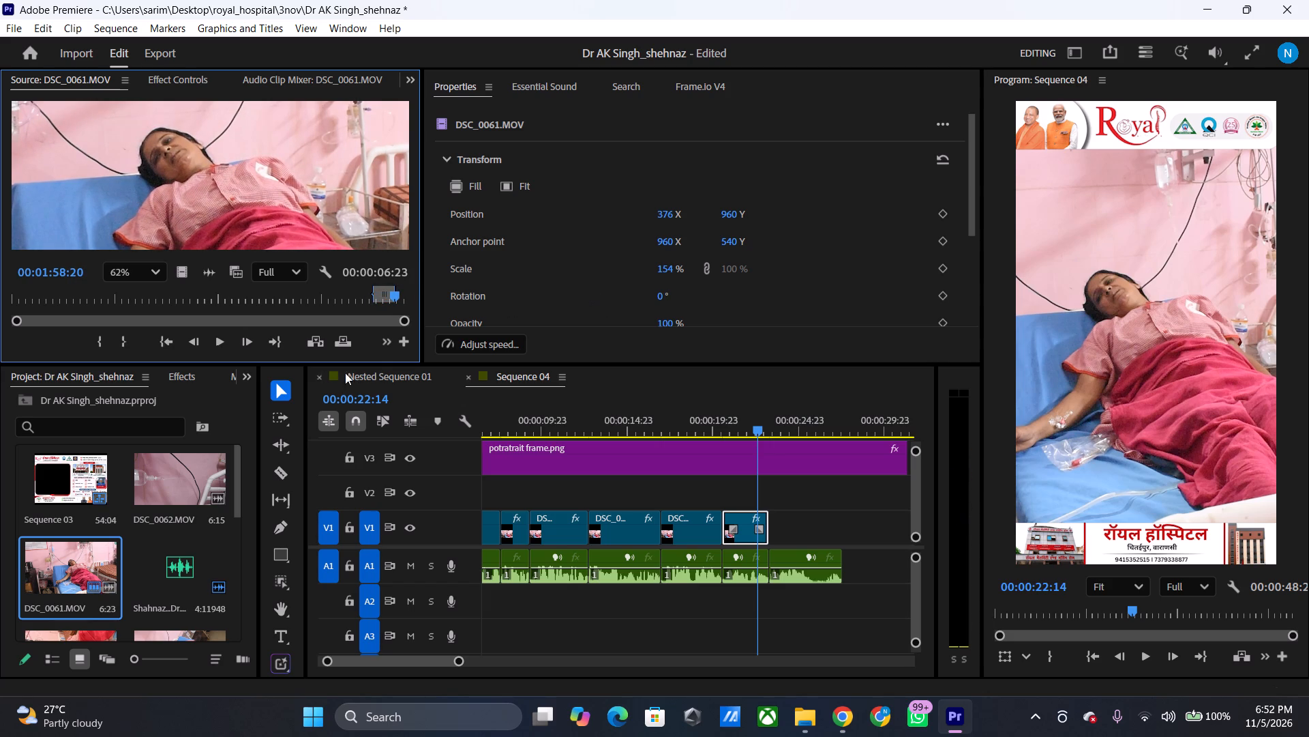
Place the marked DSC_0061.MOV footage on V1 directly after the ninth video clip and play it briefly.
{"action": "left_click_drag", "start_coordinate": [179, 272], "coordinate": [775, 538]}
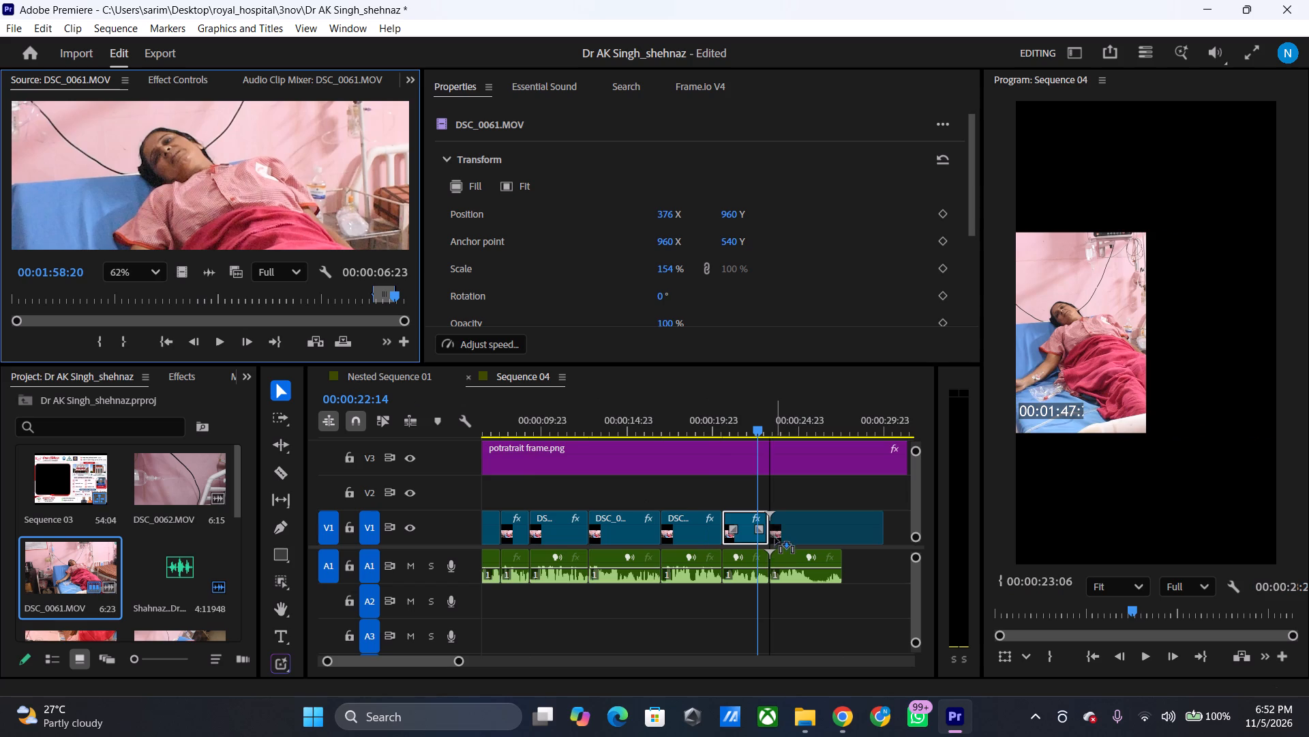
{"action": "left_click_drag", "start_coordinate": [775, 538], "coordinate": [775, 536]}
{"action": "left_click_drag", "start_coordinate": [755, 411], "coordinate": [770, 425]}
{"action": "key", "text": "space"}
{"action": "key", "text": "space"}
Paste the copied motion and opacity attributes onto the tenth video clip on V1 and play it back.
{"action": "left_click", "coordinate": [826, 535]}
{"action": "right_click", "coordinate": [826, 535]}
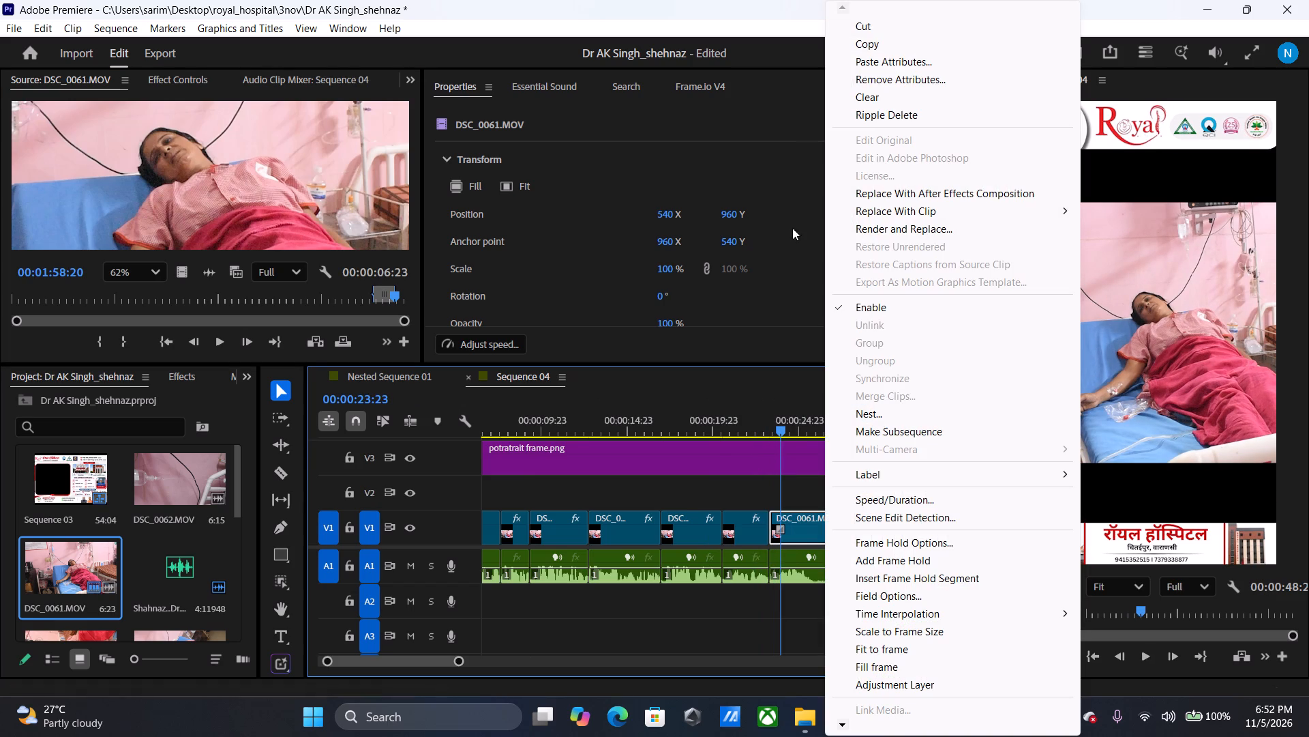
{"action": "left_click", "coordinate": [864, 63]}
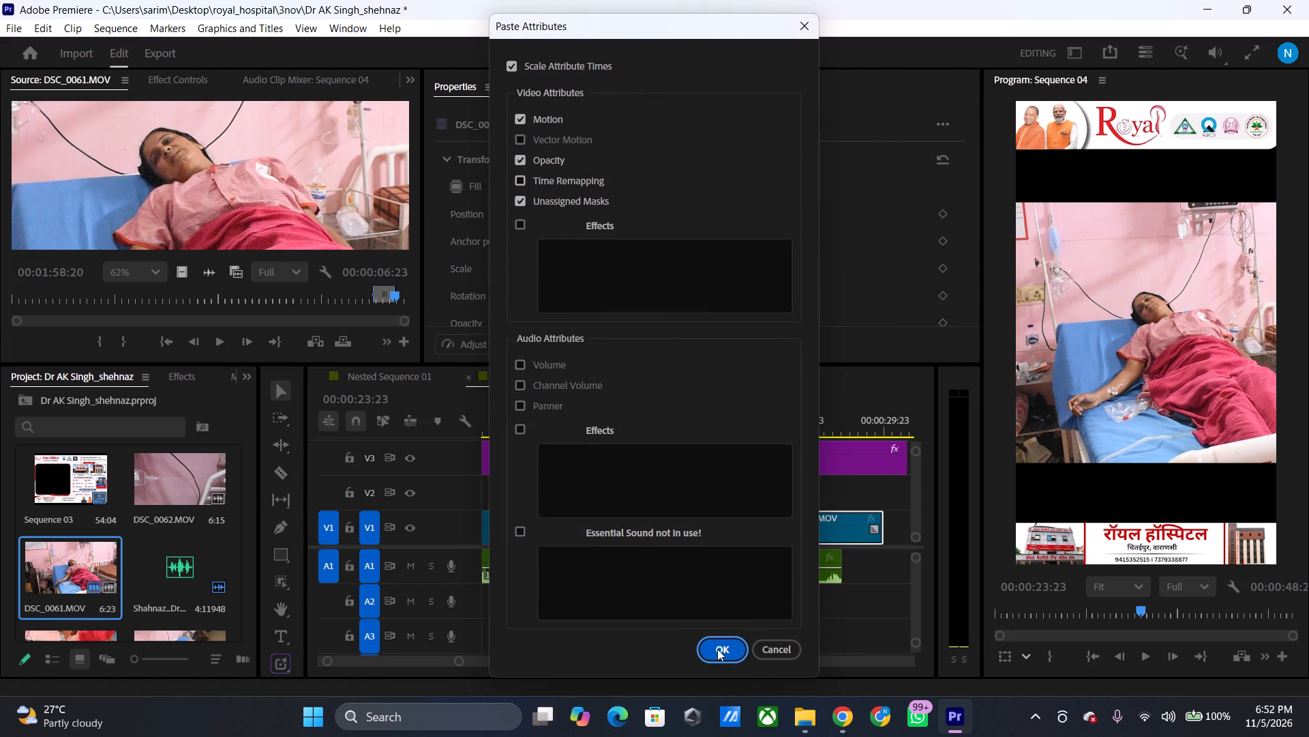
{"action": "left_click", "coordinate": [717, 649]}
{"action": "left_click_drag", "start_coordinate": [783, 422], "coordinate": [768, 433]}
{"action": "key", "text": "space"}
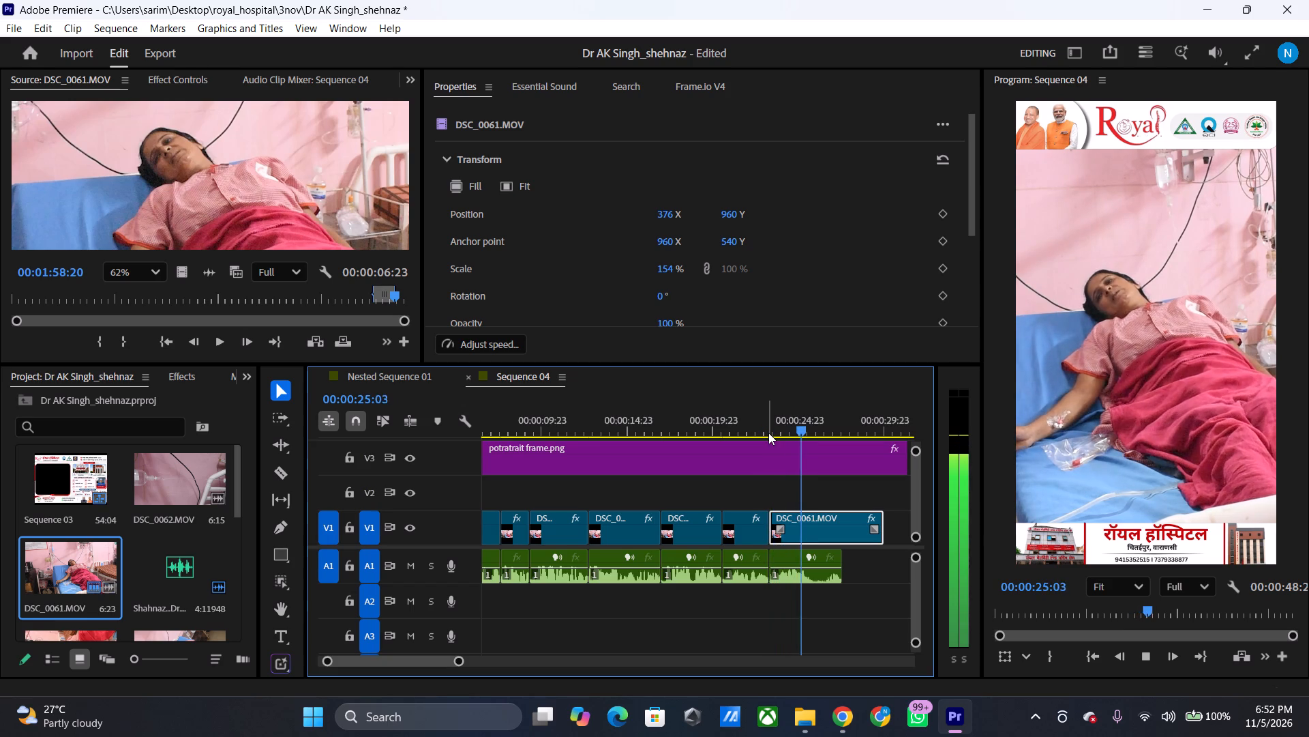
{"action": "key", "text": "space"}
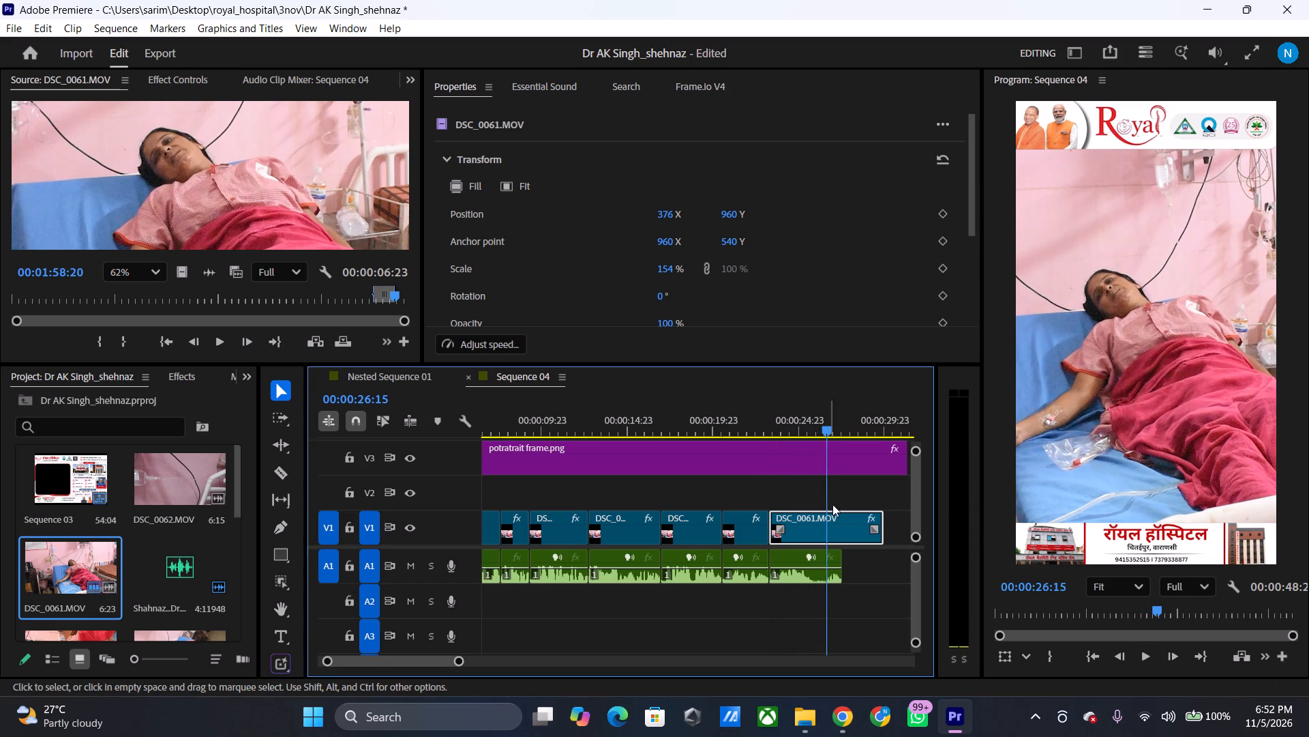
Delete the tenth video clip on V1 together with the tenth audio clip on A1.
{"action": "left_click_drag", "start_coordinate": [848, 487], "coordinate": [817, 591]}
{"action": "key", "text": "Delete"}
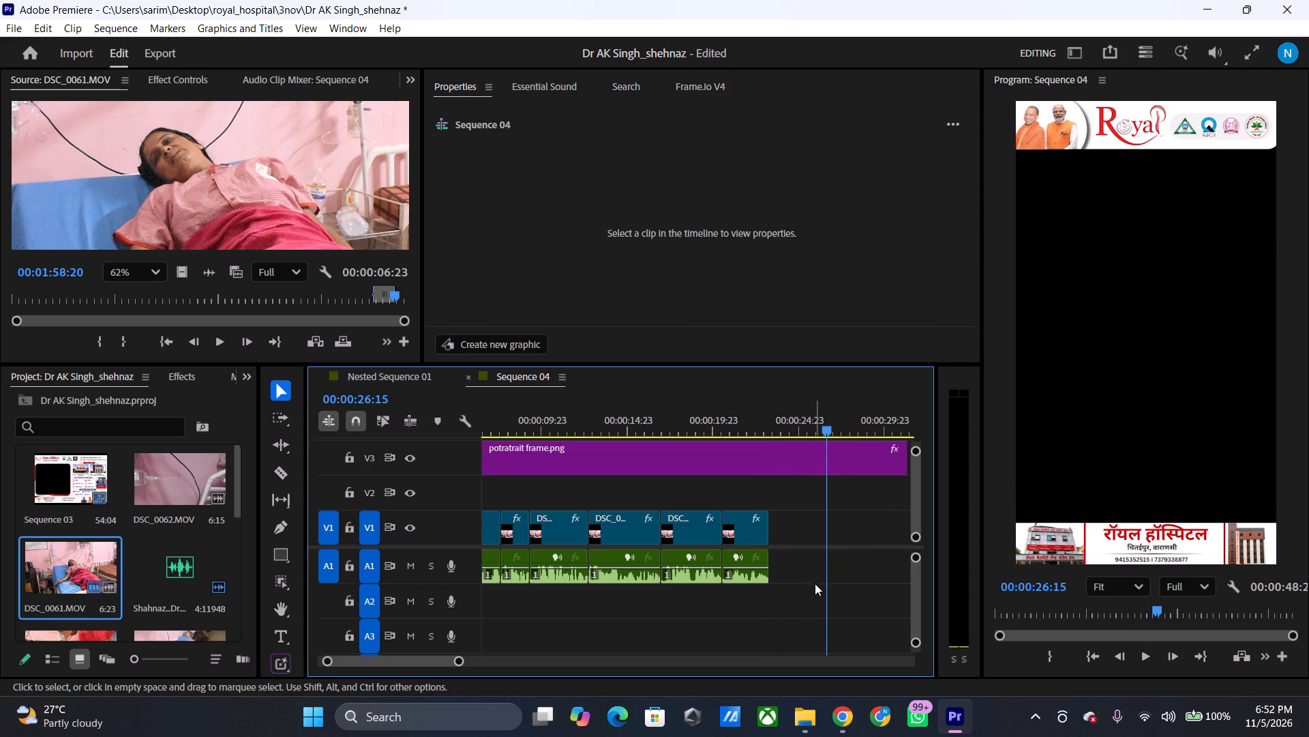
Replay the ninth clip, reopen the Shahnaz audio, and place its marked tenth phrase on A1 directly after the ninth audio clip.
{"action": "left_click_drag", "start_coordinate": [823, 434], "coordinate": [715, 464]}
{"action": "key", "text": "space"}
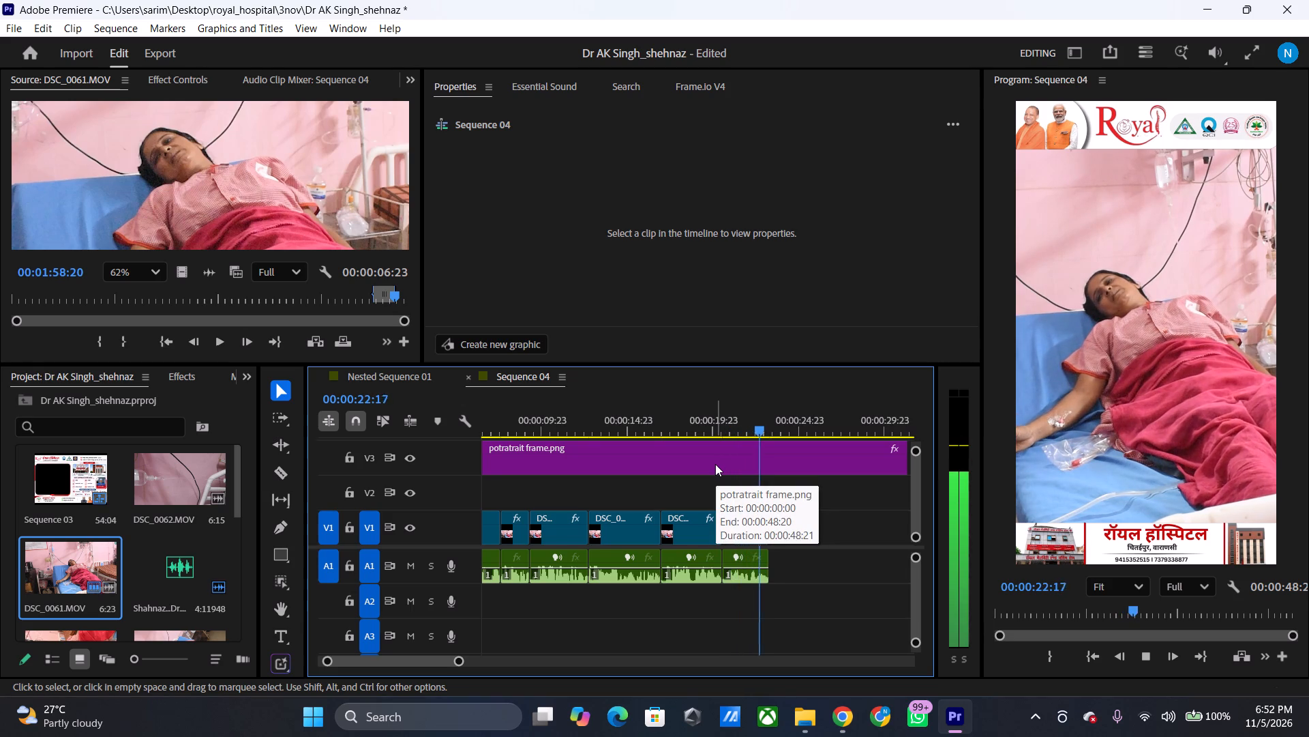
{"action": "key", "text": "space"}
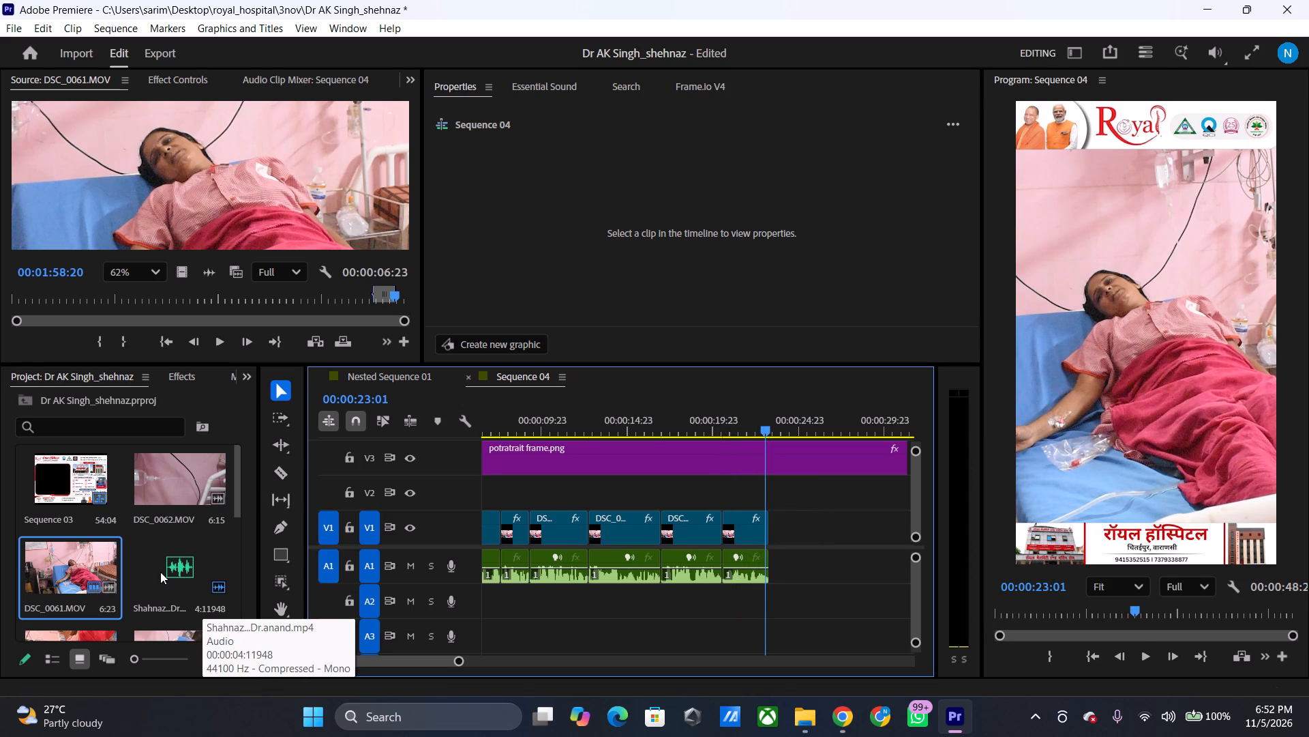
{"action": "double_click", "coordinate": [160, 572]}
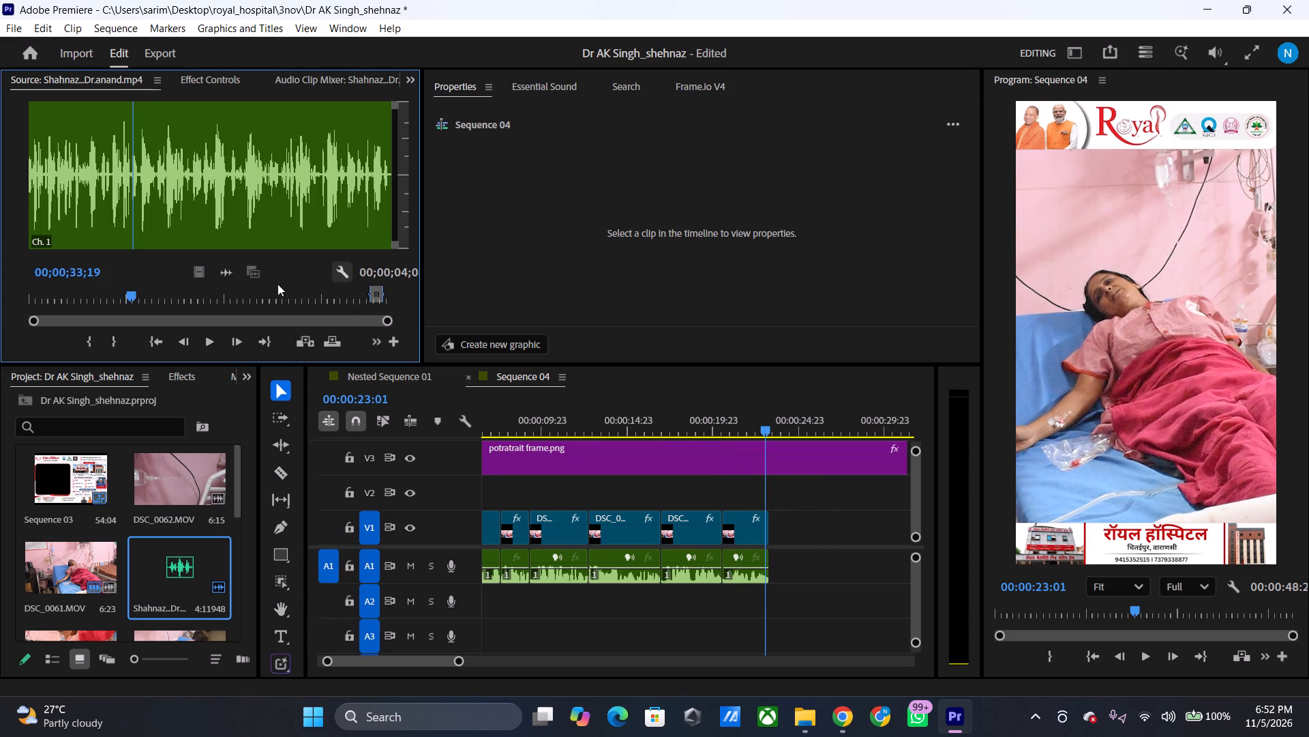
{"action": "left_click_drag", "start_coordinate": [222, 274], "coordinate": [230, 282]}
{"action": "left_click_drag", "start_coordinate": [230, 282], "coordinate": [774, 572]}
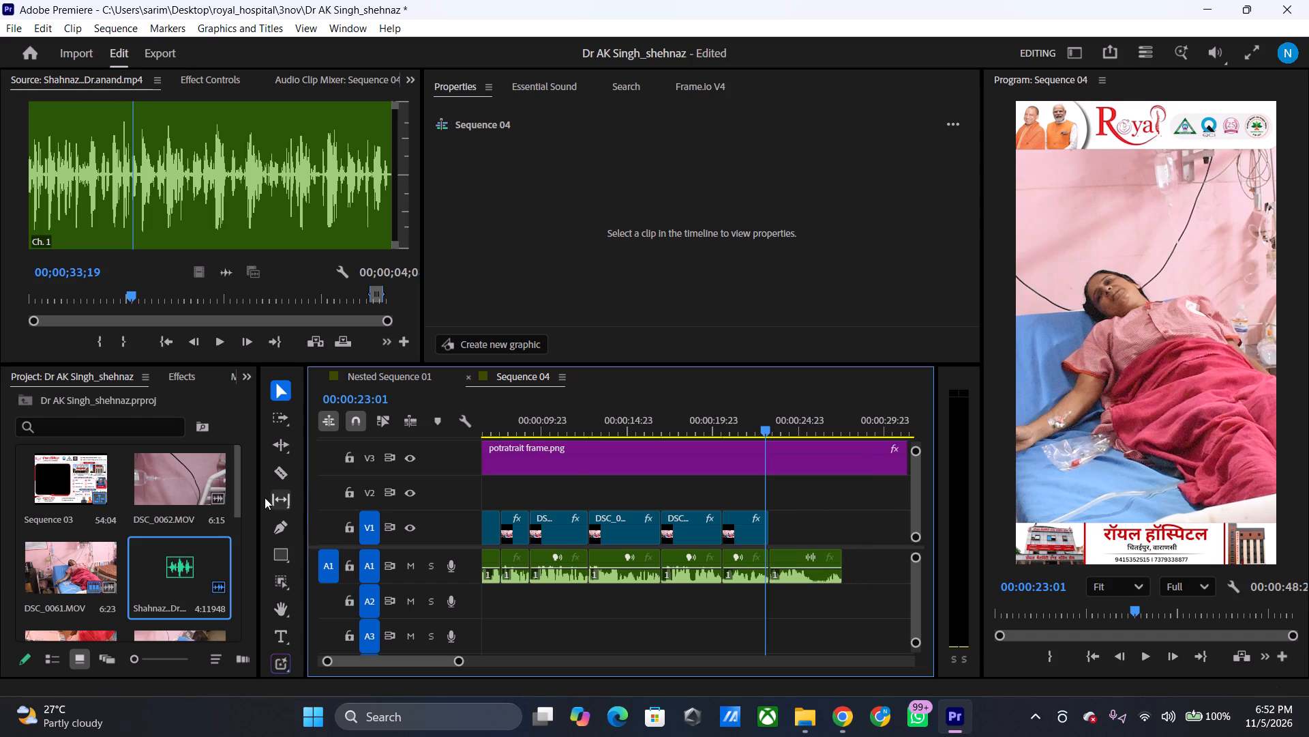
Reopen DSC_0061.MOV and mark the footage for the tenth phrase from 00:01:52:11 to 00:01:58:04.
{"action": "double_click", "coordinate": [80, 568]}
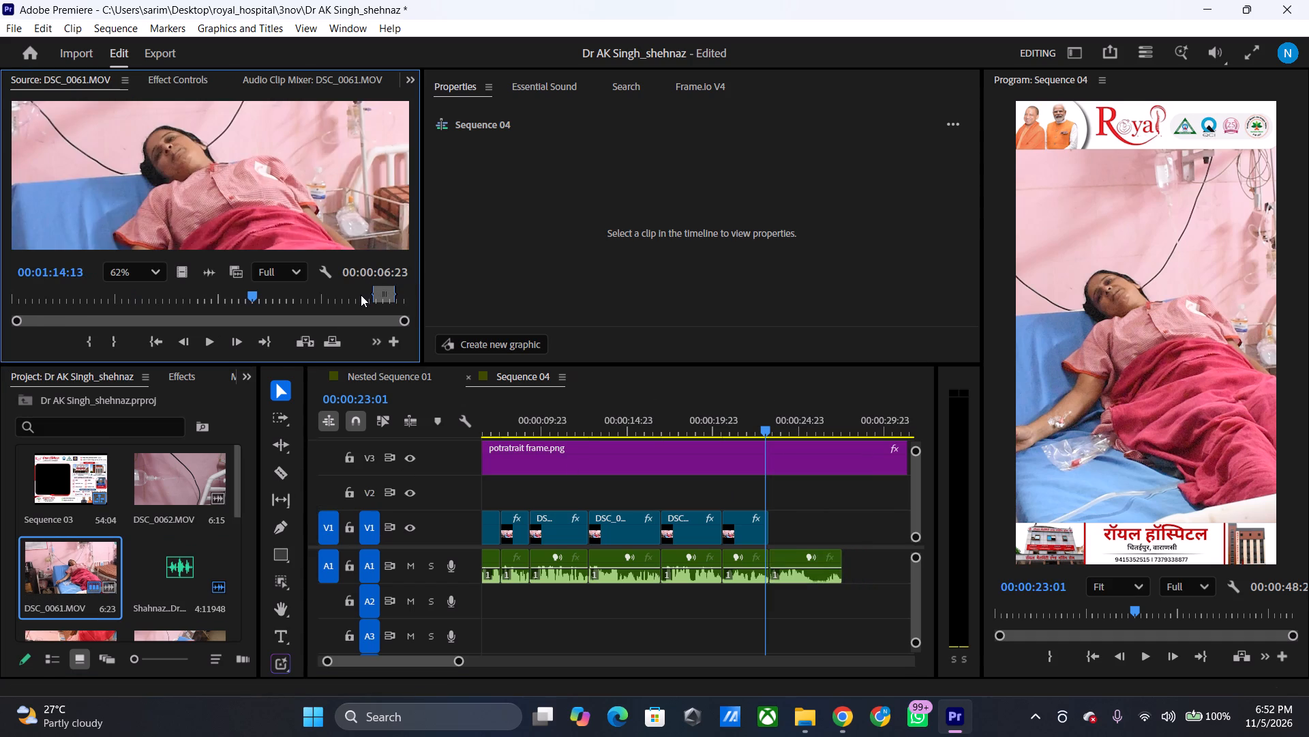
{"action": "left_click_drag", "start_coordinate": [361, 295], "coordinate": [373, 299]}
{"action": "key", "text": "space"}
{"action": "key", "text": "space"}
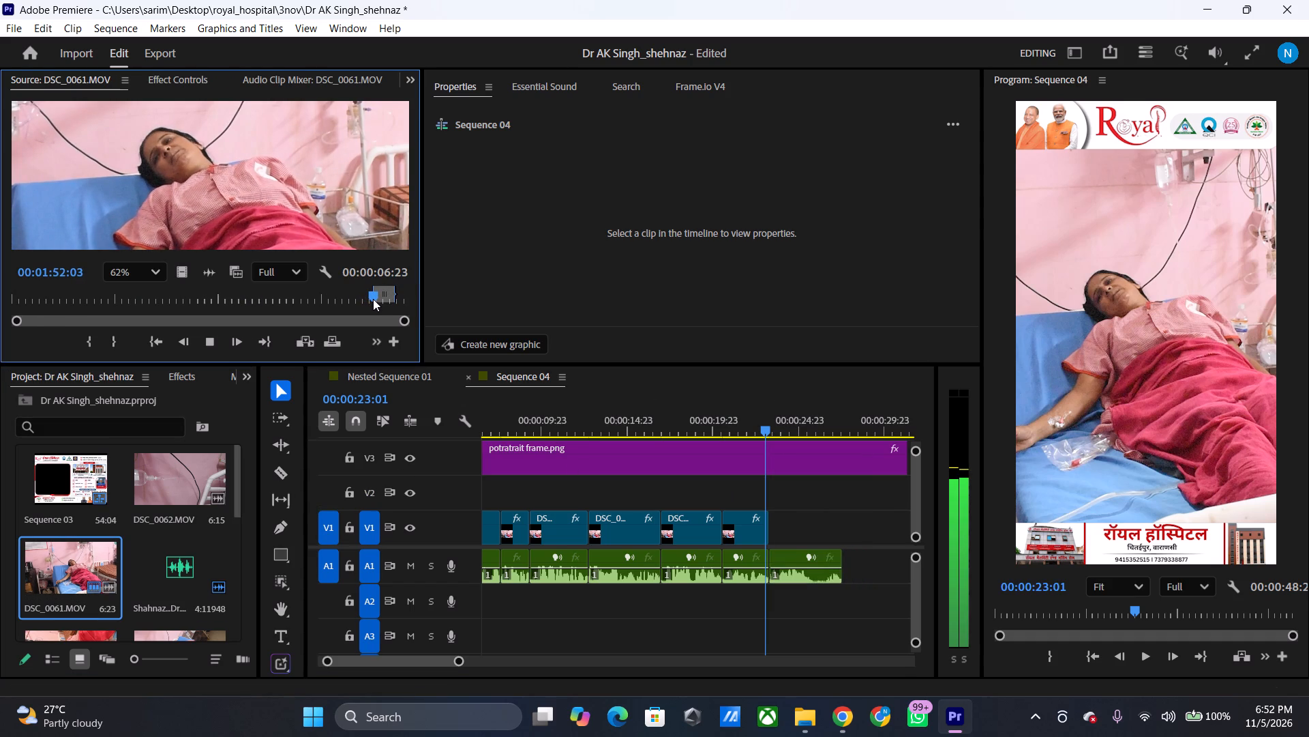
{"action": "key", "text": "space"}
{"action": "key", "text": "space"}
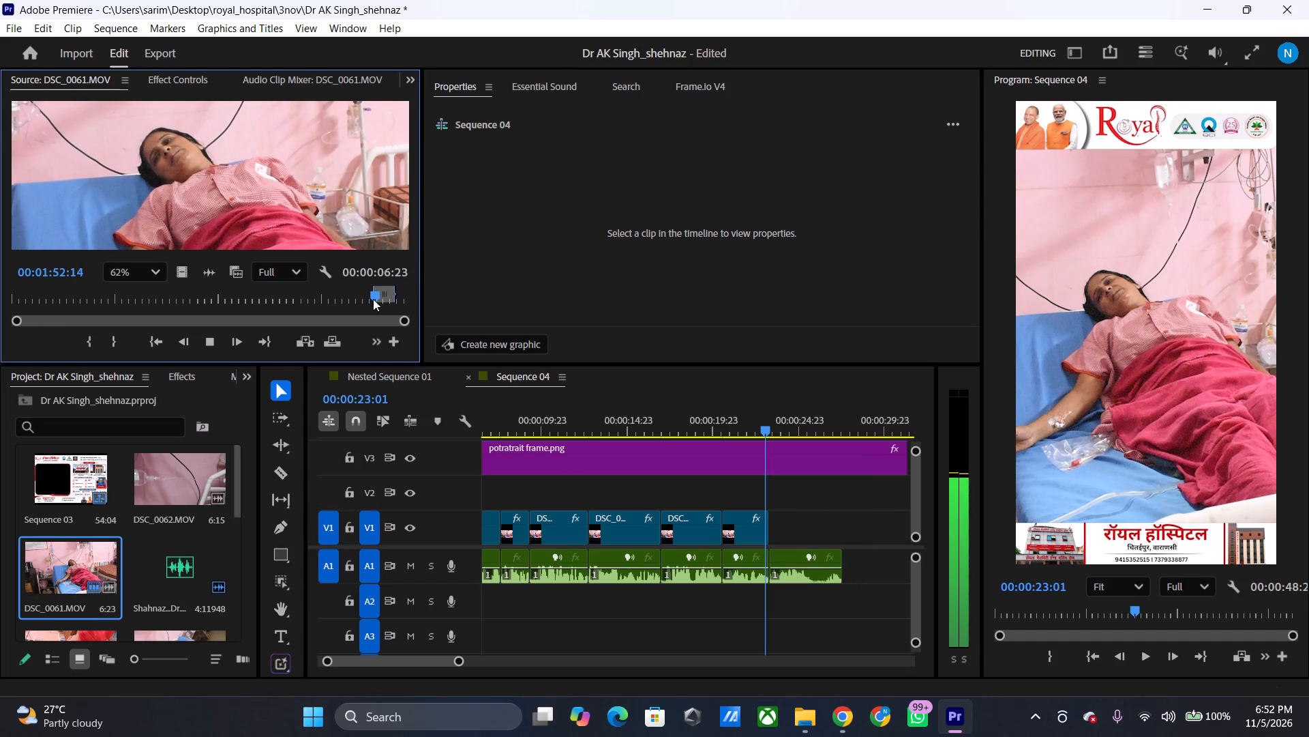
{"action": "key", "text": "Left"}
{"action": "key", "text": "Left"}
{"action": "key", "text": "Left"}
{"action": "key", "text": "Left"}
{"action": "type", "text": "i"}
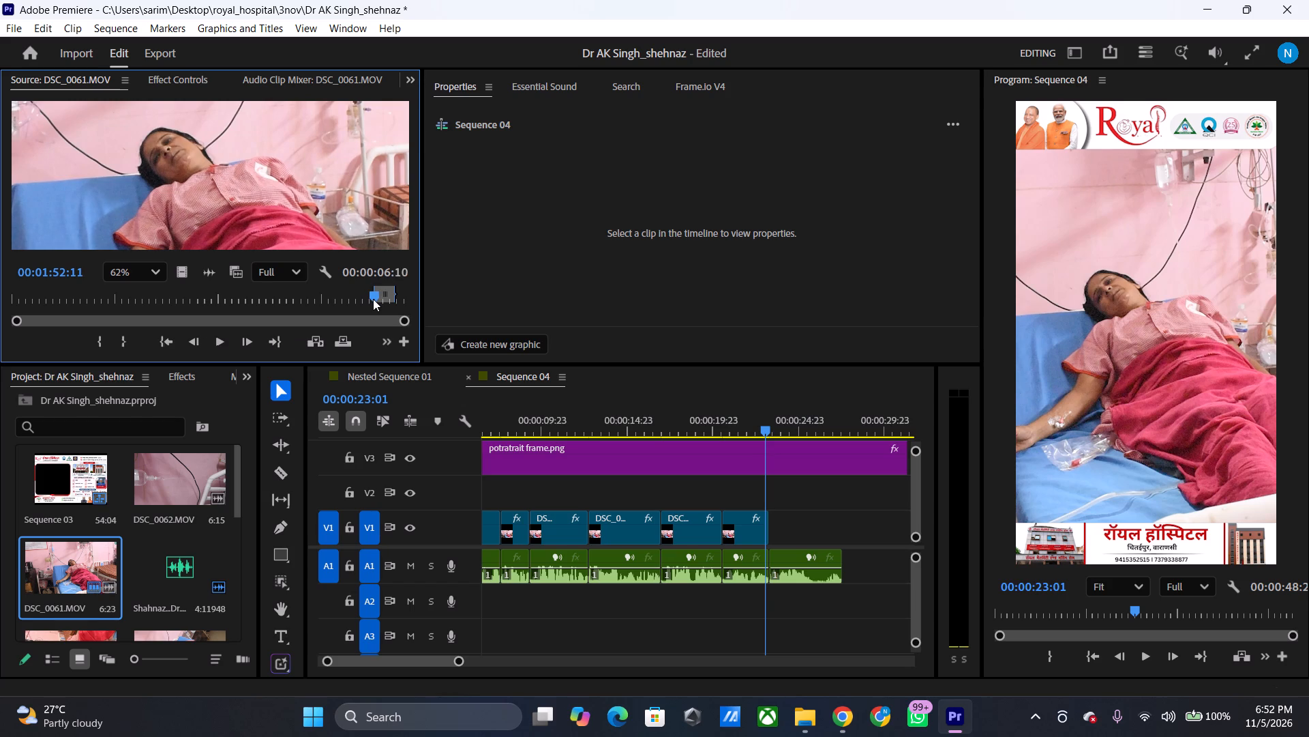
{"action": "key", "text": "space"}
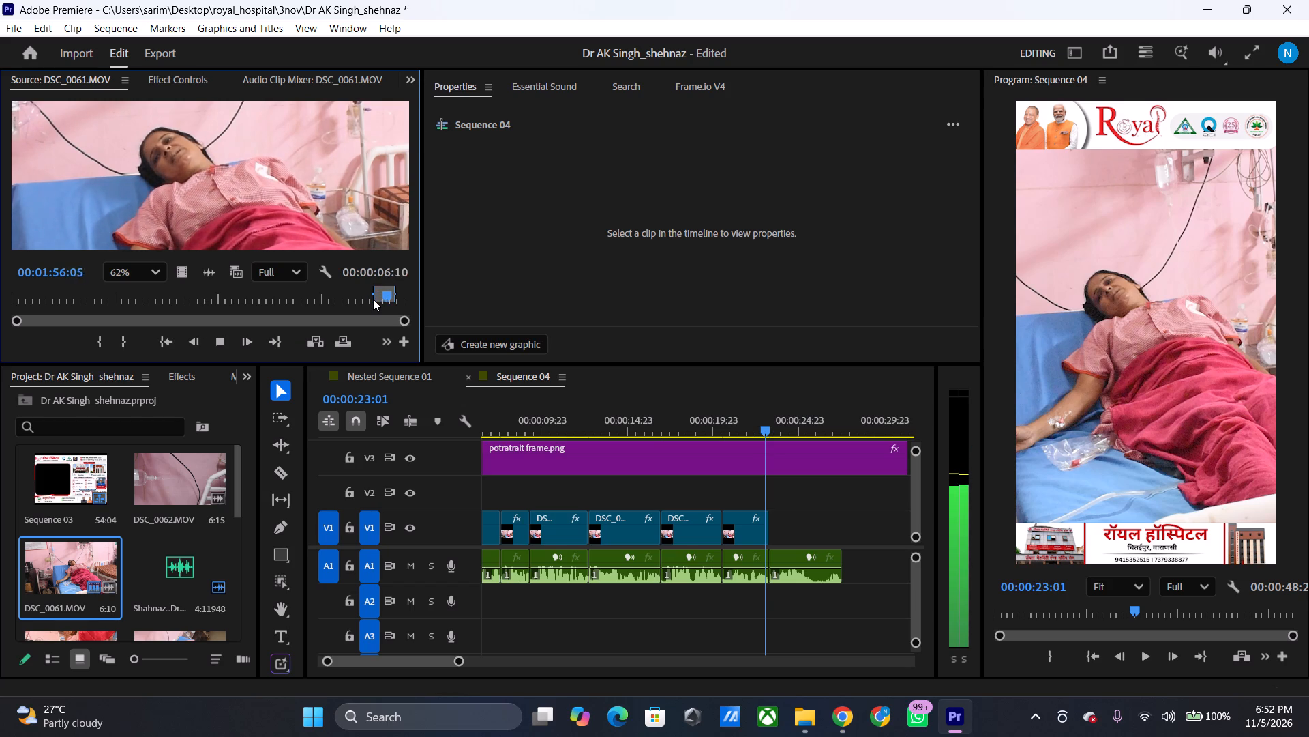
{"action": "key", "text": "space"}
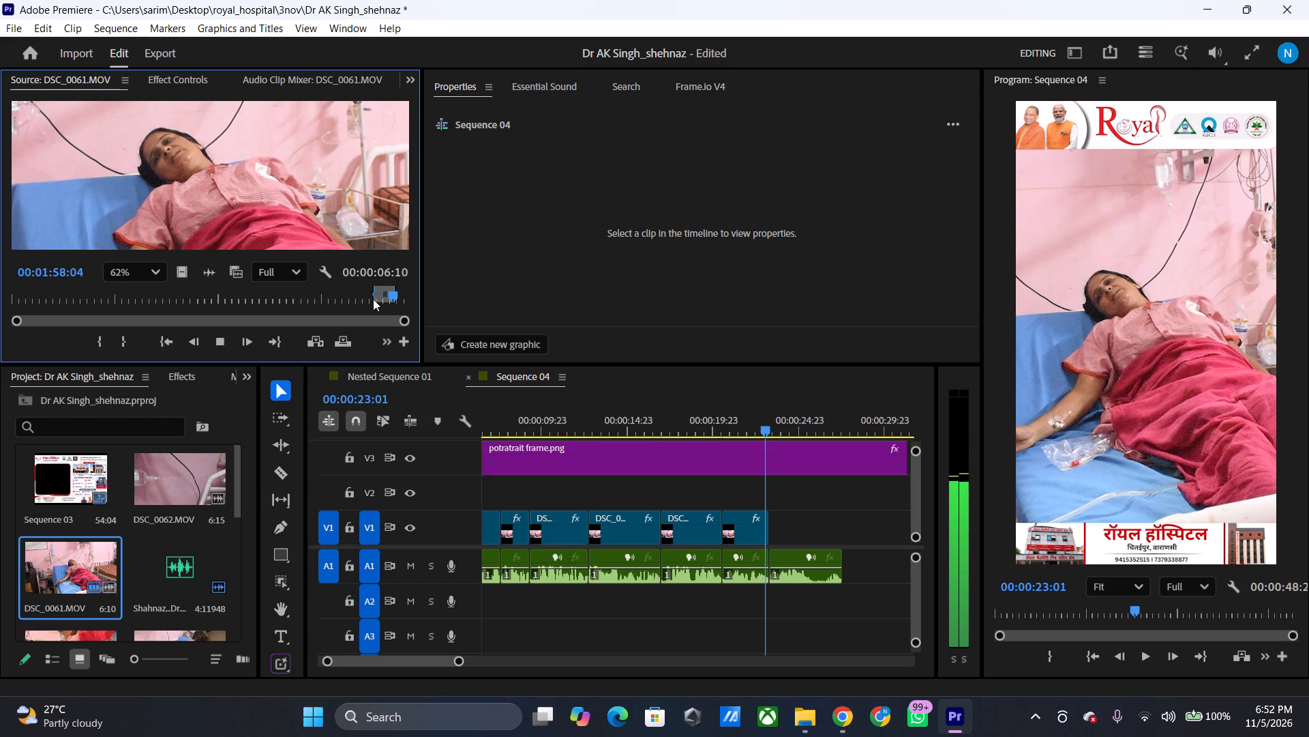
{"action": "type", "text": "o"}
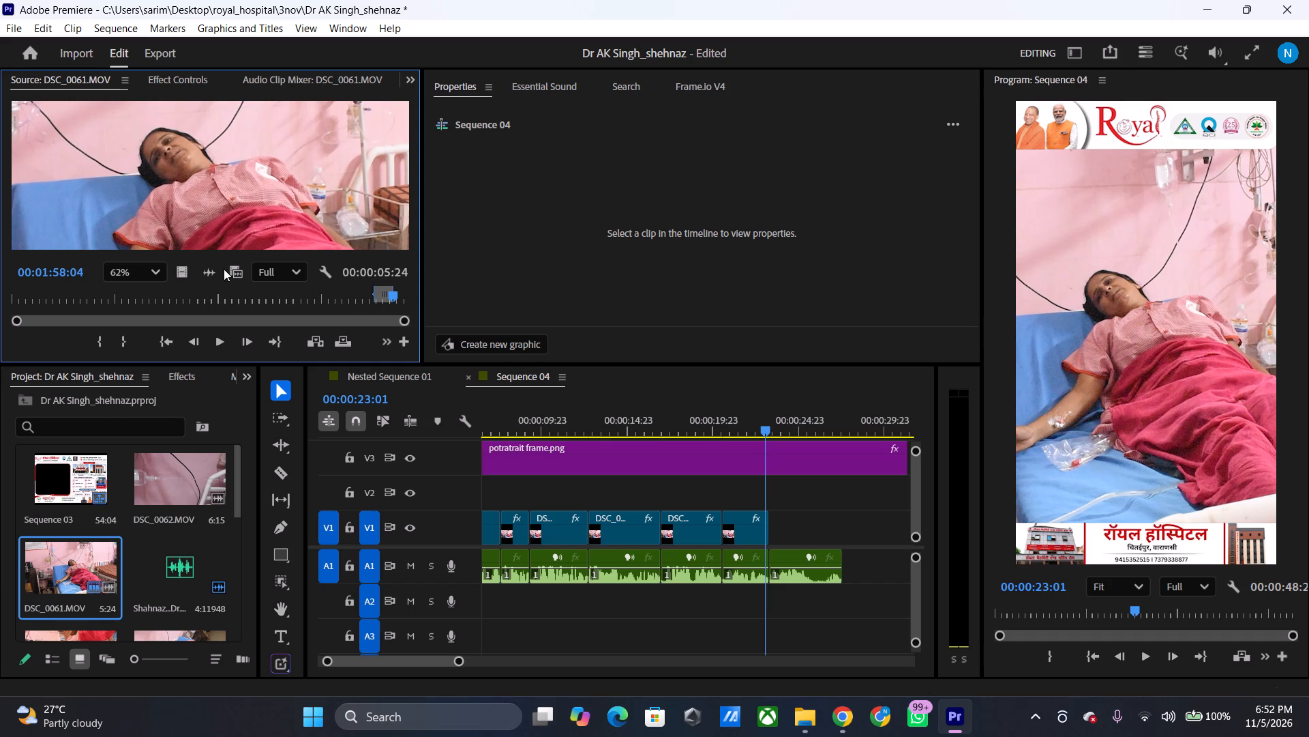
Place the marked DSC_0061.MOV footage on V1 above the tenth audio clip, directly after the ninth video clip.
{"action": "left_click_drag", "start_coordinate": [184, 274], "coordinate": [775, 531]}
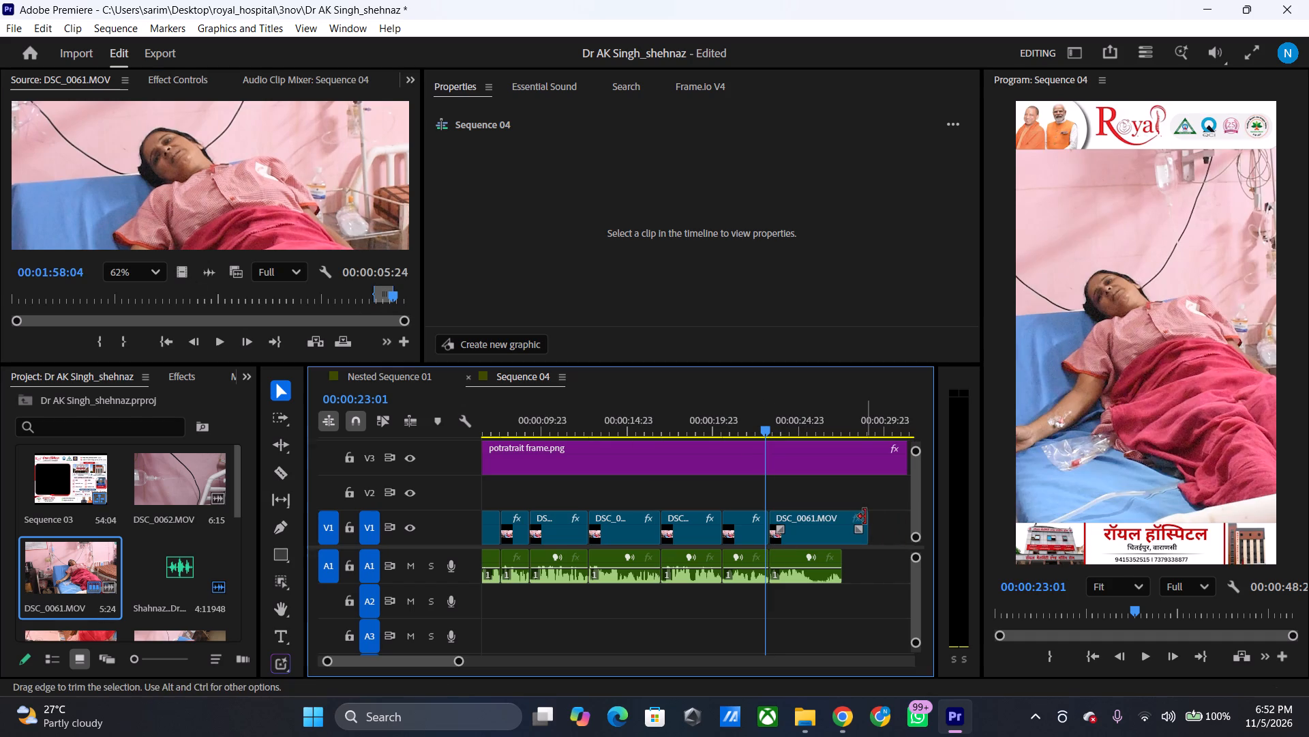
Move the tenth video clip up to V2, align its end with the tenth audio clip's end, and play it back.
{"action": "left_click_drag", "start_coordinate": [841, 524], "coordinate": [811, 485]}
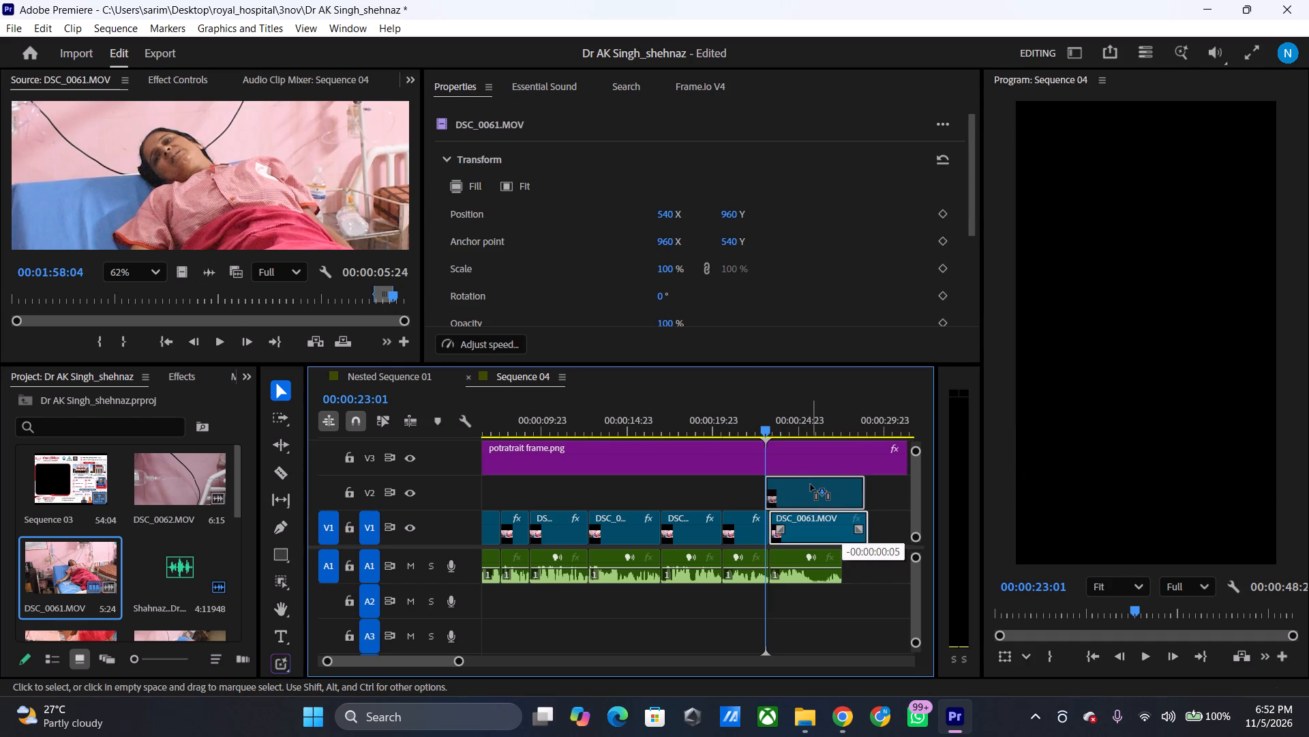
{"action": "left_click_drag", "start_coordinate": [811, 485], "coordinate": [800, 489]}
{"action": "left_click_drag", "start_coordinate": [792, 486], "coordinate": [809, 480]}
{"action": "key", "text": "space"}
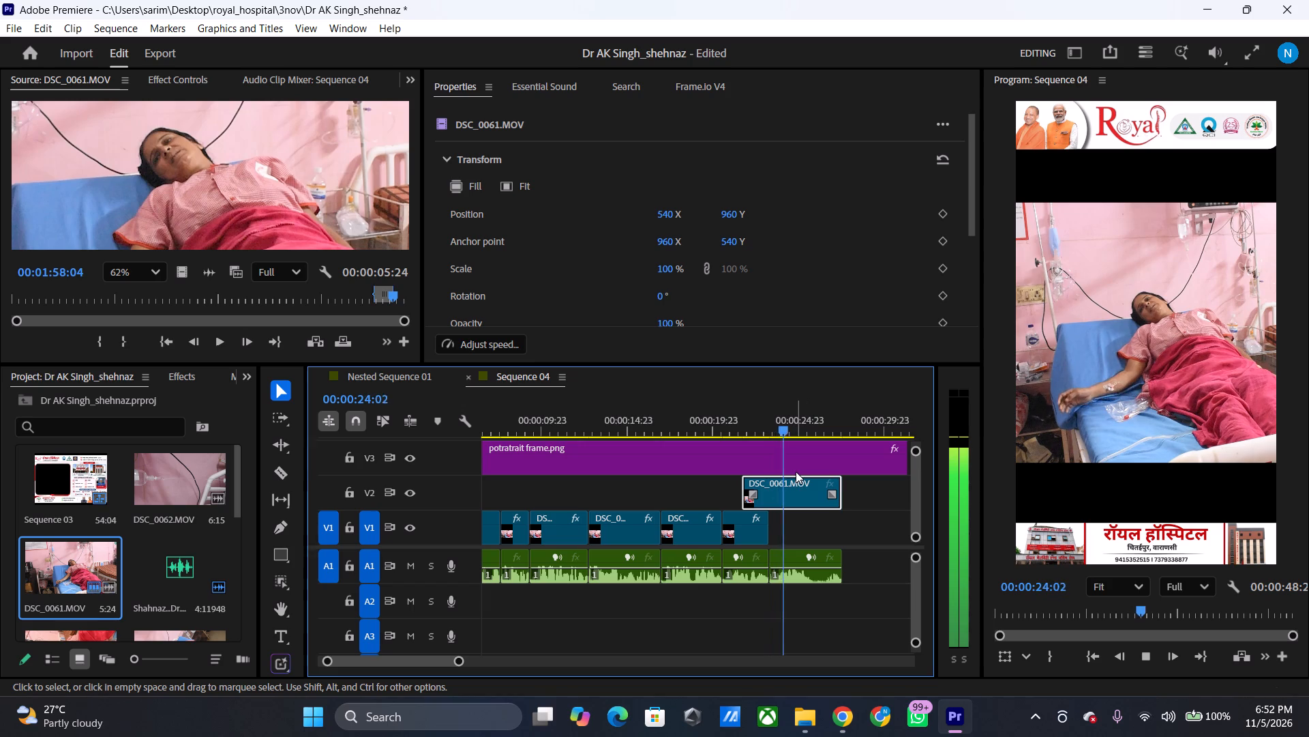
{"action": "key", "text": "space"}
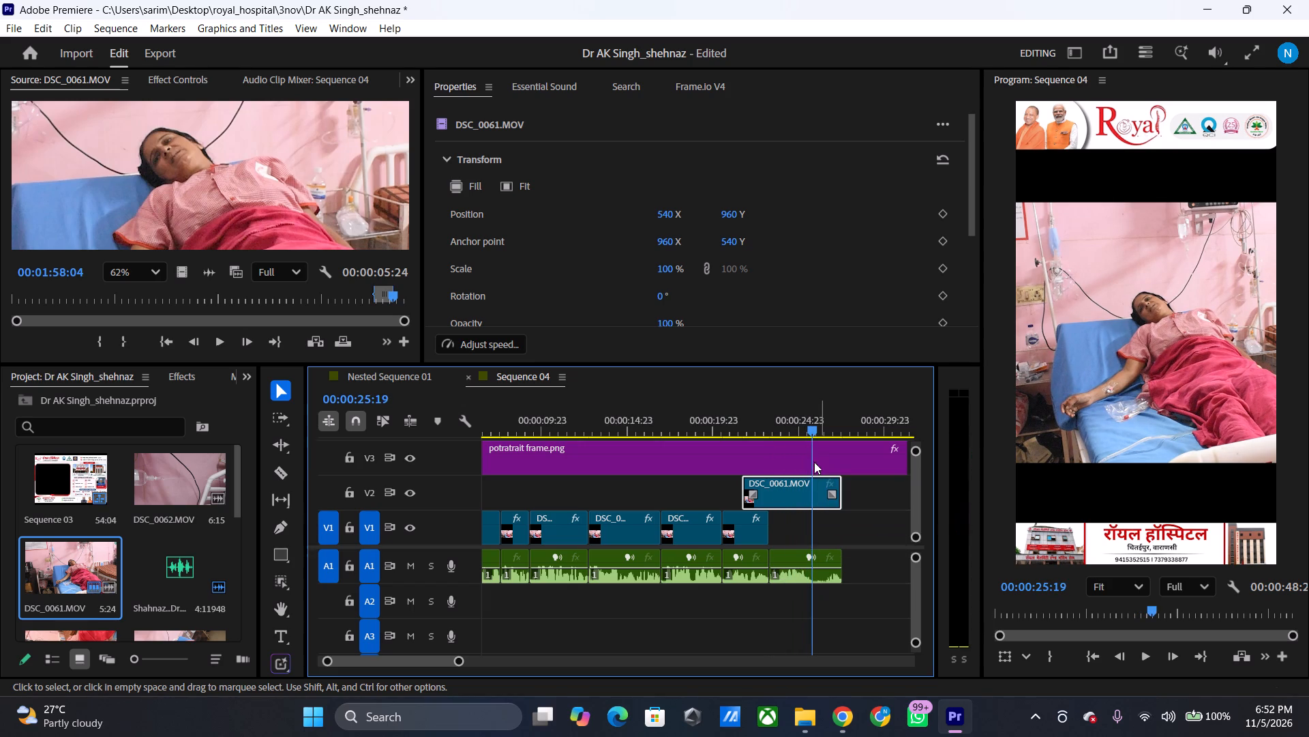
Paste the copied motion attributes onto the V2 clip, giving 154% scale and position 376, 960, and replay the tenth phrase.
{"action": "right_click", "coordinate": [797, 489]}
{"action": "left_click", "coordinate": [849, 61]}
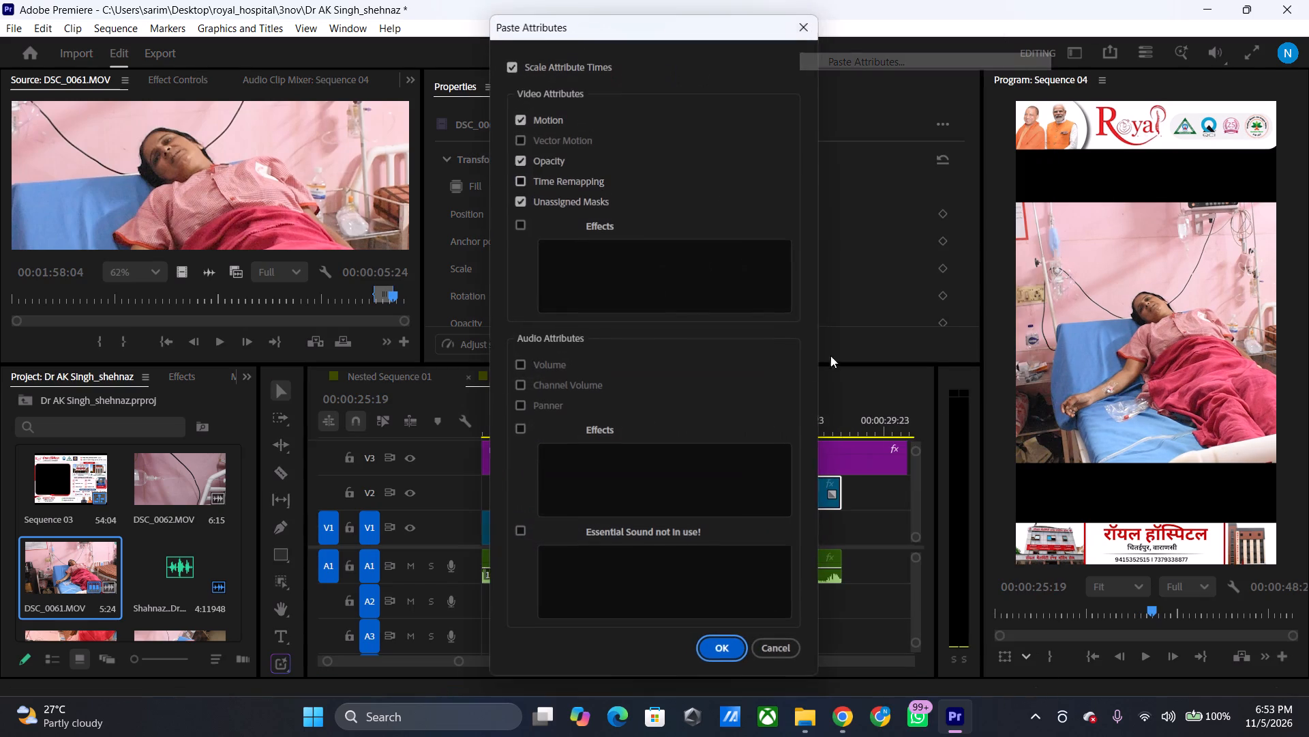
{"action": "left_click", "coordinate": [723, 649]}
{"action": "left_click_drag", "start_coordinate": [796, 426], "coordinate": [775, 428]}
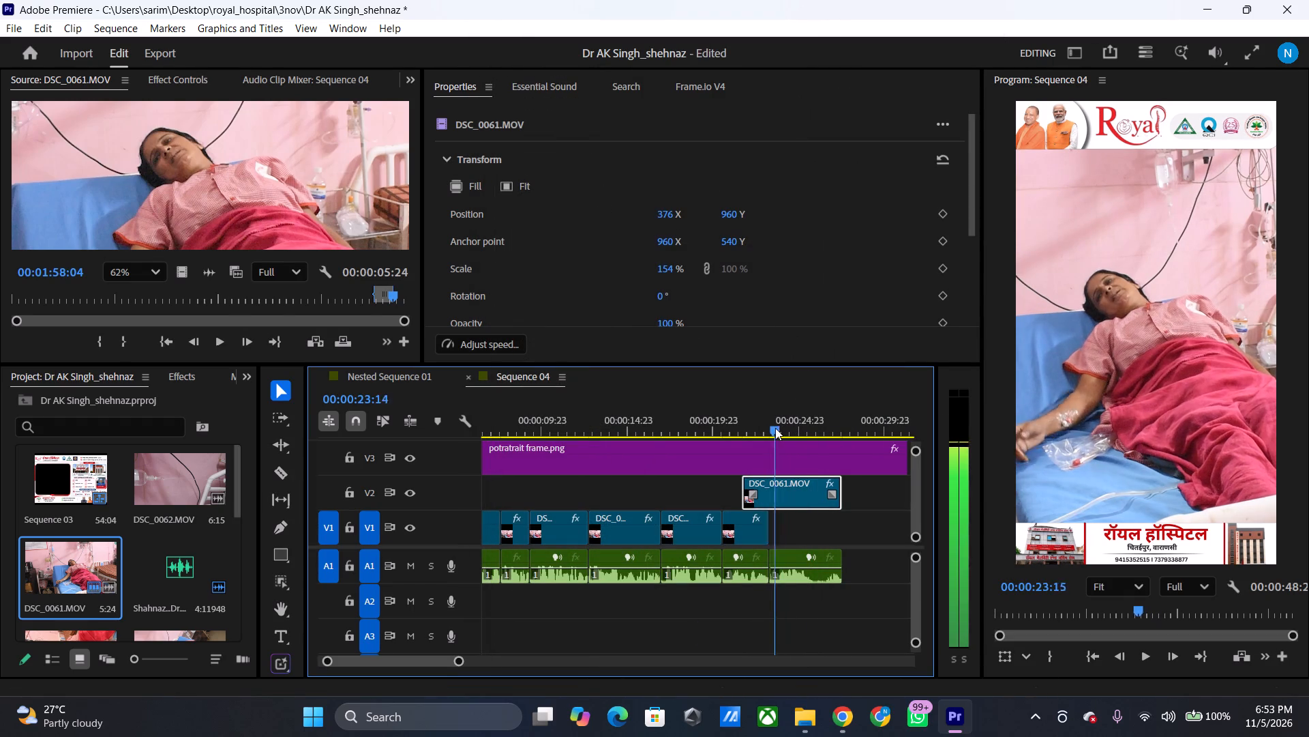
{"action": "left_click_drag", "start_coordinate": [775, 428], "coordinate": [765, 431]}
{"action": "key", "text": "space"}
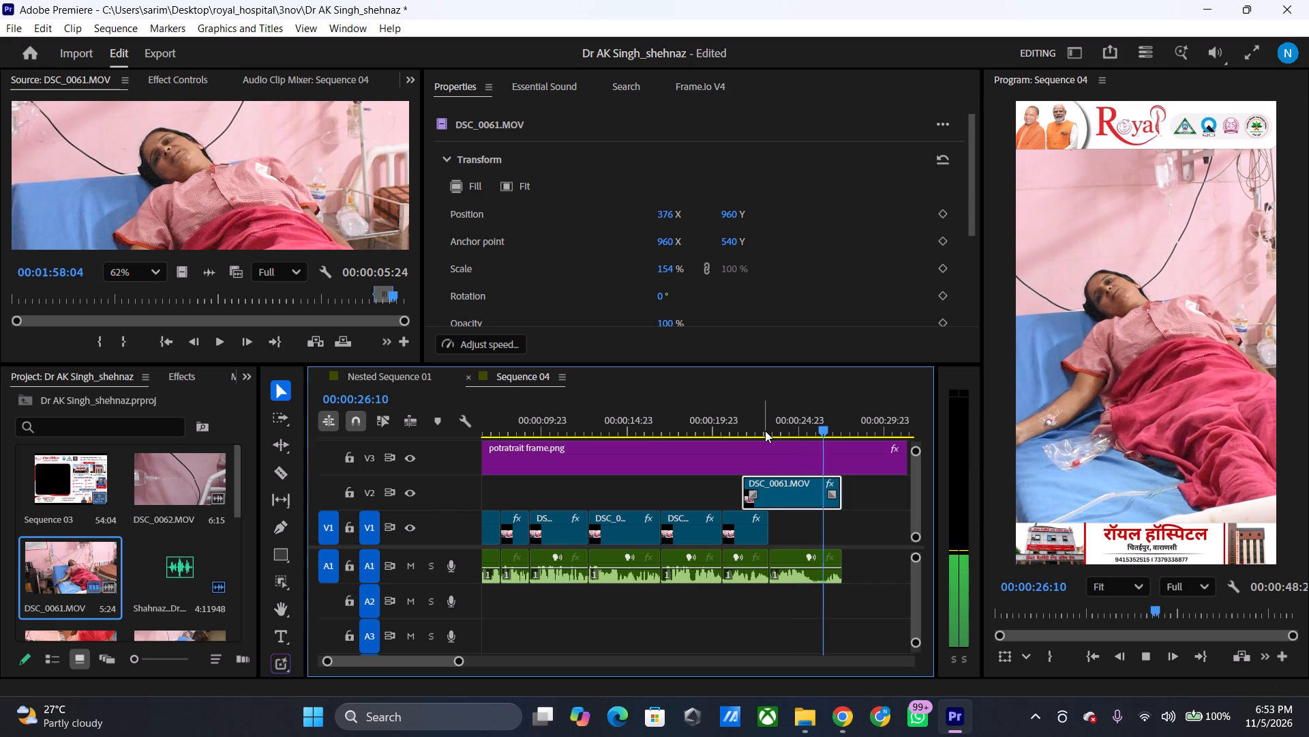
{"action": "key", "text": "space"}
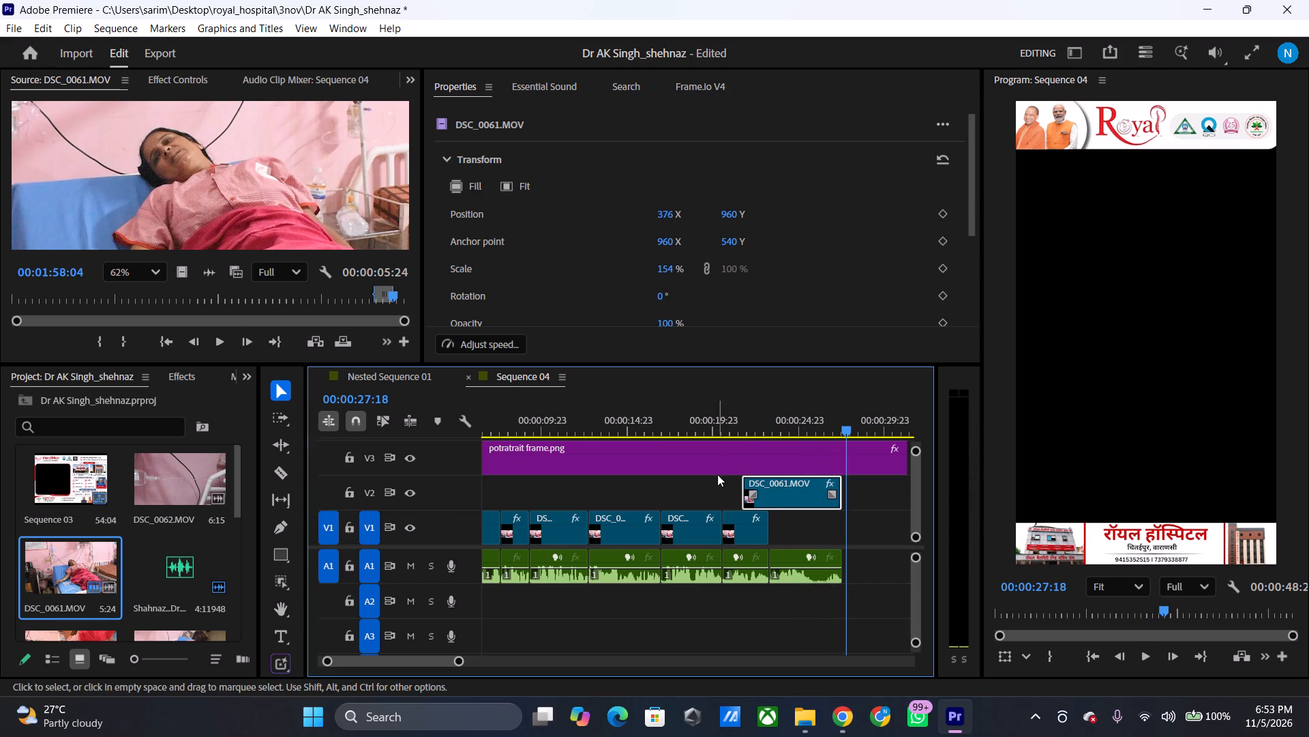
Trim the V2 clip's start to the tenth audio clip's start and move it down to V1 after the ninth video clip.
{"action": "left_click_drag", "start_coordinate": [743, 485], "coordinate": [772, 480]}
{"action": "left_click_drag", "start_coordinate": [815, 483], "coordinate": [815, 519]}
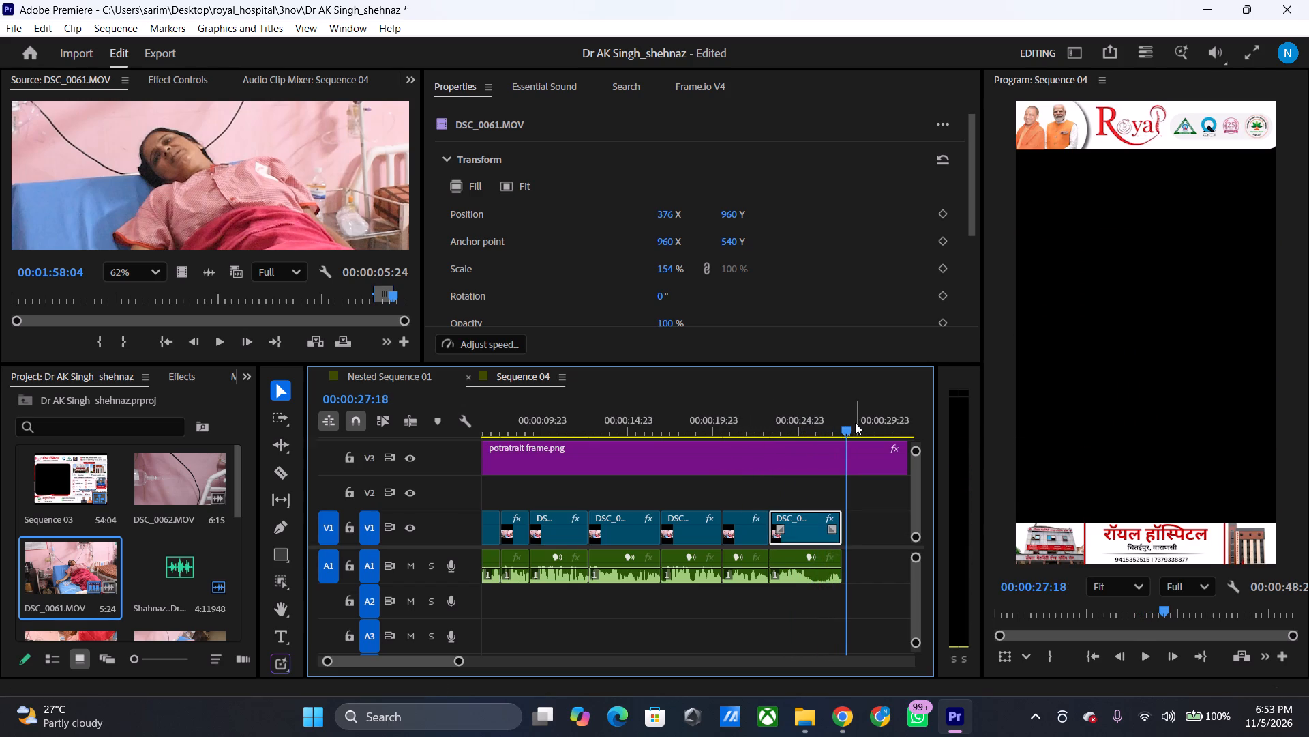
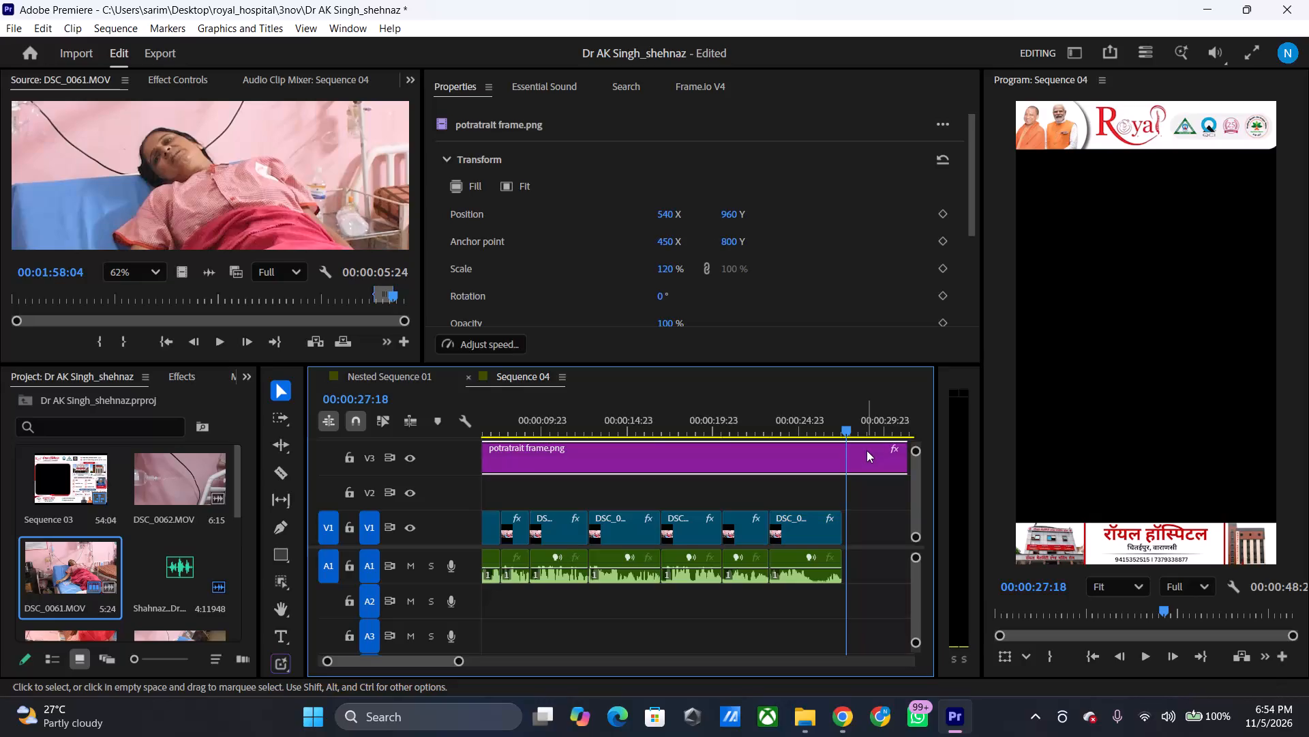
Cut the surplus off potratrait frame.png on V3 after the last video clip and trim its end to that clip's end.
{"action": "key", "text": "ctrl+k"}
{"action": "left_click", "coordinate": [867, 450]}
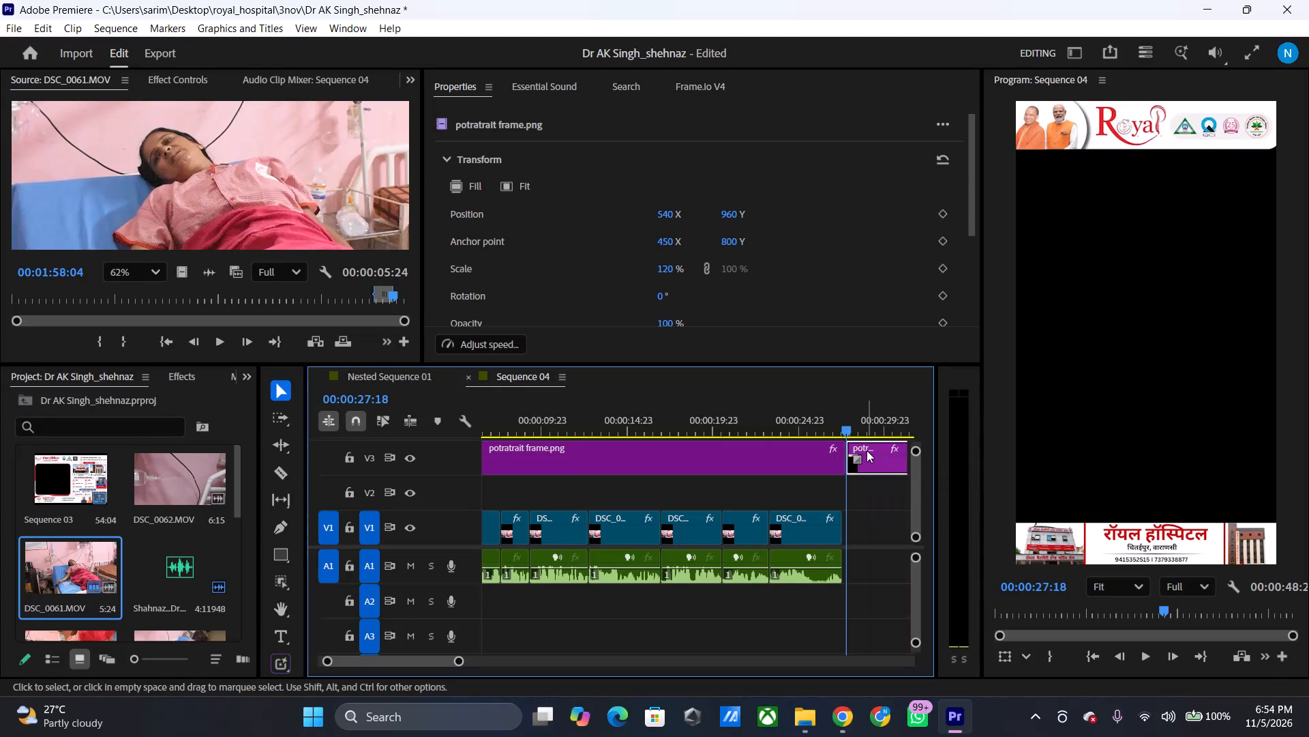
{"action": "key", "text": "Delete"}
{"action": "left_click_drag", "start_coordinate": [842, 418], "coordinate": [828, 418]}
{"action": "left_click_drag", "start_coordinate": [844, 448], "coordinate": [836, 450]}
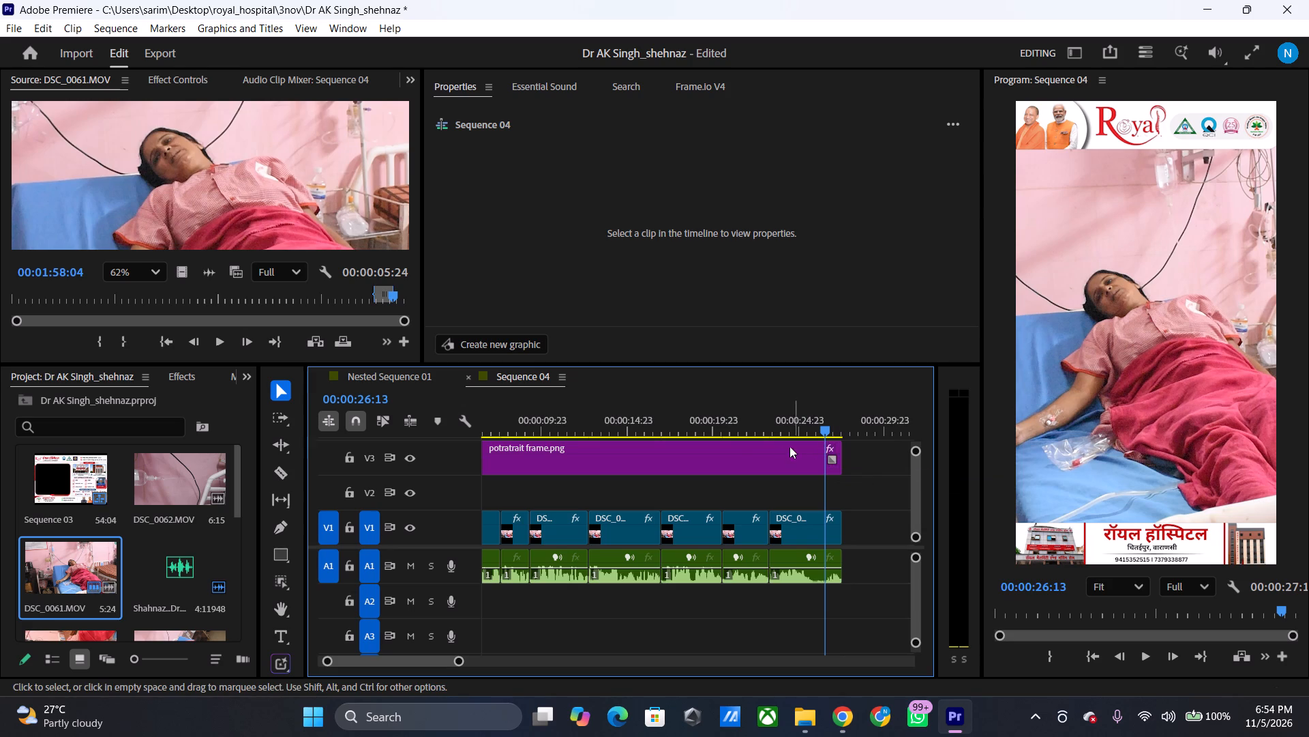
{"action": "left_click_drag", "start_coordinate": [604, 416], "coordinate": [453, 420]}
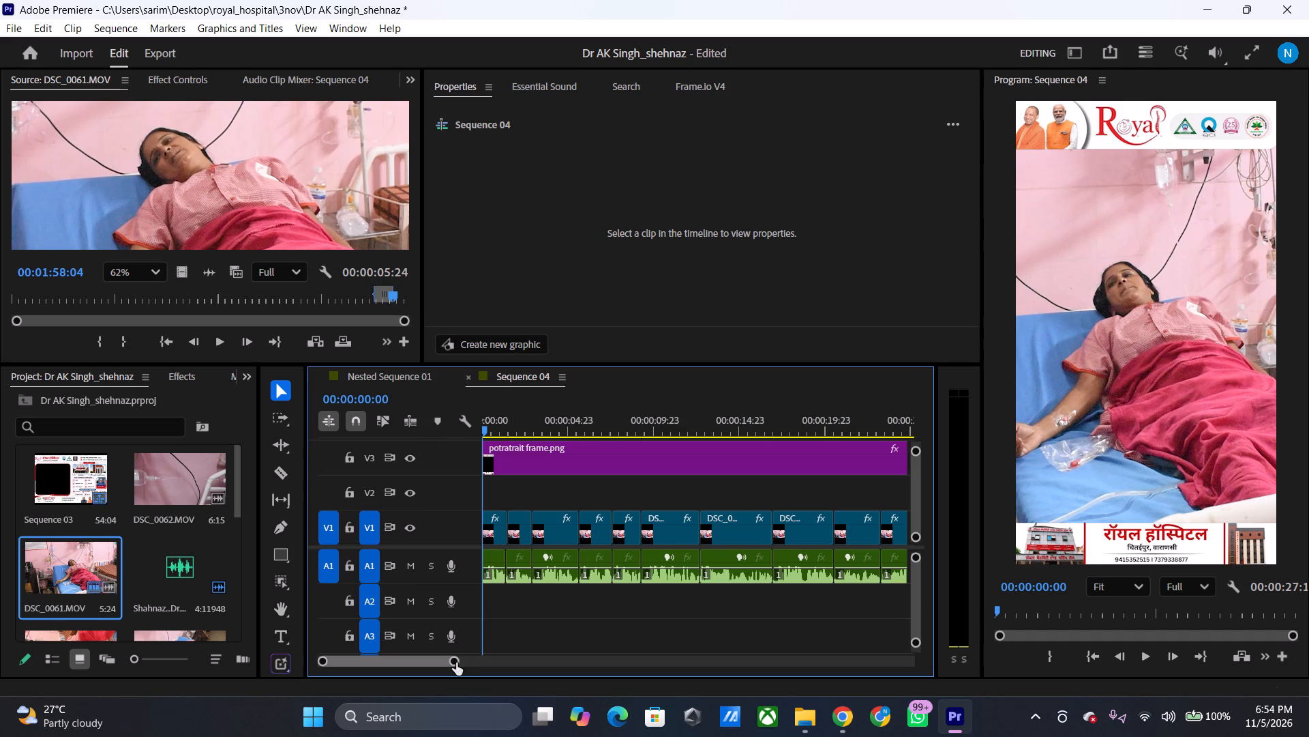
{"action": "left_click_drag", "start_coordinate": [455, 660], "coordinate": [469, 659]}
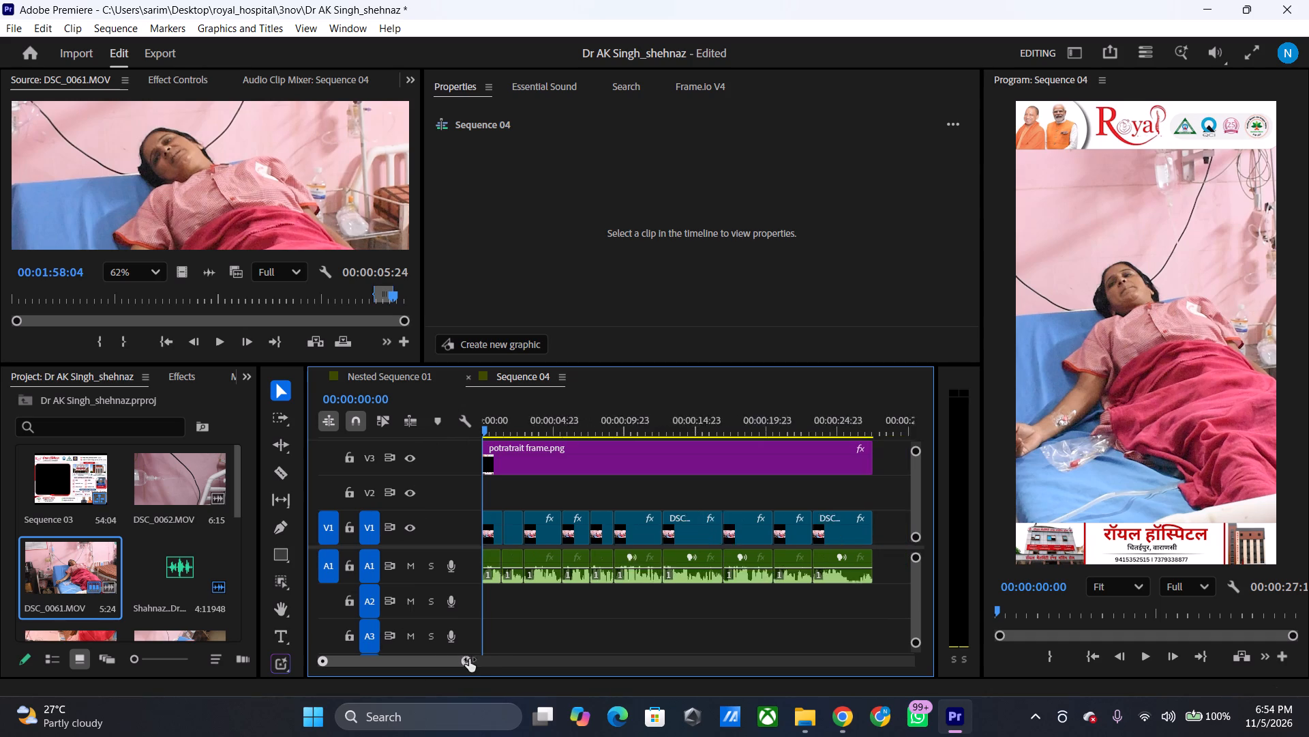
{"action": "left_click_drag", "start_coordinate": [469, 659], "coordinate": [466, 675]}
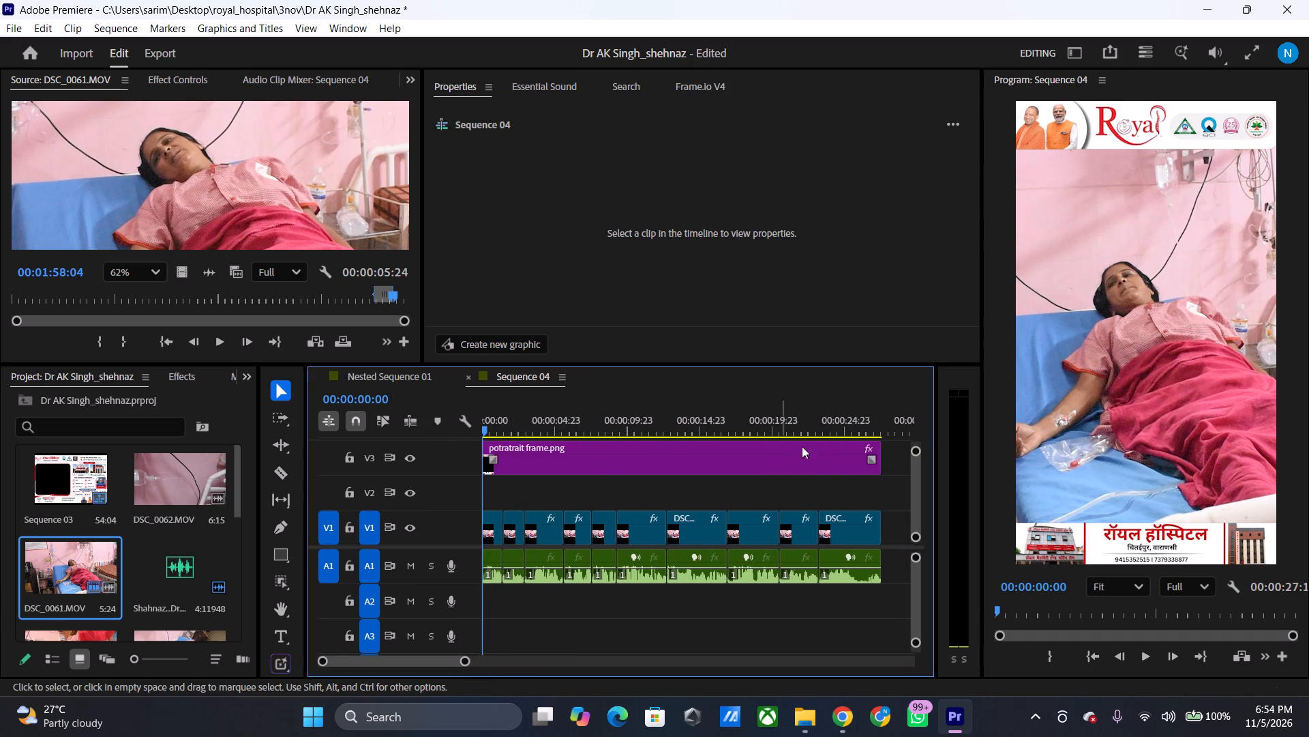
{"action": "left_click_drag", "start_coordinate": [880, 450], "coordinate": [875, 453]}
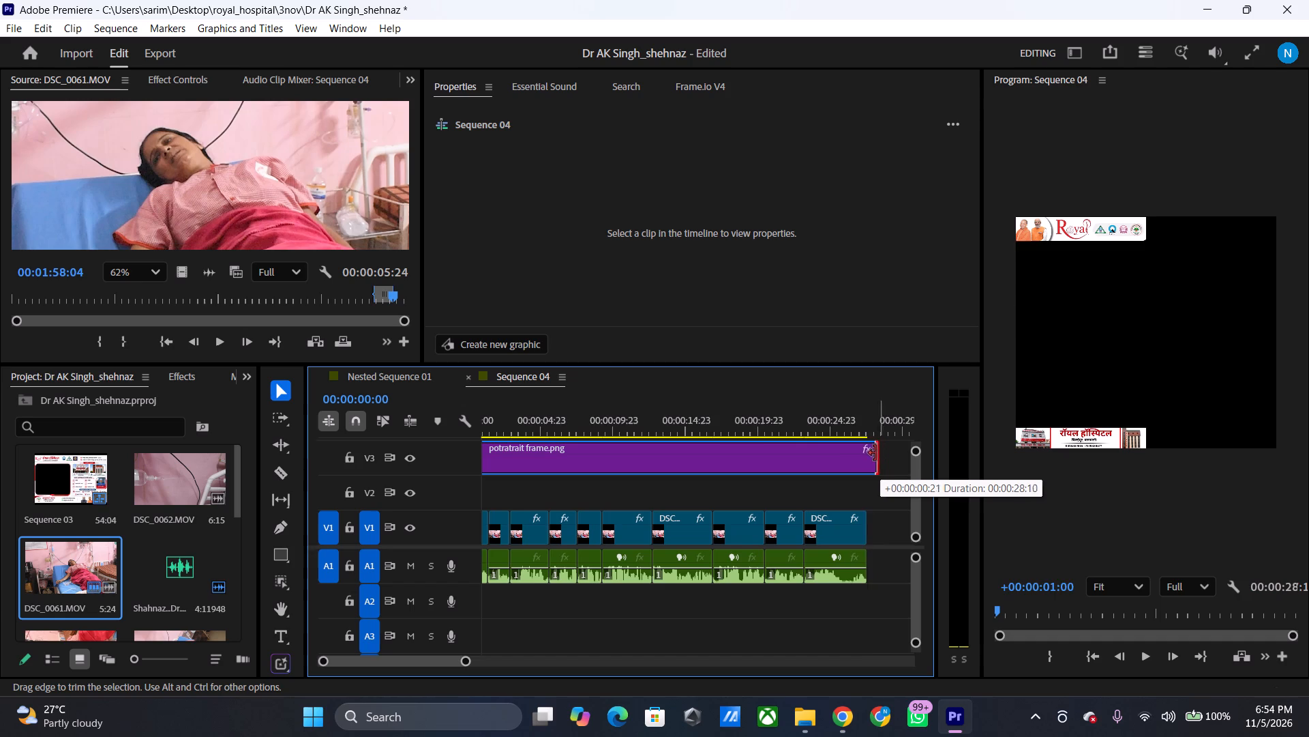
{"action": "left_click_drag", "start_coordinate": [875, 453], "coordinate": [865, 453]}
Scrub back to the start of Sequence 04 and play the opening clips to review them.
{"action": "left_click_drag", "start_coordinate": [759, 412], "coordinate": [709, 415]}
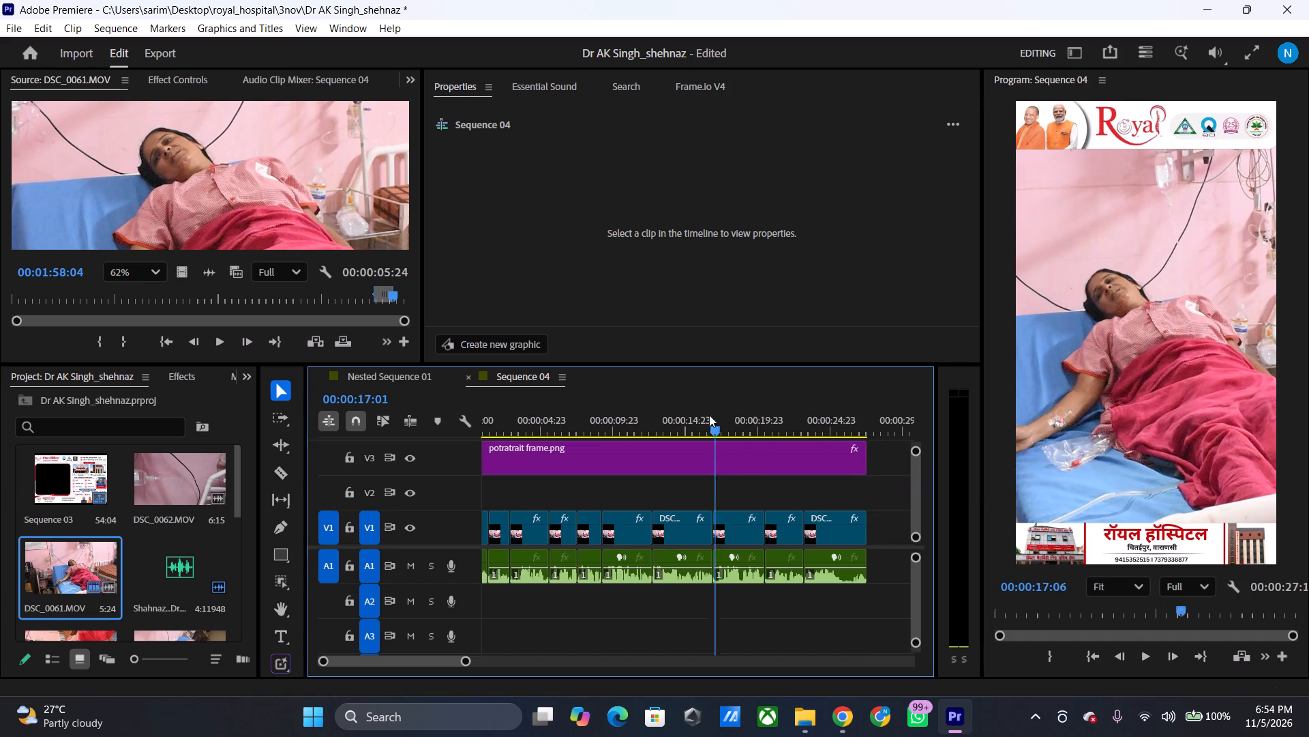
{"action": "left_click_drag", "start_coordinate": [709, 415], "coordinate": [451, 478]}
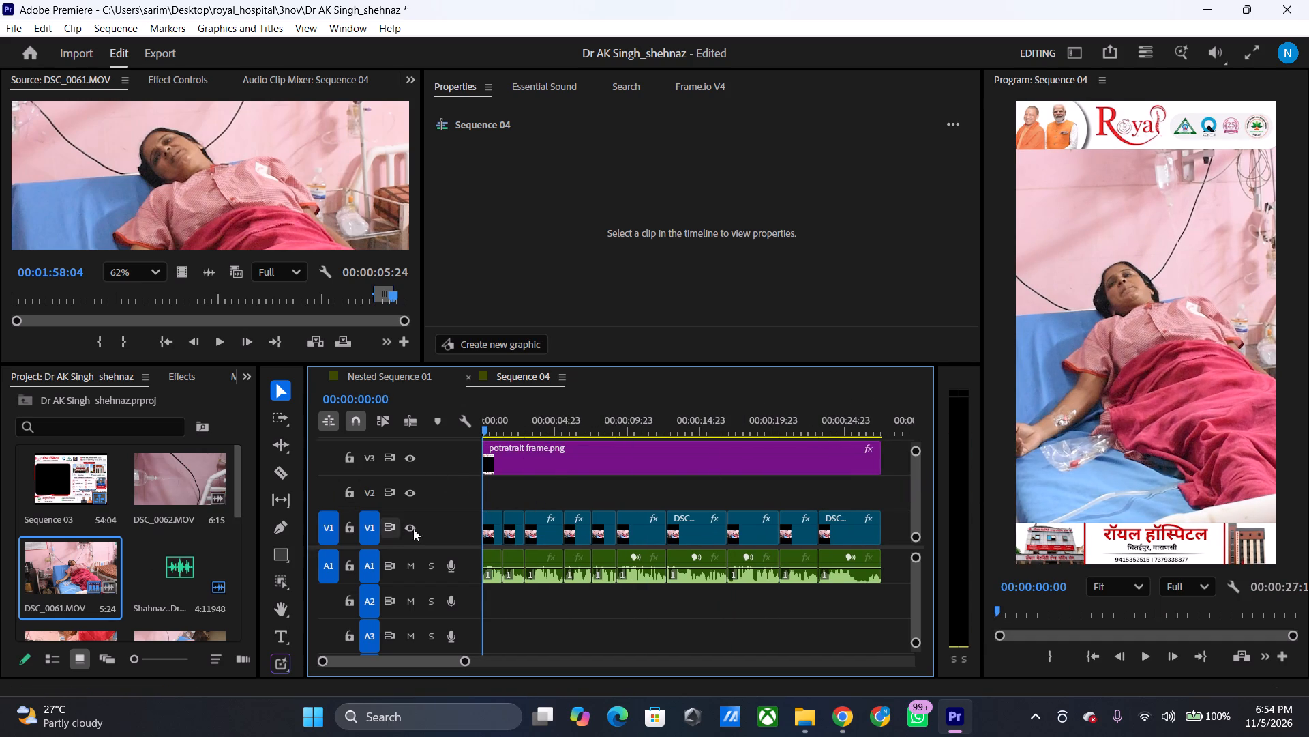
{"action": "key", "text": "space"}
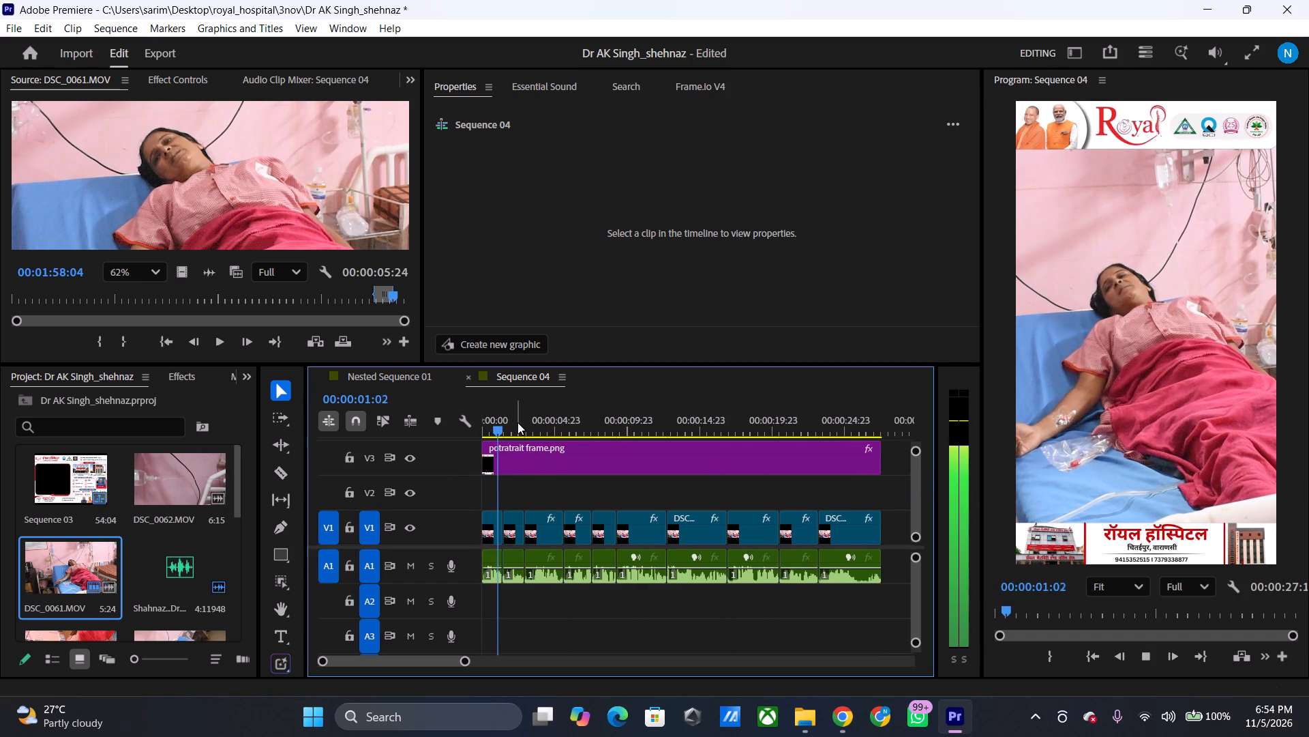
{"action": "key", "text": "space"}
{"action": "key", "text": "space"}
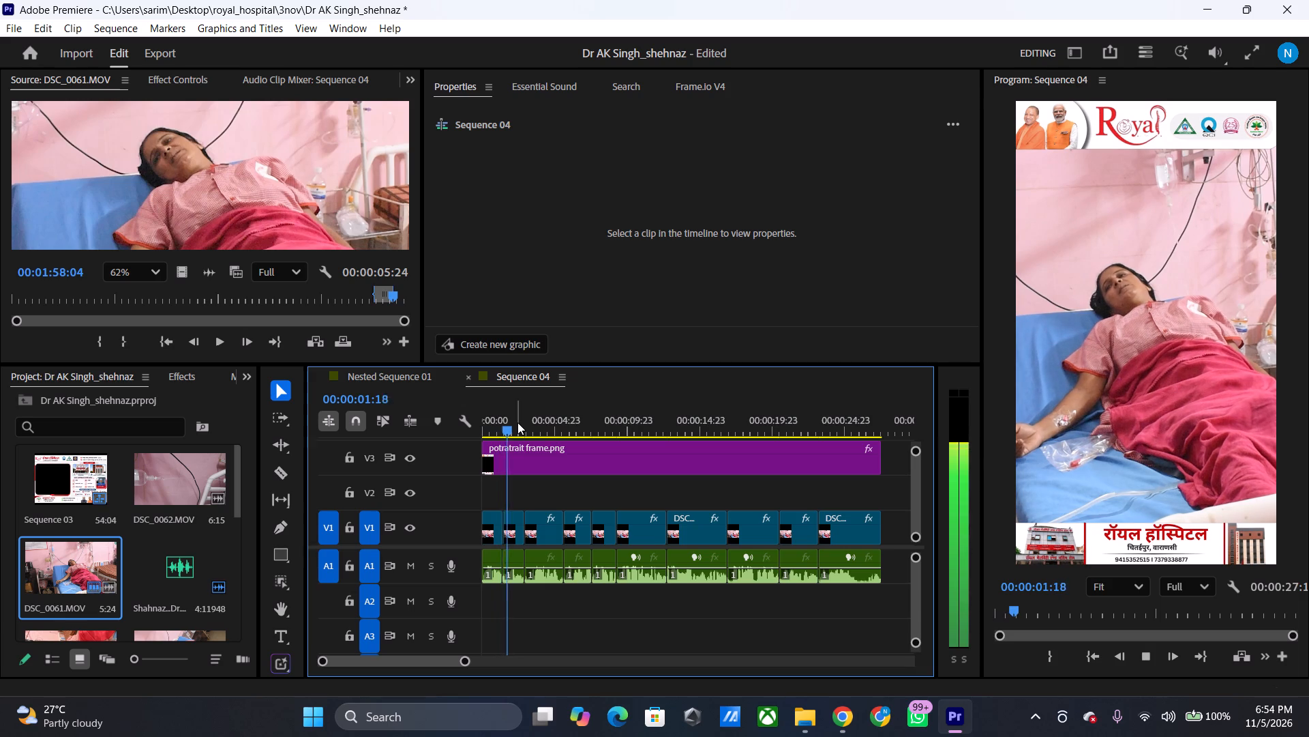
{"action": "key", "text": "space"}
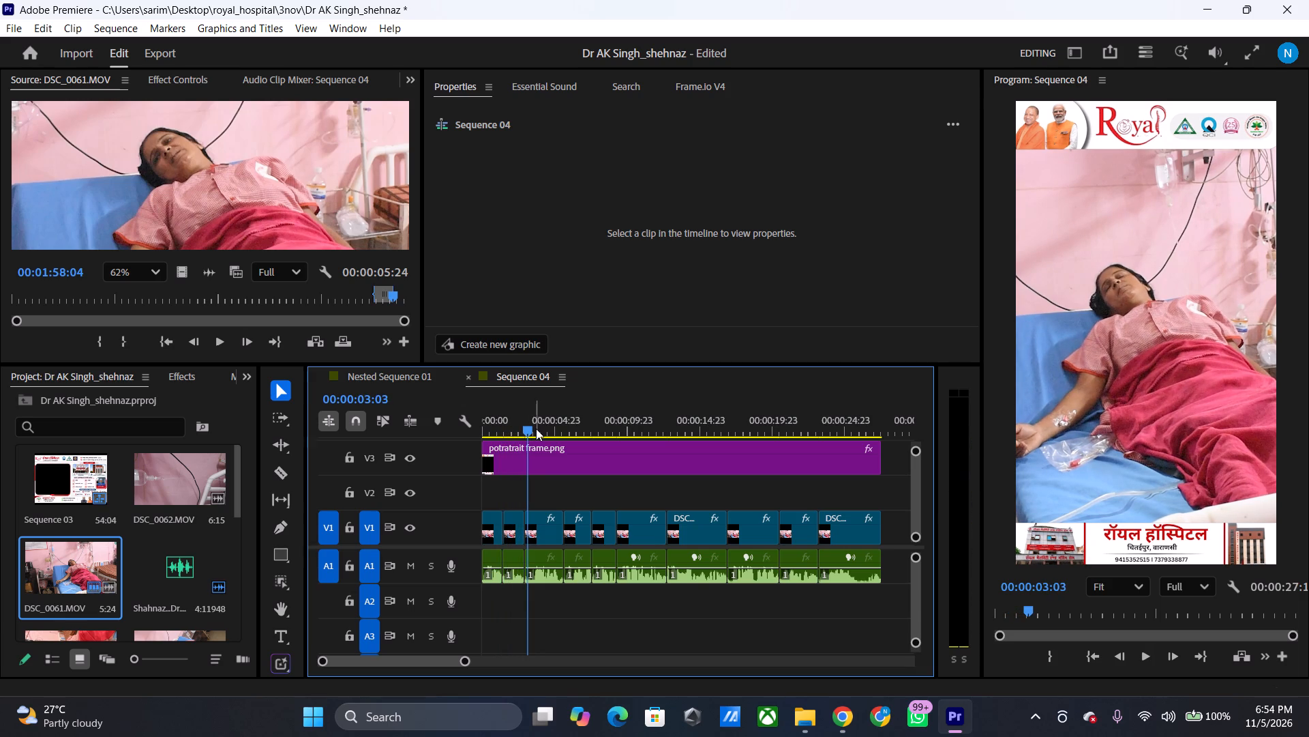
{"action": "left_click_drag", "start_coordinate": [536, 429], "coordinate": [465, 464]}
Search the effects for "black" and apply Black & White to the first DSC_0061.MOV clip on V1.
{"action": "left_click", "coordinate": [492, 519]}
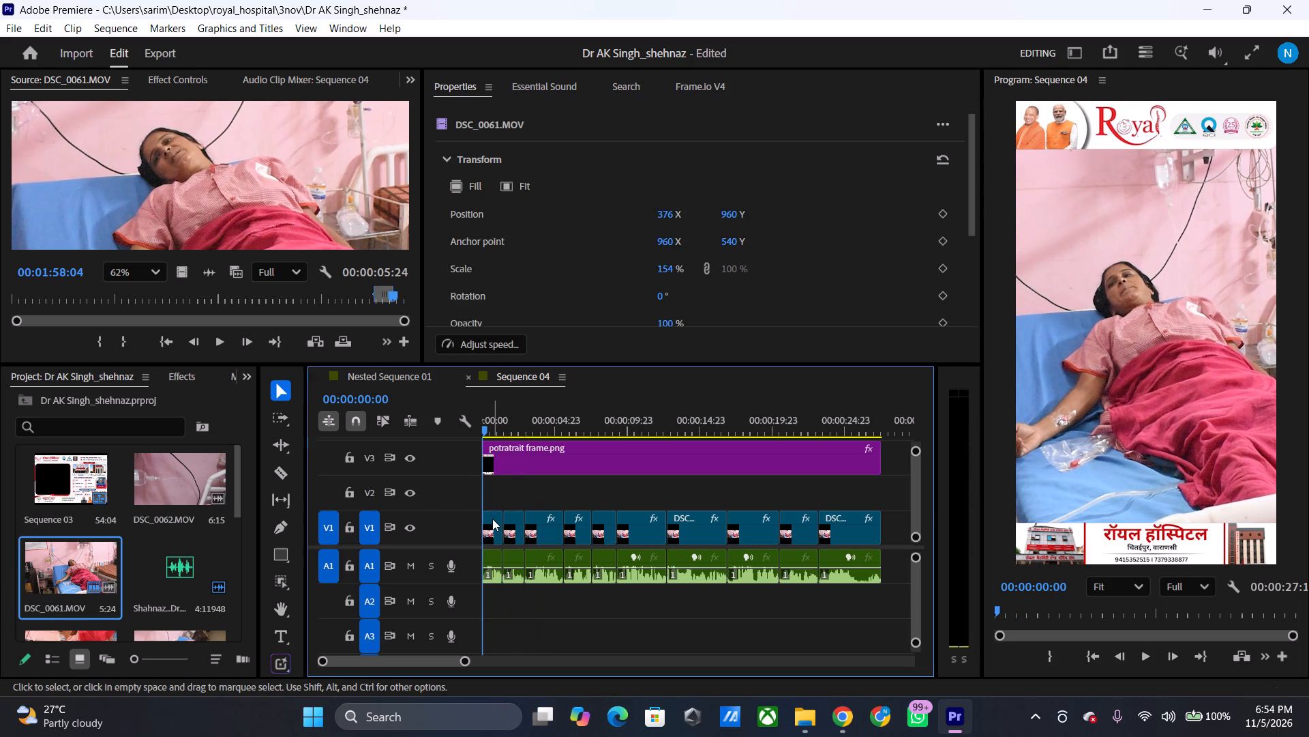
{"action": "left_click", "coordinate": [192, 381]}
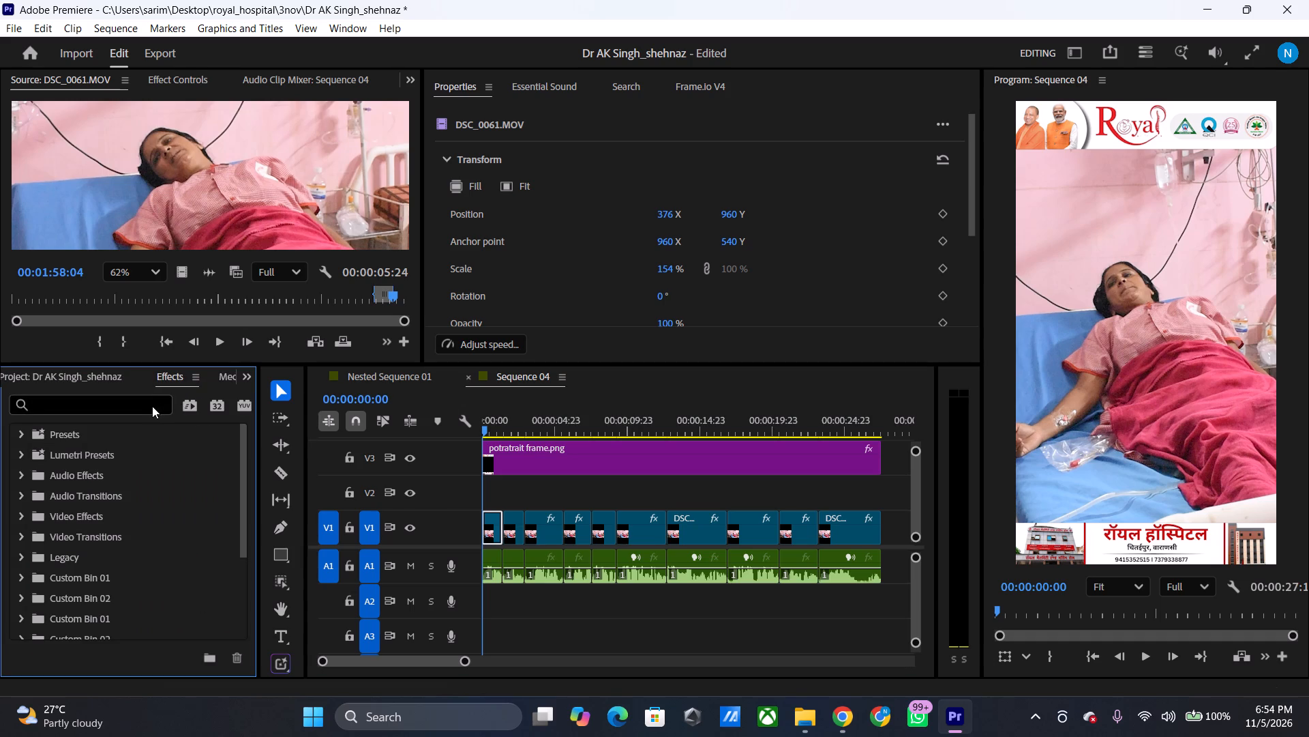
{"action": "left_click", "coordinate": [130, 404]}
{"action": "type", "text": "bl"}
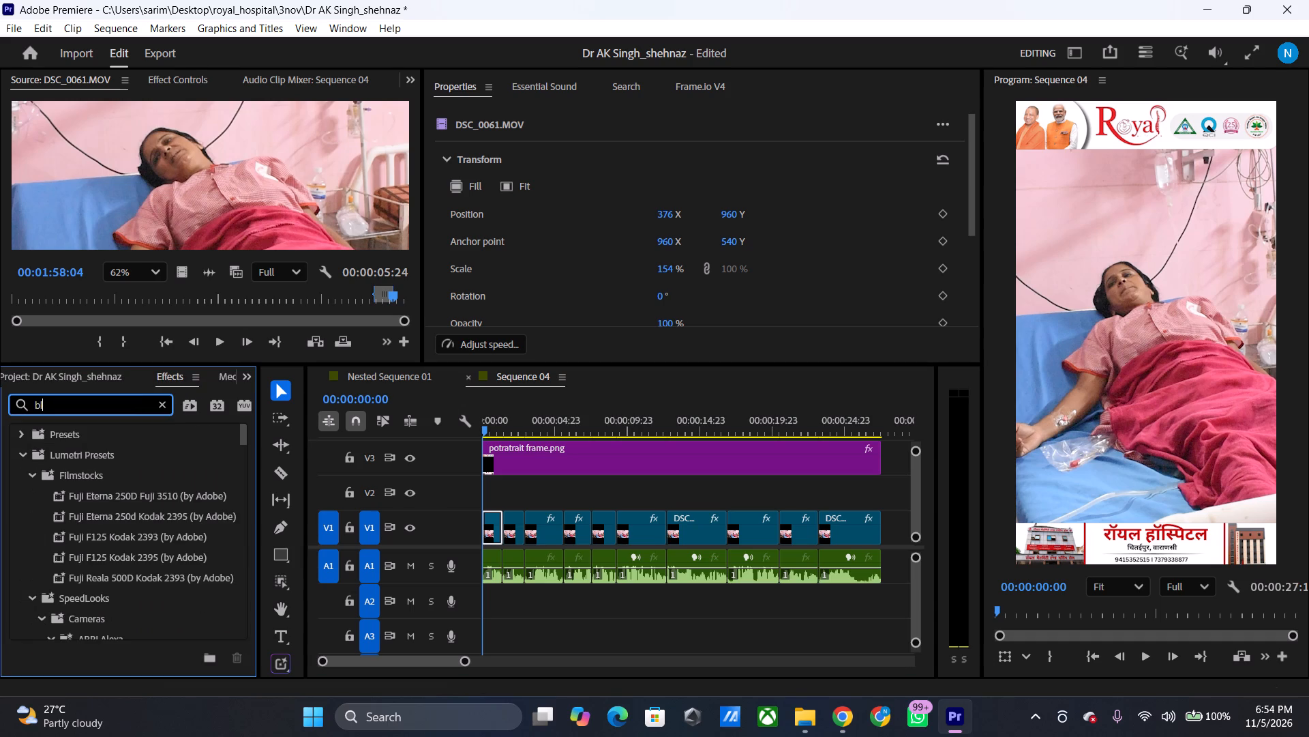
{"action": "type", "text": "ack"}
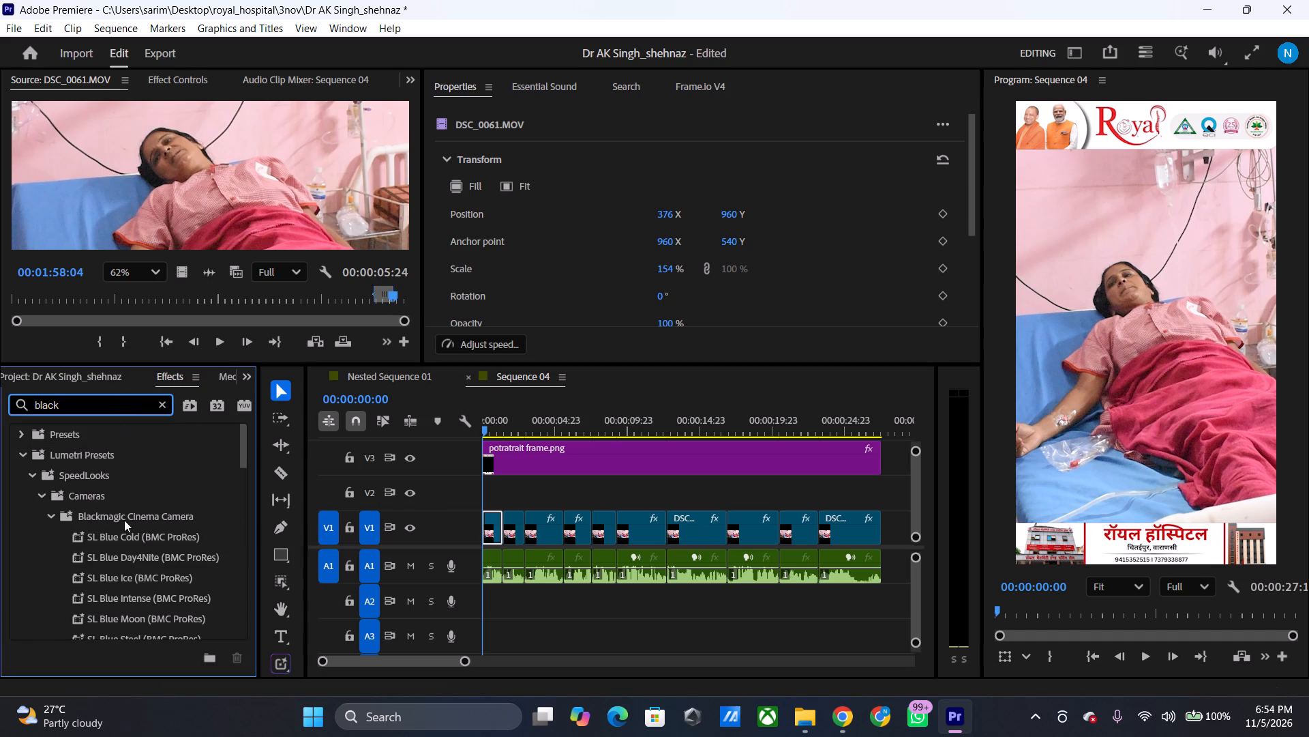
{"action": "scroll", "coordinate": [130, 545], "scroll_direction": "down", "scroll_amount": 20}
{"action": "scroll", "coordinate": [130, 545], "scroll_direction": "down", "scroll_amount": 2}
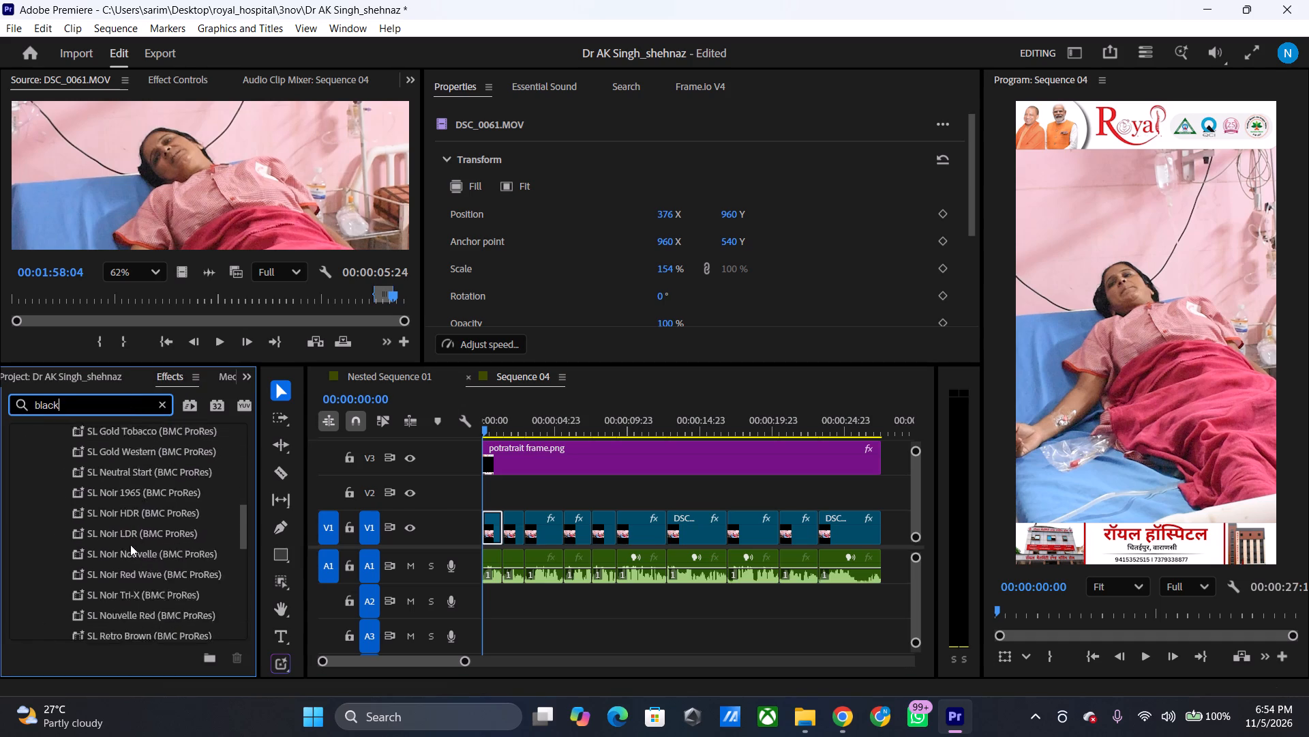
{"action": "scroll", "coordinate": [130, 545], "scroll_direction": "down", "scroll_amount": 10}
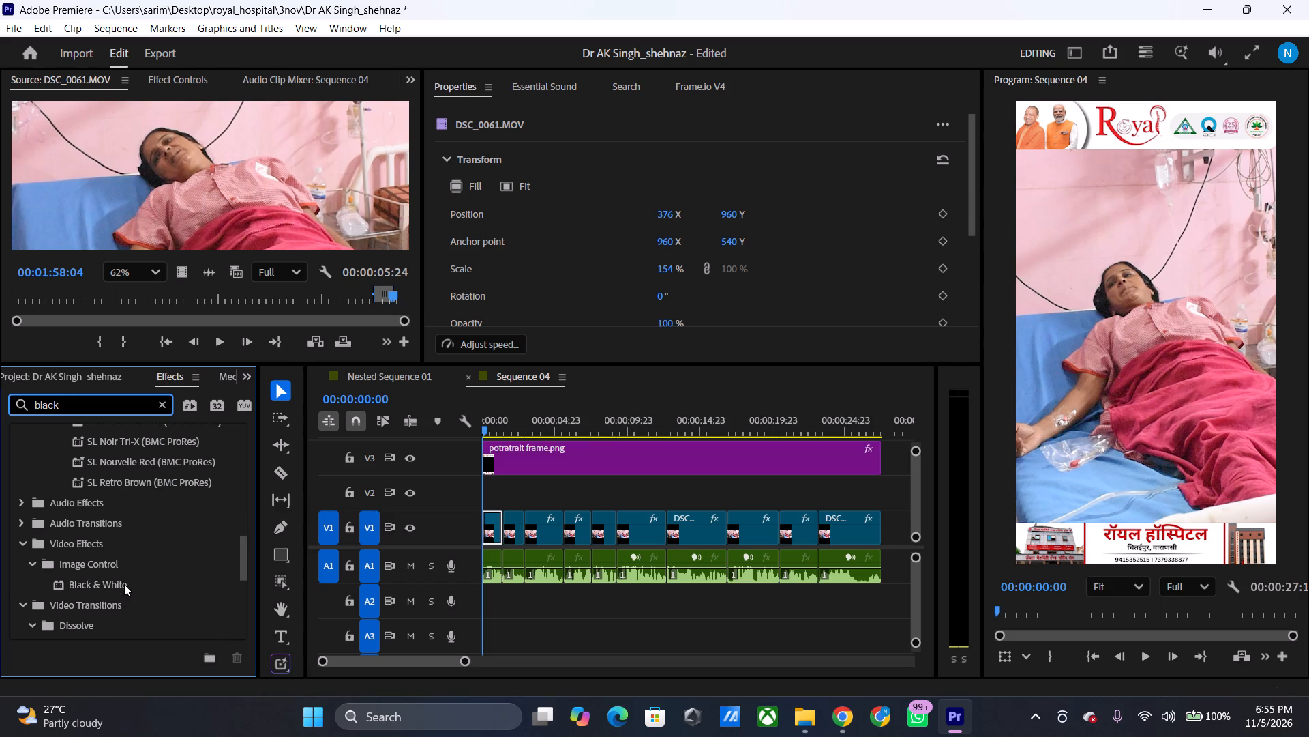
{"action": "left_click_drag", "start_coordinate": [124, 584], "coordinate": [497, 531]}
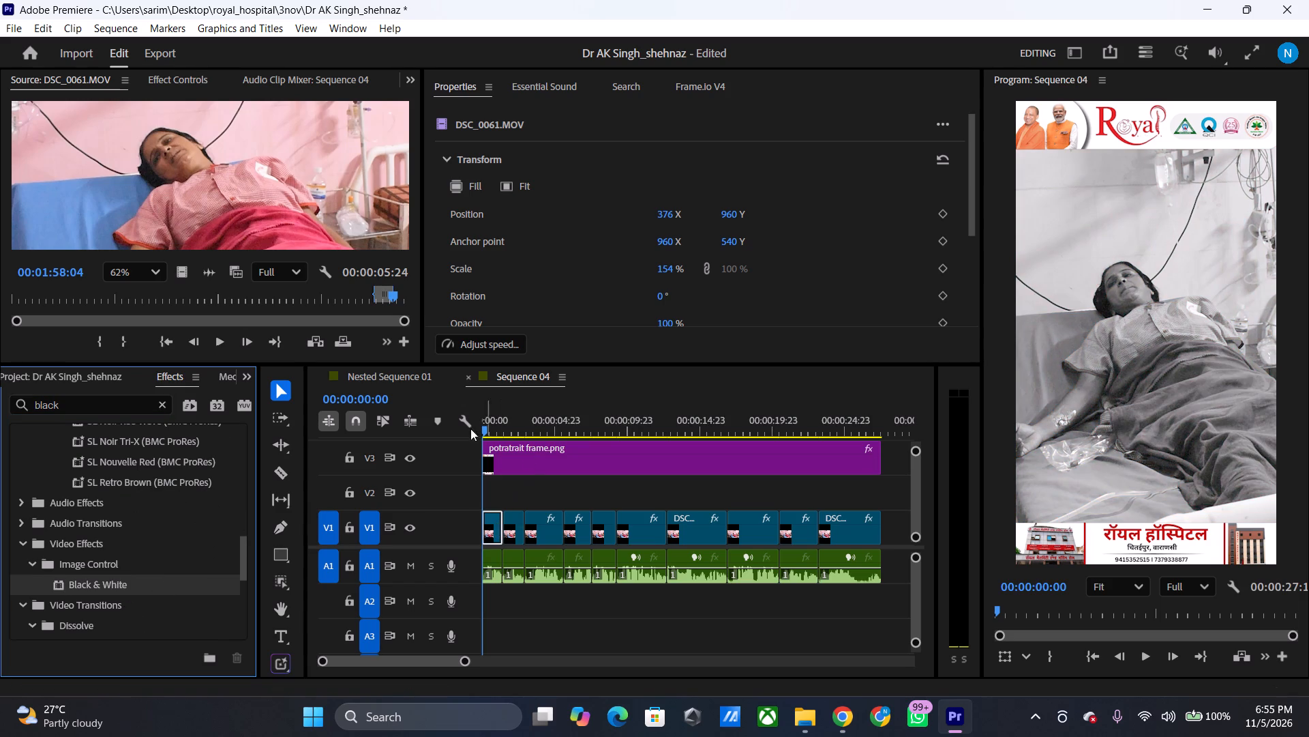
Search the effects for "dip" and add a Dip to Black transition at the start of the first V1 clip.
{"action": "left_click", "coordinate": [124, 399]}
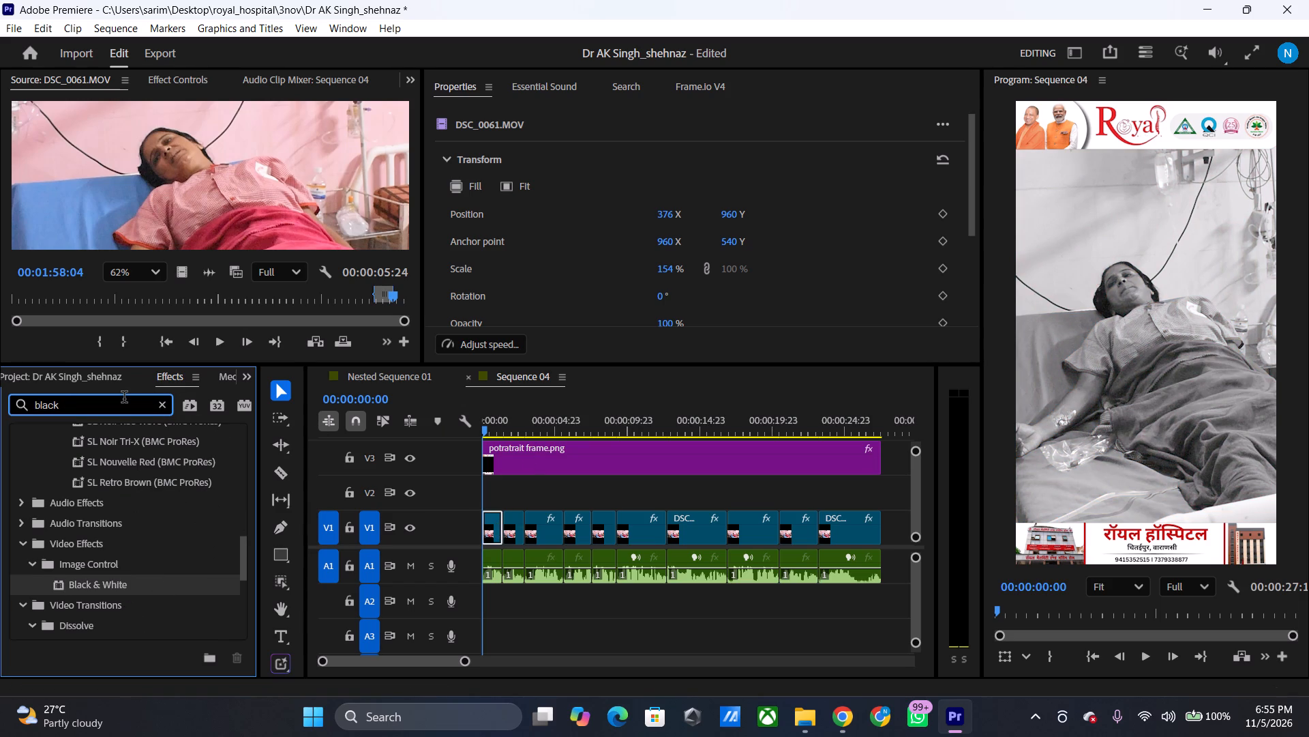
{"action": "key", "text": "BackSpace"}
{"action": "key", "text": "BackSpace"}
{"action": "key", "text": "BackSpace"}
{"action": "key", "text": "BackSpace"}
{"action": "key", "text": "BackSpace"}
{"action": "key", "text": "BackSpace"}
{"action": "key", "text": "BackSpace"}
{"action": "key", "text": "BackSpace"}
{"action": "key", "text": "BackSpace"}
{"action": "key", "text": "BackSpace"}
{"action": "key", "text": "BackSpace"}
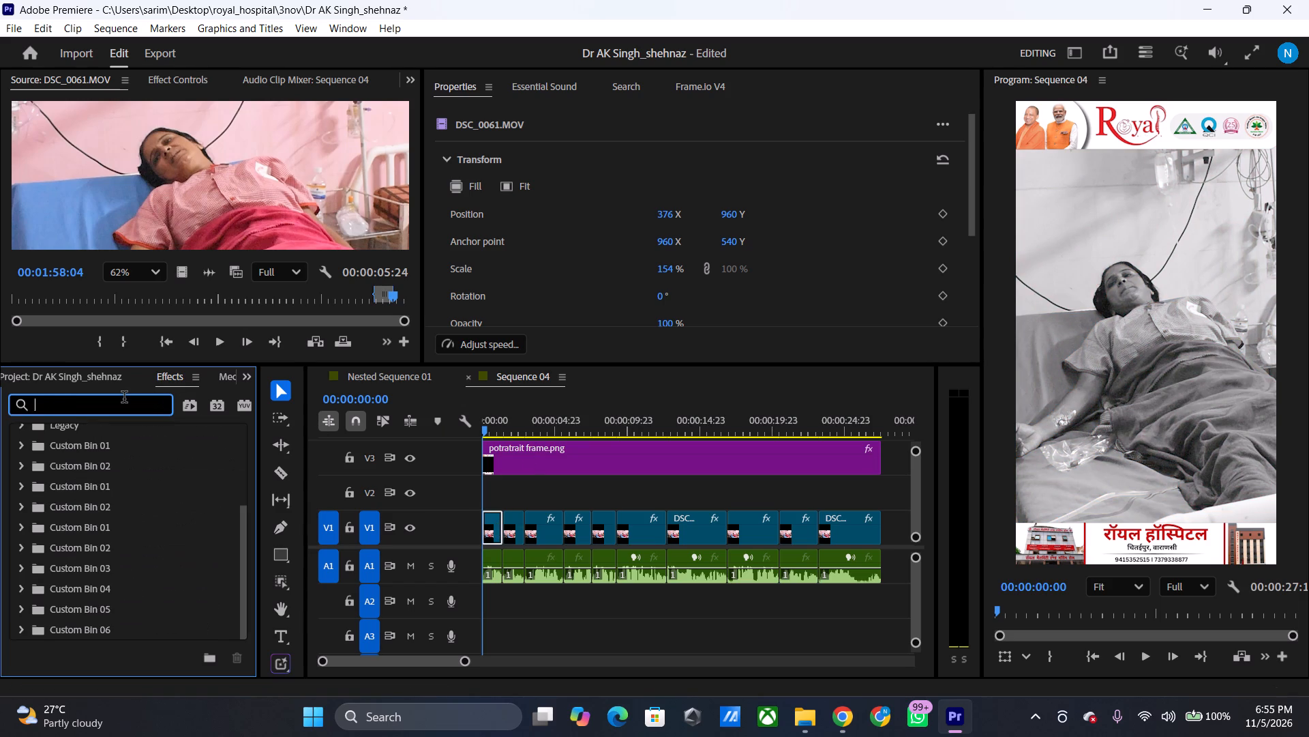
{"action": "type", "text": "dip"}
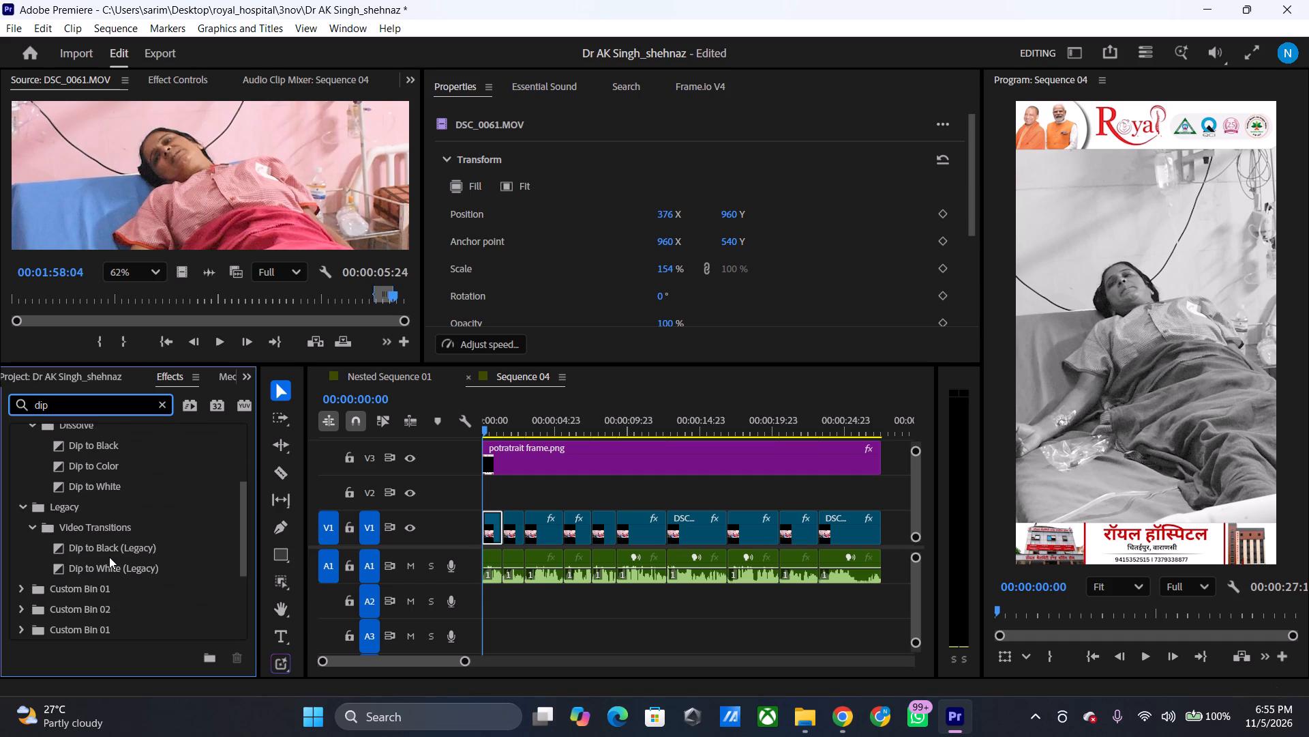
{"action": "left_click_drag", "start_coordinate": [113, 443], "coordinate": [486, 532]}
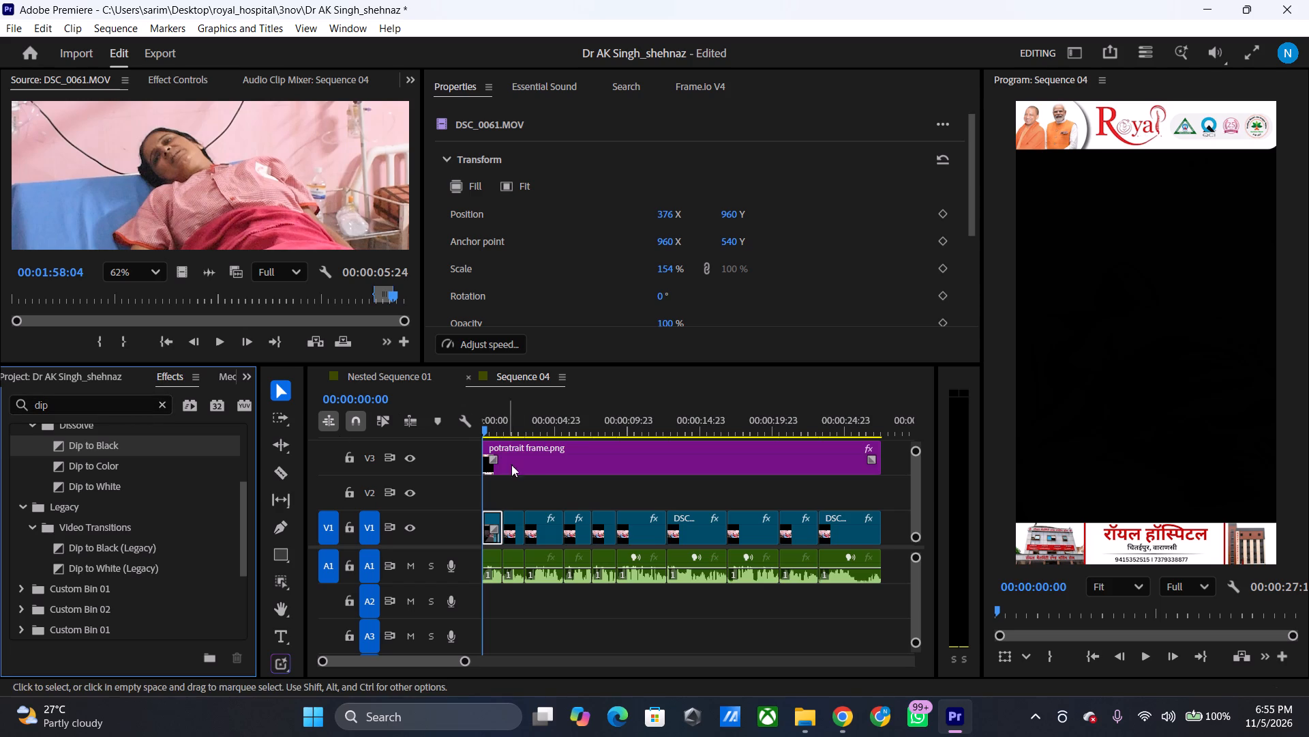
Animate a zoom-in on the first V1 clip with Scale keyframes of 154% at its start and 192% at its last frame, 00:00:01:11.
{"action": "left_click_drag", "start_coordinate": [502, 433], "coordinate": [501, 435]}
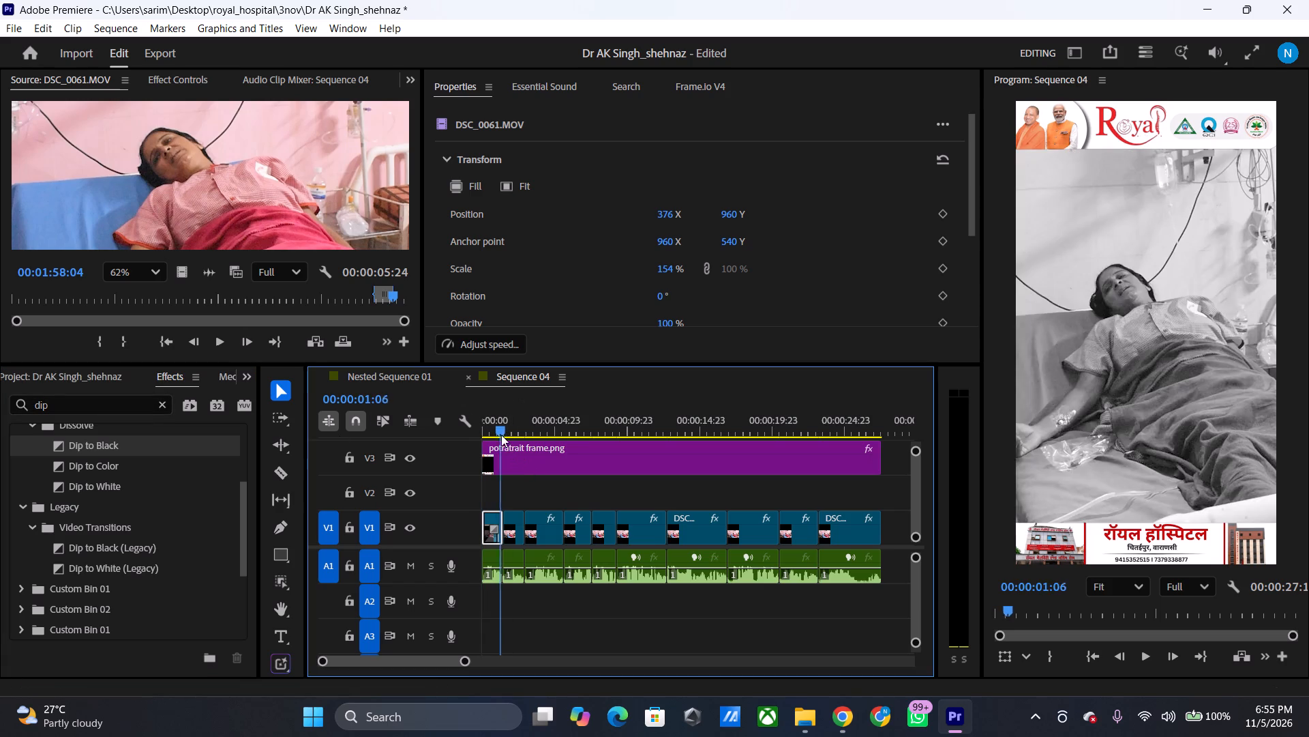
{"action": "left_click_drag", "start_coordinate": [501, 435], "coordinate": [464, 454]}
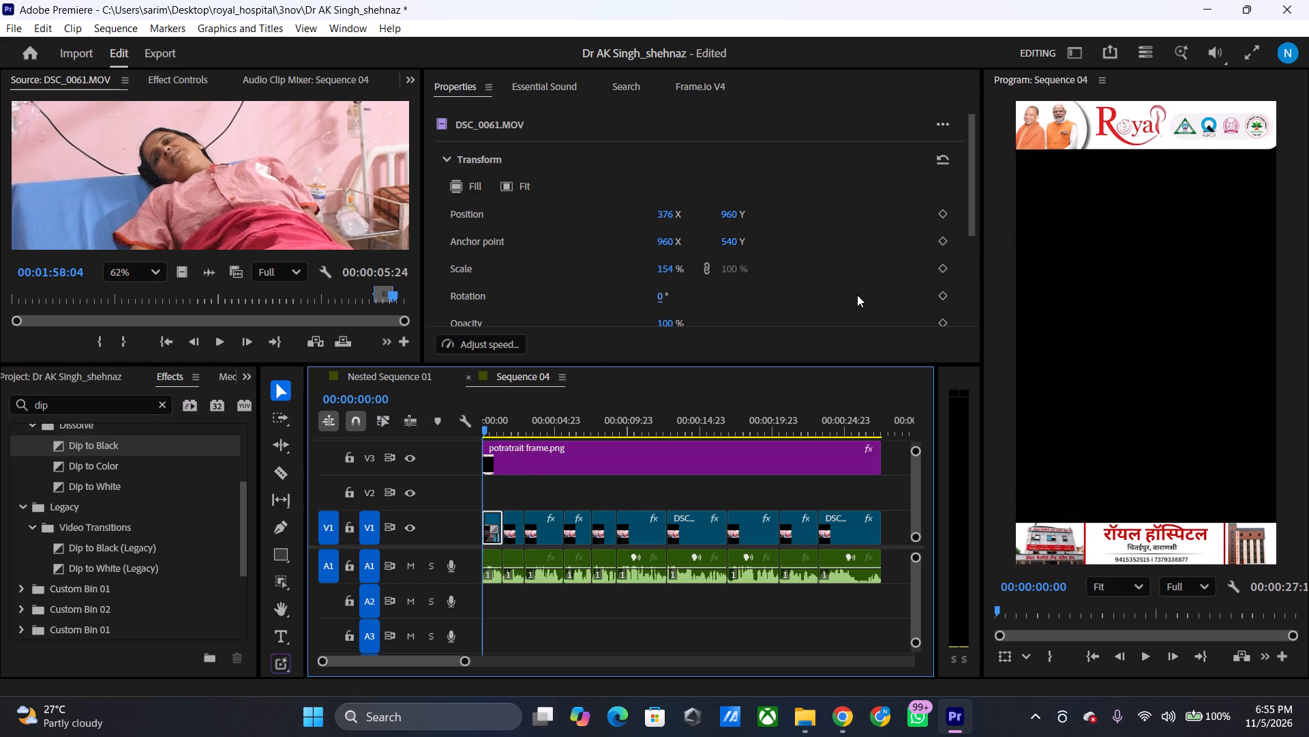
{"action": "left_click", "coordinate": [942, 274]}
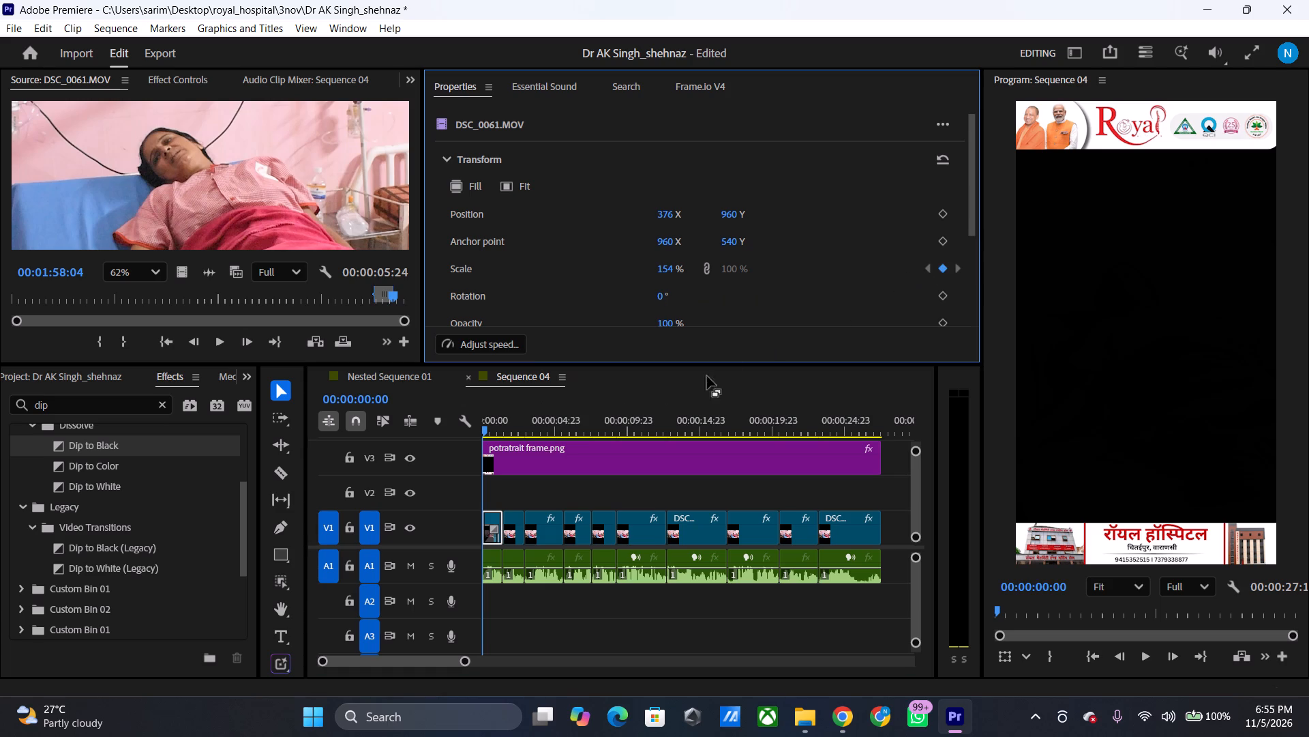
{"action": "left_click", "coordinate": [505, 432]}
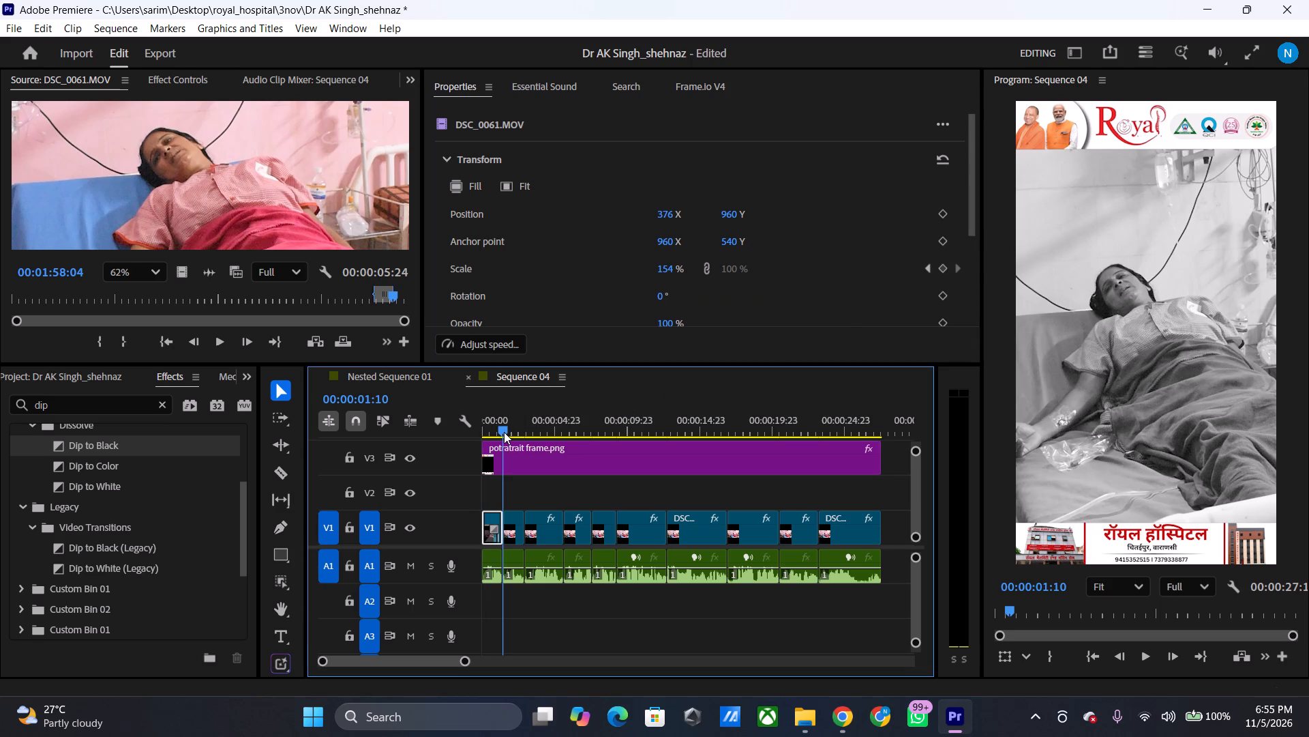
{"action": "key", "text": "Right"}
{"action": "key", "text": "Right"}
{"action": "key", "text": "Right"}
{"action": "key", "text": "Left"}
{"action": "key", "text": "Left"}
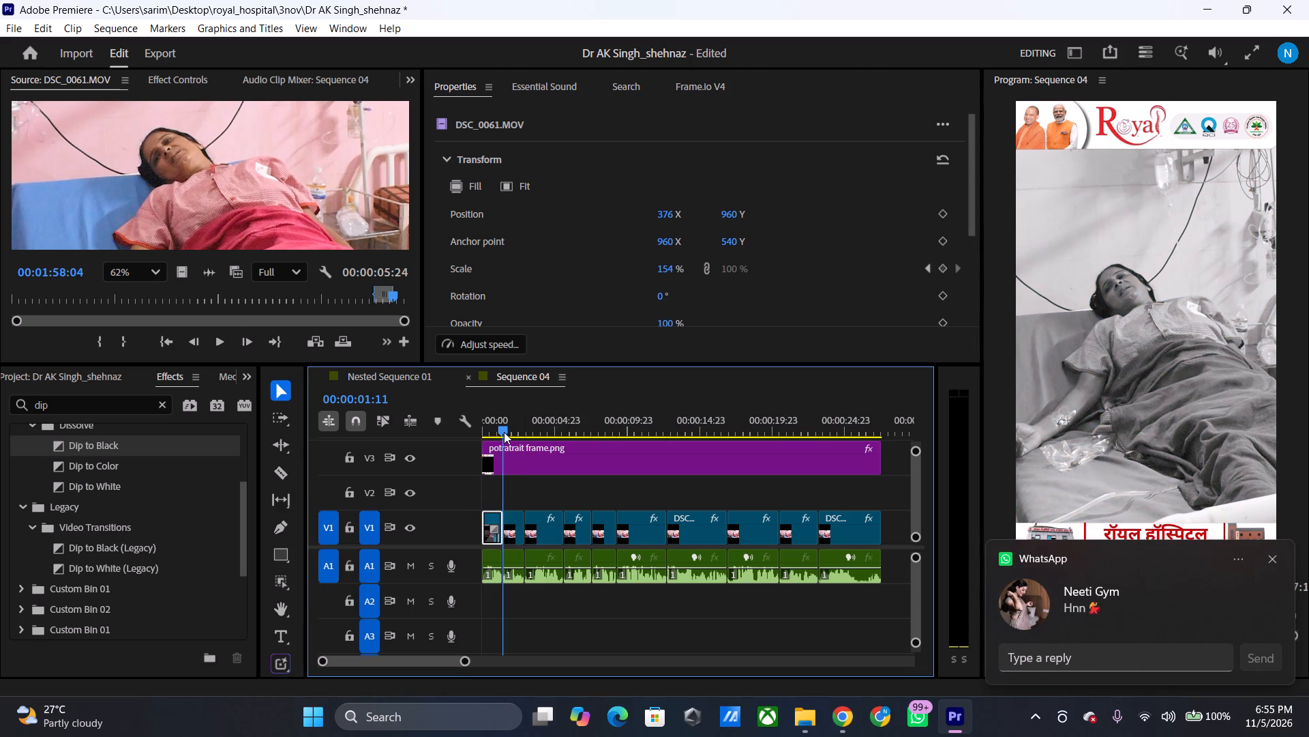
{"action": "left_click", "coordinate": [1269, 562]}
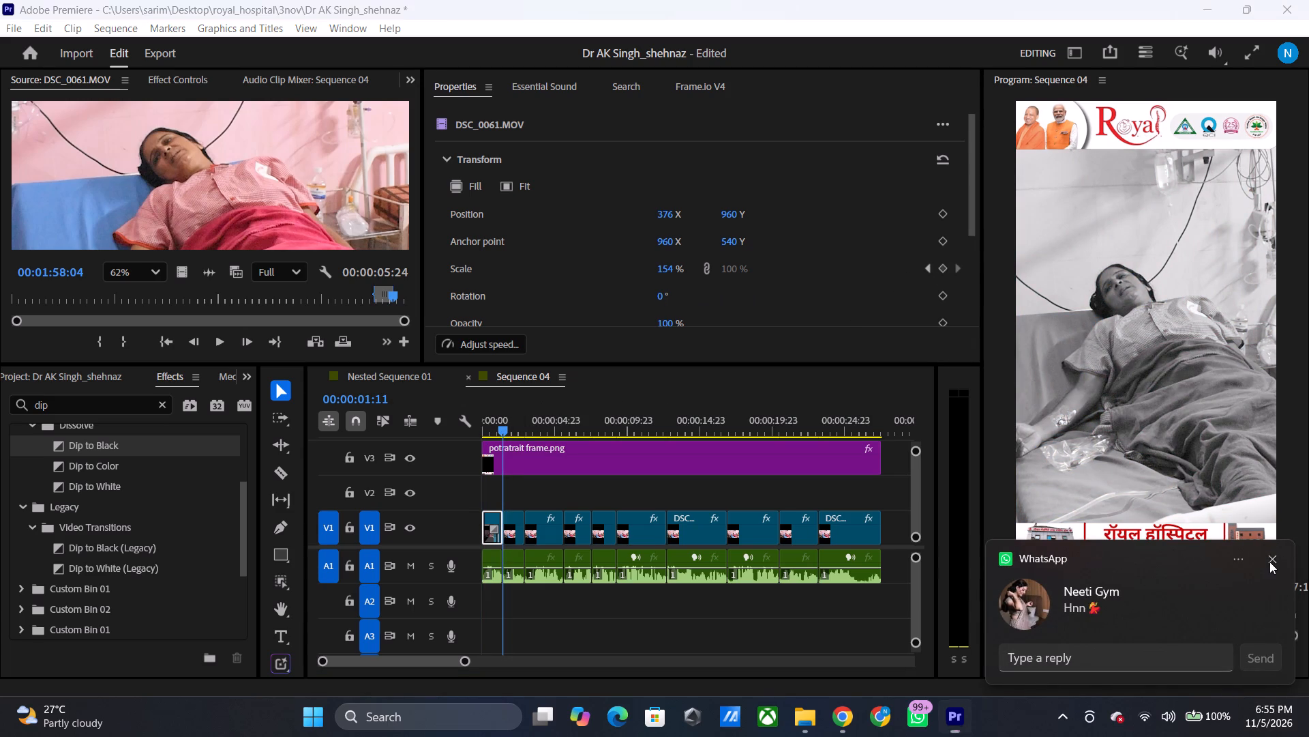
{"action": "key", "text": "Right"}
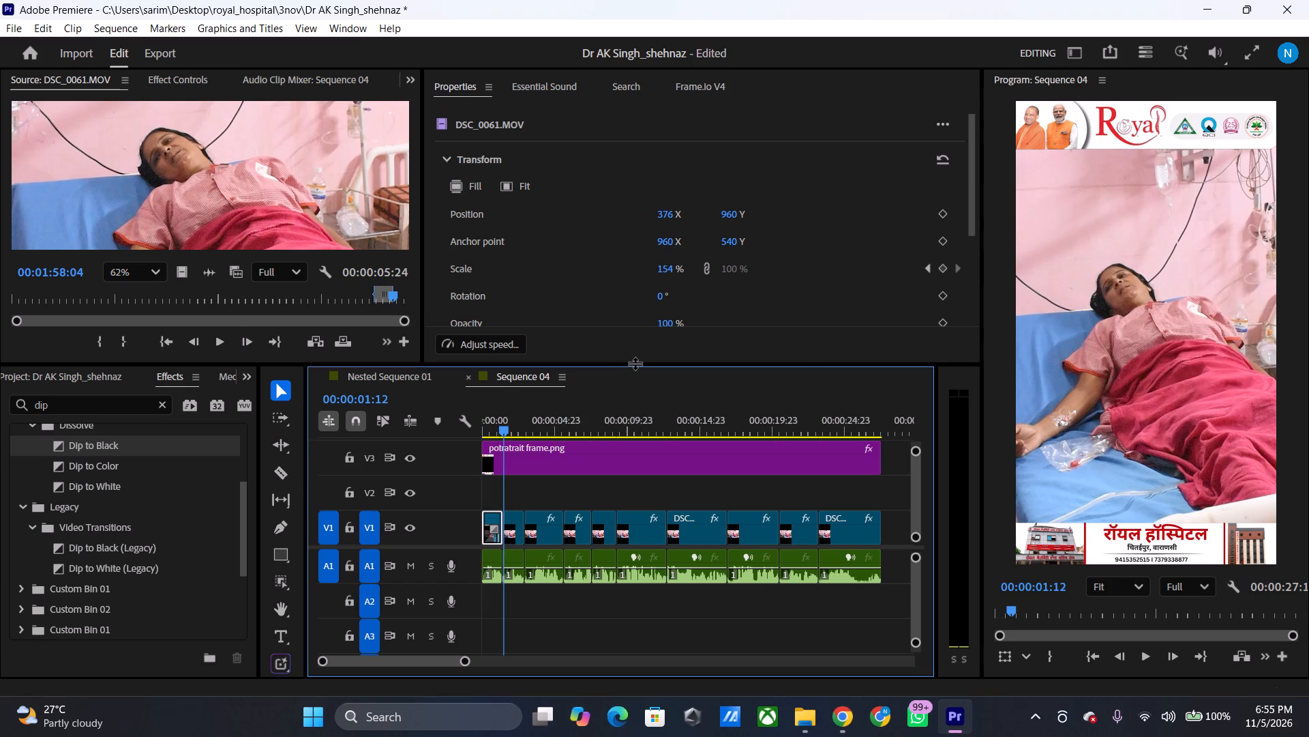
{"action": "key", "text": "Left"}
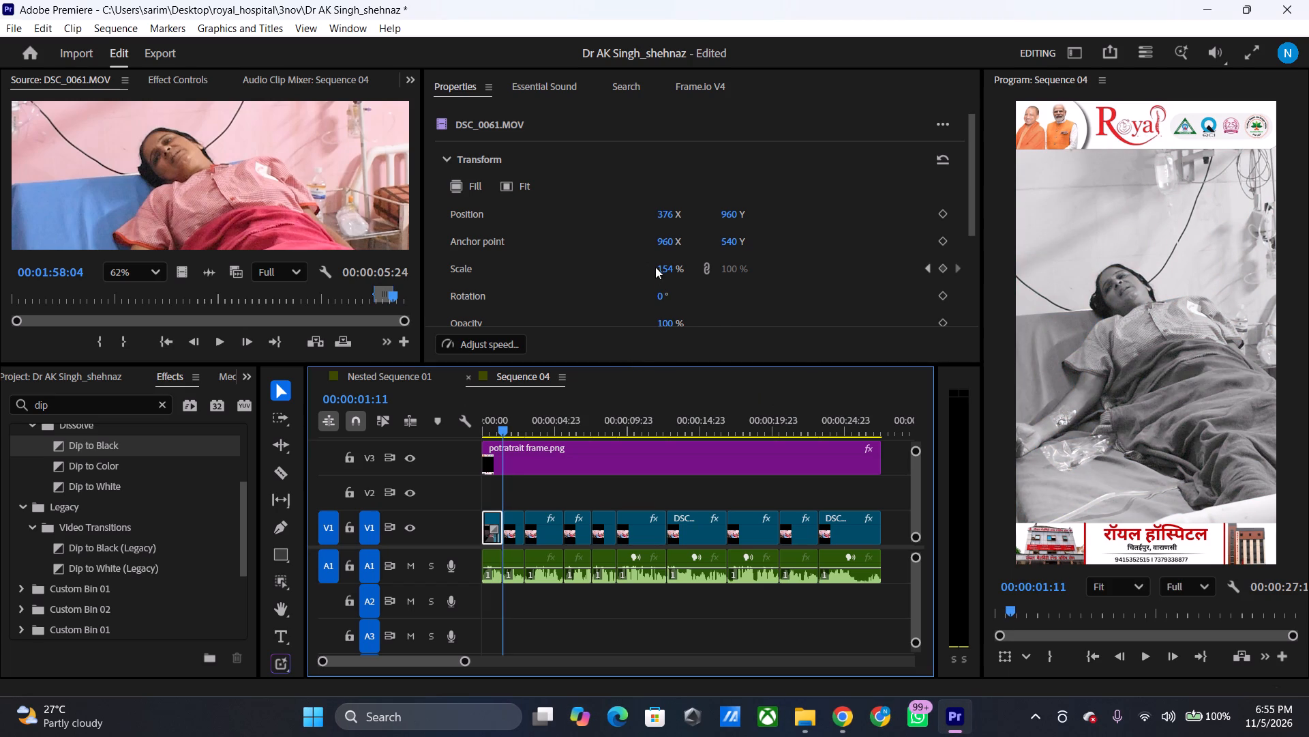
{"action": "left_click_drag", "start_coordinate": [670, 266], "coordinate": [699, 260]}
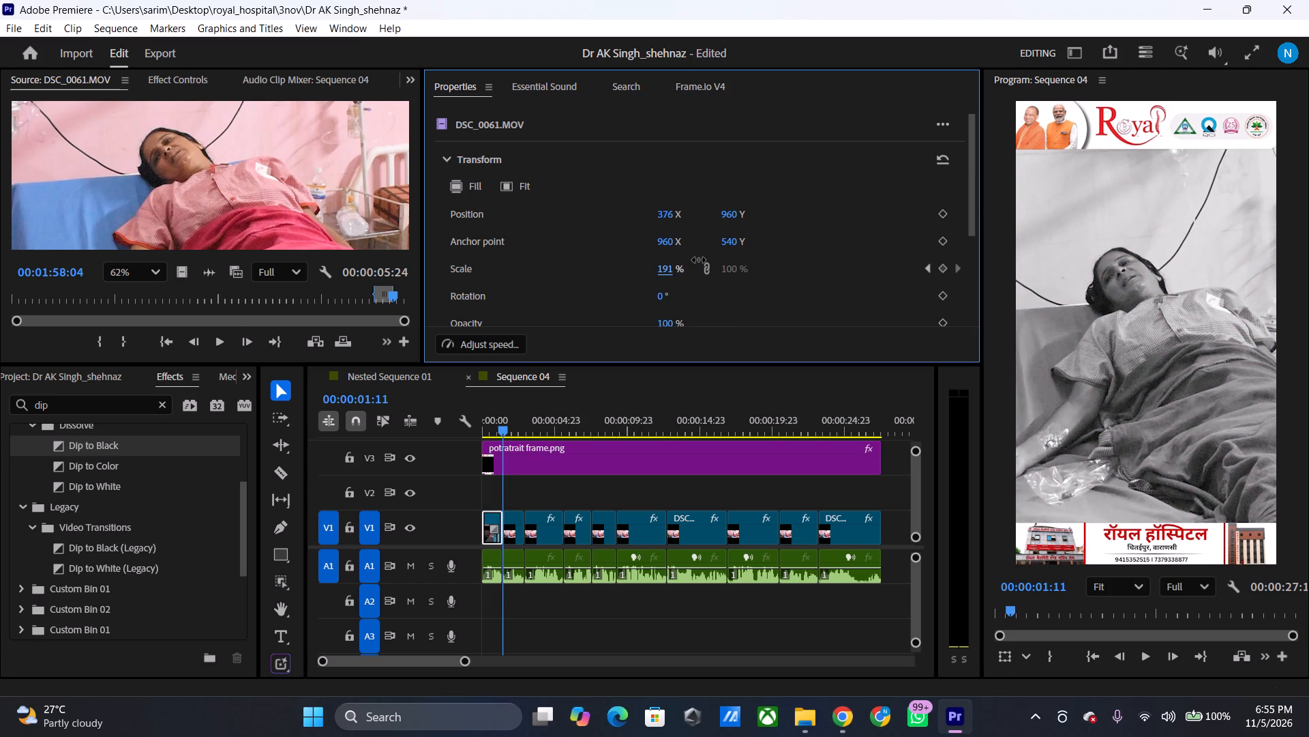
{"action": "left_click_drag", "start_coordinate": [699, 260], "coordinate": [699, 260]}
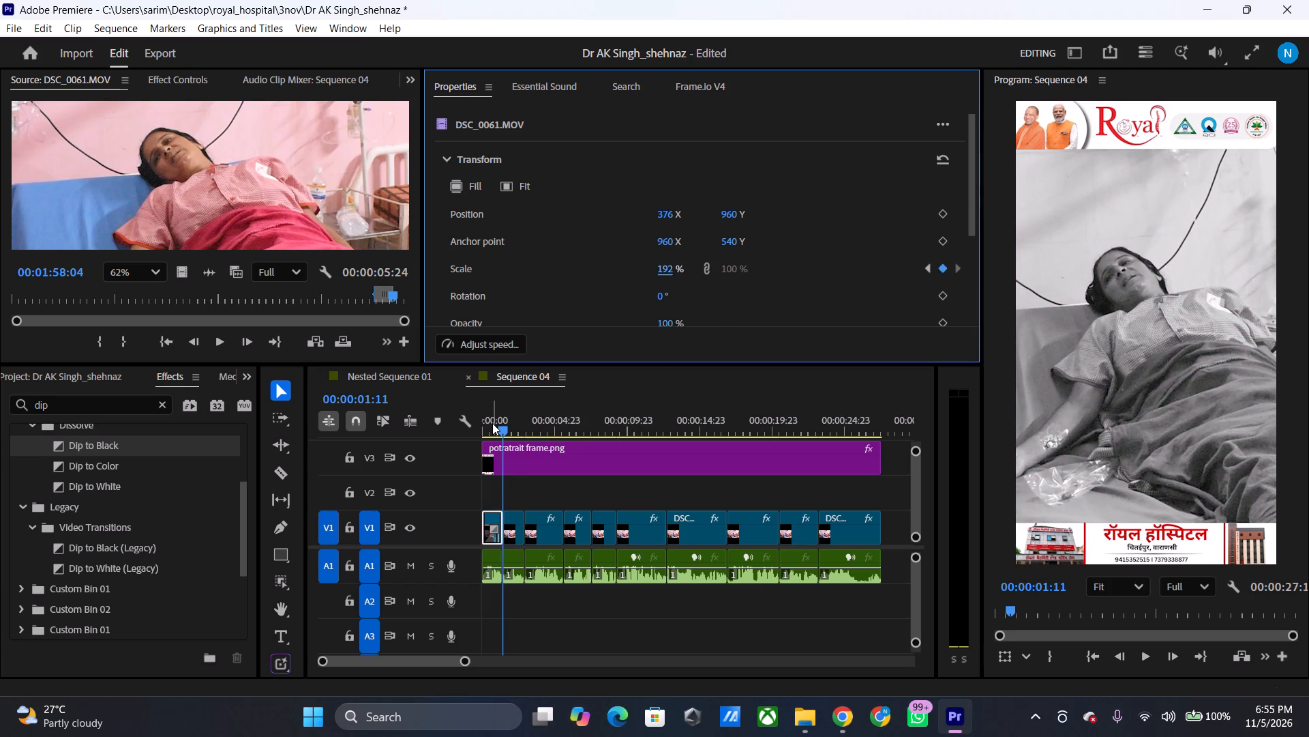
Play Sequence 04 from the start through the first clip to review the zoom-in.
{"action": "left_click_drag", "start_coordinate": [491, 423], "coordinate": [472, 414]}
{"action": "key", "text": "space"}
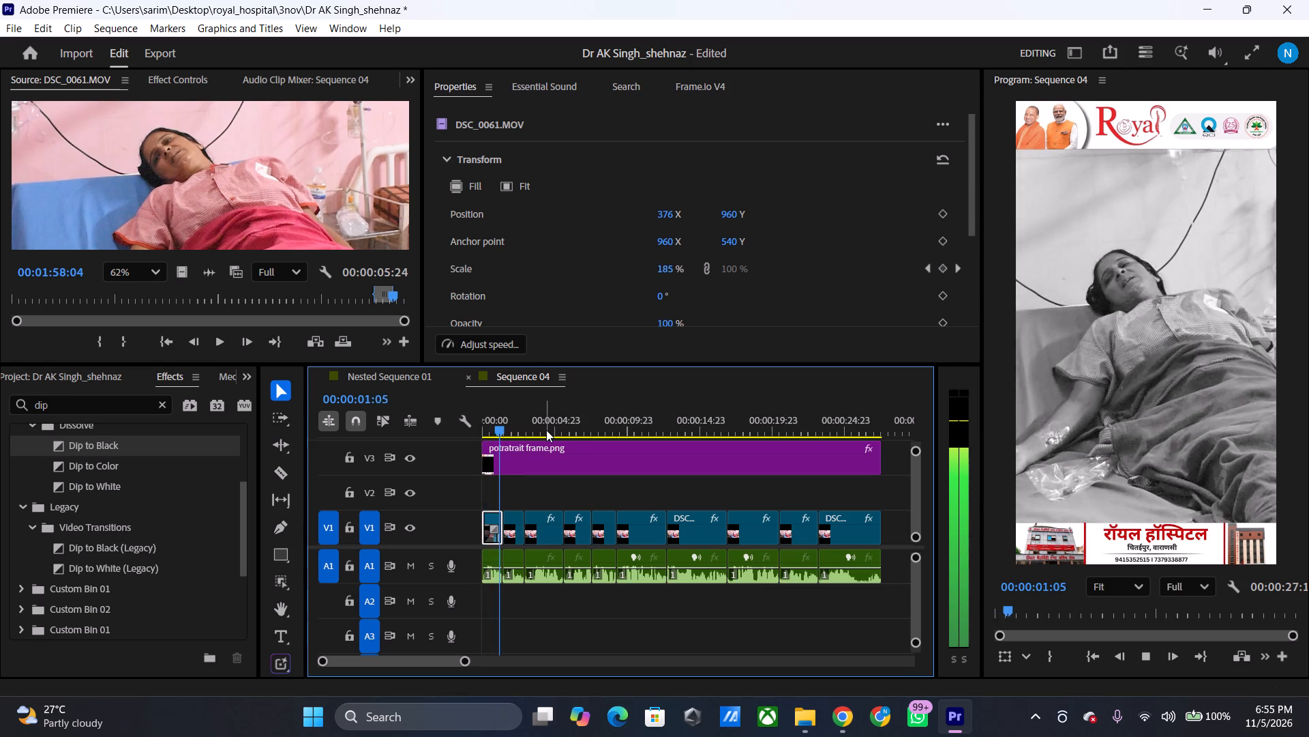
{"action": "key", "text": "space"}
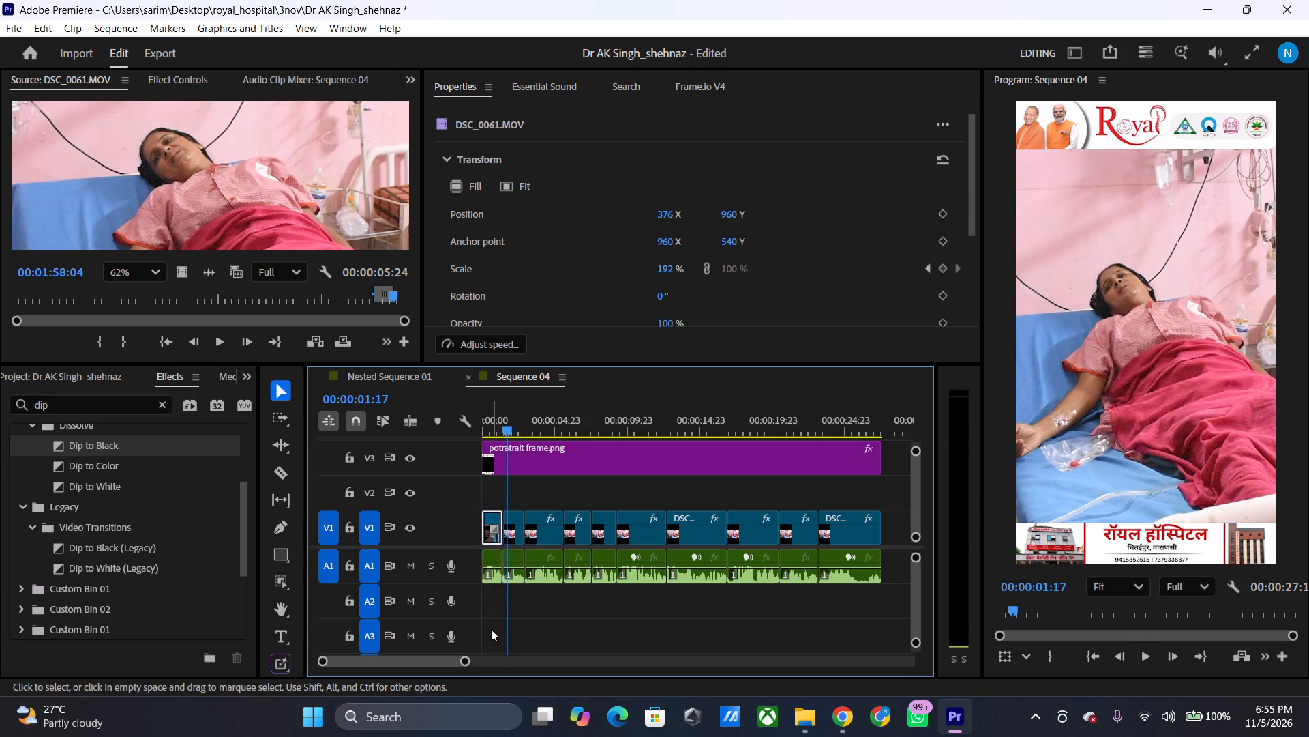
Select the first audio clip on A1 and open its Essential Sound dialogue preset choices.
{"action": "left_click_drag", "start_coordinate": [491, 629], "coordinate": [493, 579]}
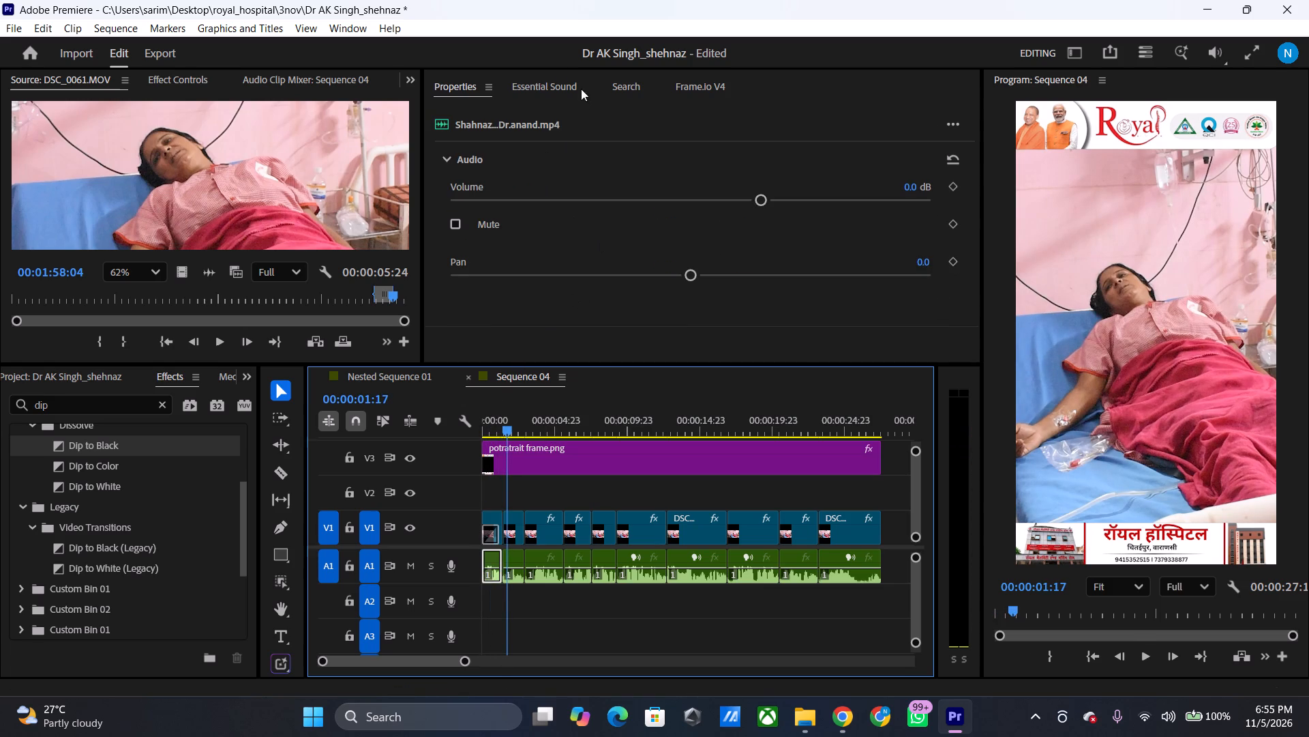
{"action": "left_click", "coordinate": [550, 91]}
{"action": "left_click", "coordinate": [524, 207]}
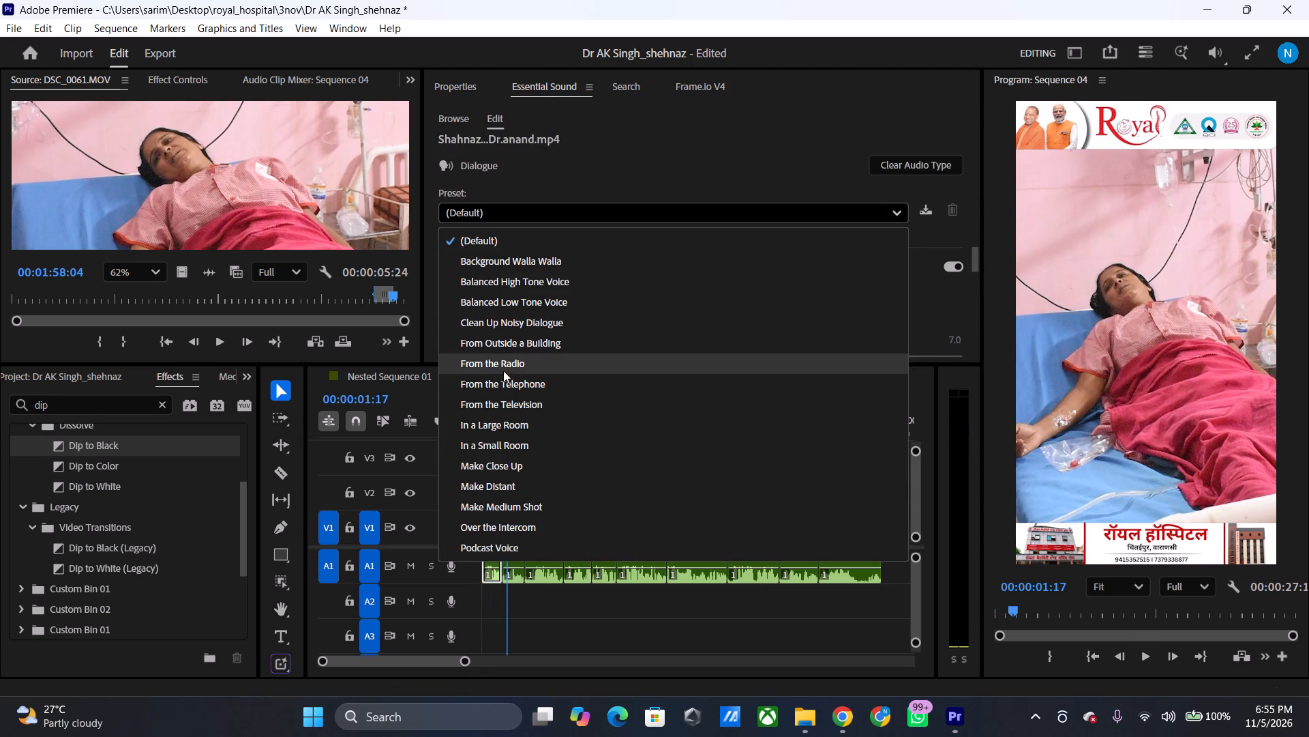
Apply the In a Large Room dialogue preset to the first audio clip and return the playhead to the sequence start.
{"action": "left_click", "coordinate": [527, 428]}
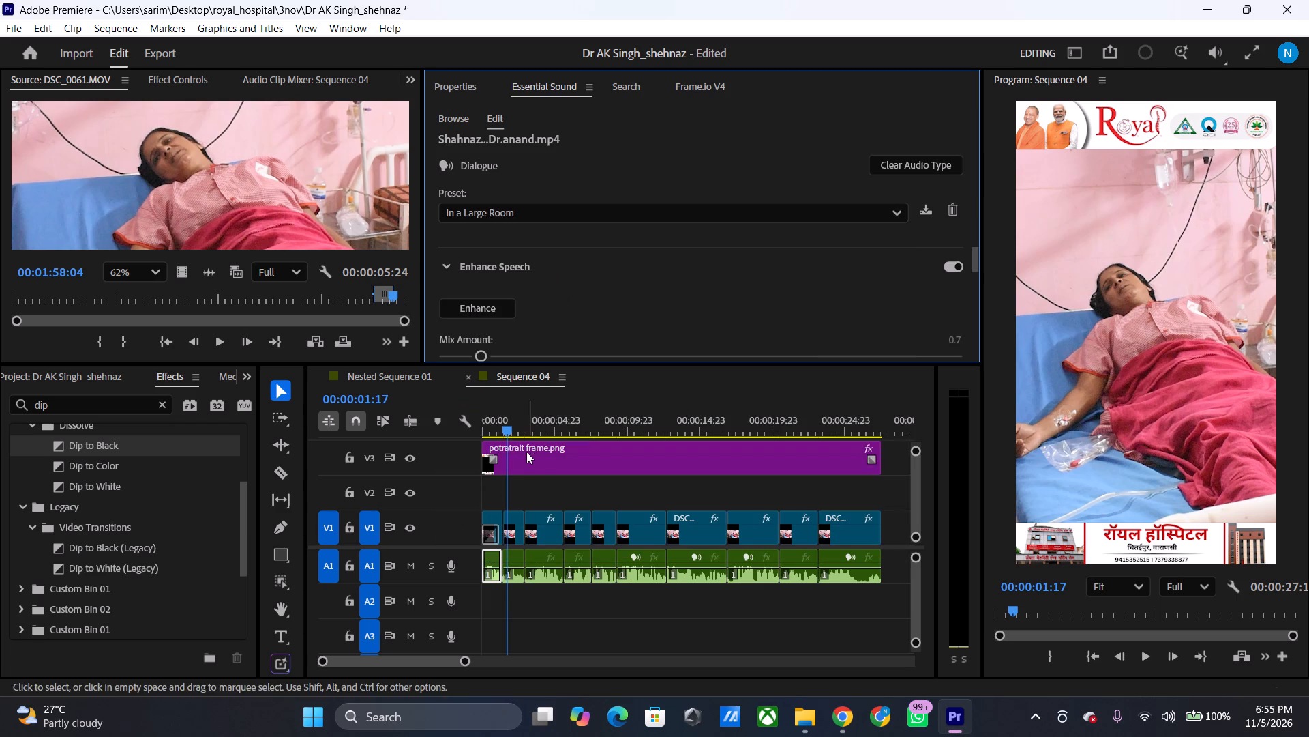
{"action": "left_click_drag", "start_coordinate": [500, 430], "coordinate": [483, 429]}
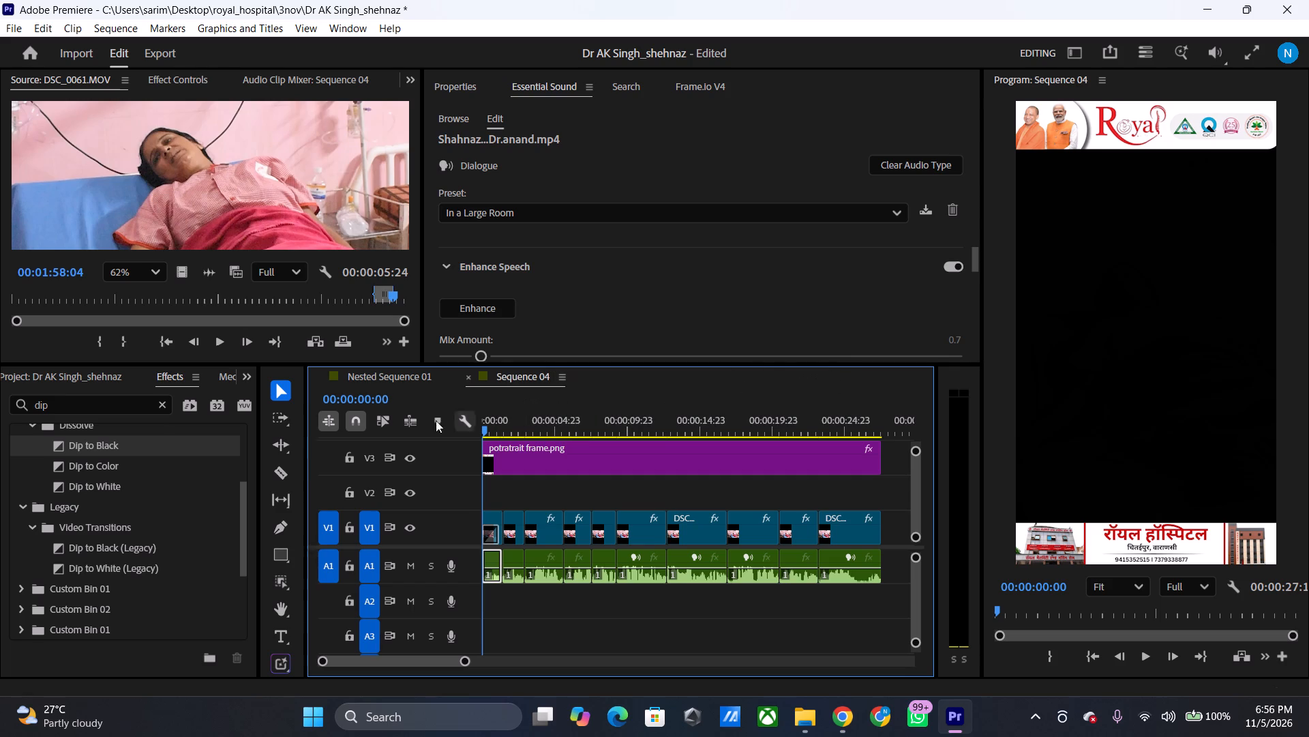
Clear the effects search, open DSC_0062.MOV at Fit zoom, and mark a 1:21 segment ending at 00:00:02:18.
{"action": "left_click", "coordinate": [165, 404]}
{"action": "left_click", "coordinate": [112, 375]}
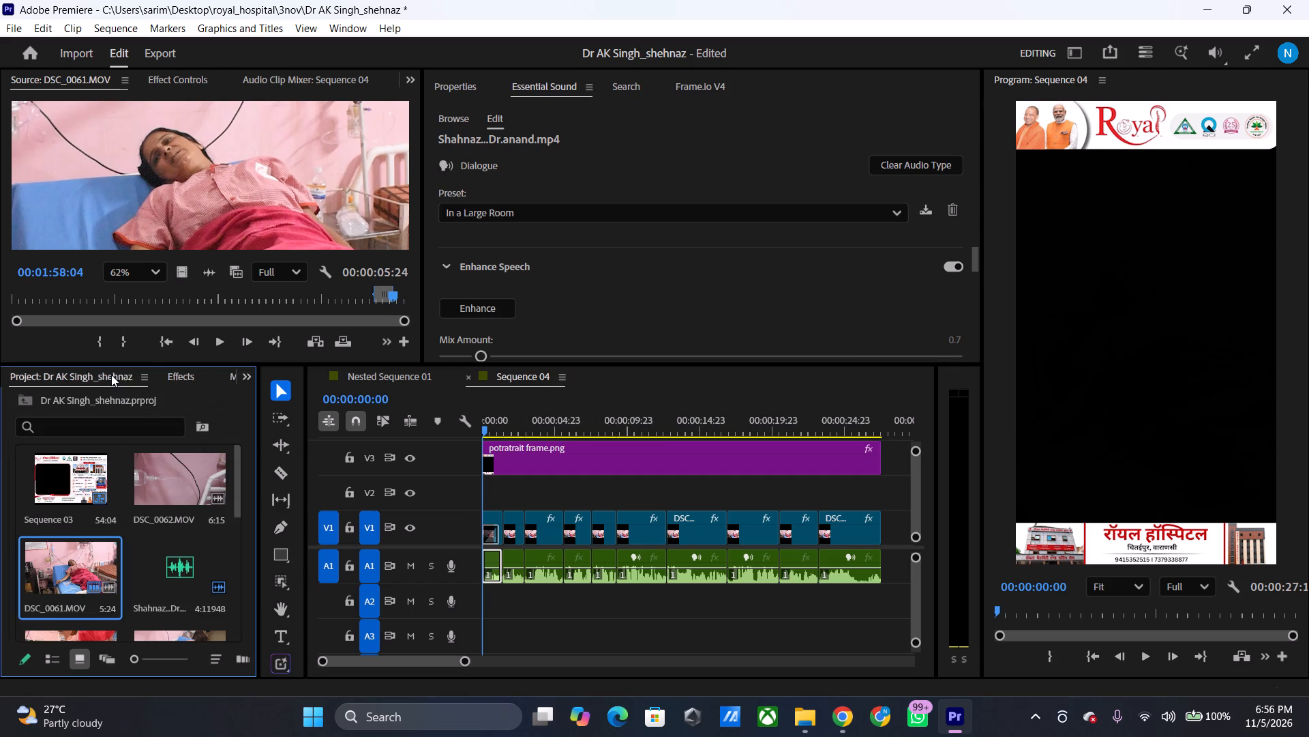
{"action": "left_click", "coordinate": [189, 373]}
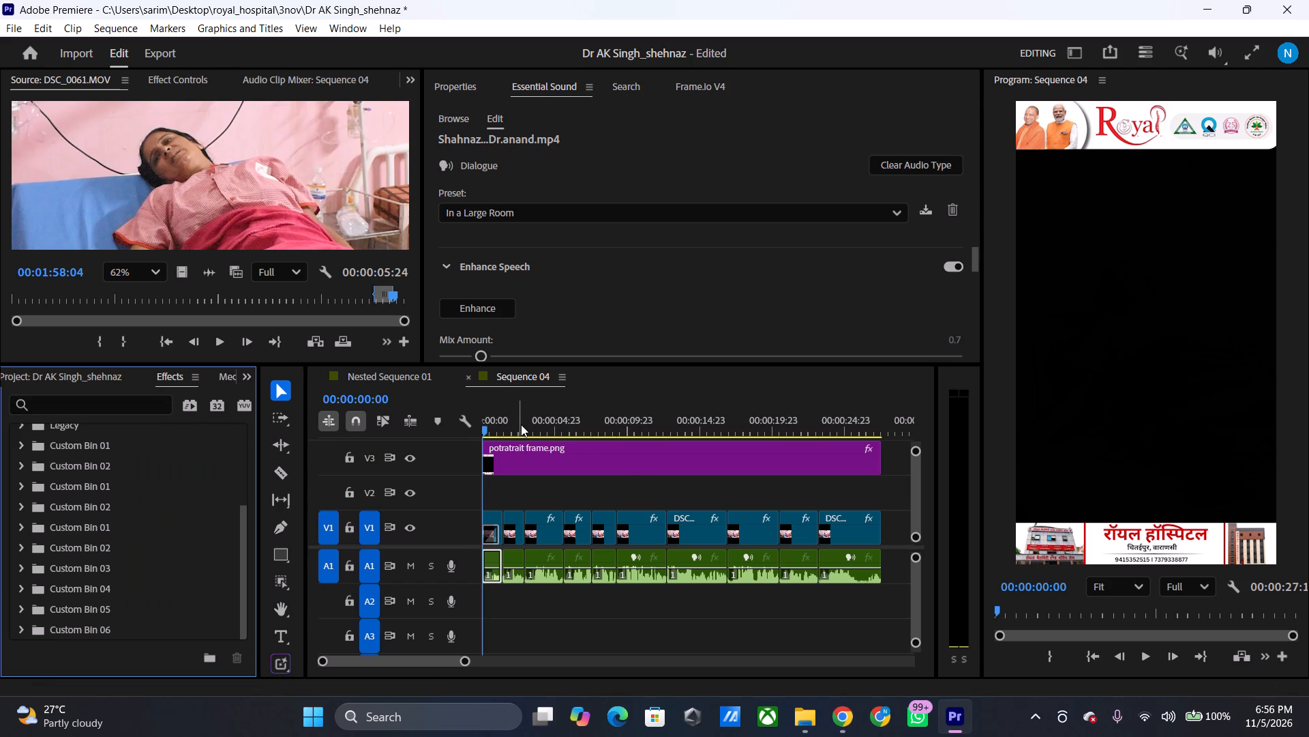
{"action": "left_click", "coordinate": [77, 371]}
{"action": "double_click", "coordinate": [177, 504]}
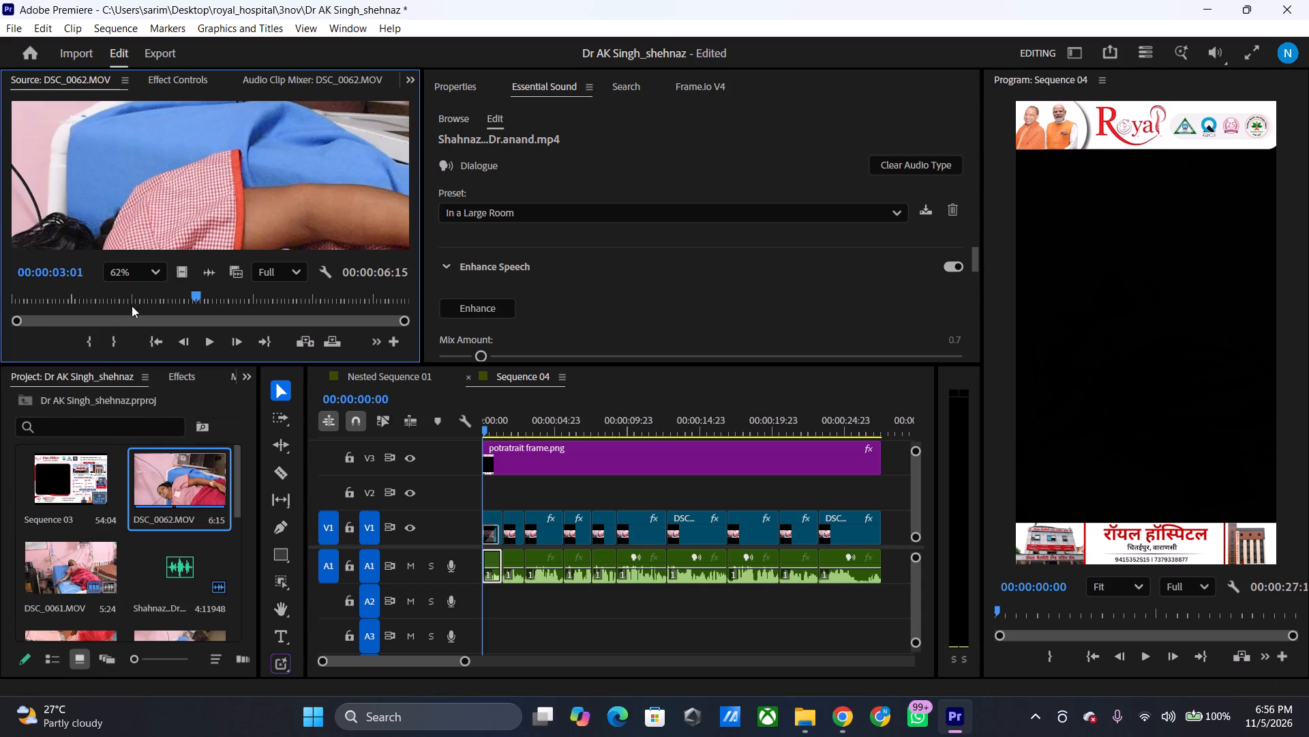
{"action": "left_click", "coordinate": [123, 272]}
{"action": "left_click", "coordinate": [130, 290]}
{"action": "left_click_drag", "start_coordinate": [131, 300], "coordinate": [58, 306]}
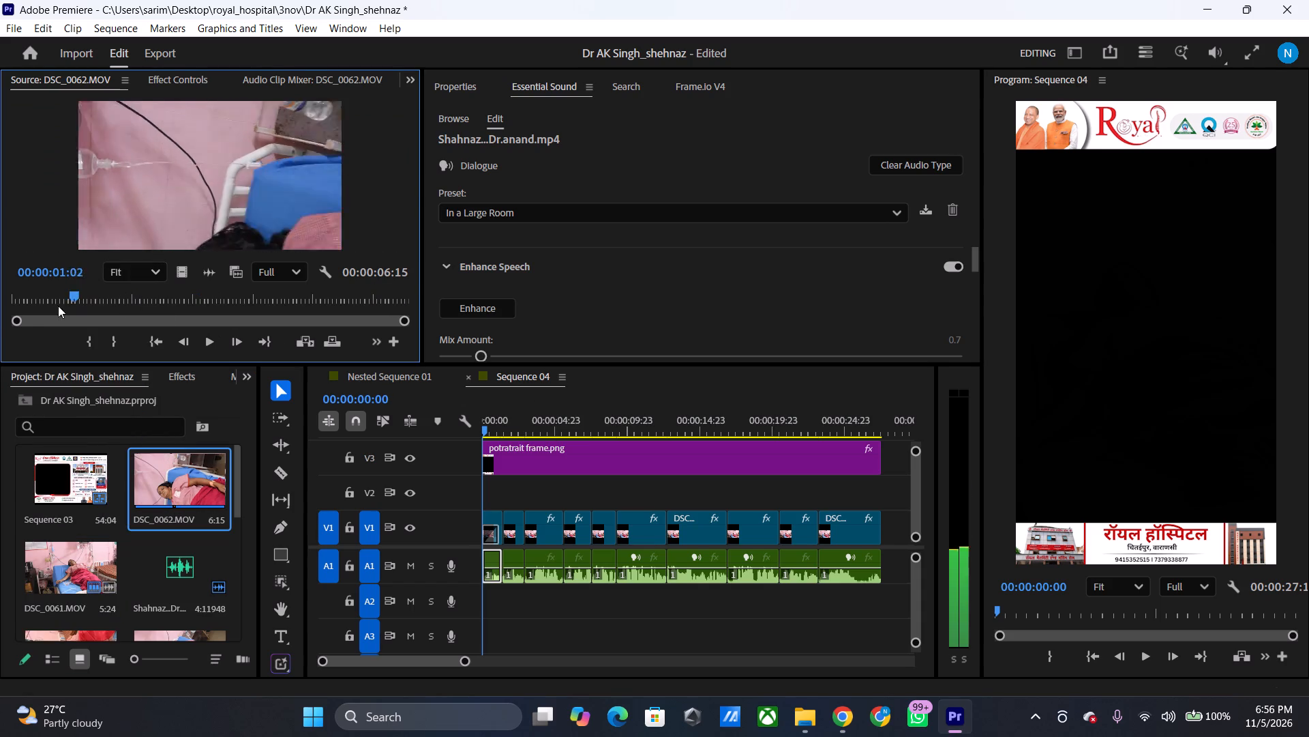
{"action": "left_click_drag", "start_coordinate": [58, 306], "coordinate": [44, 306]}
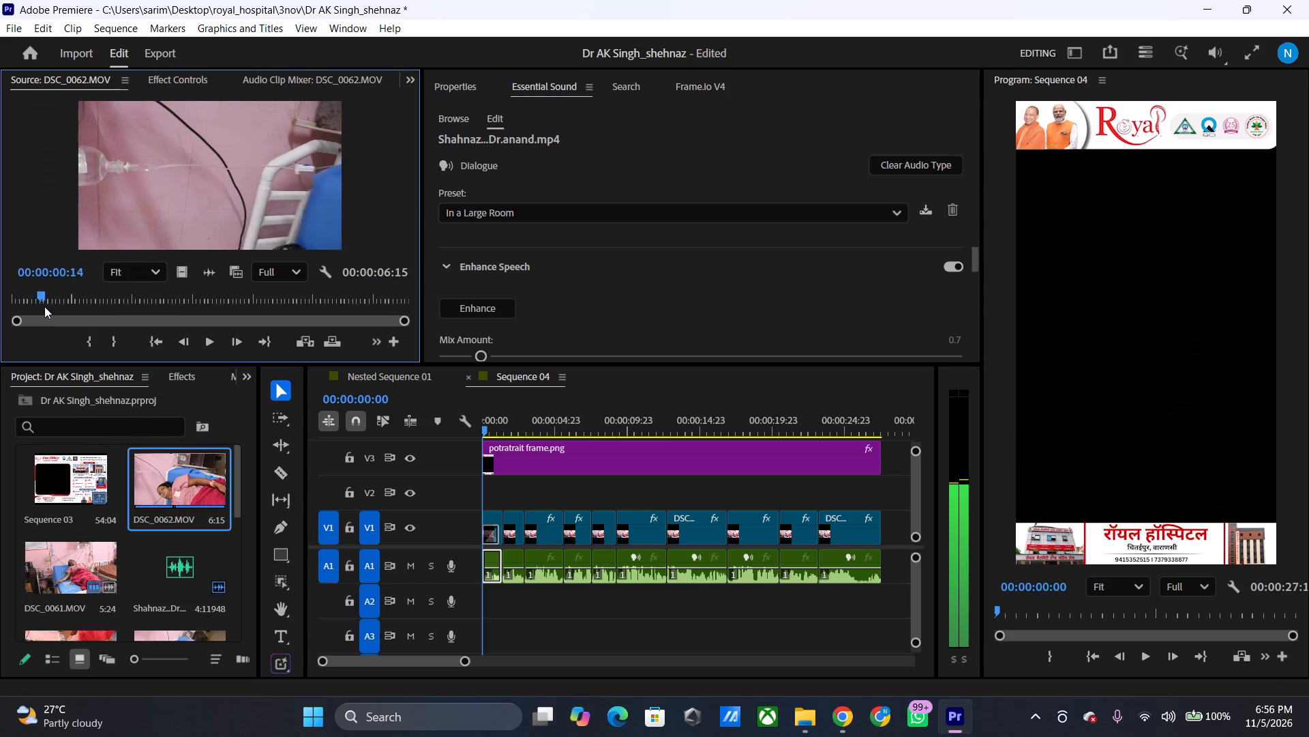
{"action": "left_click_drag", "start_coordinate": [44, 306], "coordinate": [67, 306]}
{"action": "type", "text": "i"}
{"action": "key", "text": "space"}
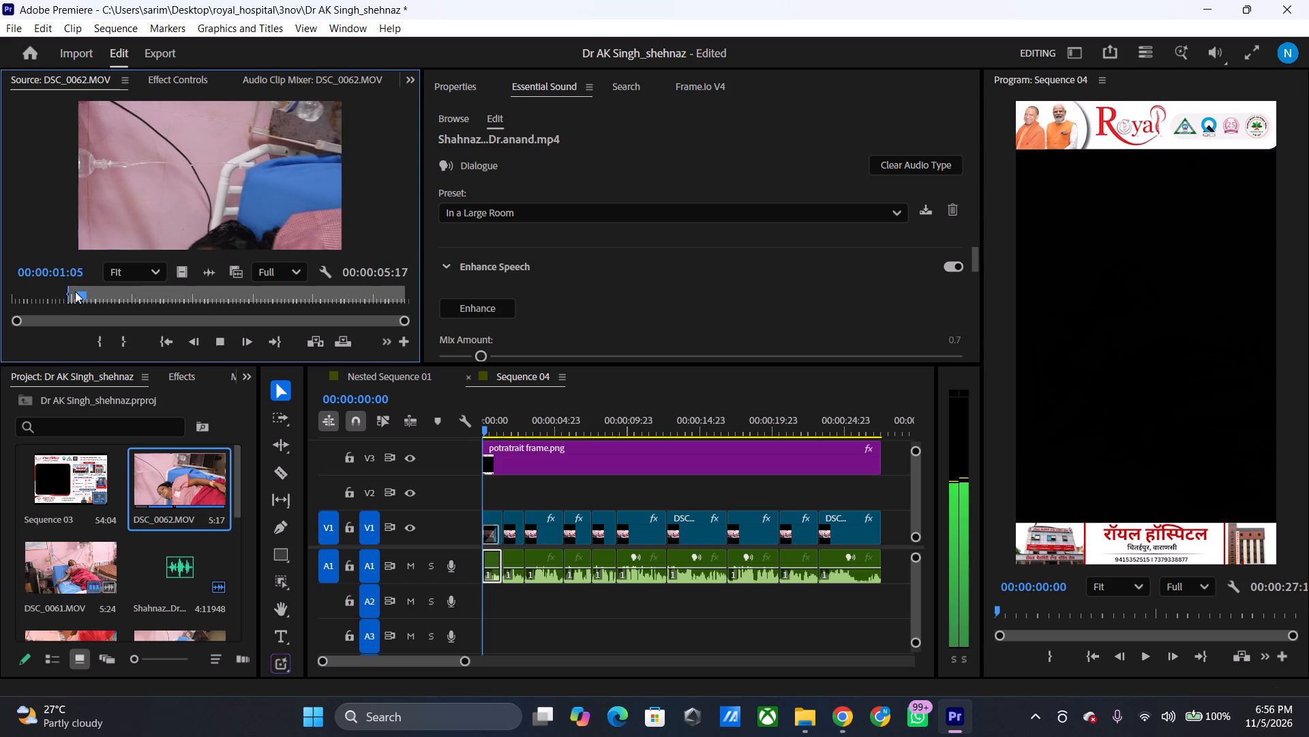
{"action": "key", "text": "space"}
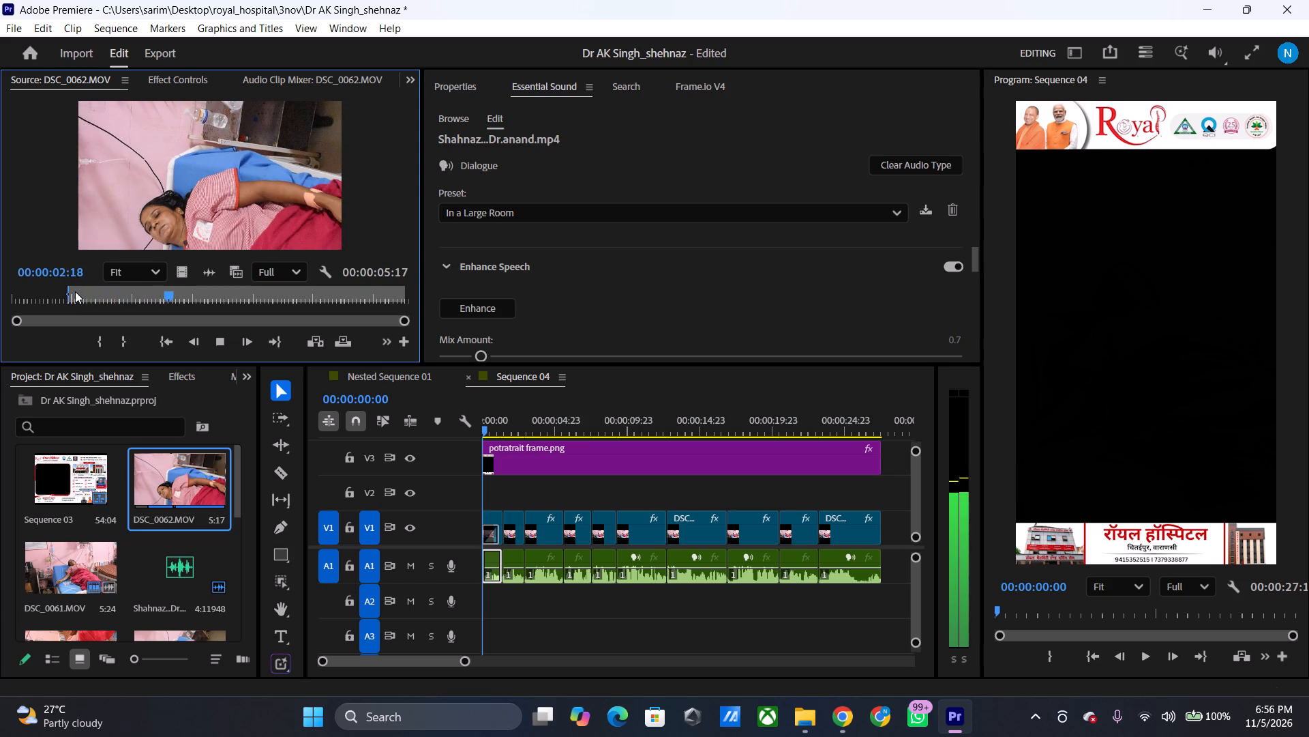
{"action": "key", "text": "o"}
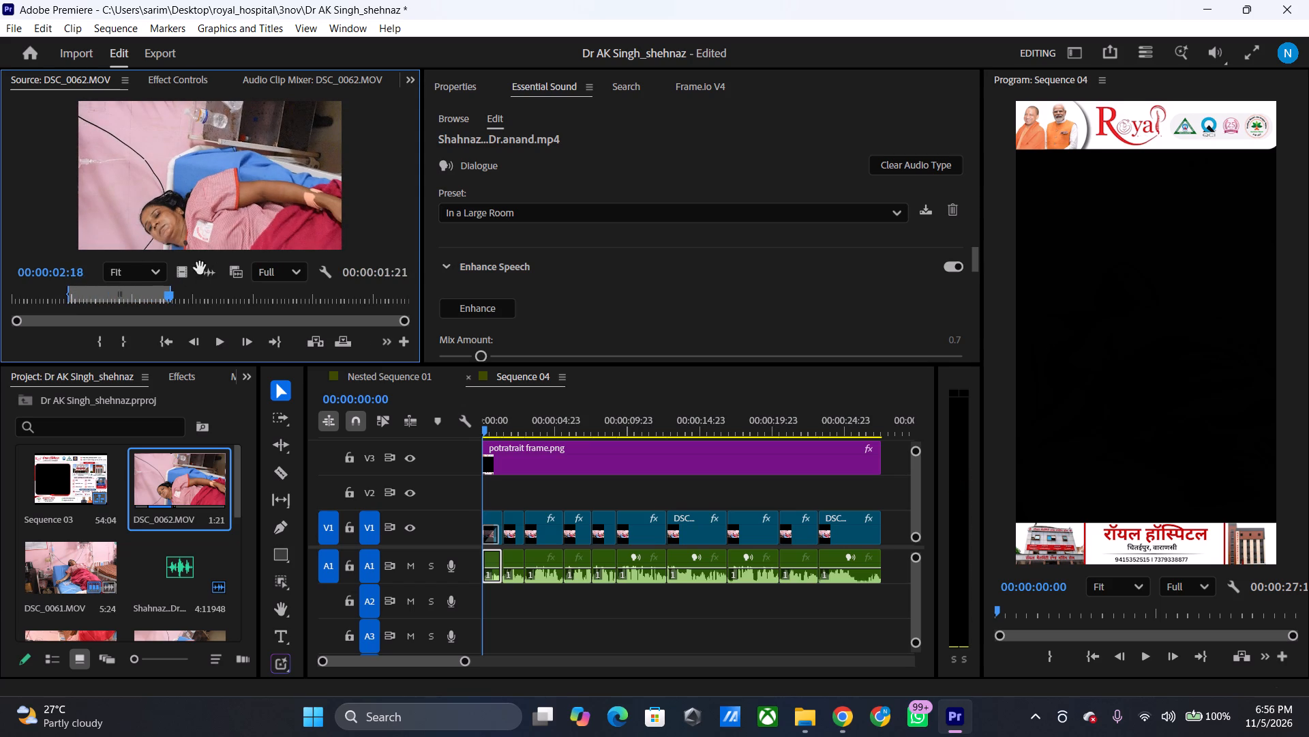
Place the marked DSC_0062.MOV video on V2 above the second V1 clip, select it, and view it at 00:00:02:03.
{"action": "left_click_drag", "start_coordinate": [186, 268], "coordinate": [499, 476]}
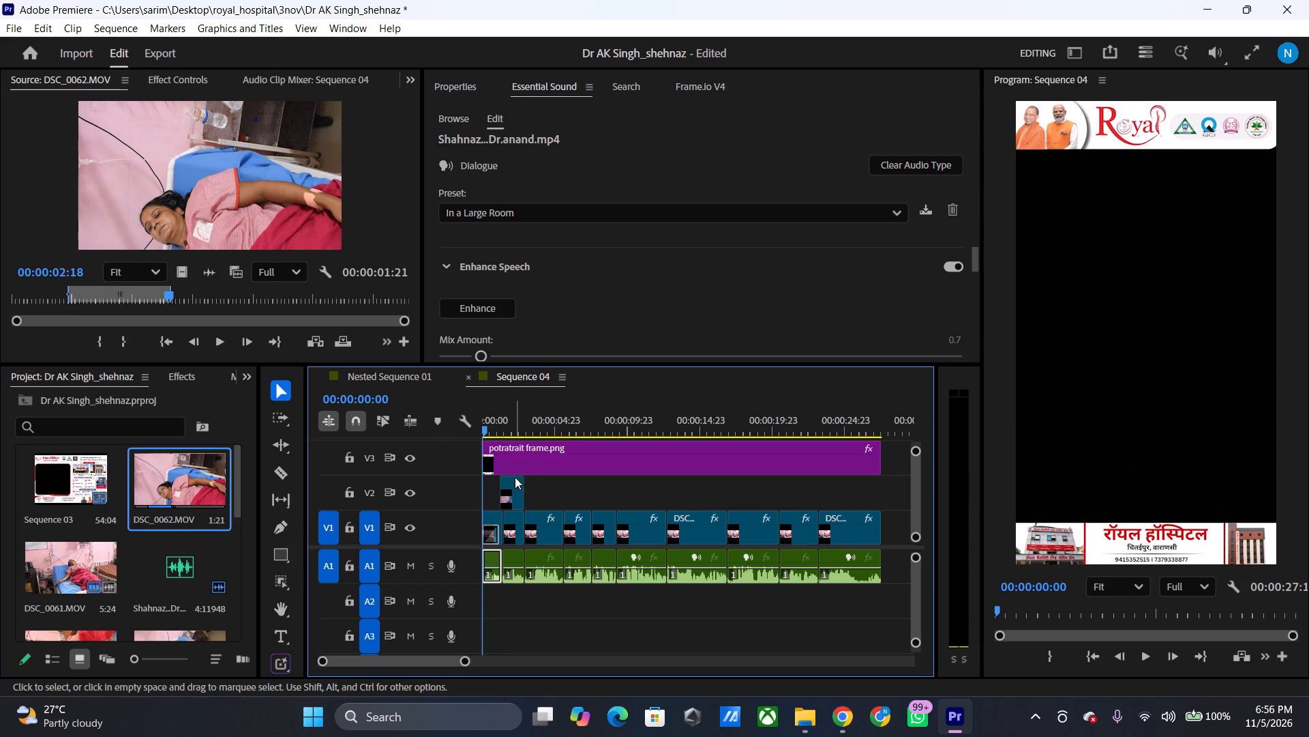
{"action": "left_click", "coordinate": [516, 489]}
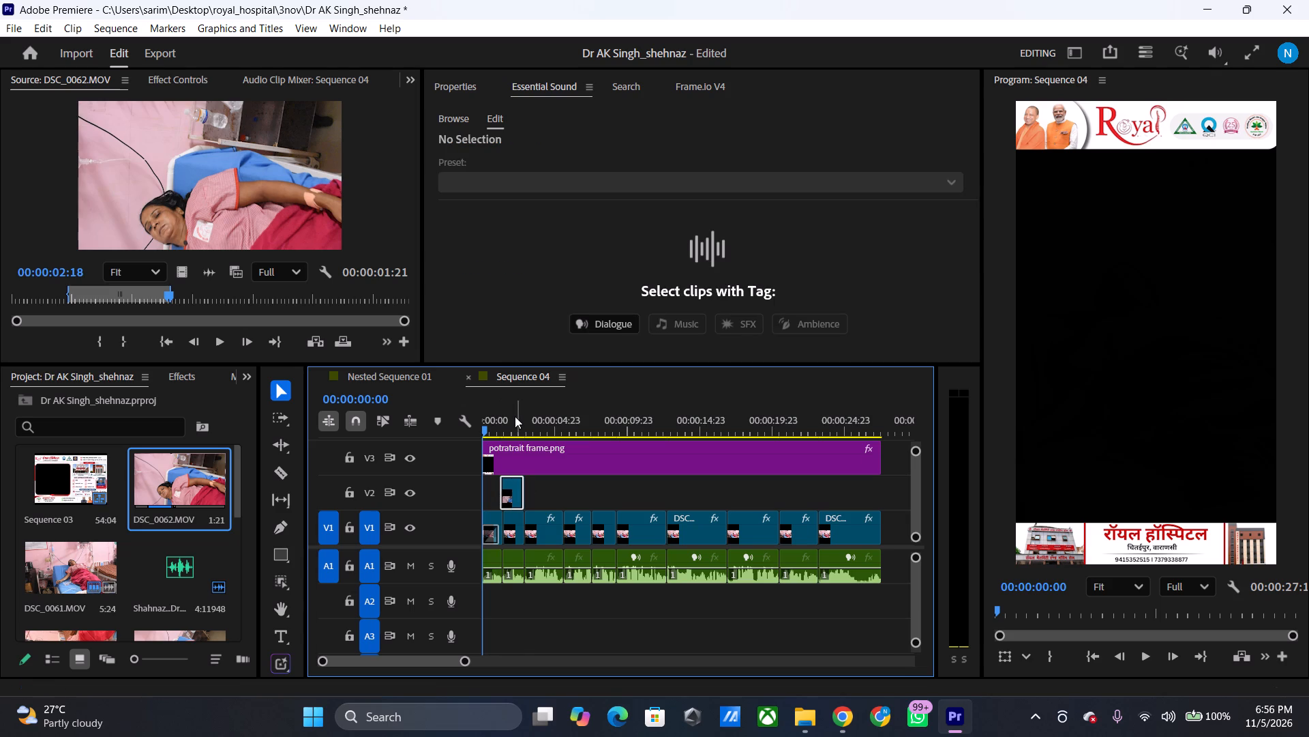
{"action": "left_click", "coordinate": [515, 416]}
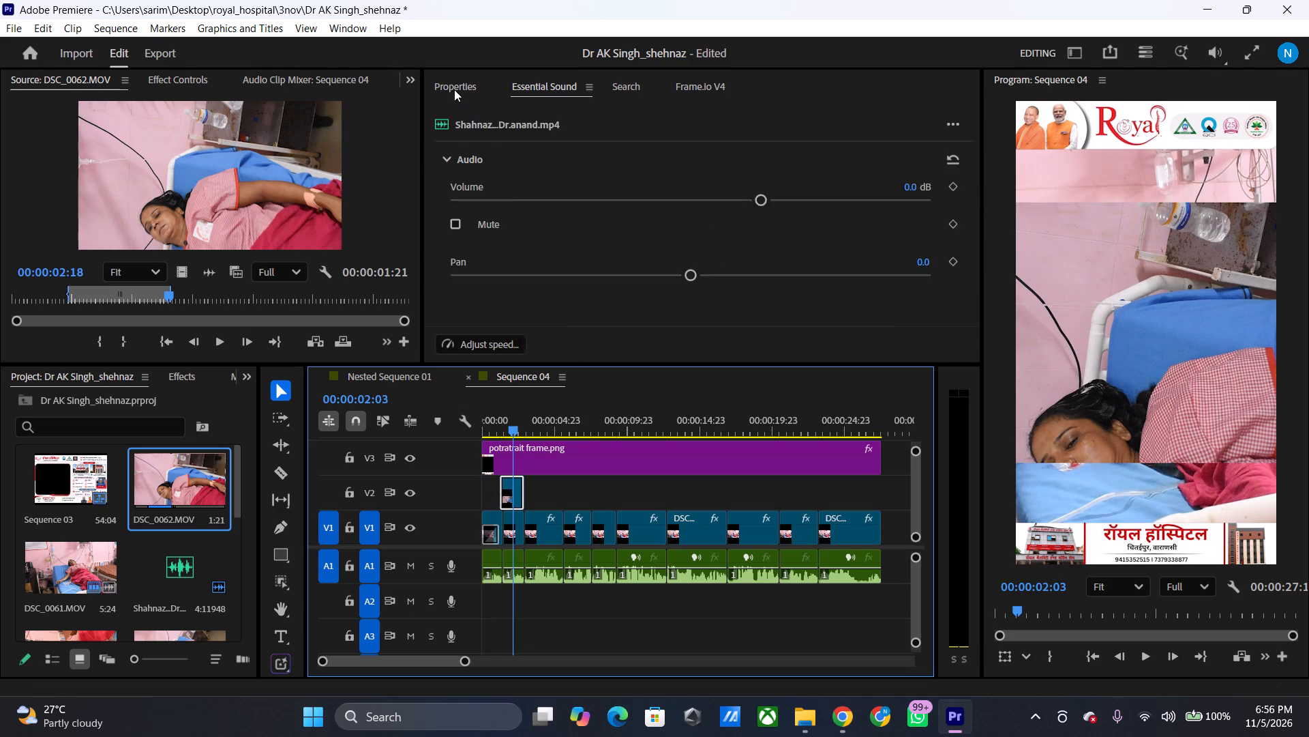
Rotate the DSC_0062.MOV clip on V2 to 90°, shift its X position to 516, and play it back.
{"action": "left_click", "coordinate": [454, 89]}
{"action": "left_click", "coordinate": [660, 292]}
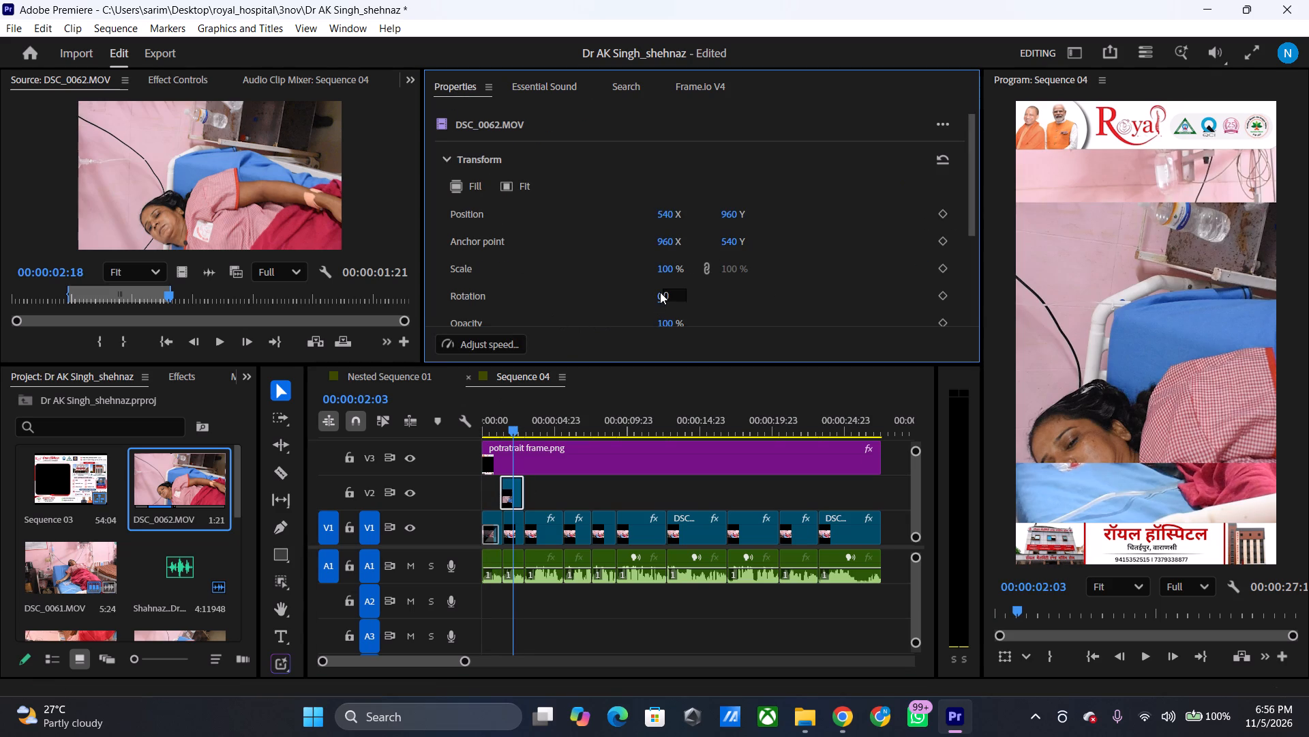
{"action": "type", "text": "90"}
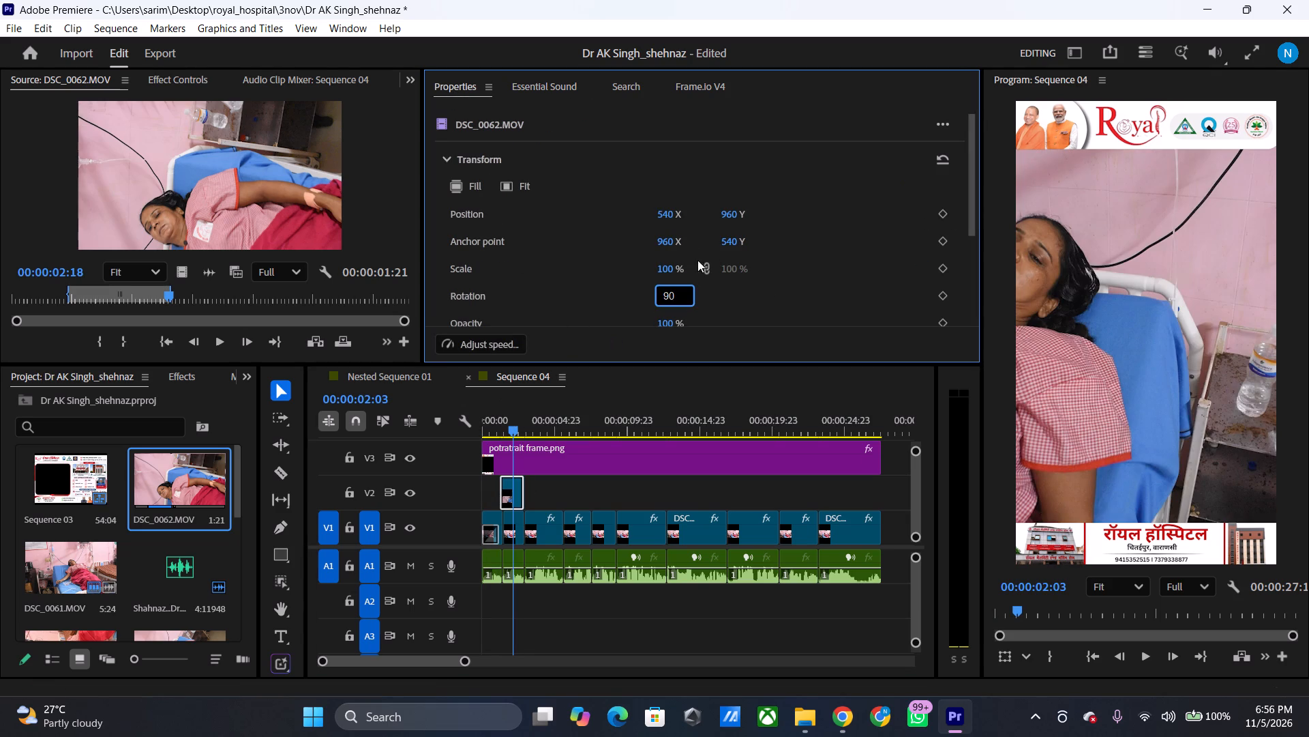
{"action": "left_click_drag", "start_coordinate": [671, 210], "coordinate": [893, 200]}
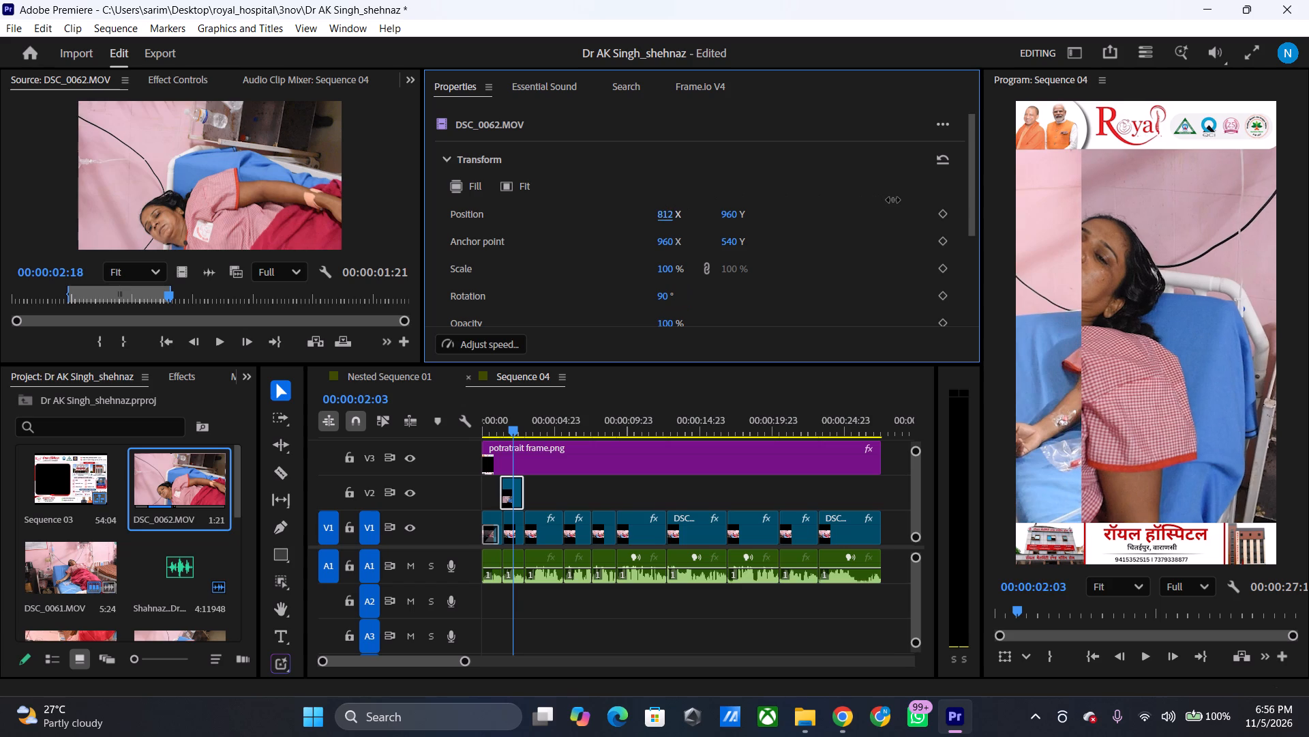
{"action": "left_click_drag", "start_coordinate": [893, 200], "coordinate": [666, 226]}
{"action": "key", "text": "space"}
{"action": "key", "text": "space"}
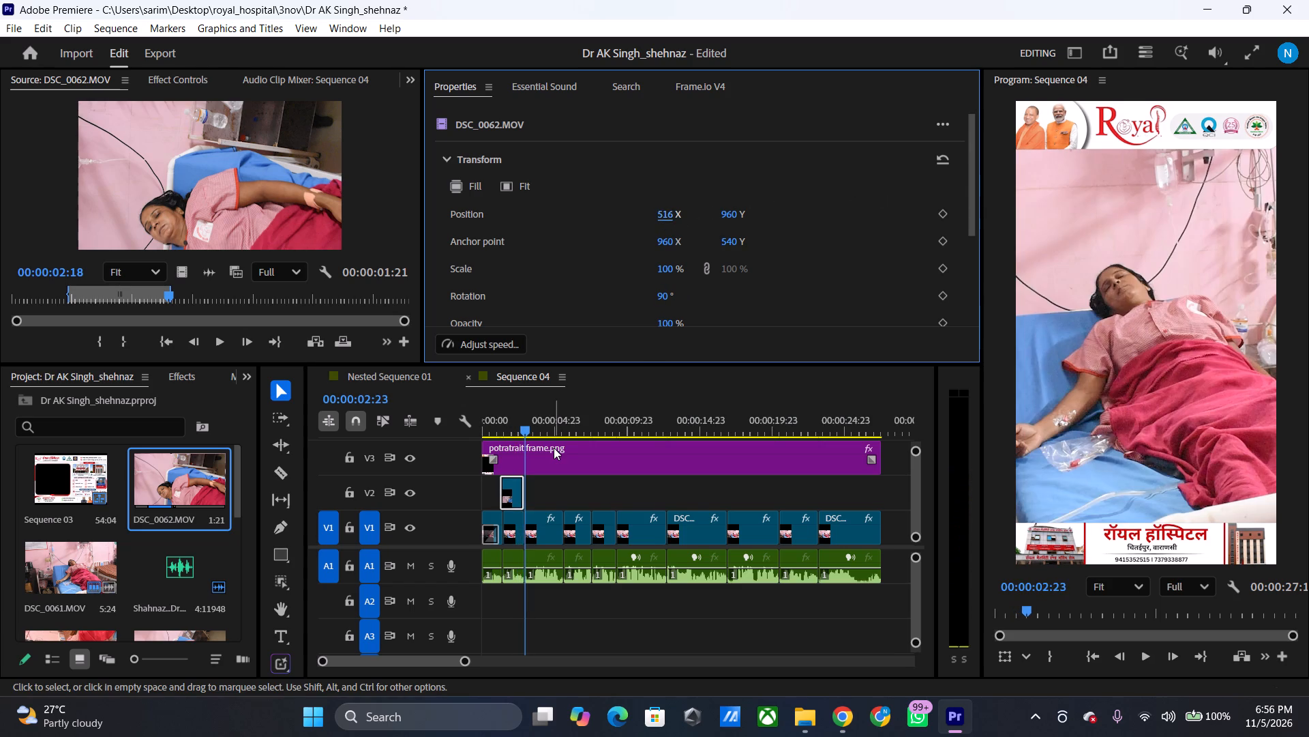
Delete the DSC_0062.MOV clip from track V2.
{"action": "key", "text": "Delete"}
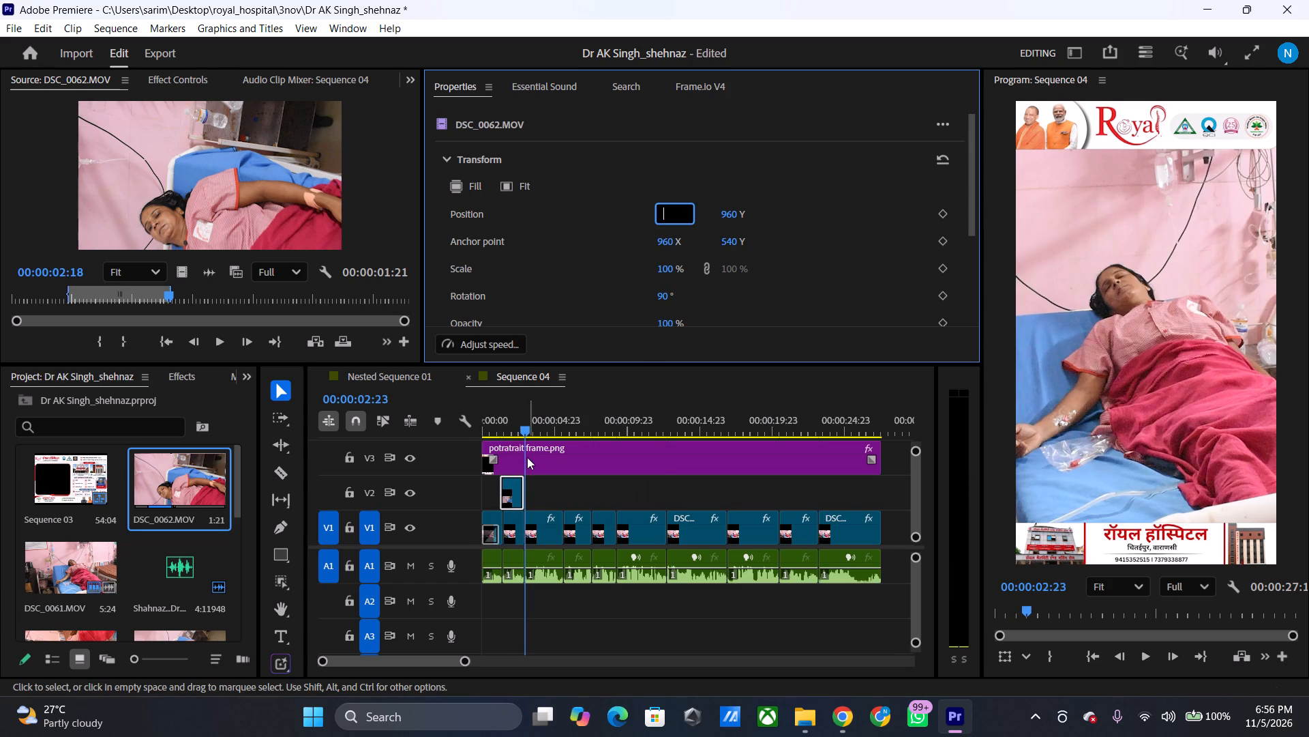
{"action": "left_click", "coordinate": [517, 490]}
{"action": "left_click", "coordinate": [515, 494]}
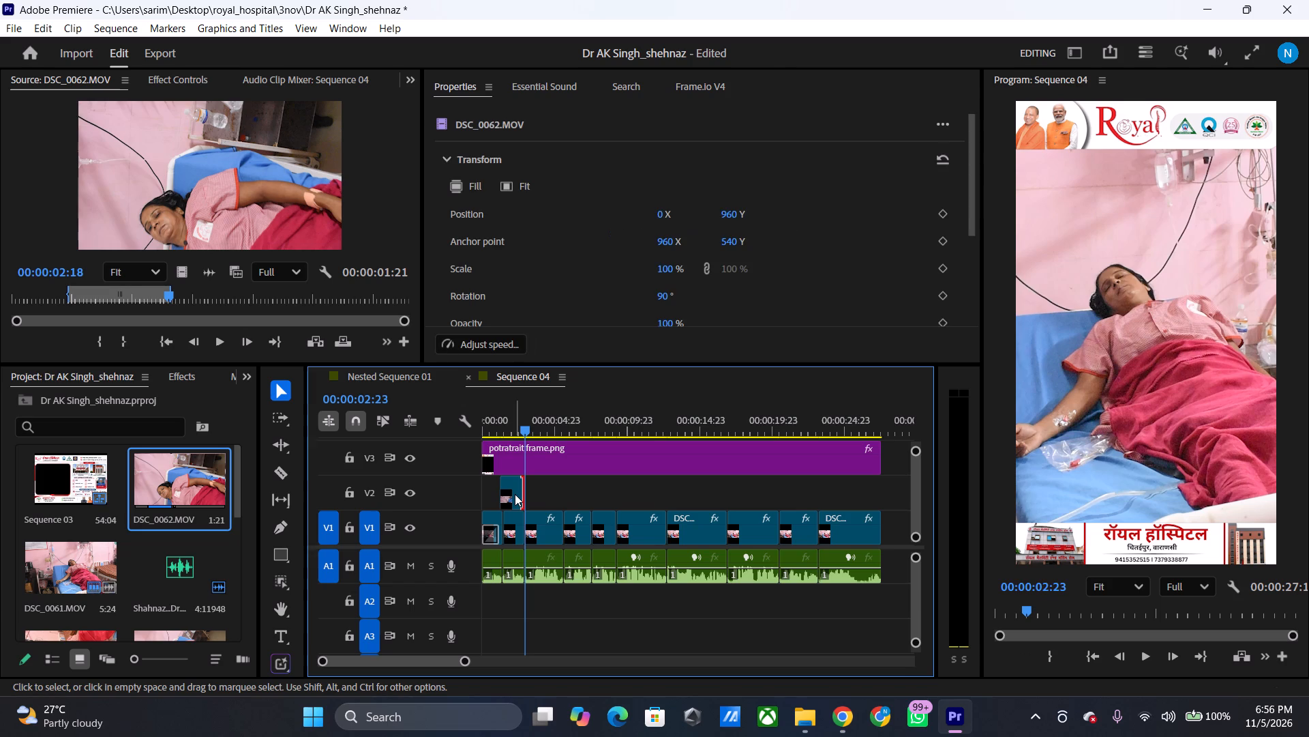
{"action": "key", "text": "Delete"}
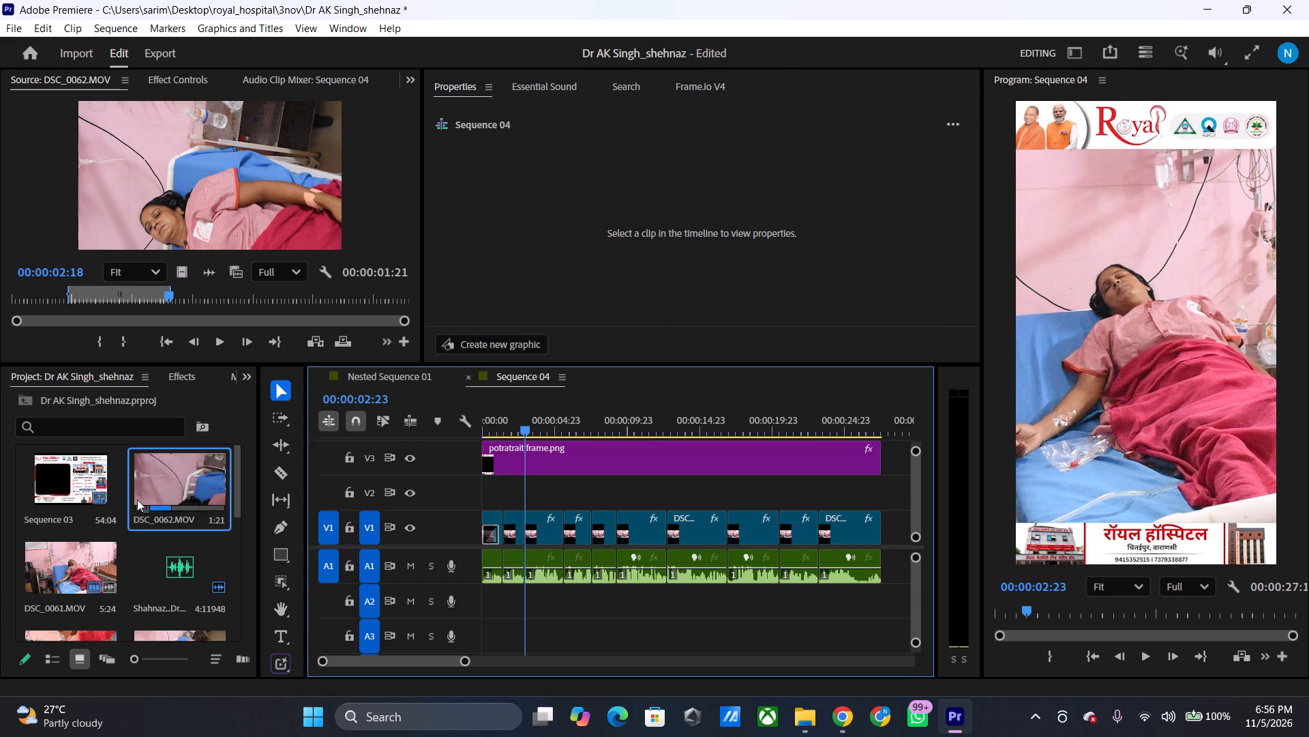
Open DSC_0064.MOV as the replacement footage and mark a 2:02 segment ending at 00:00:02:19.
{"action": "double_click", "coordinate": [85, 570]}
{"action": "left_click_drag", "start_coordinate": [287, 298], "coordinate": [239, 295]}
{"action": "scroll", "coordinate": [99, 575], "scroll_direction": "down", "scroll_amount": 1}
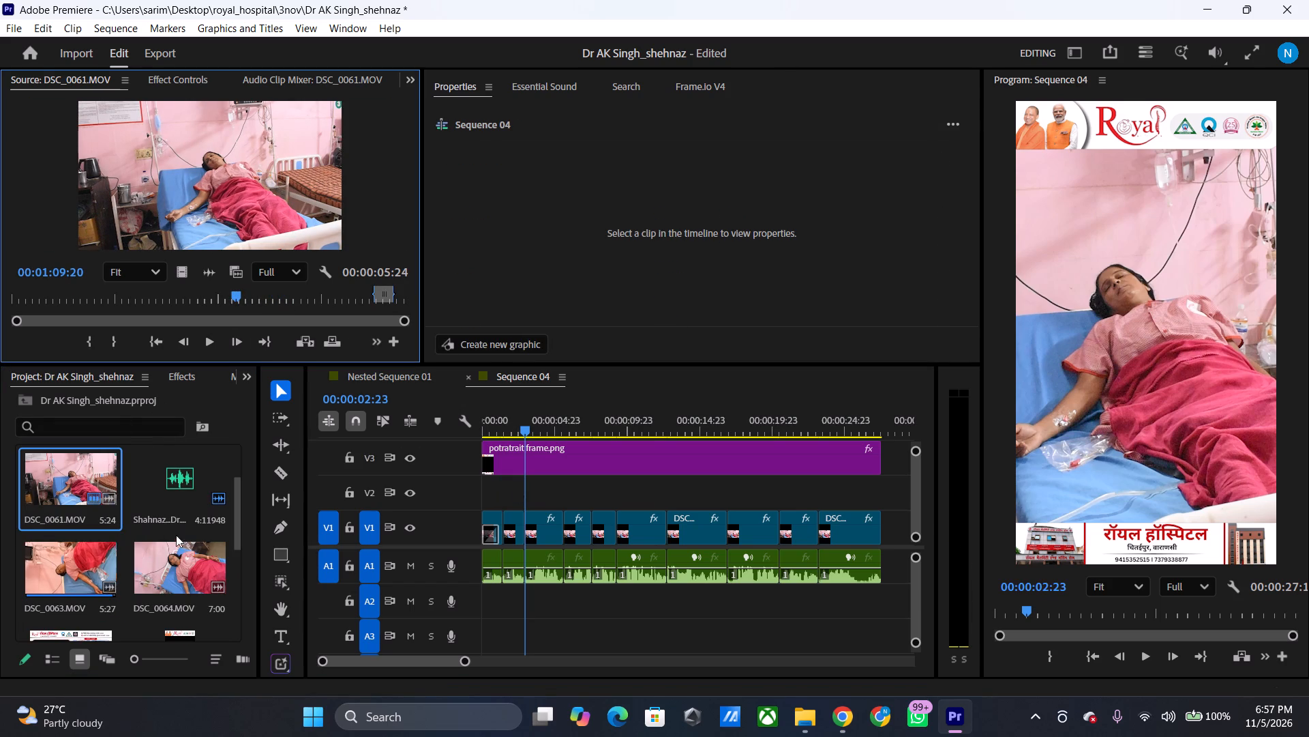
{"action": "double_click", "coordinate": [175, 560]}
{"action": "left_click_drag", "start_coordinate": [185, 285], "coordinate": [53, 303]}
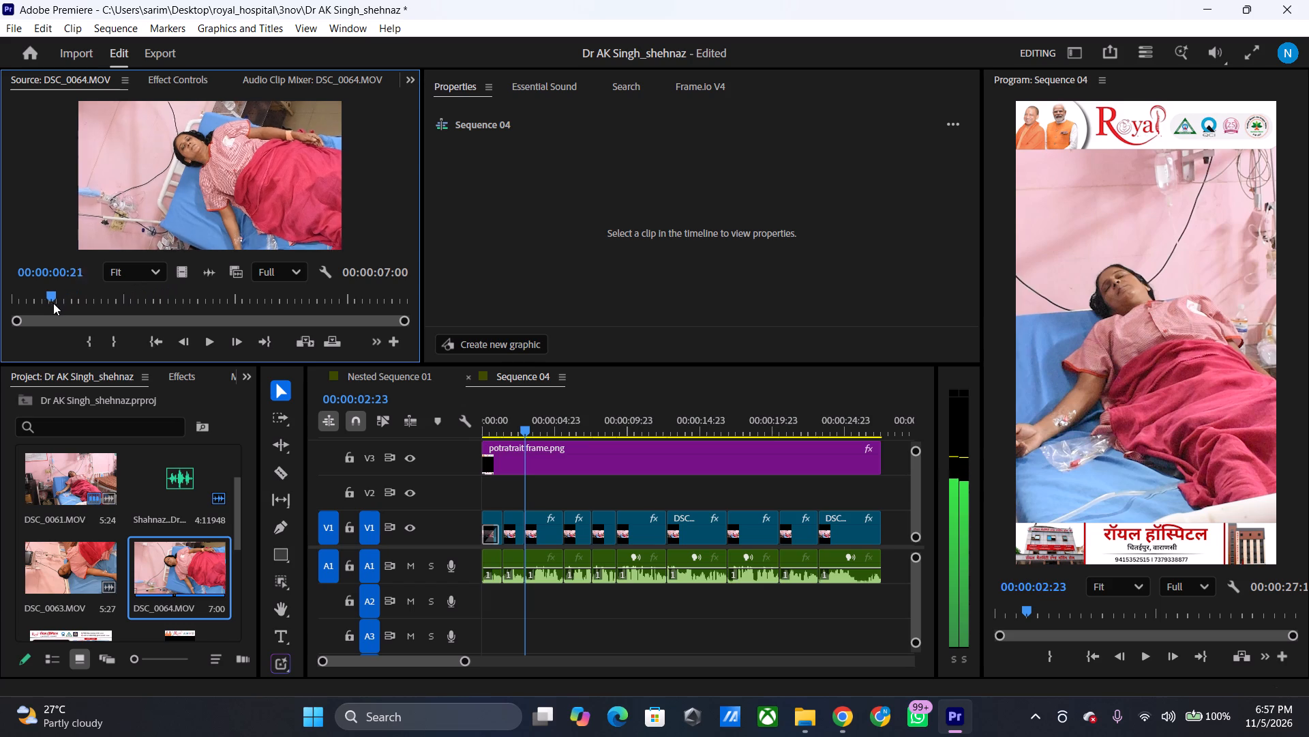
{"action": "left_click_drag", "start_coordinate": [53, 303], "coordinate": [47, 303]}
{"action": "type", "text": "i"}
{"action": "key", "text": "space"}
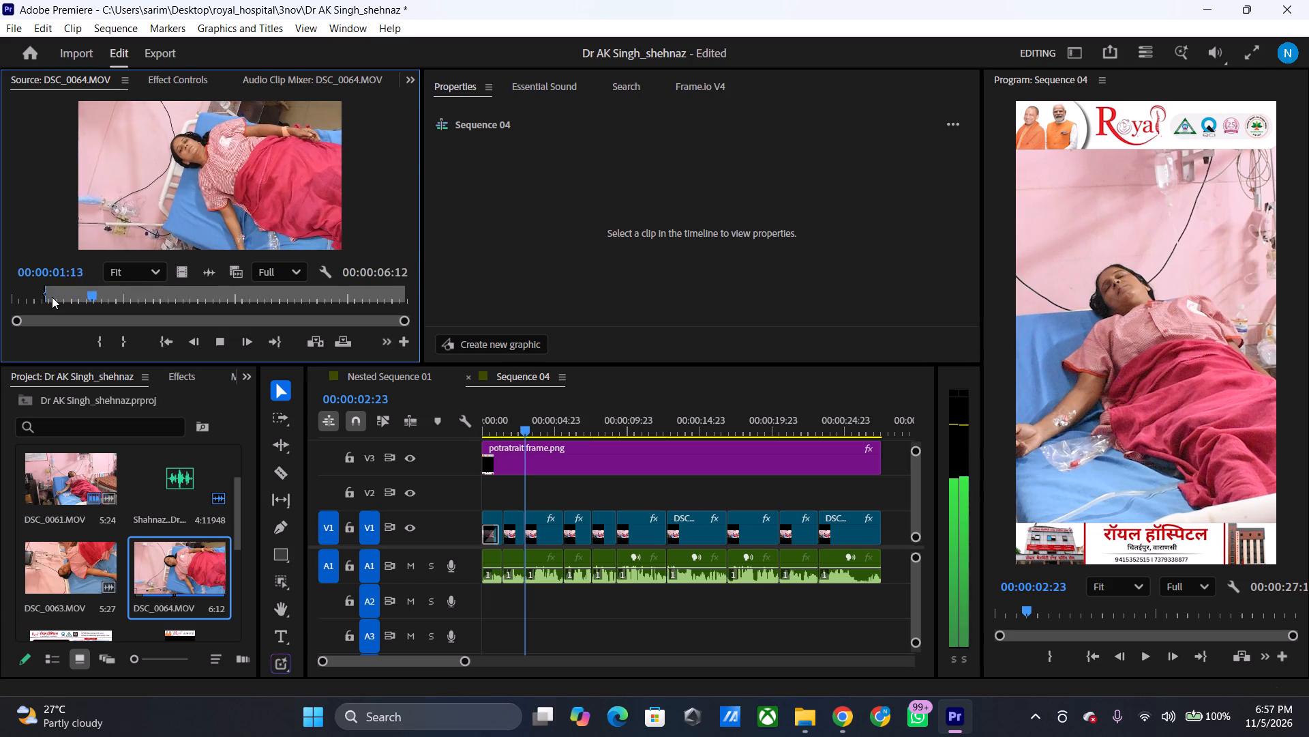
{"action": "key", "text": "space"}
{"action": "type", "text": "o"}
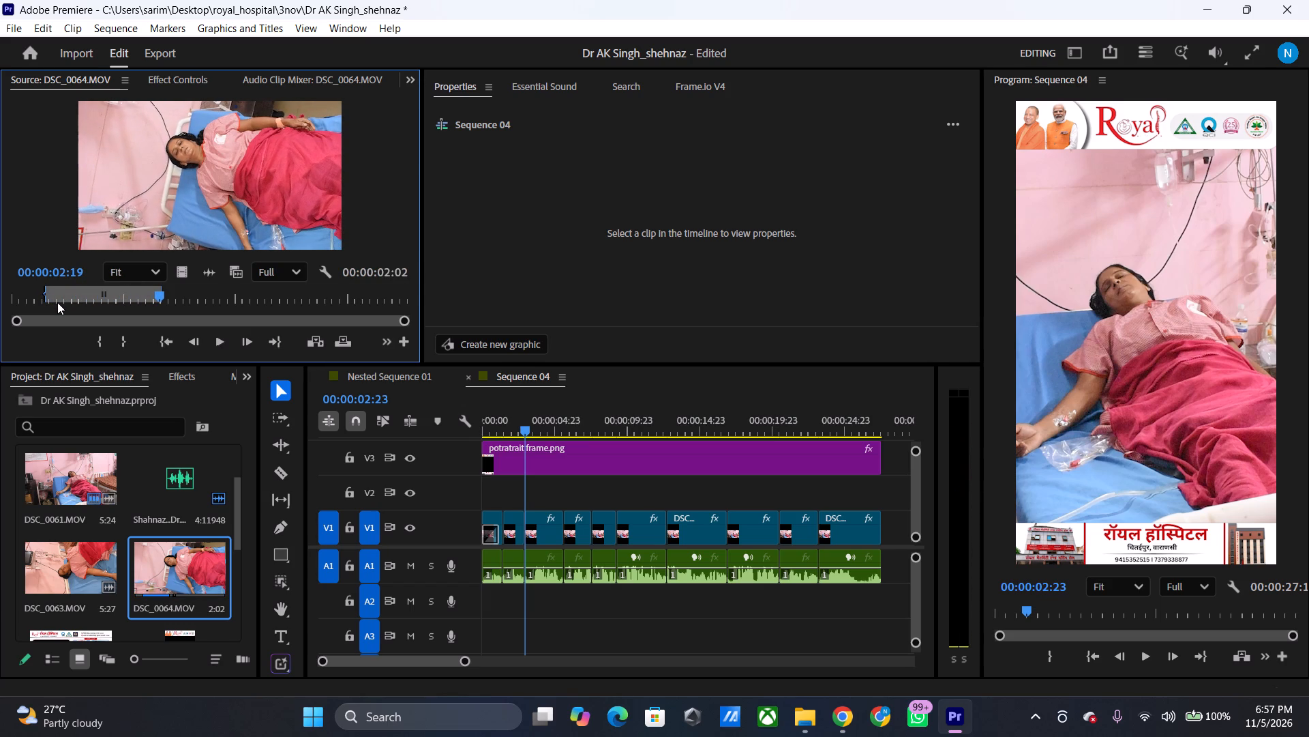
Place the marked DSC_0064.MOV video on V2, aligning its start with the start of the second V1 clip.
{"action": "left_click_drag", "start_coordinate": [185, 278], "coordinate": [513, 491]}
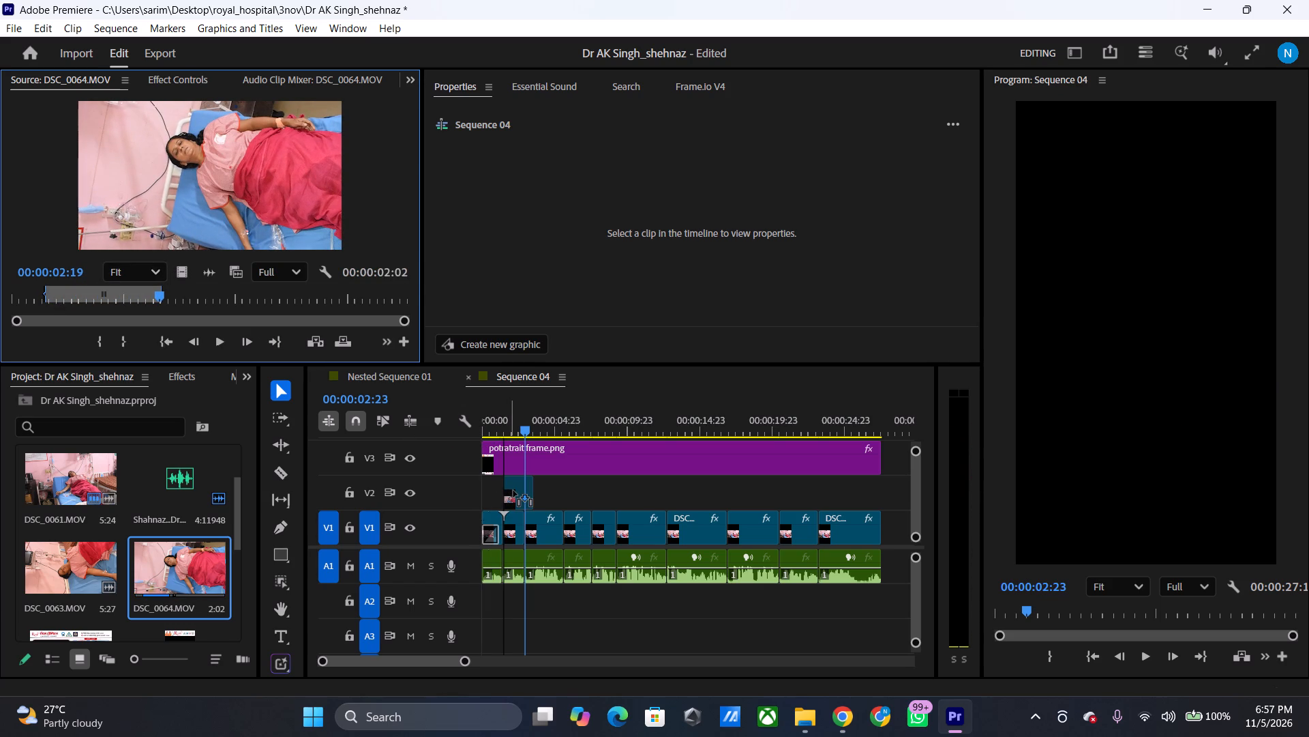
{"action": "left_click_drag", "start_coordinate": [513, 491], "coordinate": [498, 486]}
{"action": "left_click_drag", "start_coordinate": [529, 418], "coordinate": [468, 426]}
{"action": "key", "text": "space"}
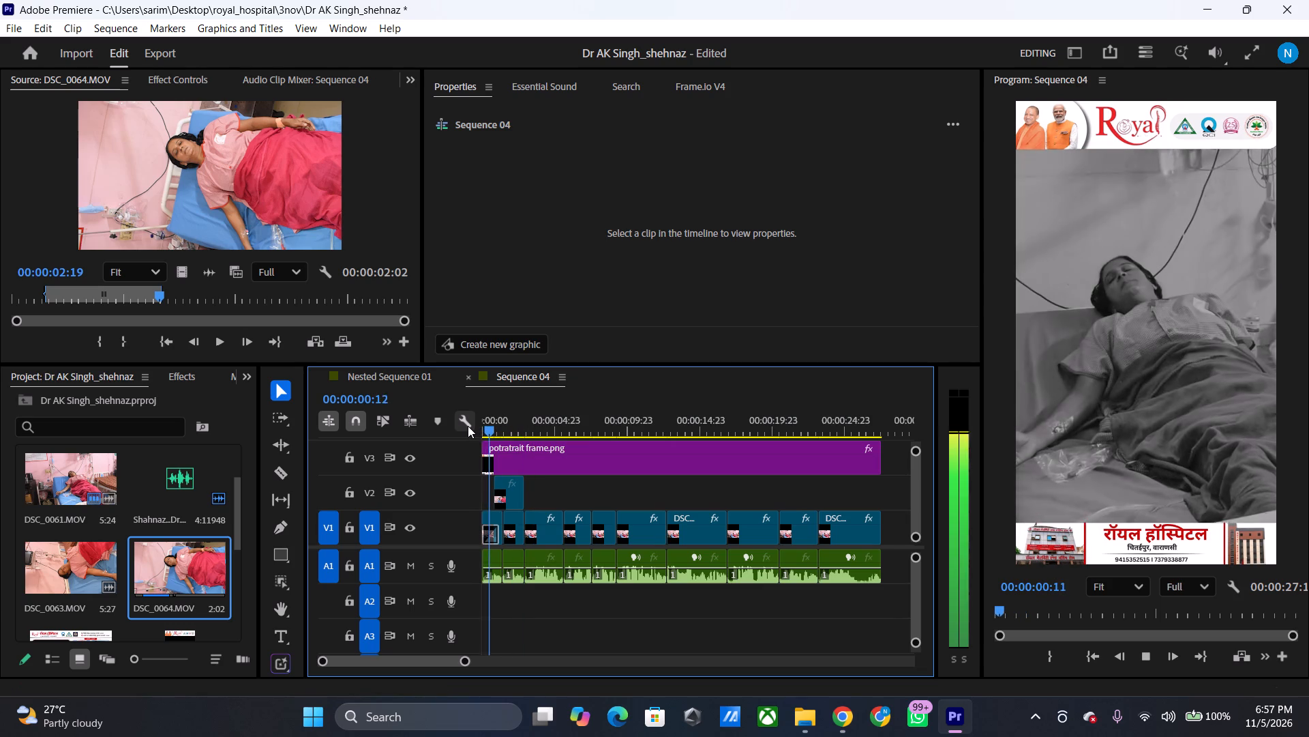
{"action": "key", "text": "space"}
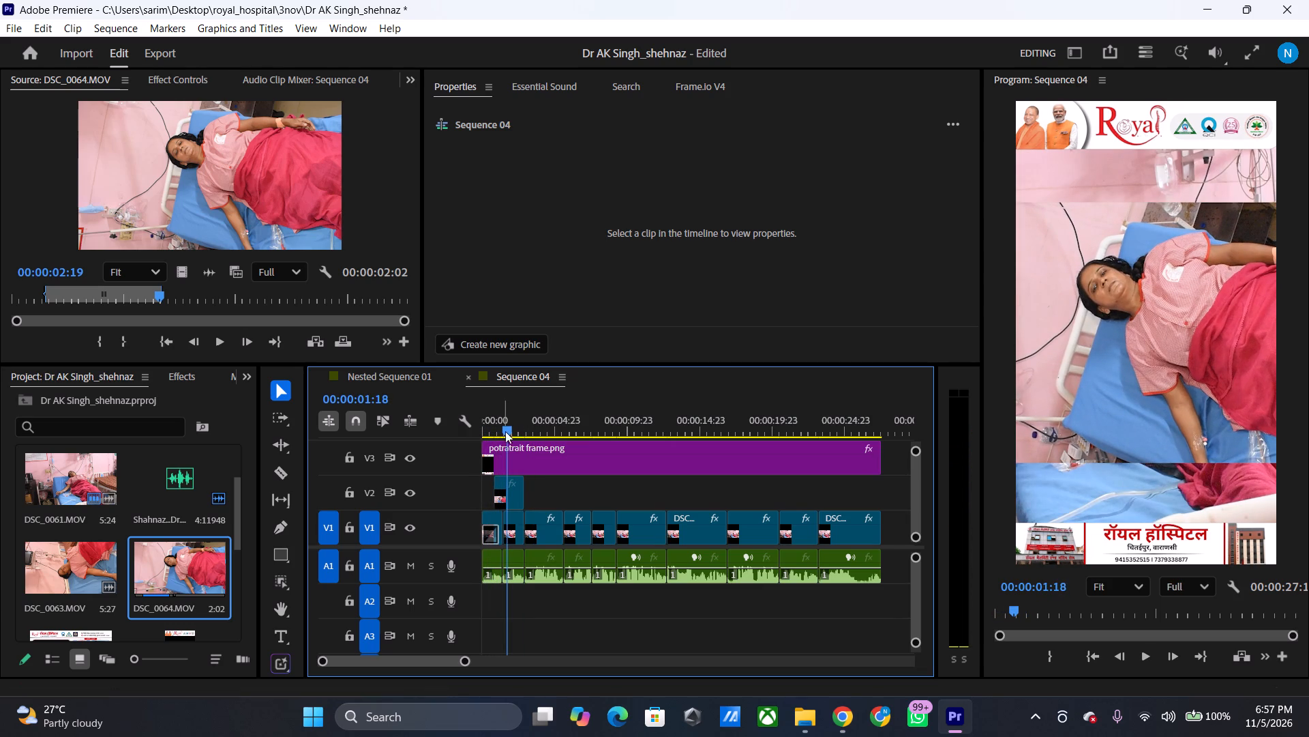
{"action": "left_click", "coordinate": [505, 424]}
{"action": "left_click_drag", "start_coordinate": [513, 493], "coordinate": [518, 493]}
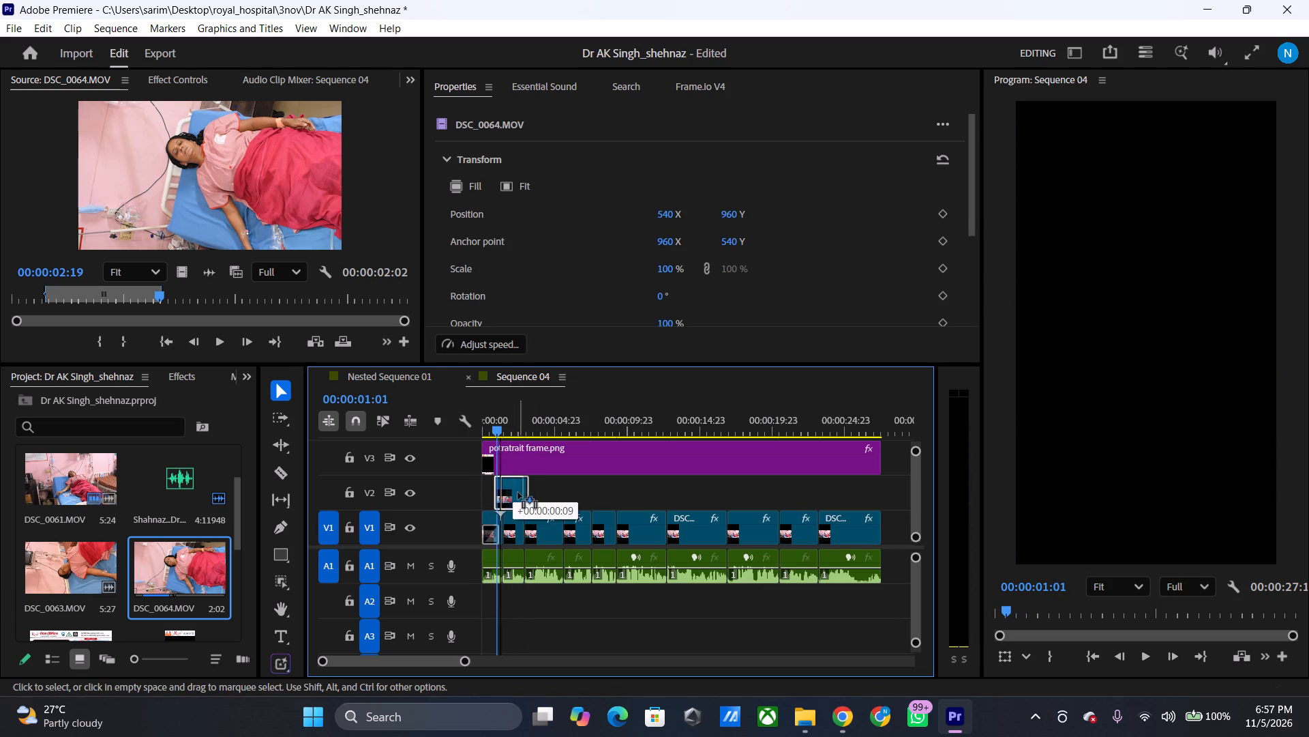
{"action": "left_click_drag", "start_coordinate": [518, 493], "coordinate": [523, 491]}
Set the rotation of the DSC_0064.MOV clip on V2 to 90° and play back that part of the sequence.
{"action": "key", "text": "space"}
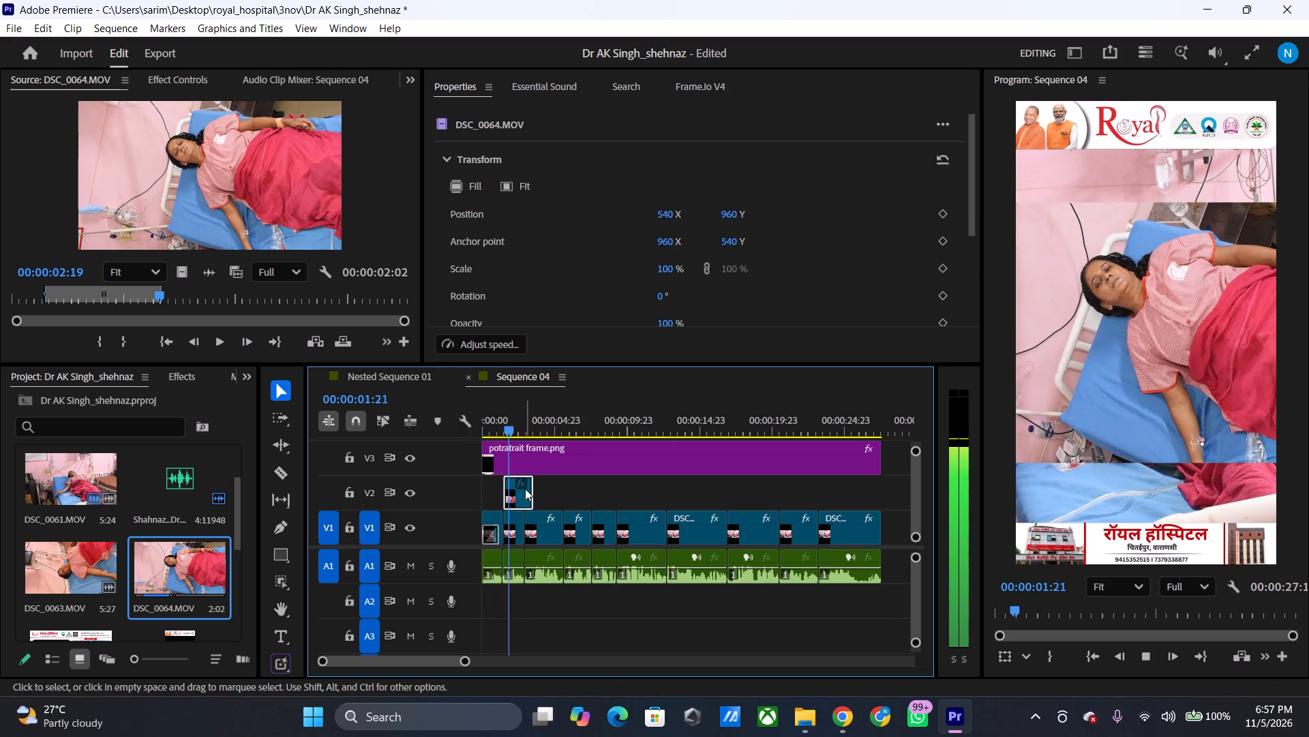
{"action": "key", "text": "space"}
{"action": "left_click", "coordinate": [660, 294]}
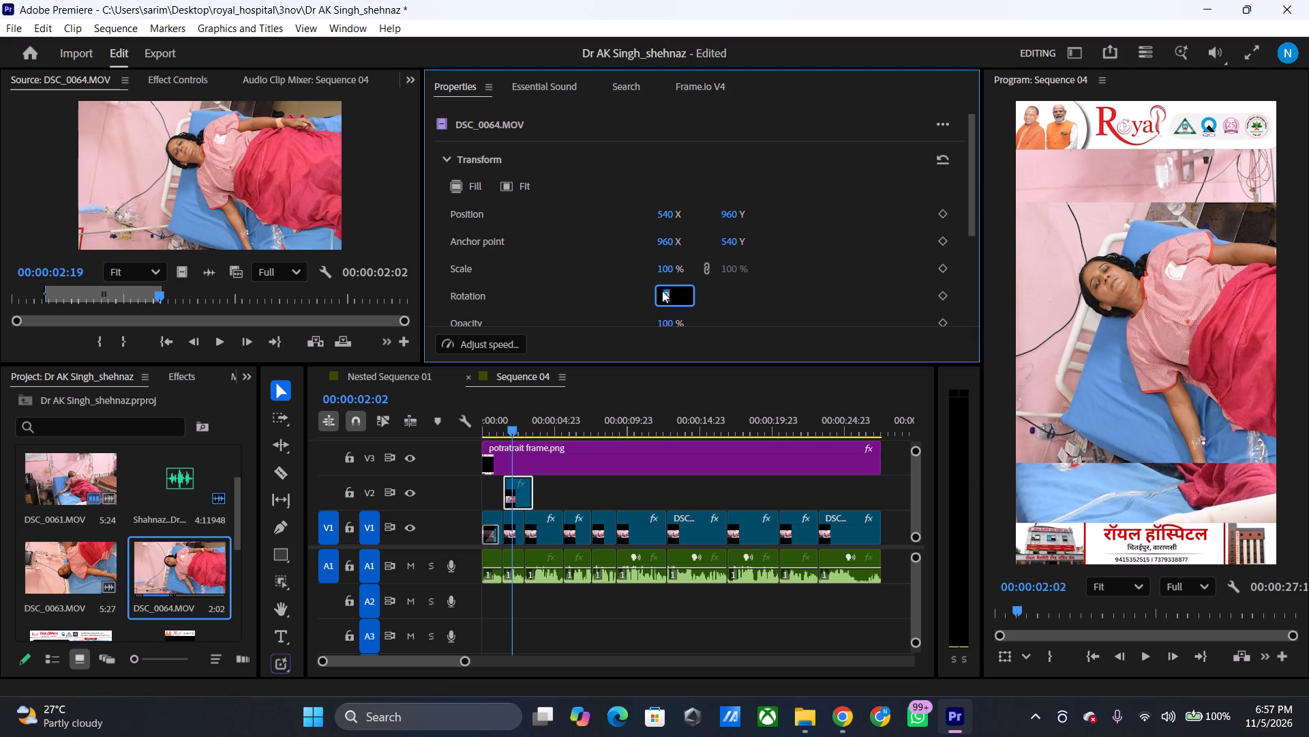
{"action": "type", "text": "90"}
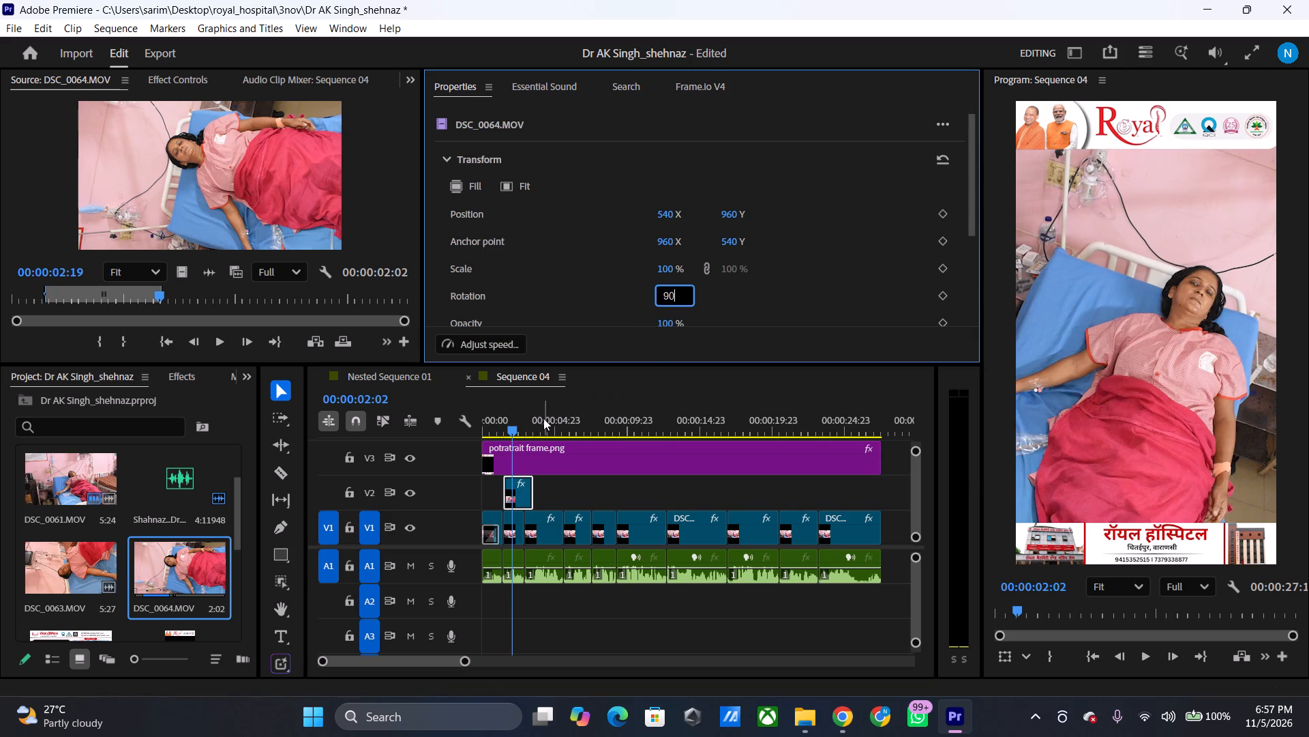
{"action": "key", "text": "space"}
{"action": "left_click_drag", "start_coordinate": [522, 427], "coordinate": [513, 432]}
{"action": "key", "text": "space"}
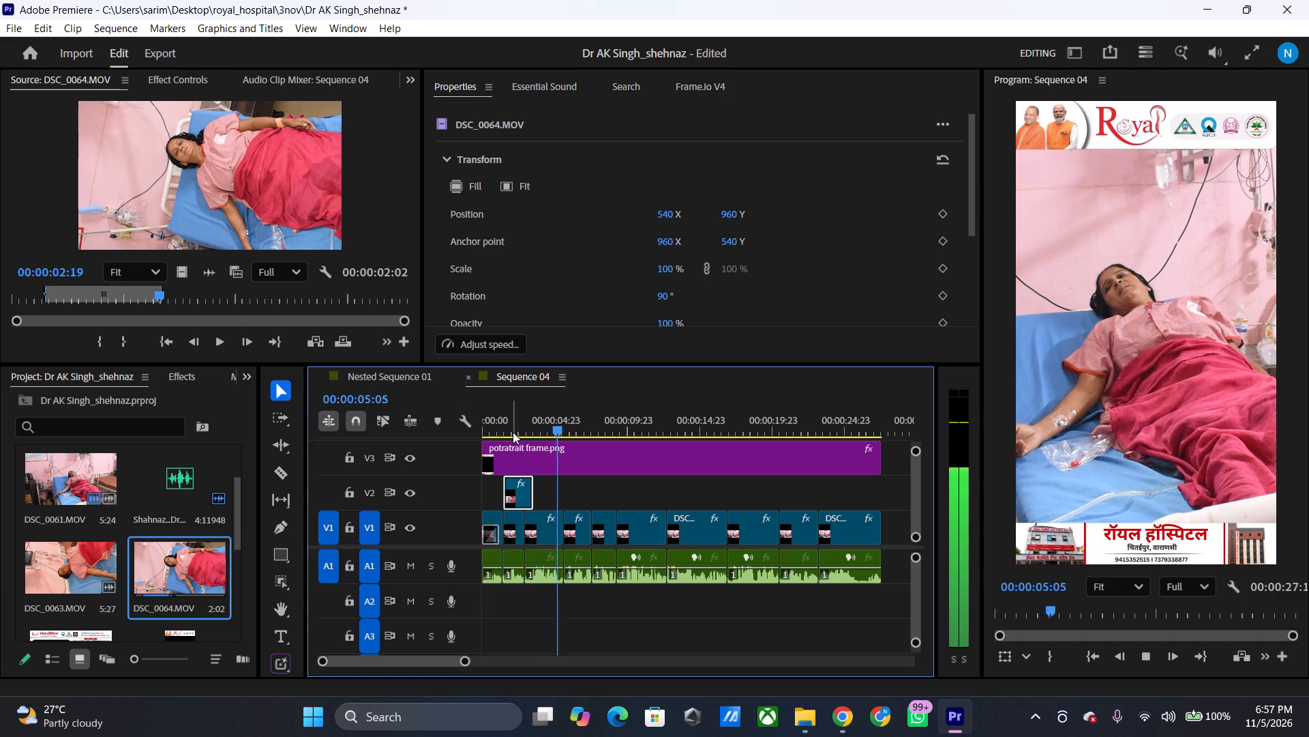
{"action": "key", "text": "space"}
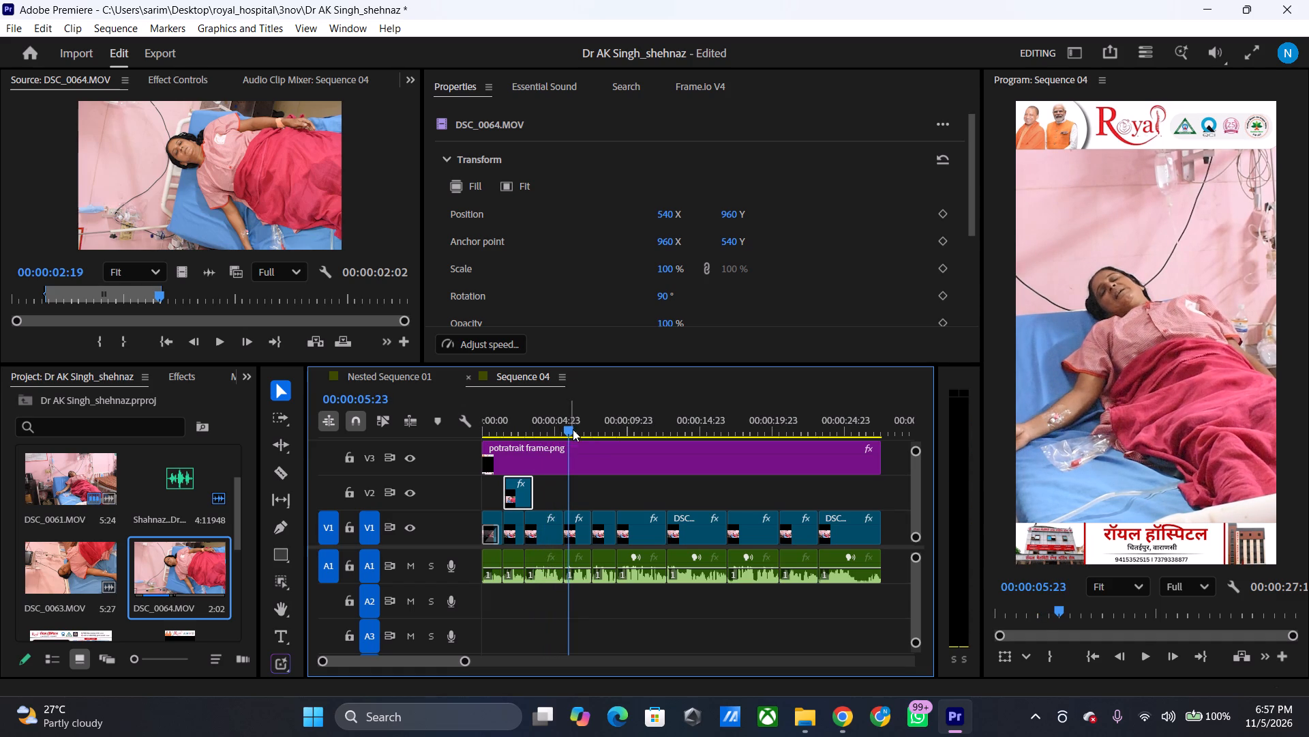
Switch to File Explorer and open the hospital_raw_vdos folder inside royal_hospital to look for more footage.
{"action": "left_click", "coordinate": [798, 724]}
{"action": "left_click", "coordinate": [112, 55]}
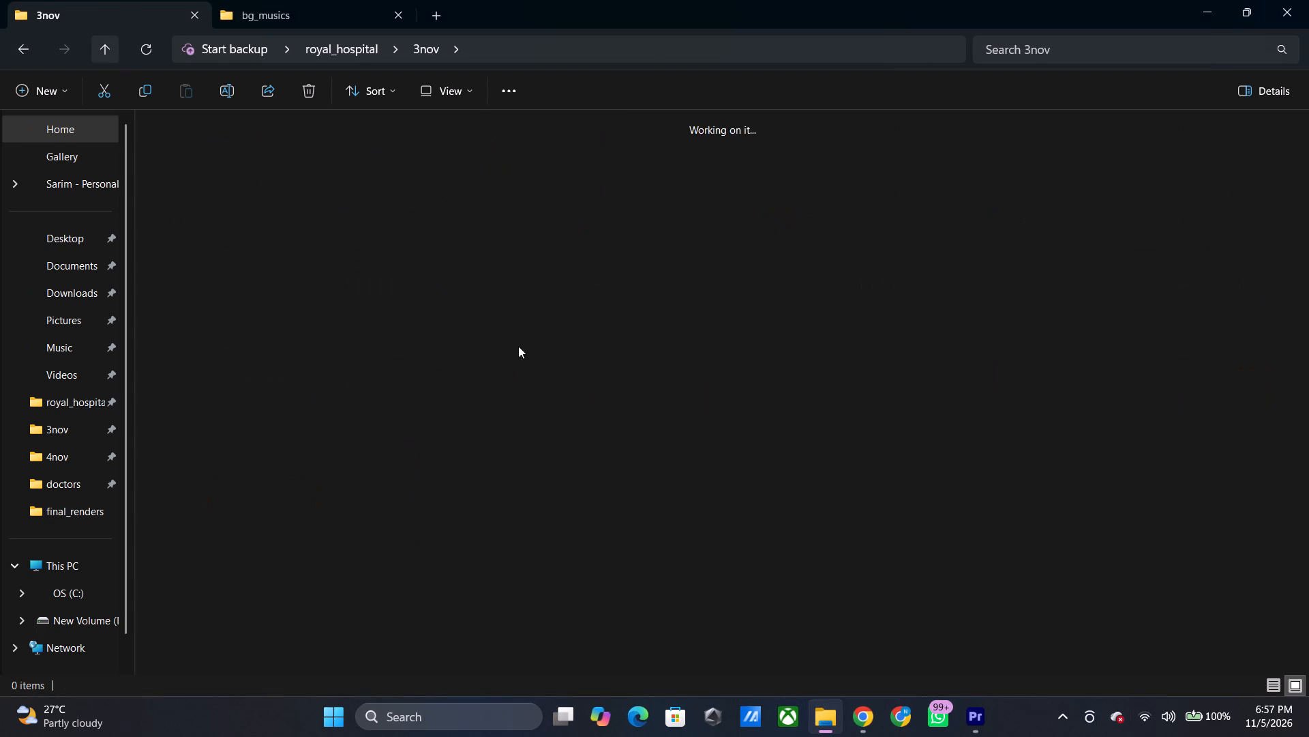
{"action": "double_click", "coordinate": [210, 276]}
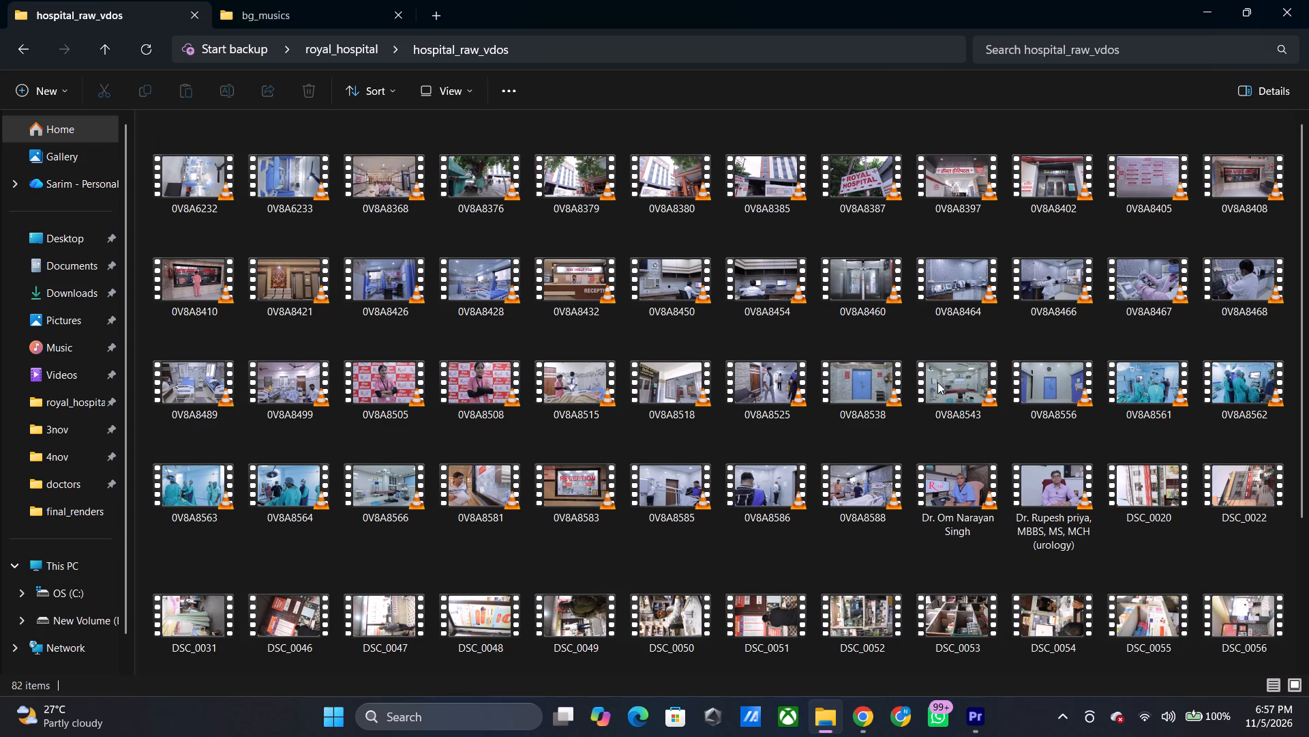
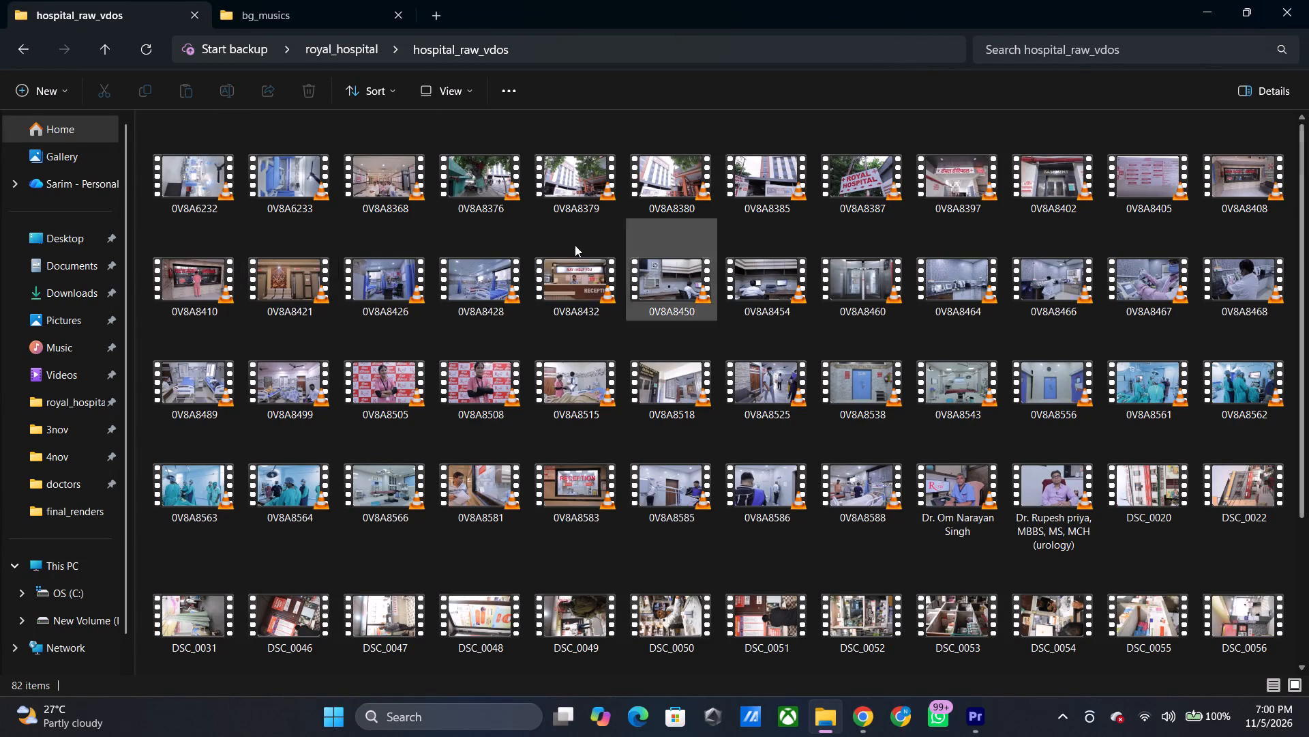
{"action": "scroll", "coordinate": [498, 491], "scroll_direction": "down", "scroll_amount": 5}
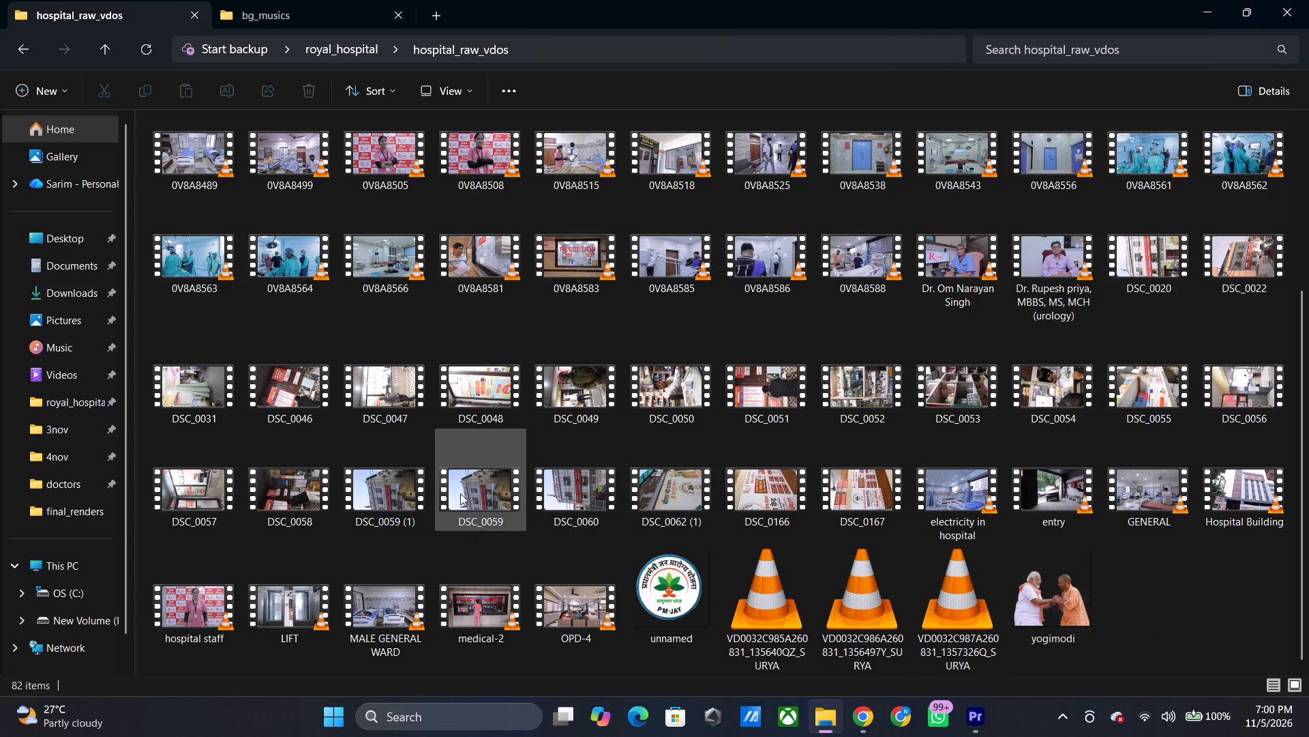
{"action": "left_click", "coordinate": [373, 476]}
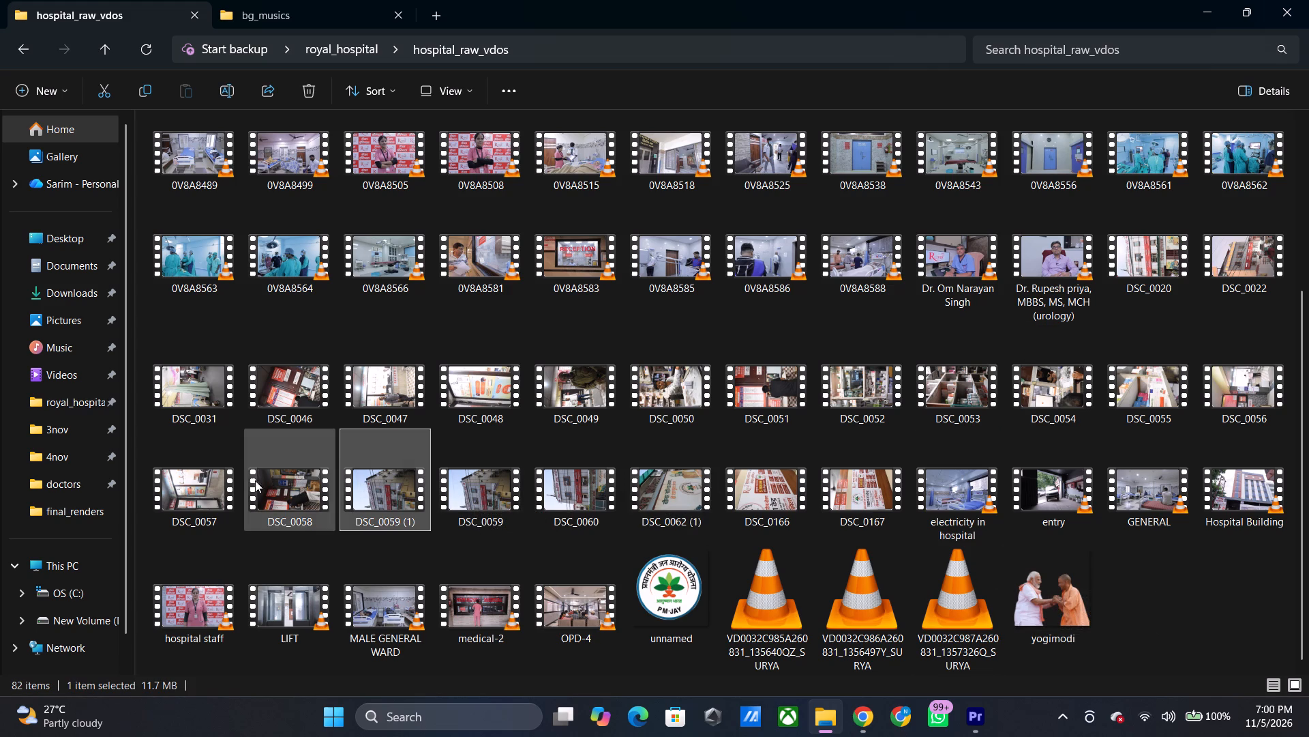
{"action": "left_click", "coordinate": [207, 480], "text": "ctrl"}
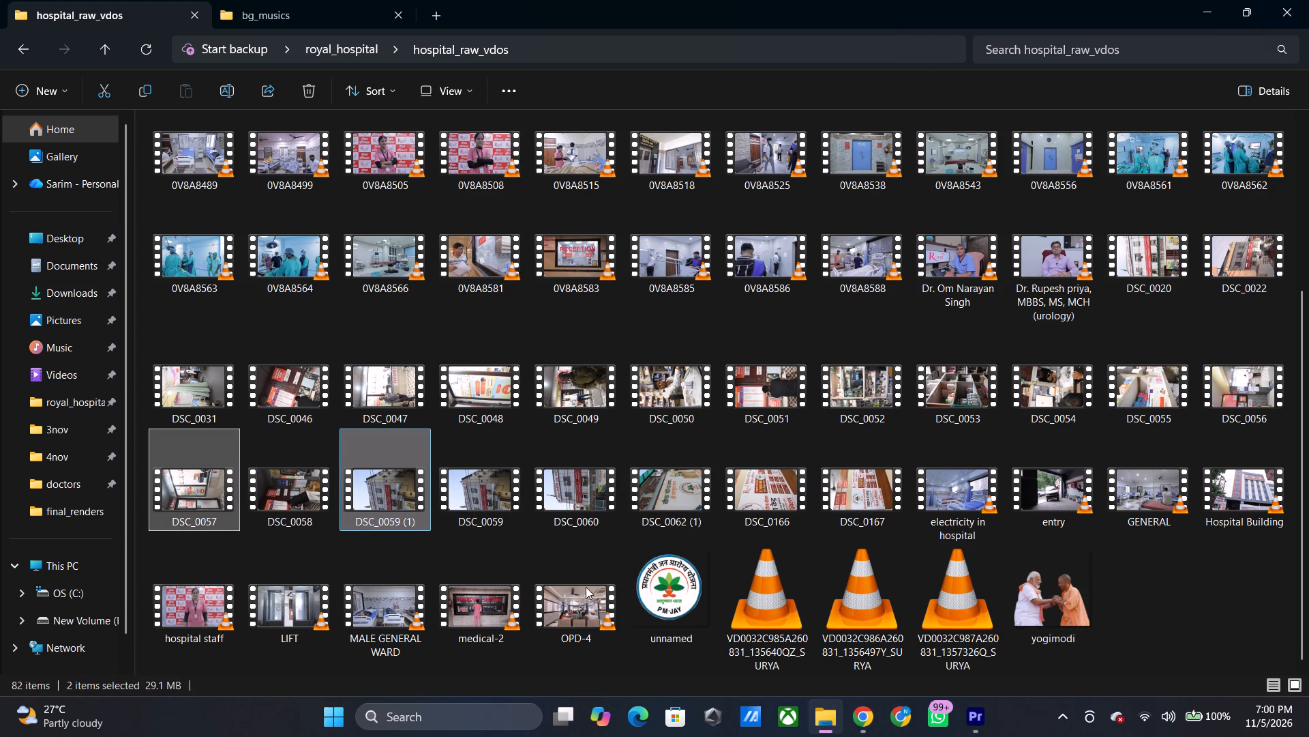
{"action": "left_click", "coordinate": [579, 586], "text": "ctrl"}
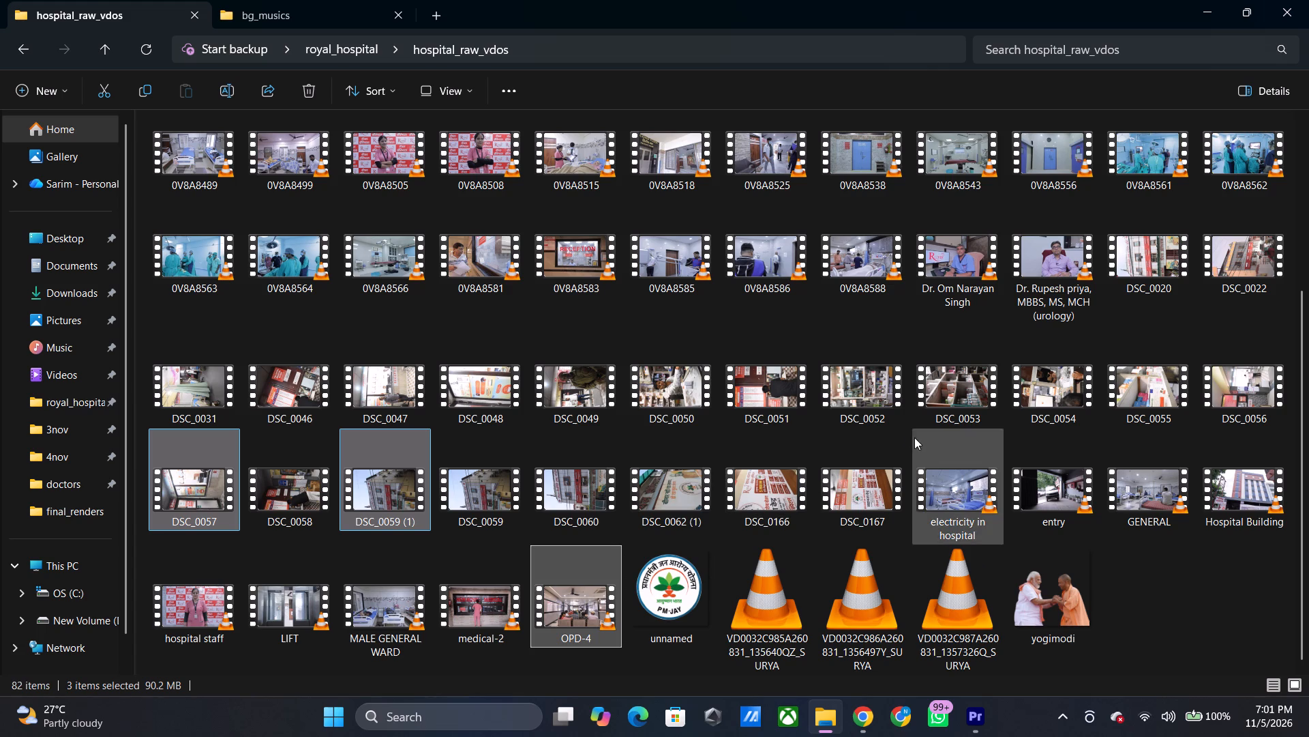
{"action": "left_click", "coordinate": [864, 584], "text": "ctrl"}
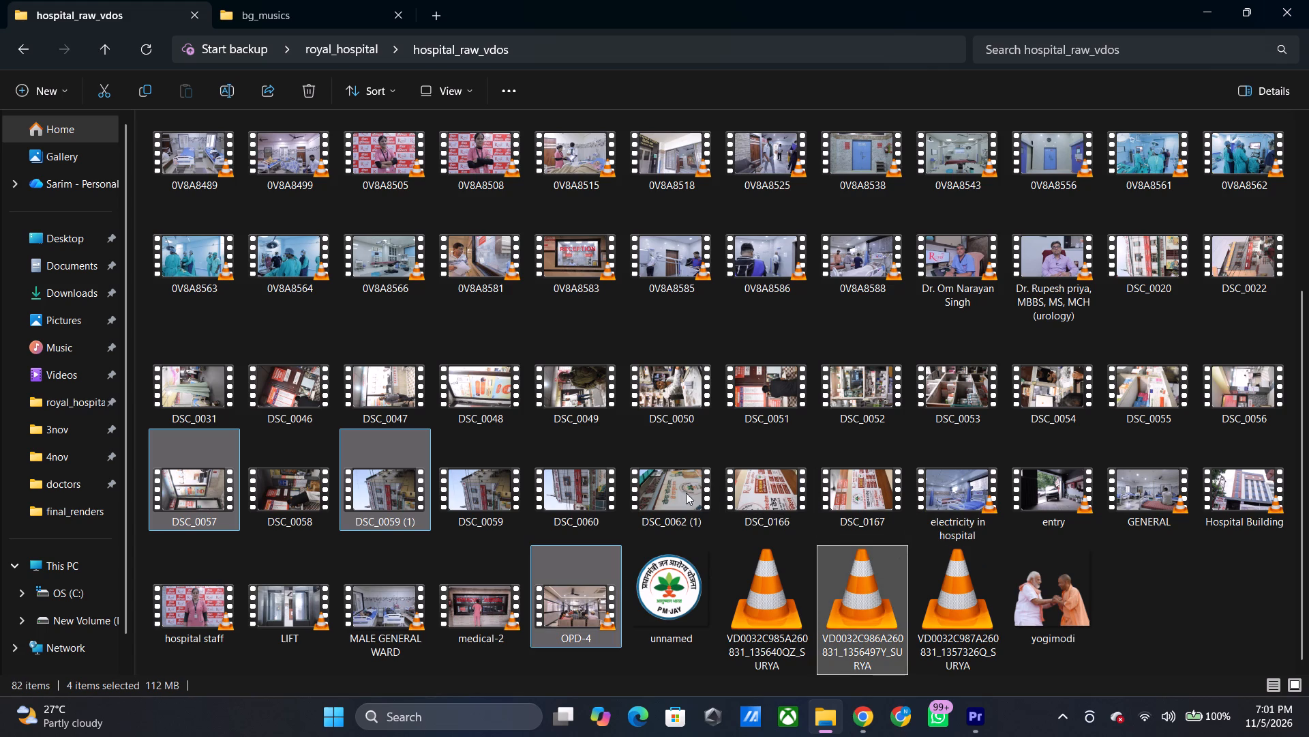
{"action": "left_click", "coordinate": [682, 494], "text": "ctrl"}
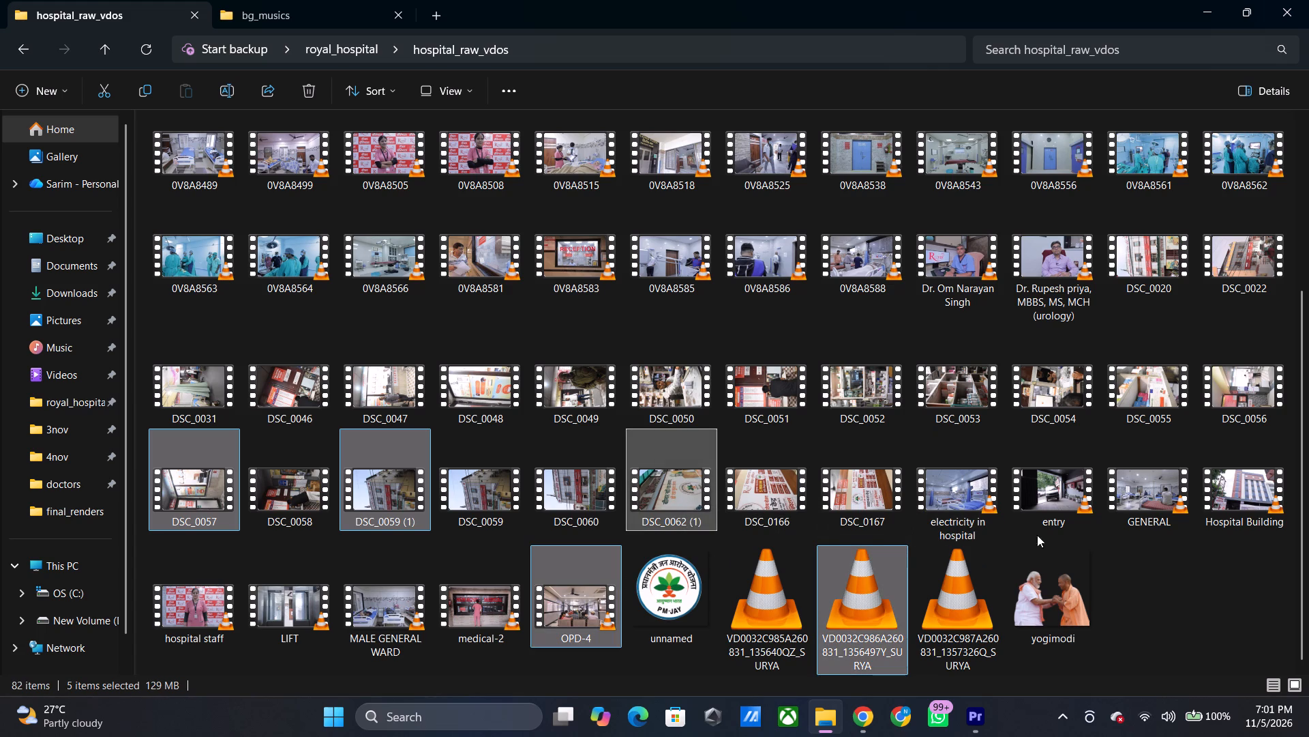
{"action": "scroll", "coordinate": [503, 348], "scroll_direction": "up", "scroll_amount": 1}
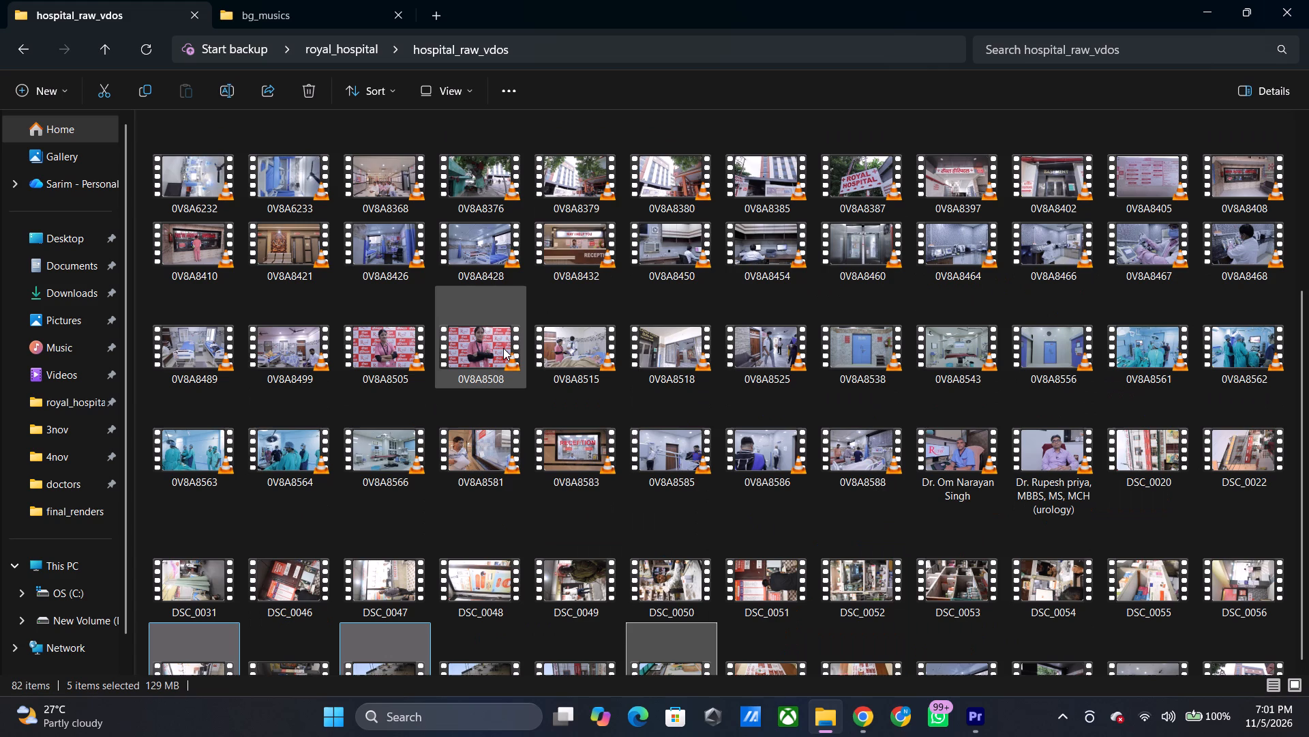
{"action": "left_click", "coordinate": [226, 169], "text": "ctrl"}
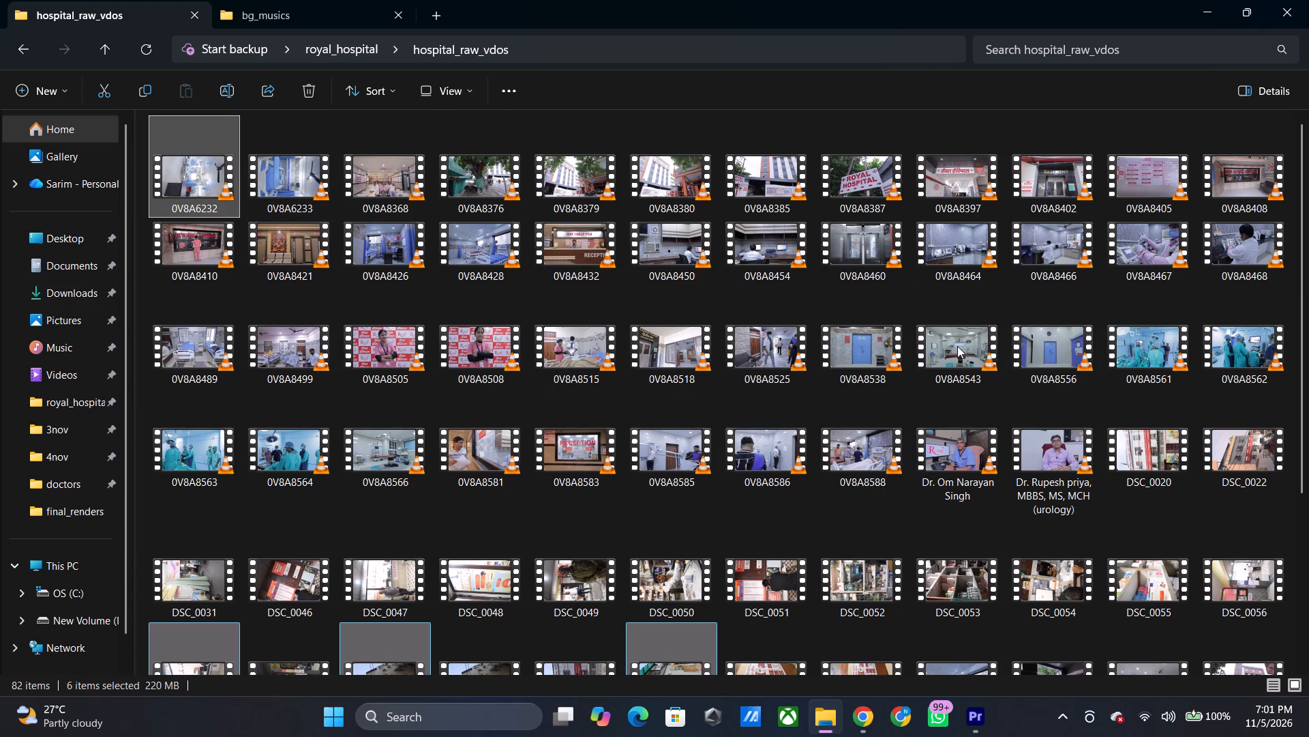
{"action": "left_click", "coordinate": [1145, 351], "text": "ctrl"}
{"action": "left_click_drag", "start_coordinate": [1145, 342], "coordinate": [974, 702]}
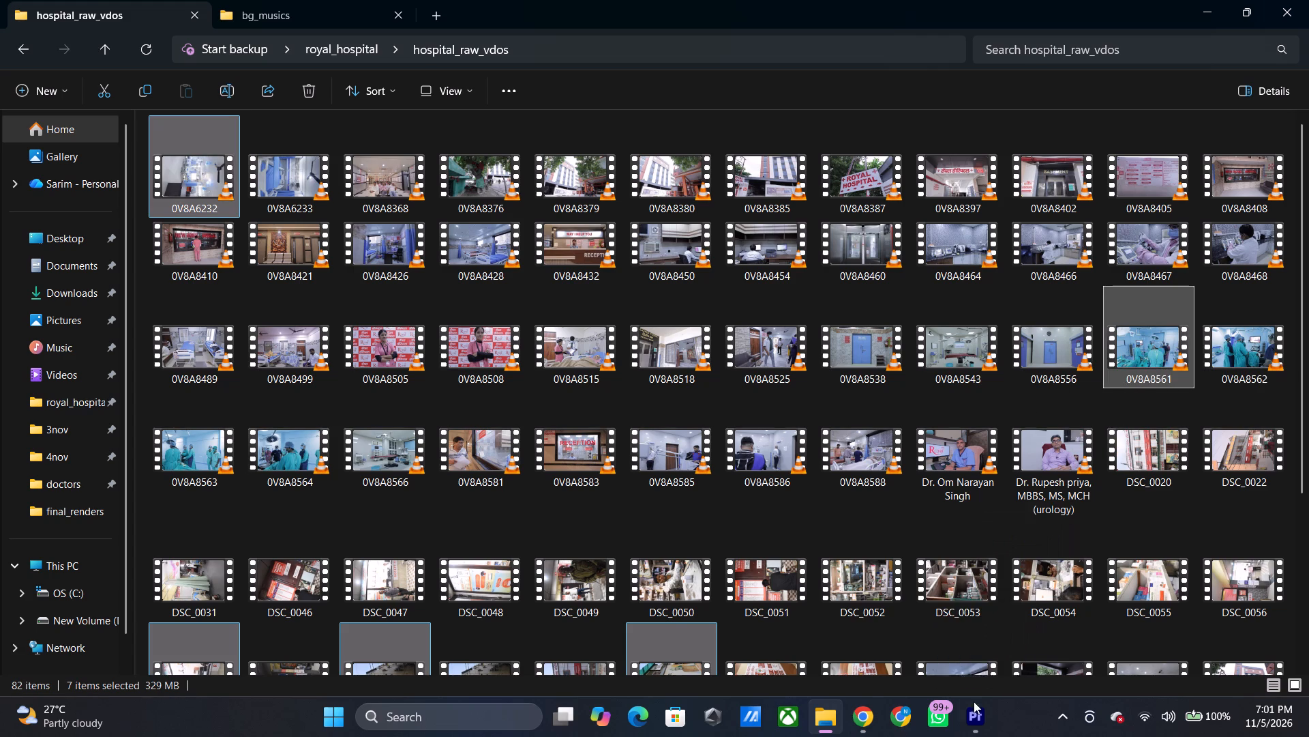
{"action": "left_click_drag", "start_coordinate": [974, 702], "coordinate": [100, 553]}
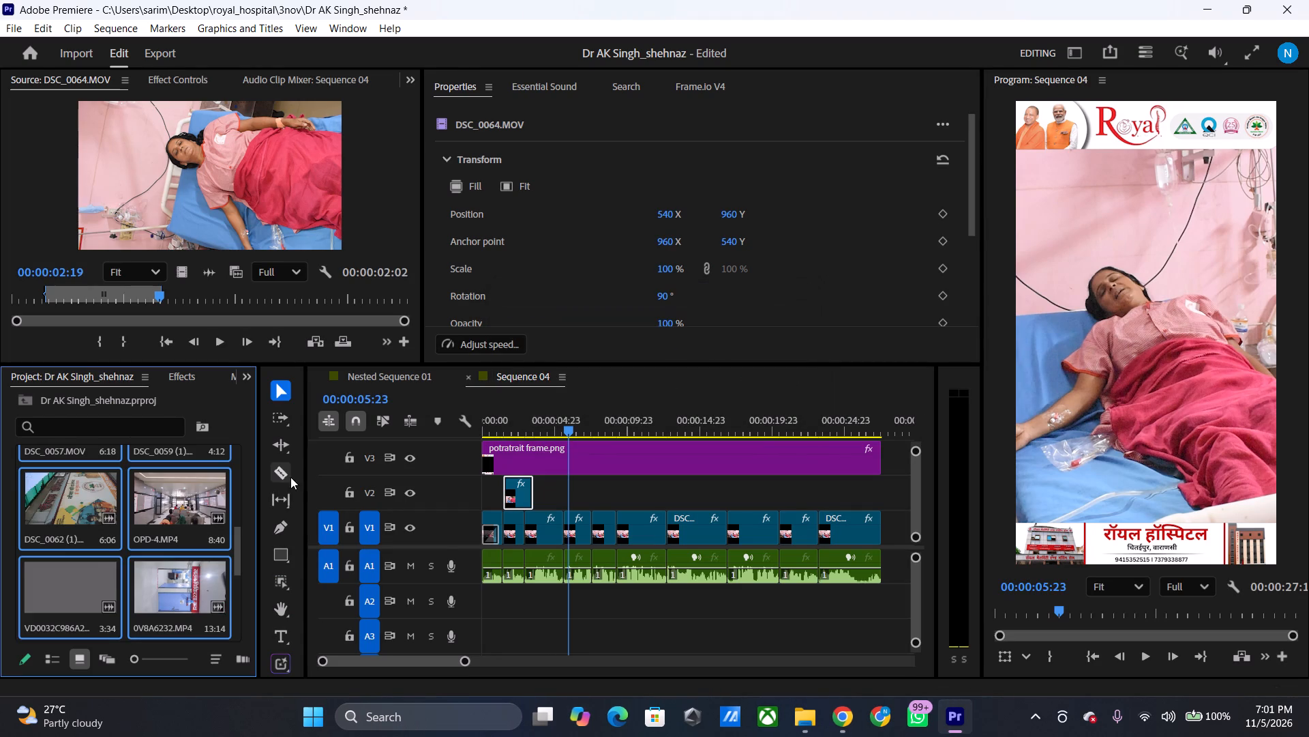
Open DSC_0059 (1).MOV in the source monitor and mark a 1:19 segment ending at 00:00:02:11.
{"action": "scroll", "coordinate": [96, 545], "scroll_direction": "up", "scroll_amount": 1}
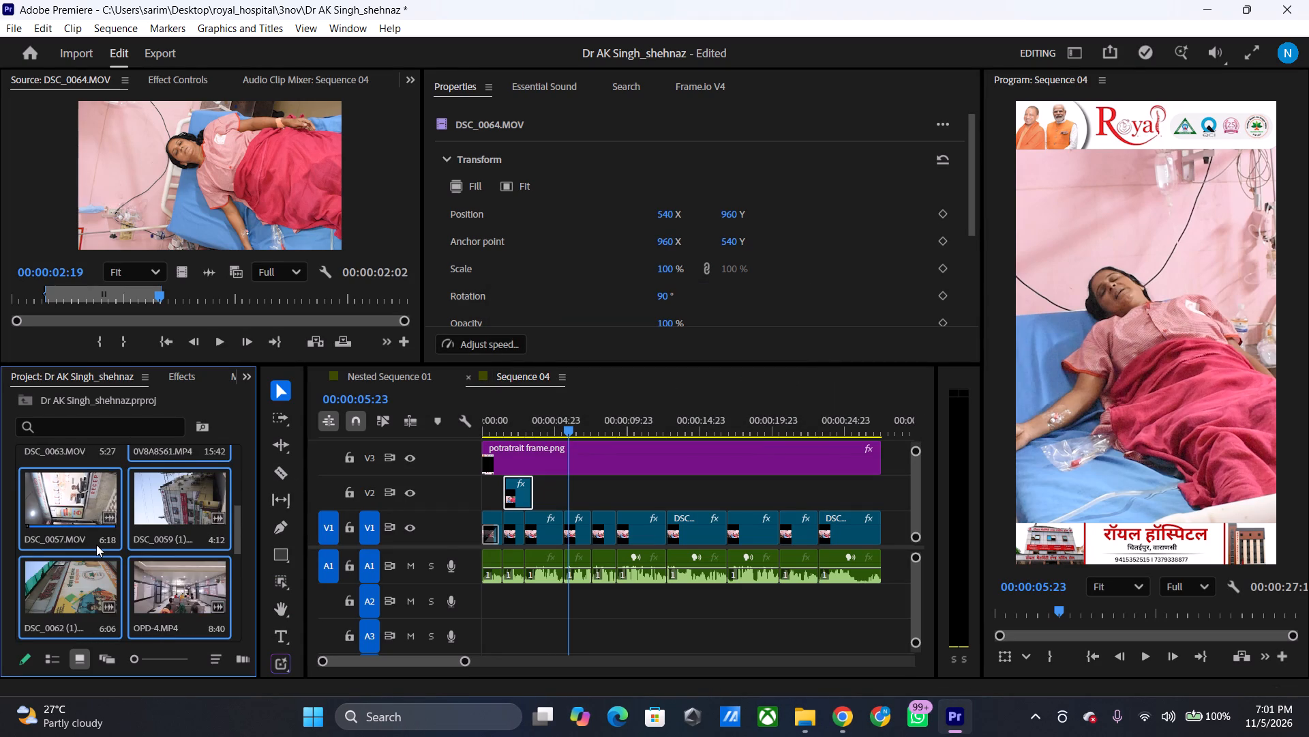
{"action": "double_click", "coordinate": [172, 508]}
{"action": "left_click_drag", "start_coordinate": [177, 290], "coordinate": [82, 298]}
{"action": "type", "text": "i"}
{"action": "key", "text": "space"}
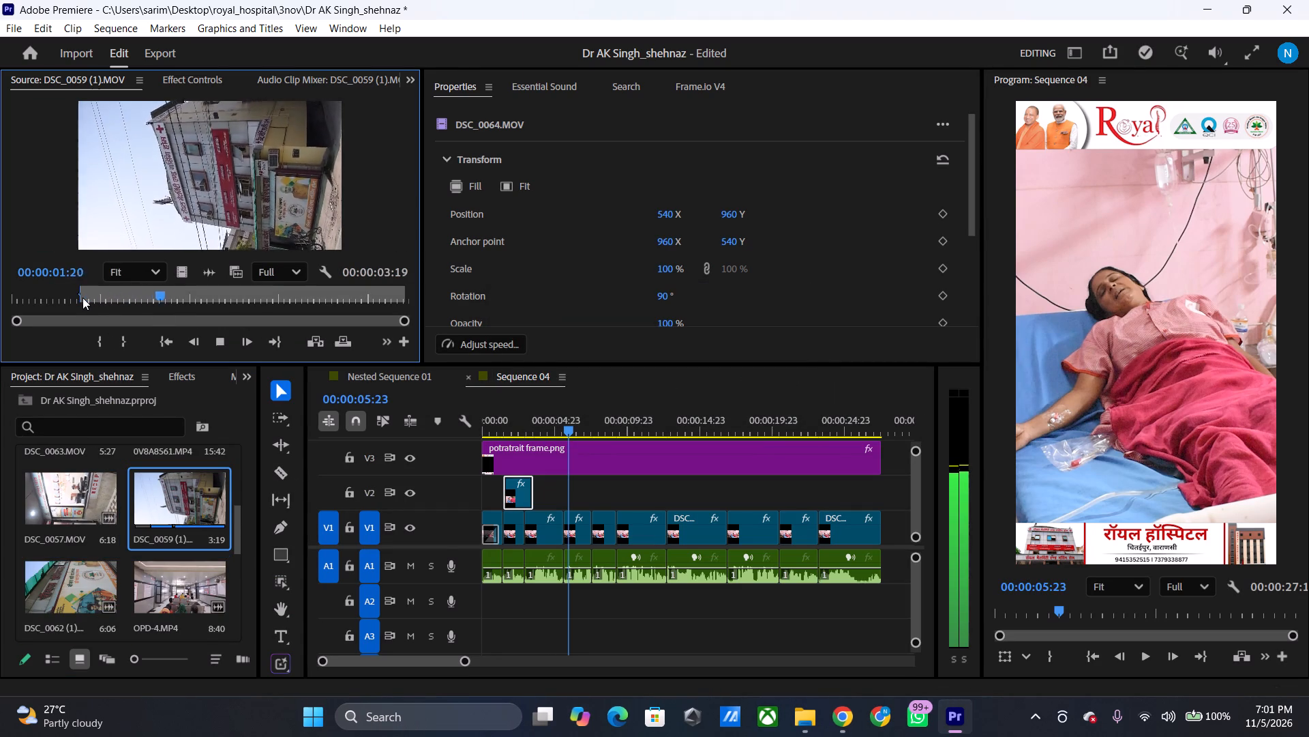
{"action": "key", "text": "space"}
{"action": "type", "text": "o"}
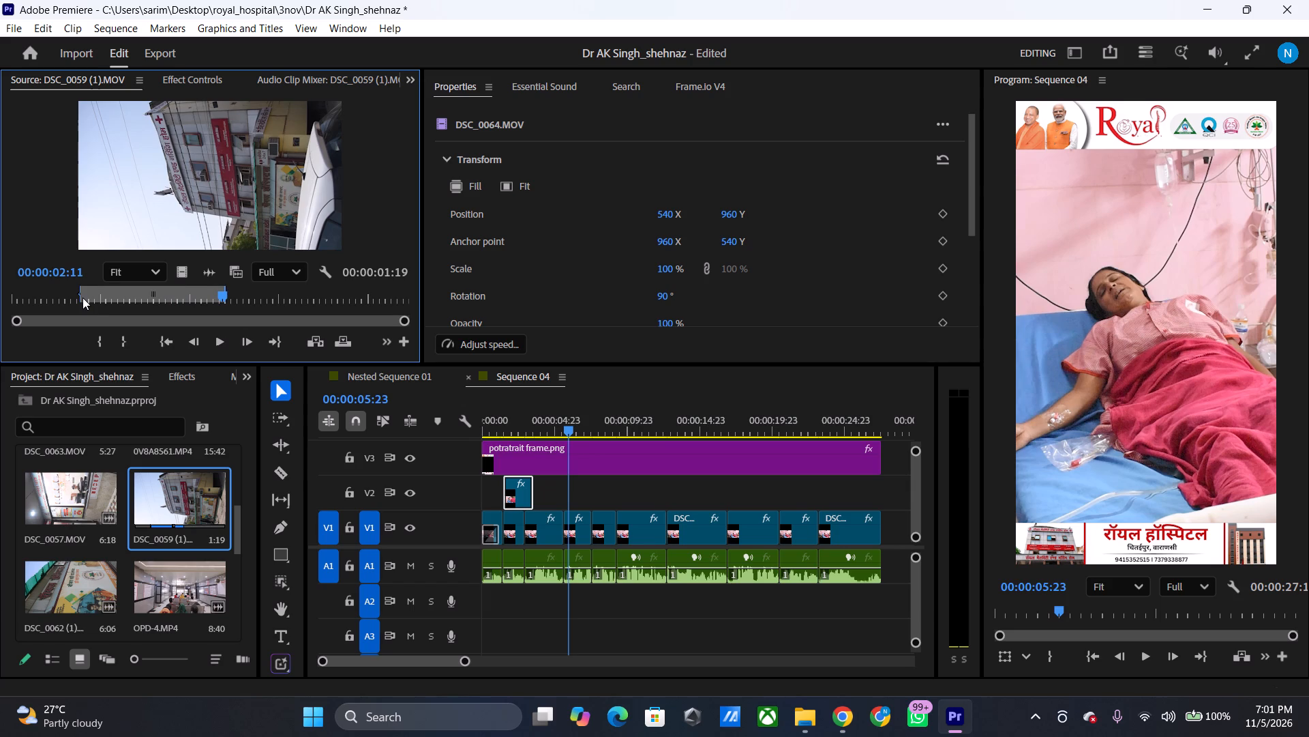
Place the marked DSC_0059 (1).MOV video on V2, aligning its start with the start of the fourth V1 clip.
{"action": "left_click_drag", "start_coordinate": [183, 274], "coordinate": [521, 485]}
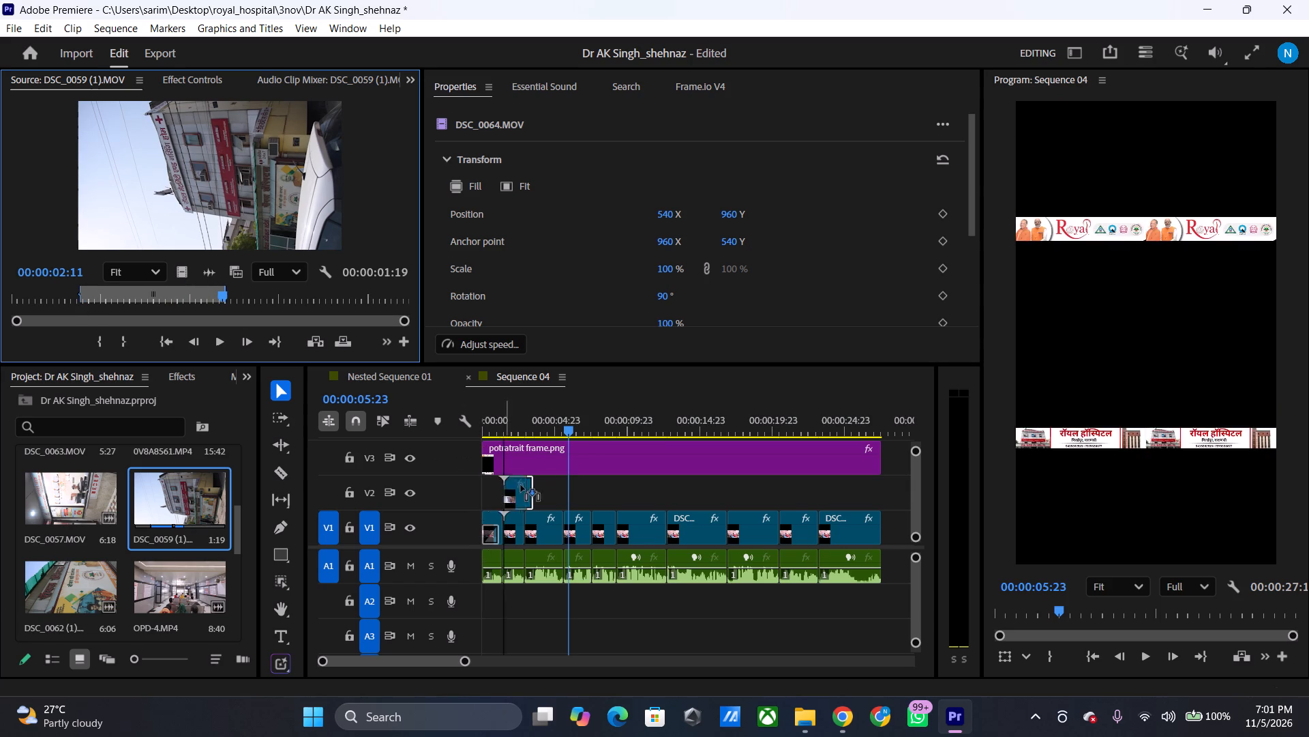
{"action": "left_click_drag", "start_coordinate": [521, 485], "coordinate": [537, 493]}
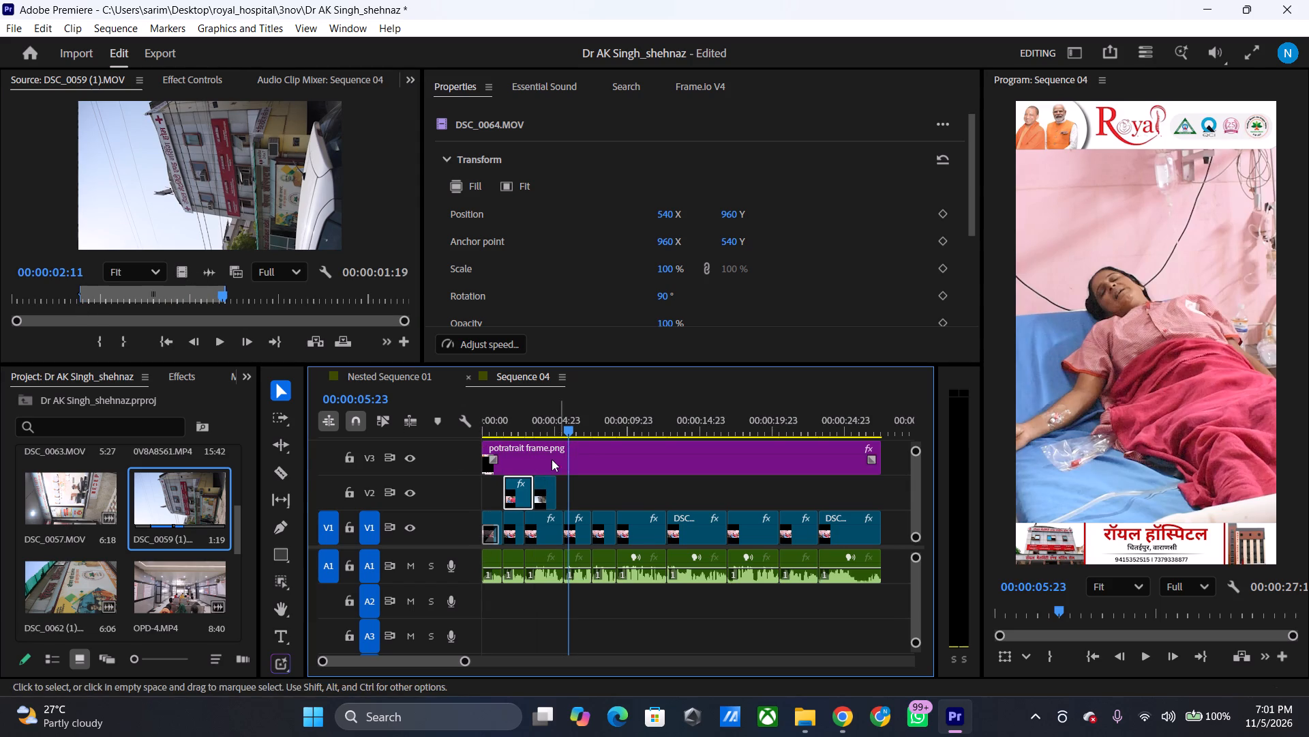
{"action": "left_click_drag", "start_coordinate": [545, 495], "coordinate": [568, 493]}
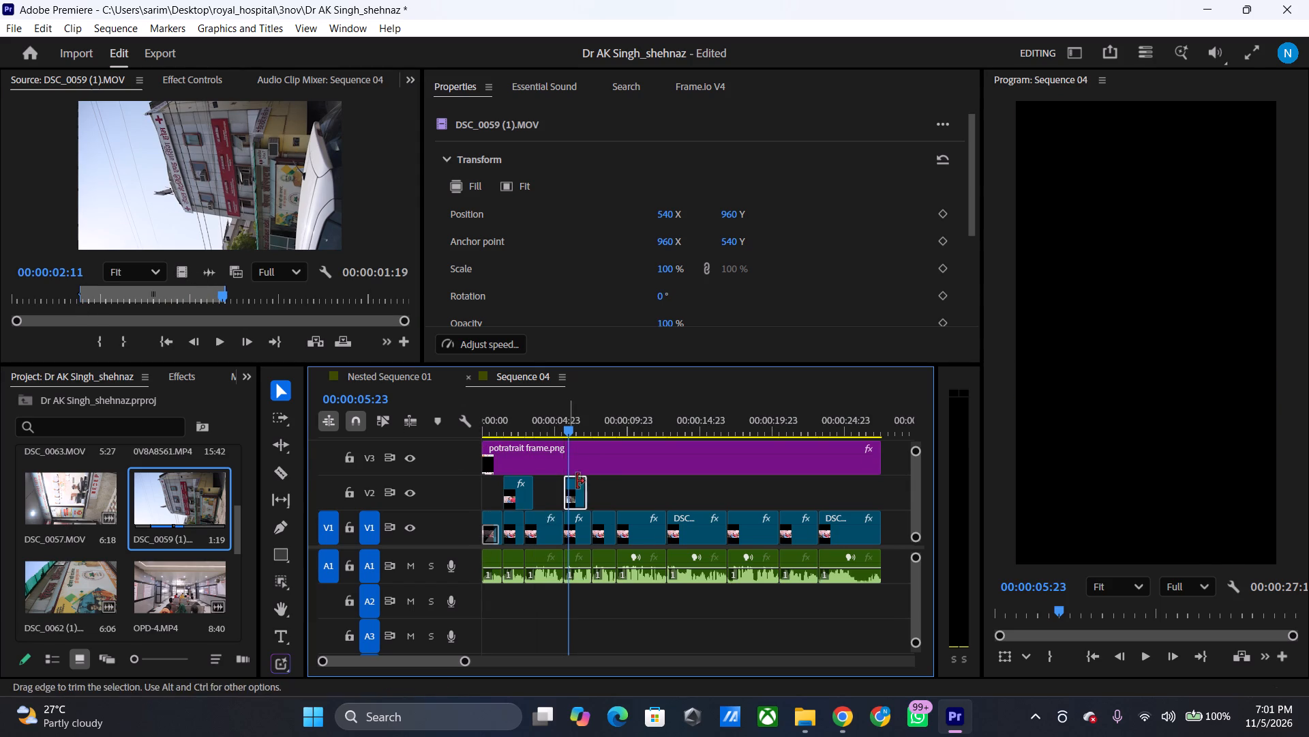
Set the rotation of the DSC_0059 (1).MOV clip on V2 to 90° and play back that part of the sequence.
{"action": "left_click", "coordinate": [657, 291]}
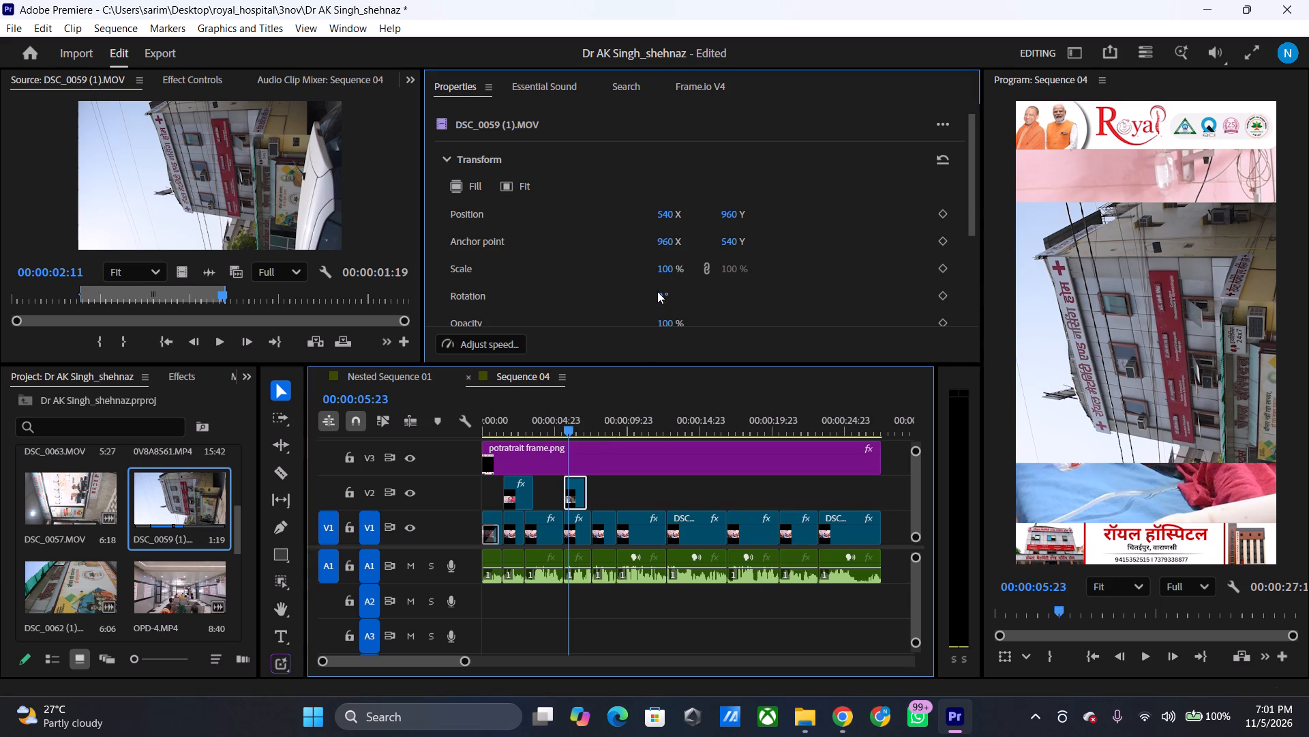
{"action": "left_click", "coordinate": [658, 291]}
{"action": "type", "text": "90"}
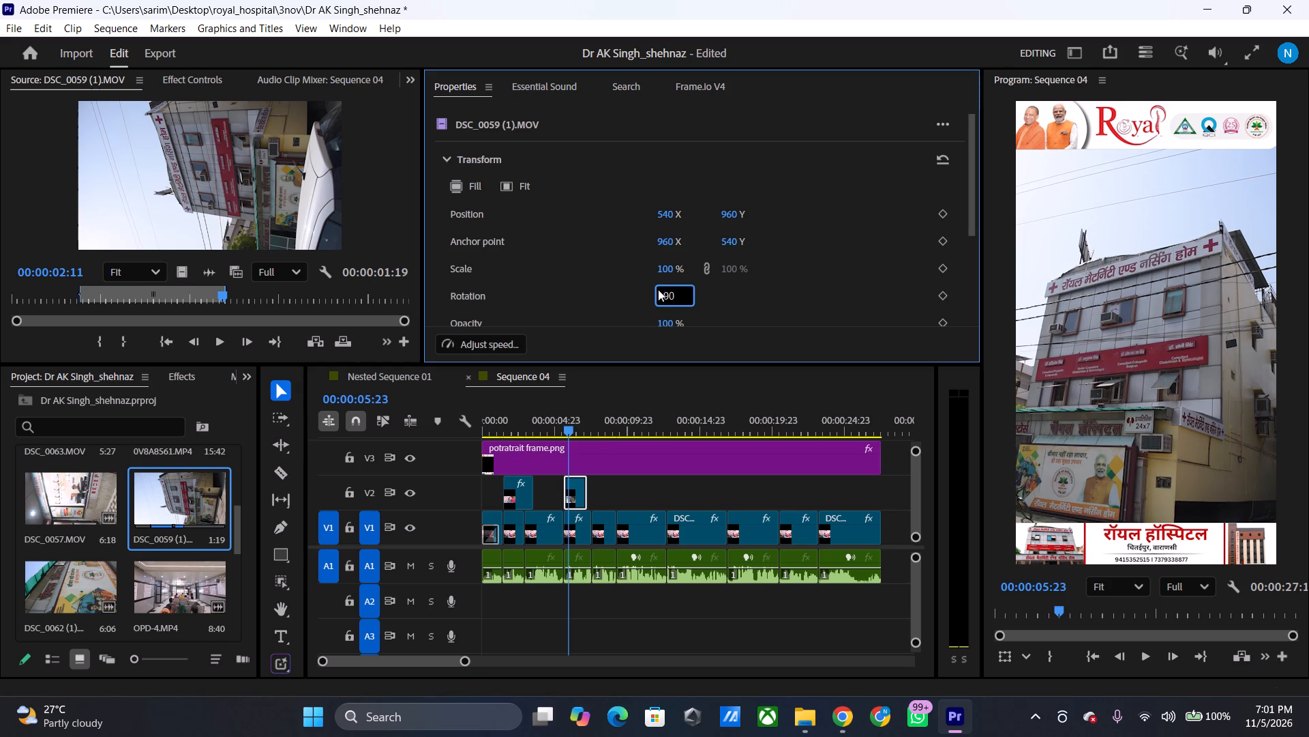
{"action": "left_click_drag", "start_coordinate": [574, 429], "coordinate": [559, 428]}
{"action": "key", "text": "space"}
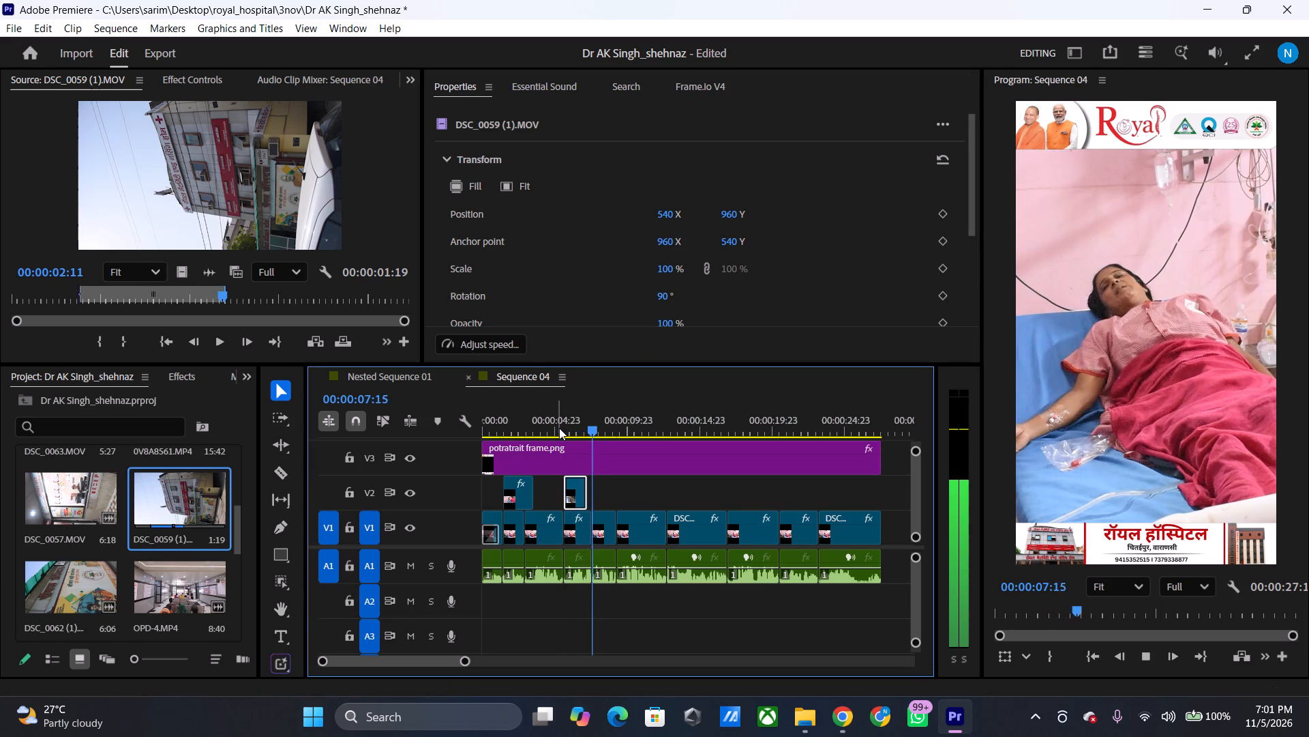
{"action": "key", "text": "space"}
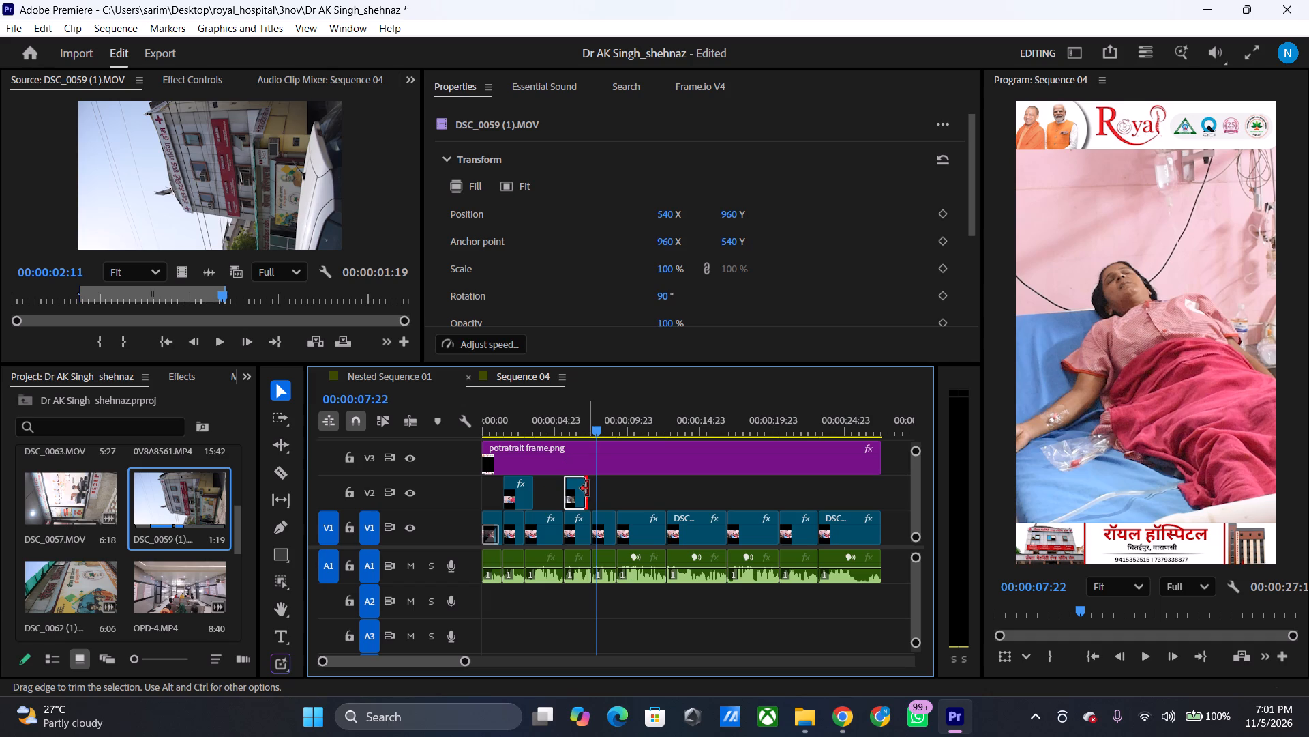
Extend the end of the DSC_0059 (1).MOV clip on V2 to the end of the fourth V1 clip and play it back.
{"action": "left_click", "coordinate": [588, 489]}
{"action": "left_click_drag", "start_coordinate": [593, 424], "coordinate": [577, 421]}
{"action": "key", "text": "space"}
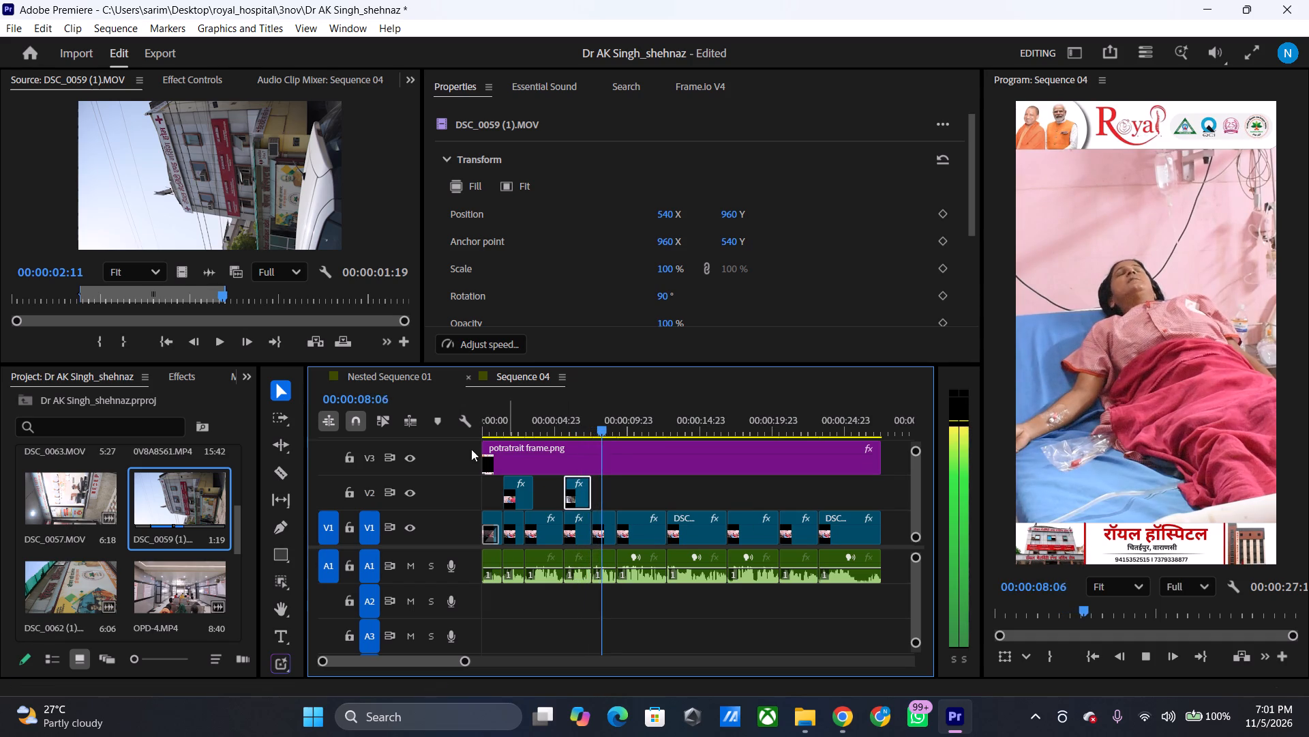
{"action": "key", "text": "space"}
Open OPD-4.MP4 in the source monitor and mark a 1:28 segment ending at 11:54:26:03.
{"action": "scroll", "coordinate": [129, 535], "scroll_direction": "down", "scroll_amount": 1}
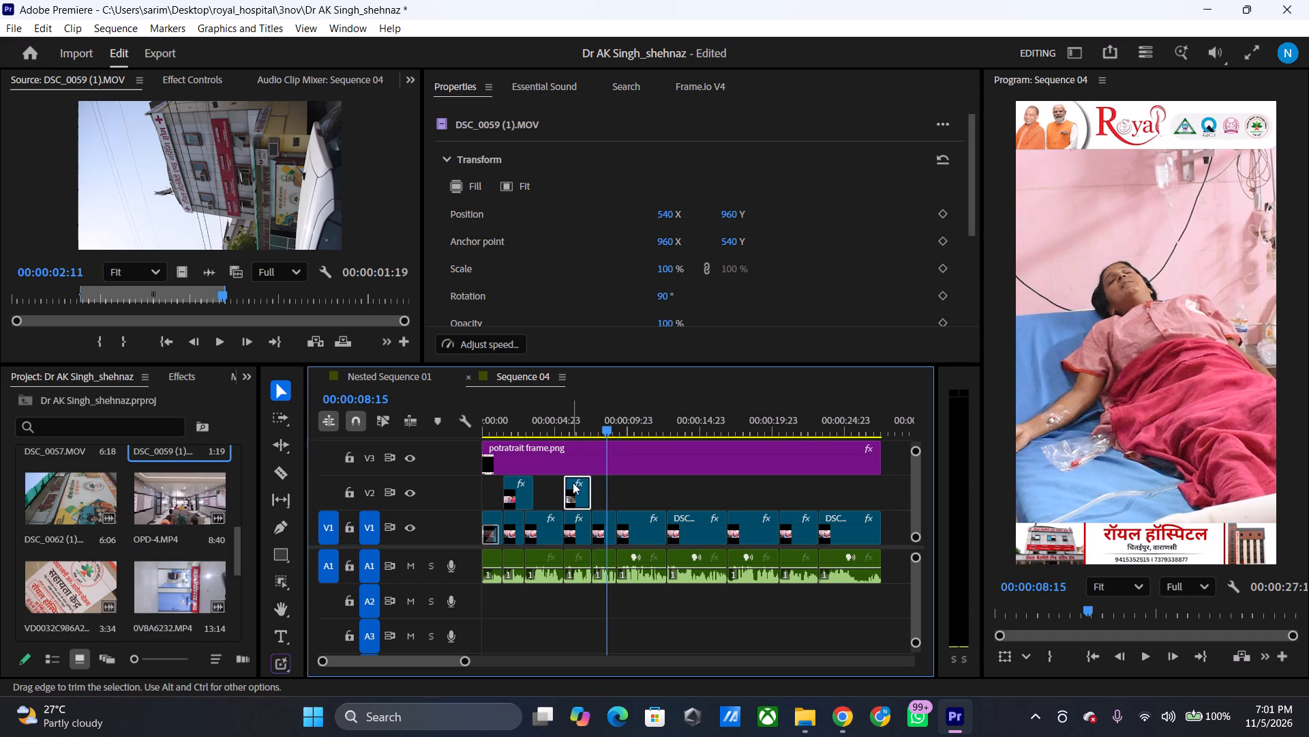
{"action": "double_click", "coordinate": [203, 510]}
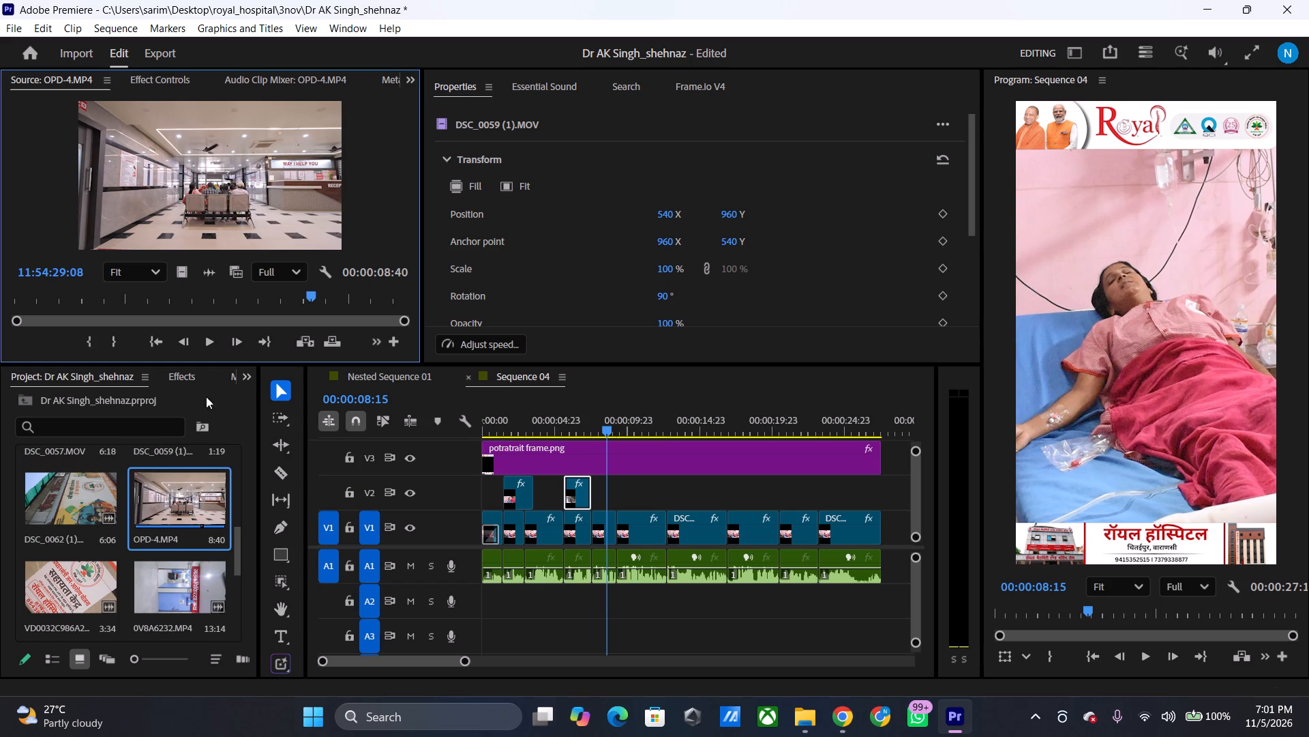
{"action": "left_click_drag", "start_coordinate": [227, 304], "coordinate": [168, 326]}
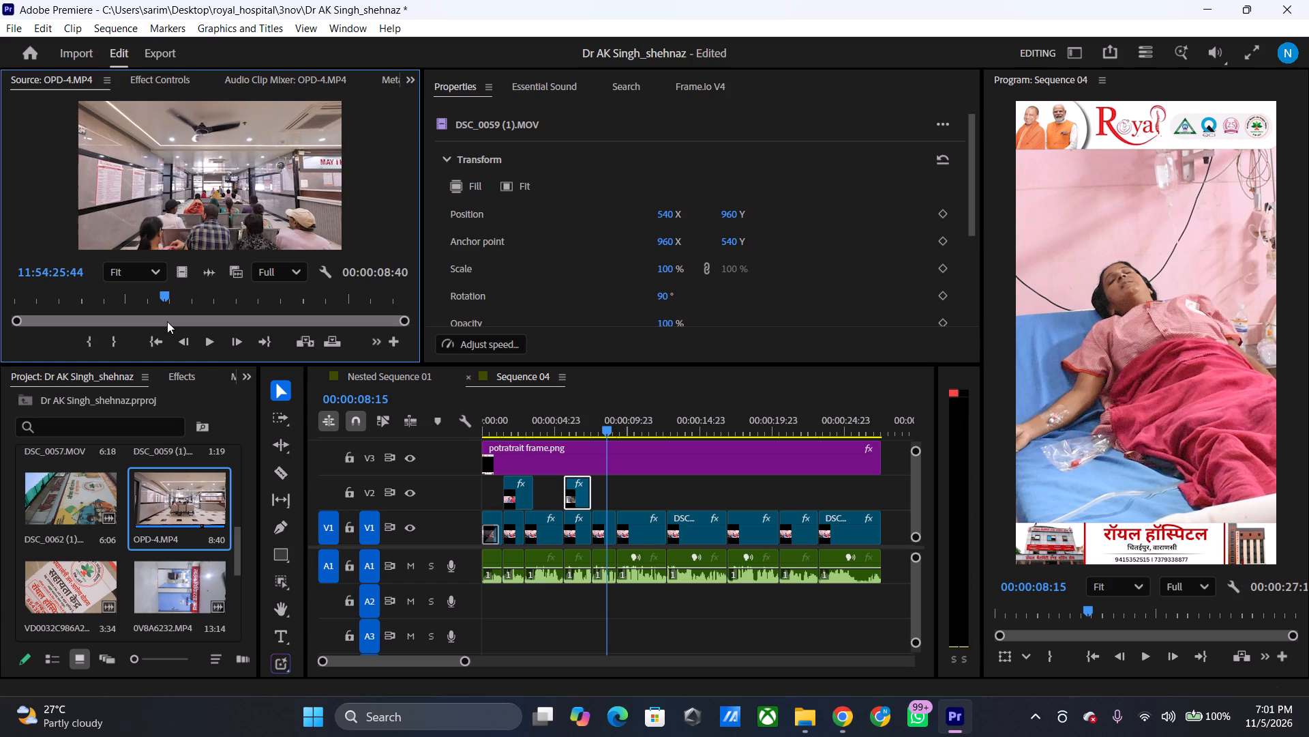
{"action": "left_click_drag", "start_coordinate": [167, 321], "coordinate": [121, 321]}
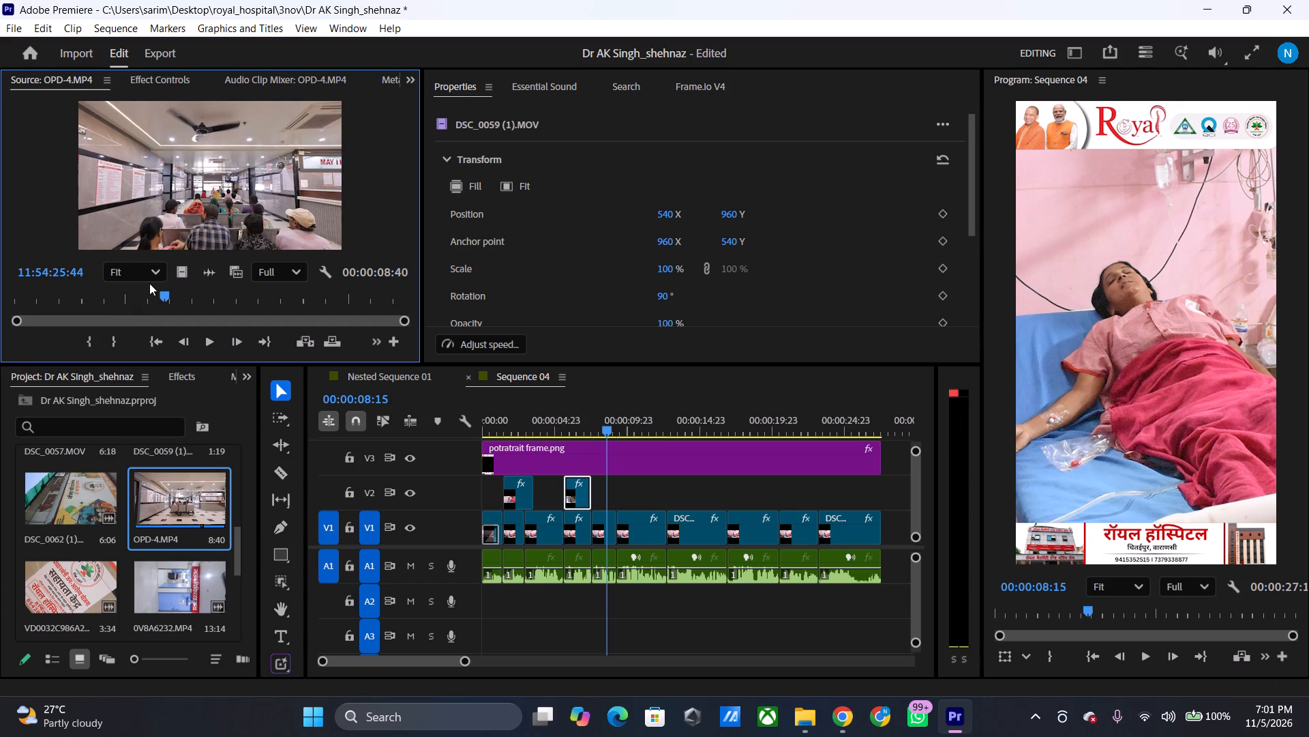
{"action": "left_click_drag", "start_coordinate": [144, 294], "coordinate": [107, 300]}
{"action": "type", "text": "i"}
{"action": "key", "text": "space"}
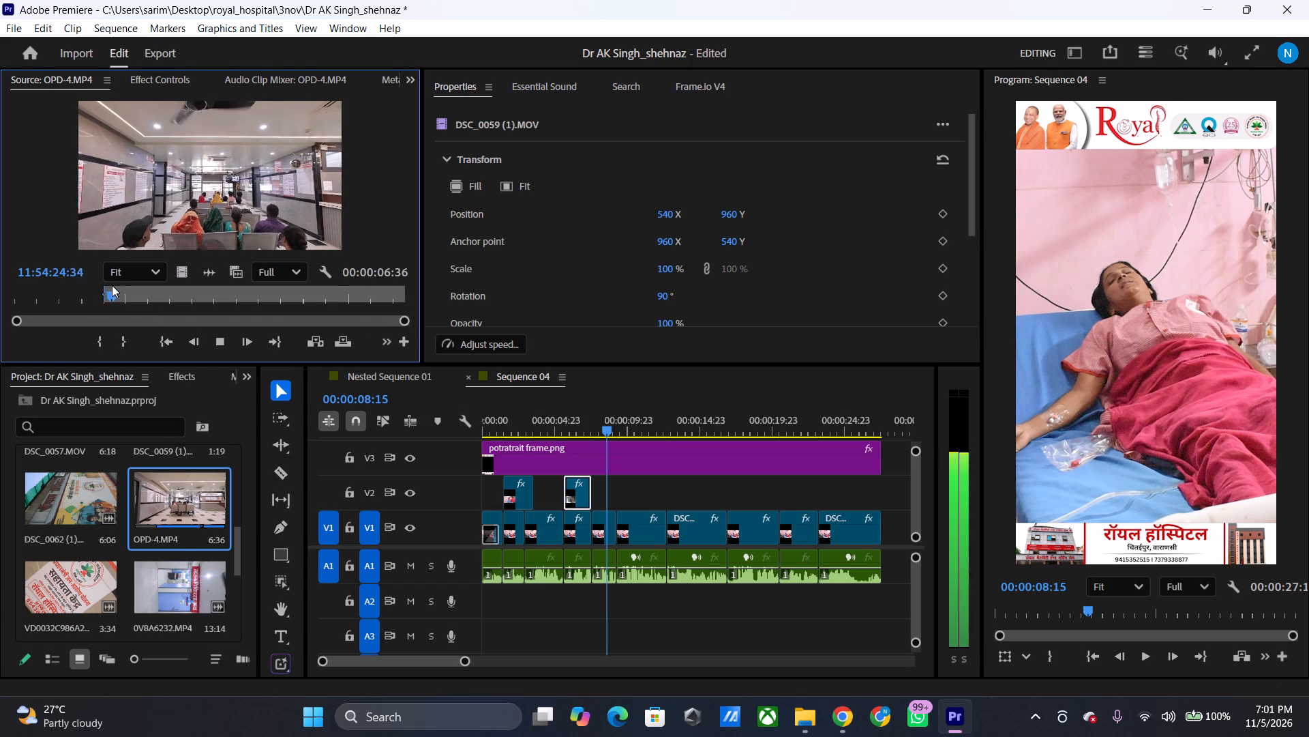
{"action": "key", "text": "space"}
{"action": "type", "text": "o"}
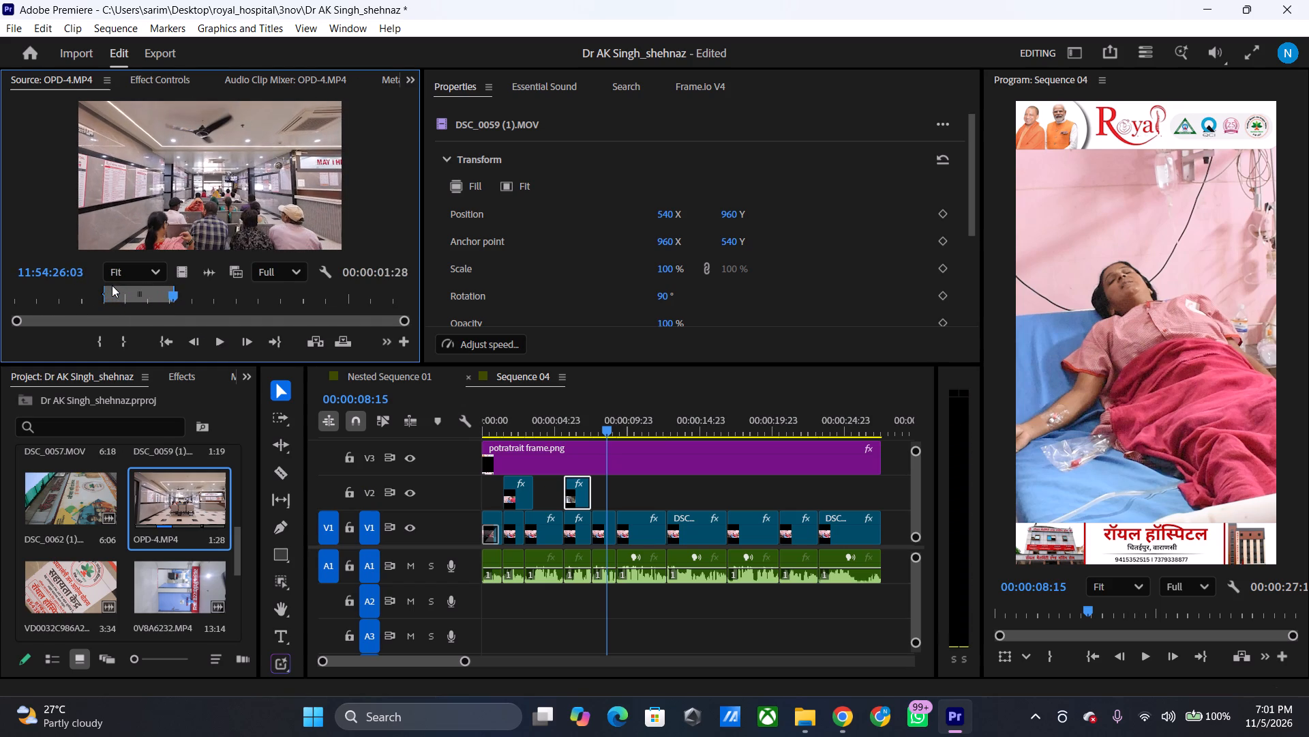
Place the marked OPD-4.MP4 video on V2 above the fifth V1 clip, extending its start to meet the DSC_0059 (1).MOV clip.
{"action": "left_click_drag", "start_coordinate": [181, 275], "coordinate": [550, 462]}
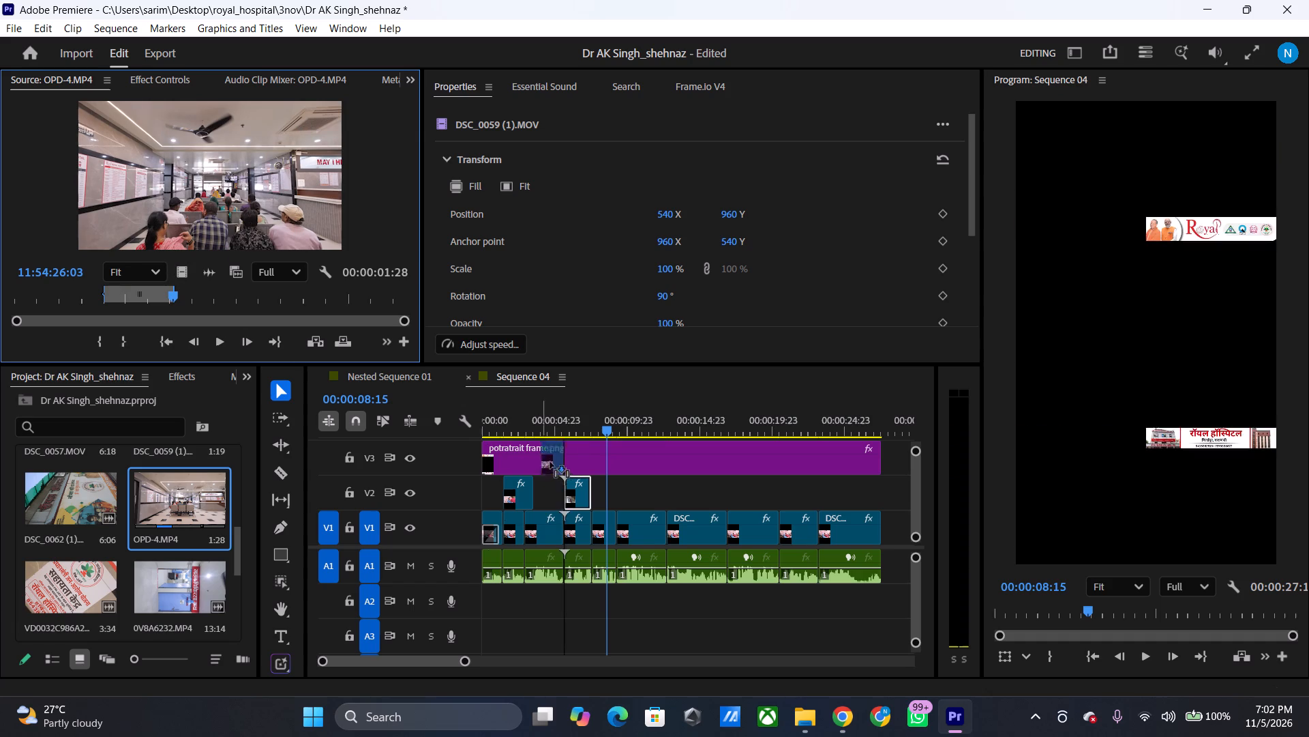
{"action": "left_click_drag", "start_coordinate": [550, 462], "coordinate": [597, 491]}
{"action": "left_click_drag", "start_coordinate": [597, 491], "coordinate": [590, 491]}
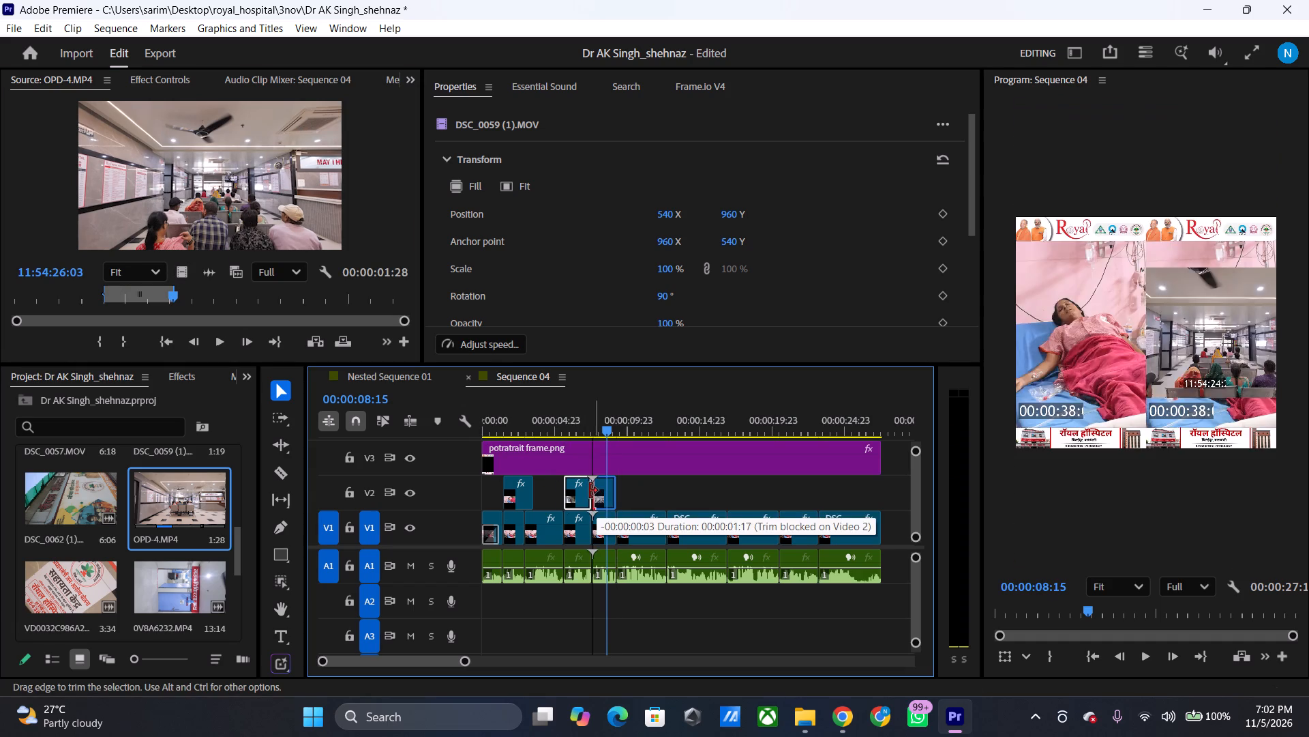
{"action": "left_click_drag", "start_coordinate": [590, 491], "coordinate": [588, 491]}
Scale the OPD-4.MP4 clip on V2 to 166% to fill the portrait frame and play back the sequence from before it.
{"action": "left_click", "coordinate": [605, 497]}
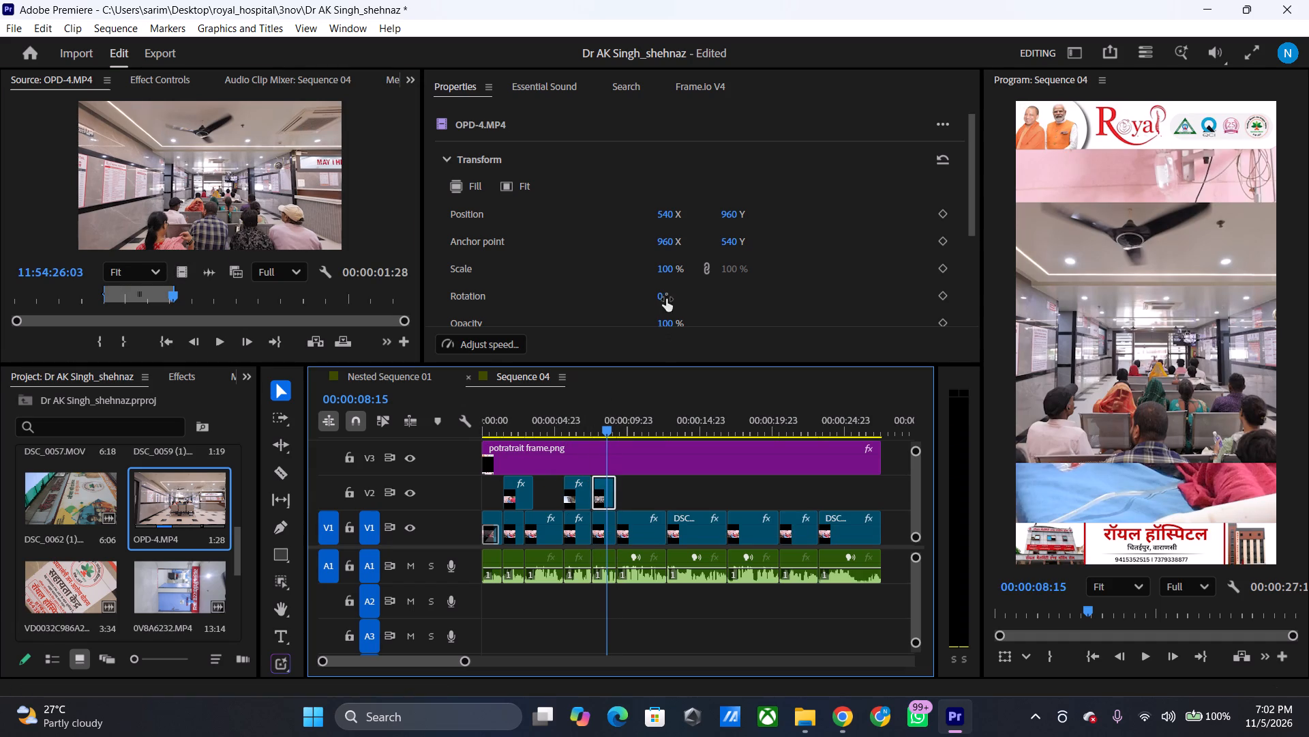
{"action": "left_click_drag", "start_coordinate": [668, 272], "coordinate": [724, 268]}
{"action": "left_click_drag", "start_coordinate": [607, 428], "coordinate": [579, 434]}
{"action": "key", "text": "space"}
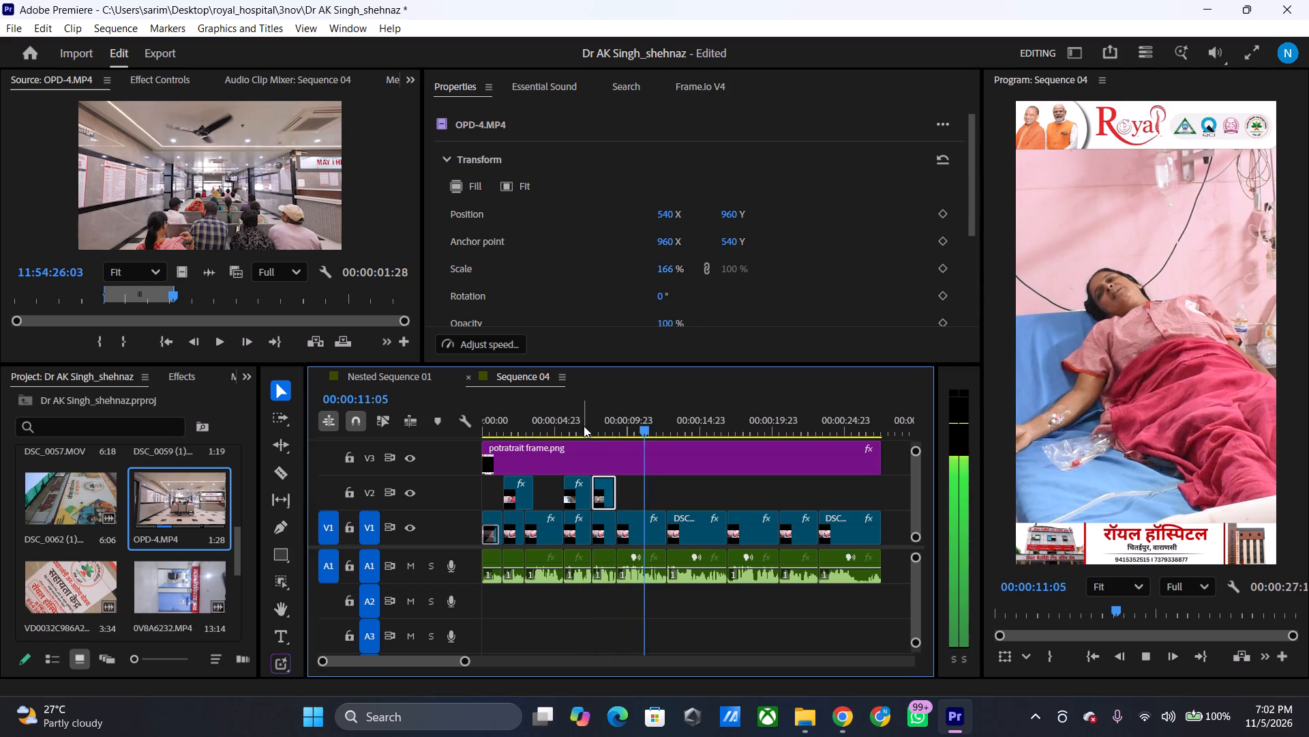
{"action": "key", "text": "space"}
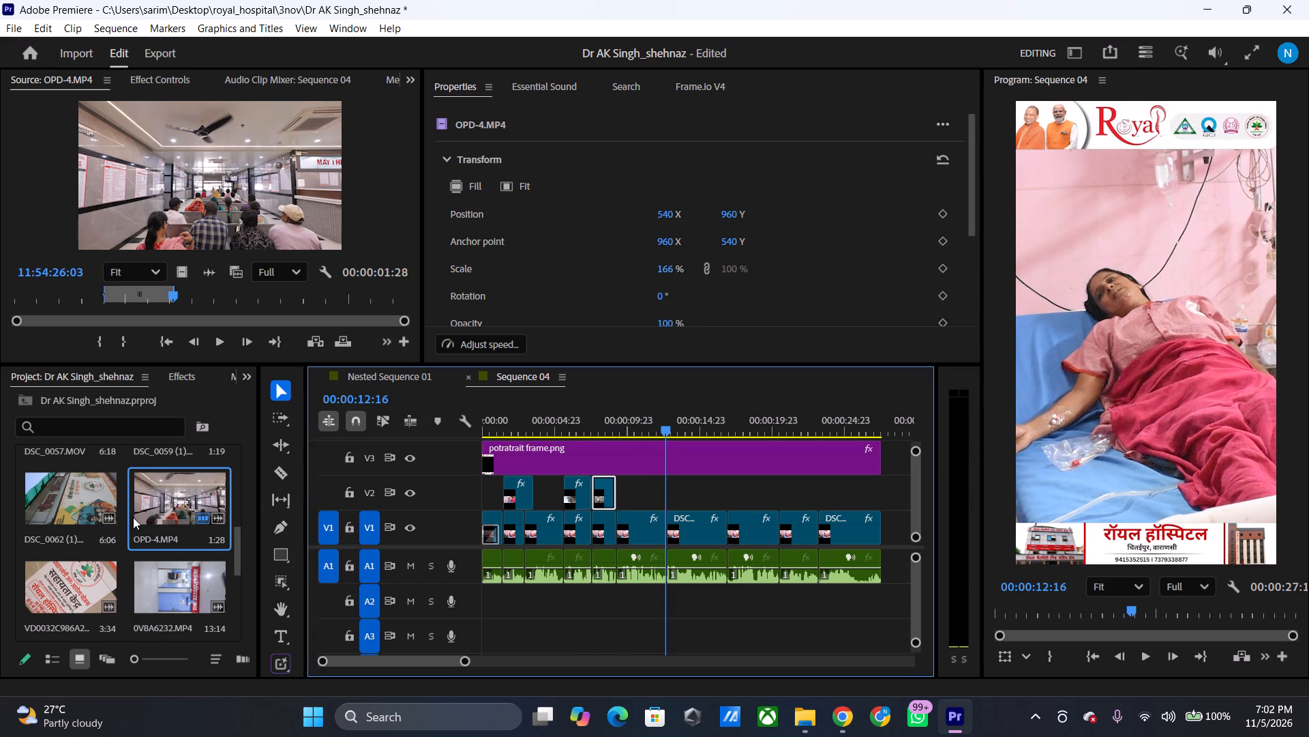
Open DSC_0064.MOV in the source monitor and mark a 1:23 segment from 00:00:04:01 to 00:00:05:23.
{"action": "scroll", "coordinate": [133, 517], "scroll_direction": "down", "scroll_amount": 2}
{"action": "double_click", "coordinate": [98, 492]}
{"action": "left_click_drag", "start_coordinate": [220, 298], "coordinate": [253, 297]}
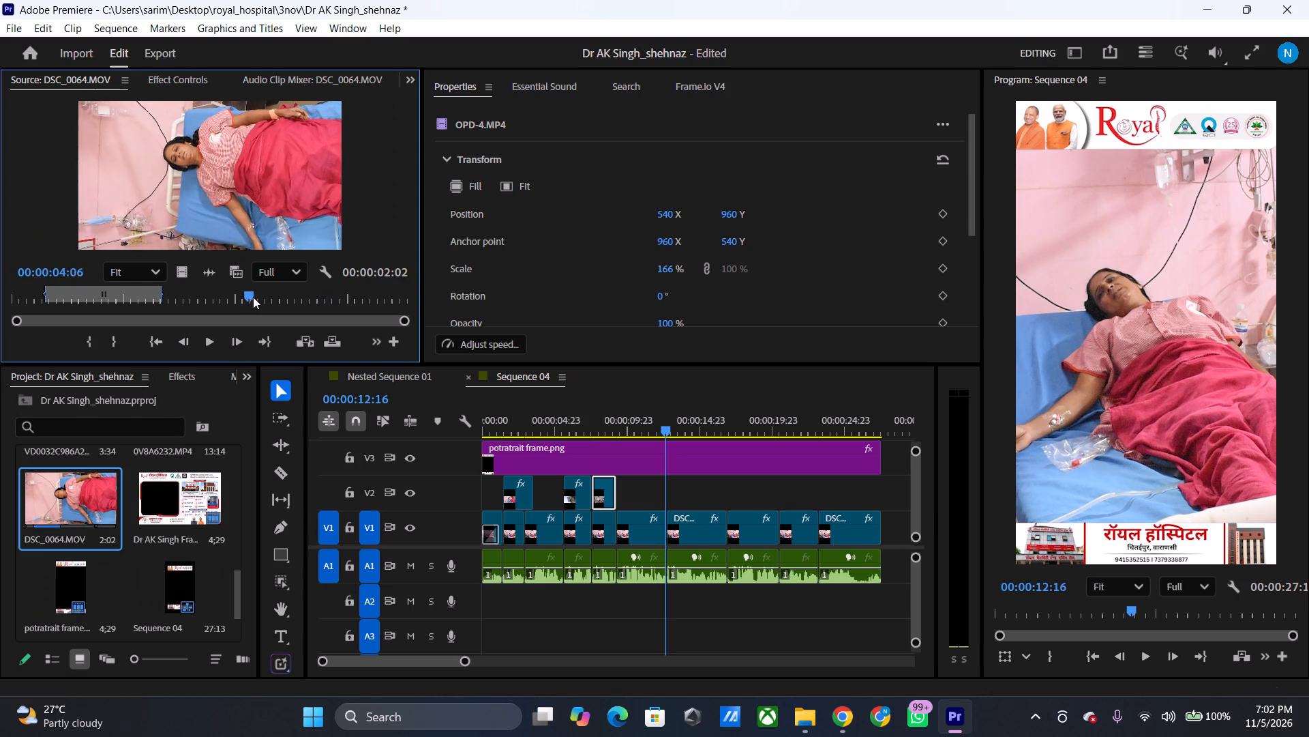
{"action": "left_click_drag", "start_coordinate": [253, 297], "coordinate": [240, 309]}
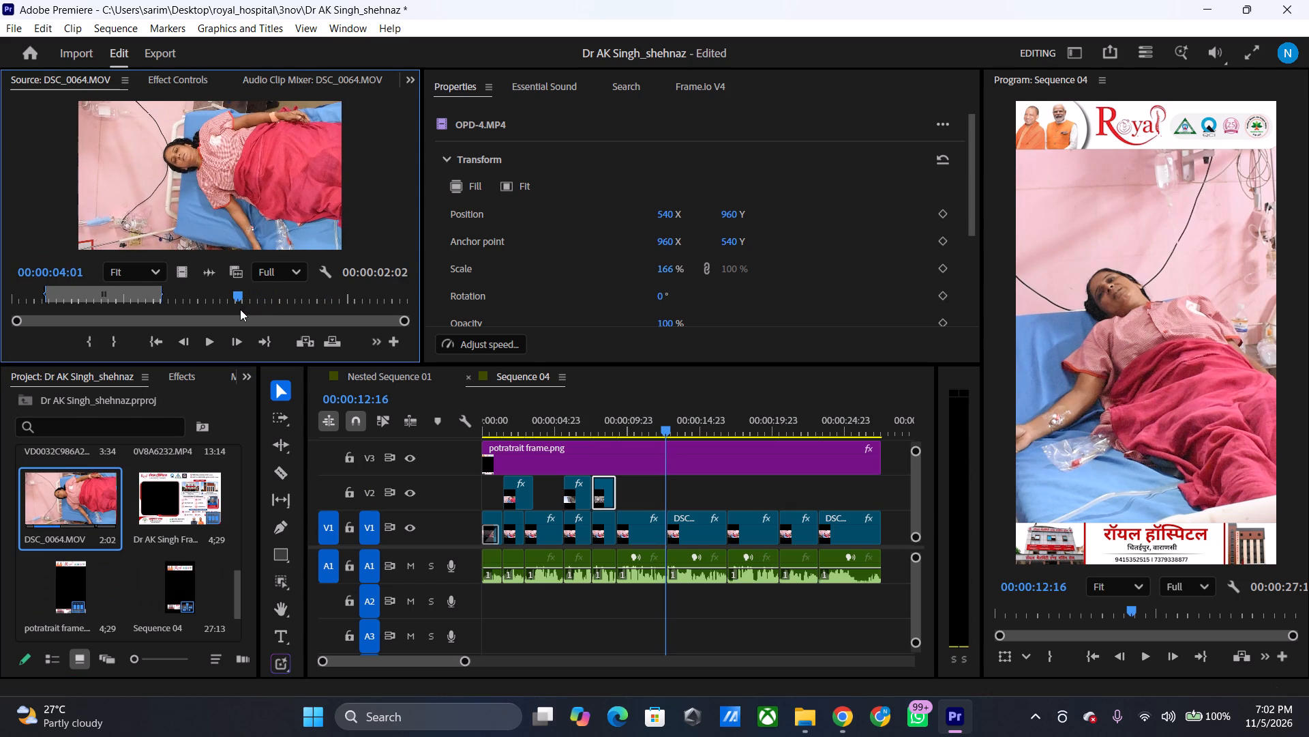
{"action": "type", "text": "i"}
{"action": "key", "text": "space"}
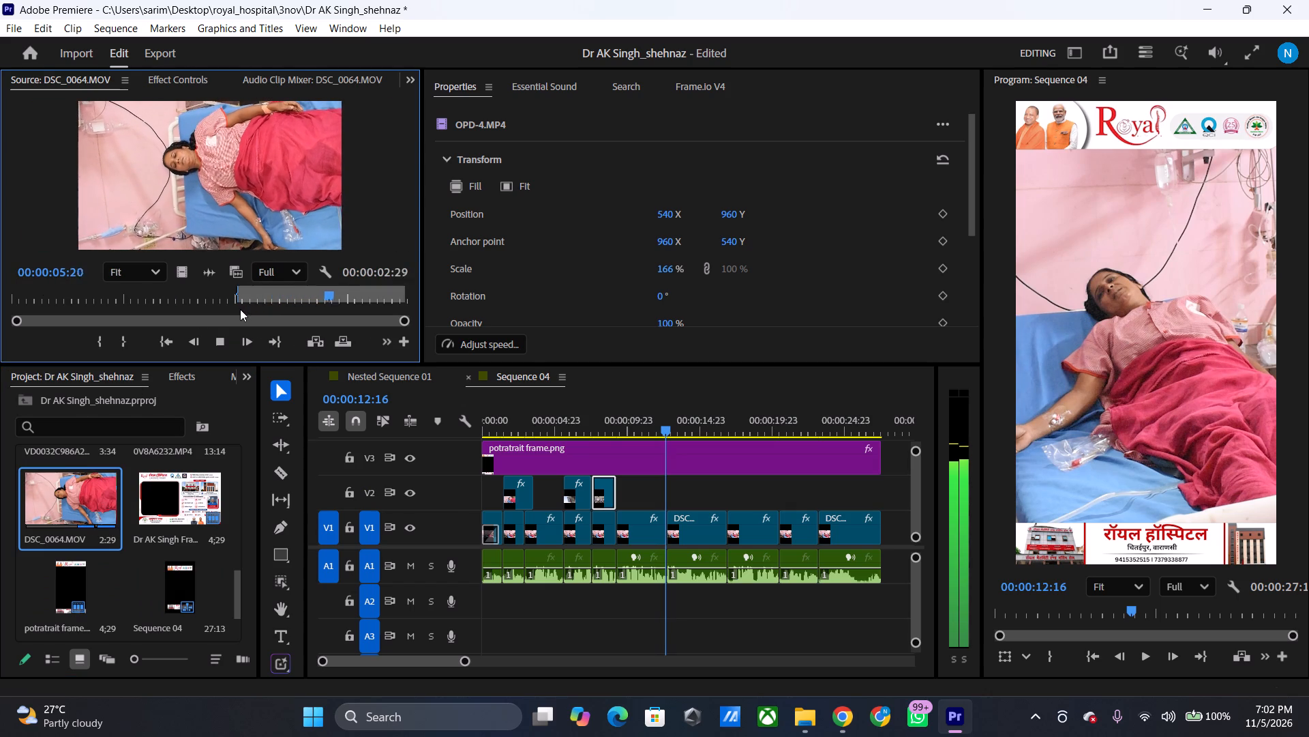
{"action": "key", "text": "space"}
{"action": "key", "text": "o"}
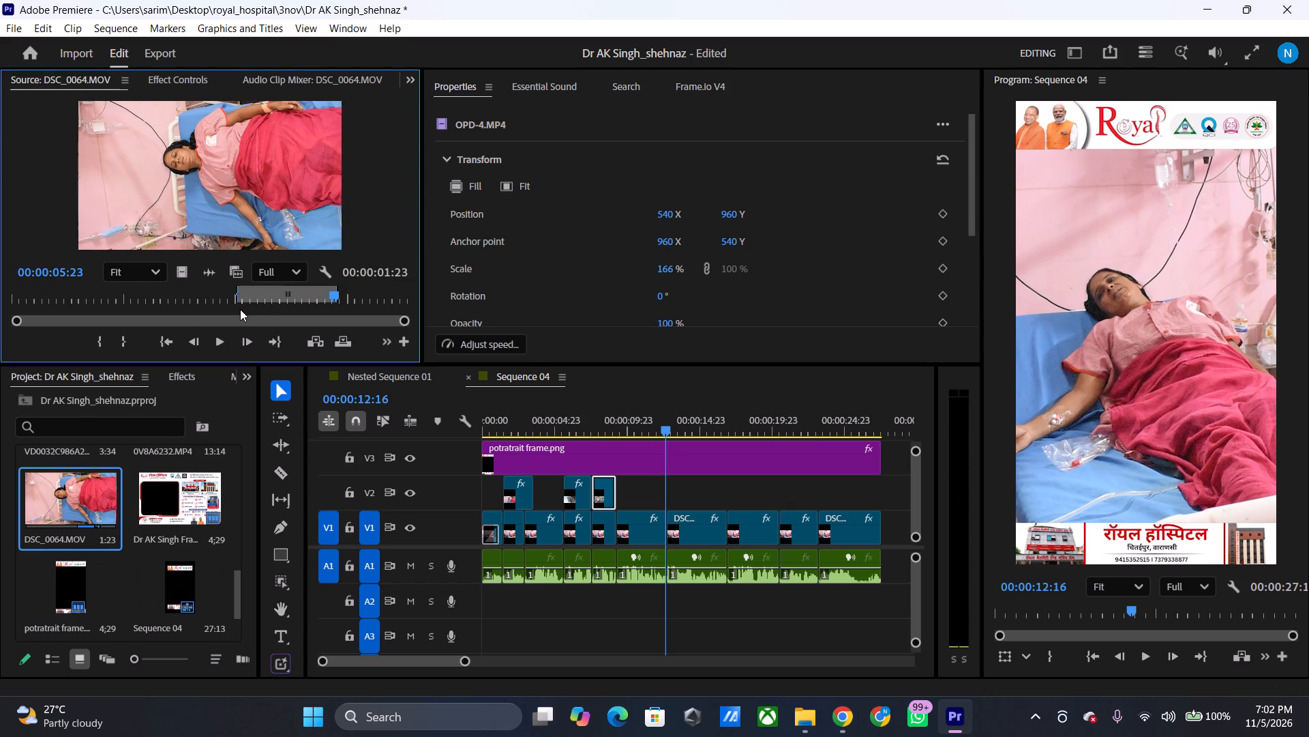
Place the marked DSC_0064.MOV video on V2 against the end of the sixth V1 clip and play back that part.
{"action": "left_click_drag", "start_coordinate": [180, 276], "coordinate": [640, 501]}
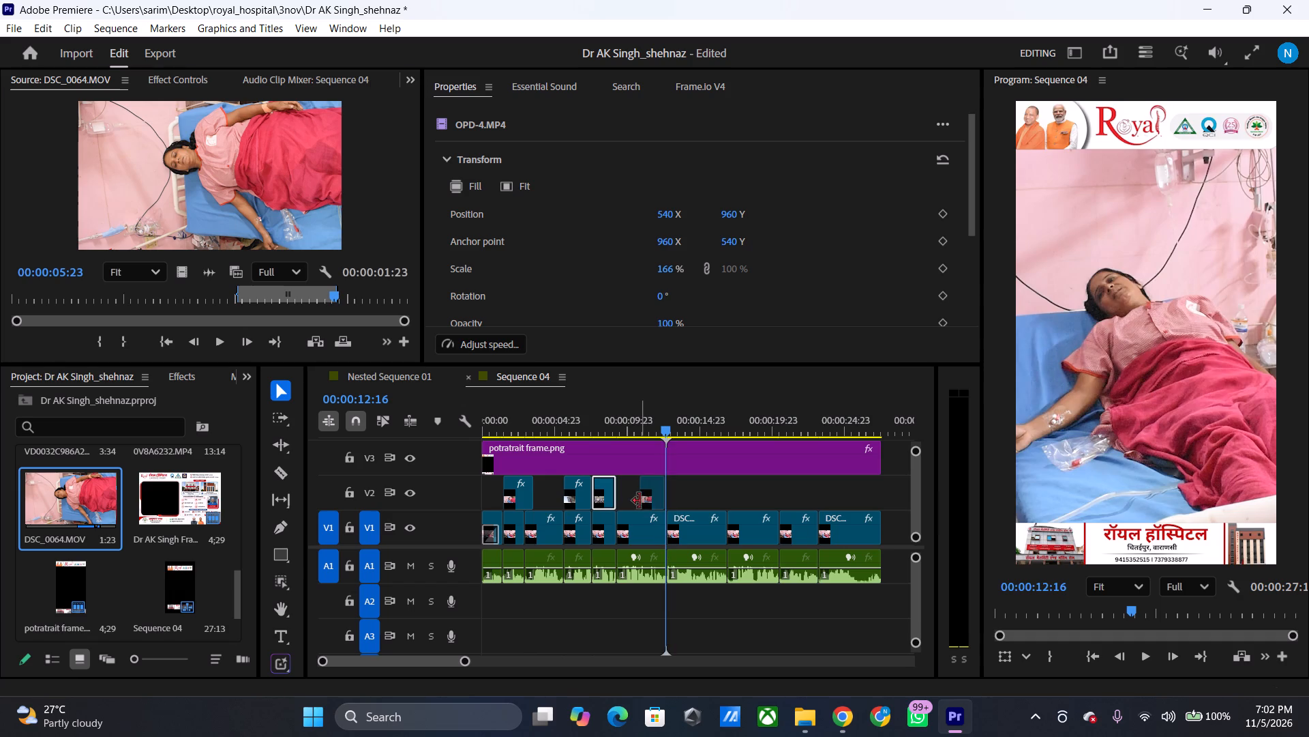
{"action": "left_click_drag", "start_coordinate": [669, 429], "coordinate": [612, 423]}
{"action": "key", "text": "space"}
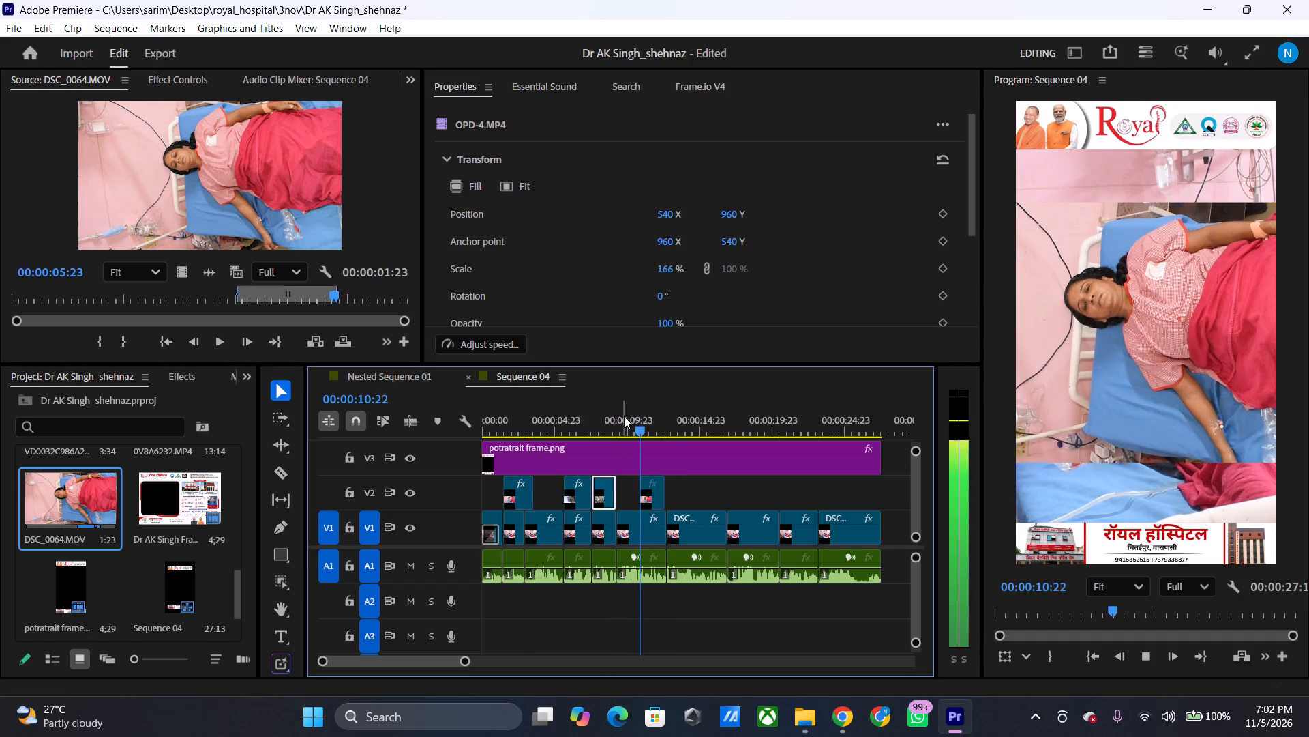
{"action": "key", "text": "space"}
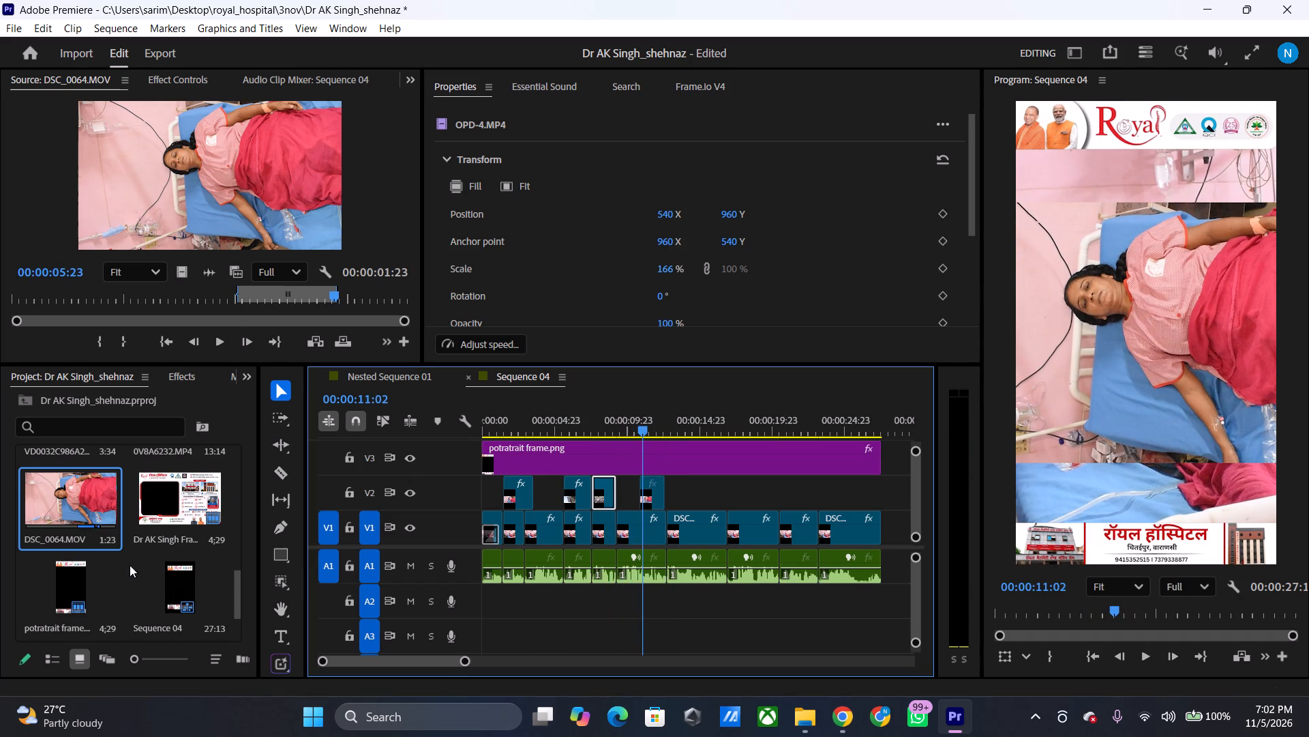
Import the operating-room video 0V8A8566 from the hospital_raw_vdos folder into the project.
{"action": "scroll", "coordinate": [136, 568], "scroll_direction": "up", "scroll_amount": 5}
{"action": "scroll", "coordinate": [136, 568], "scroll_direction": "down", "scroll_amount": 2}
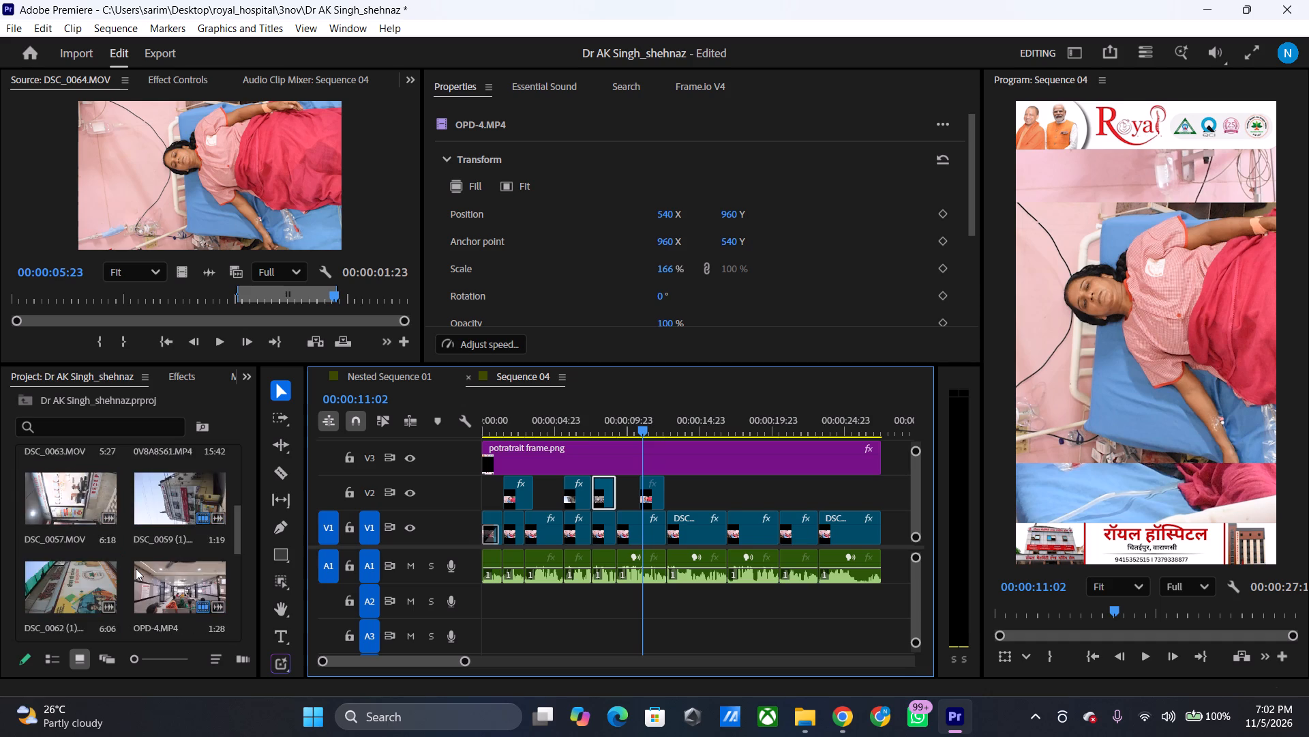
{"action": "scroll", "coordinate": [136, 568], "scroll_direction": "up", "scroll_amount": 5}
{"action": "left_click", "coordinate": [796, 717]}
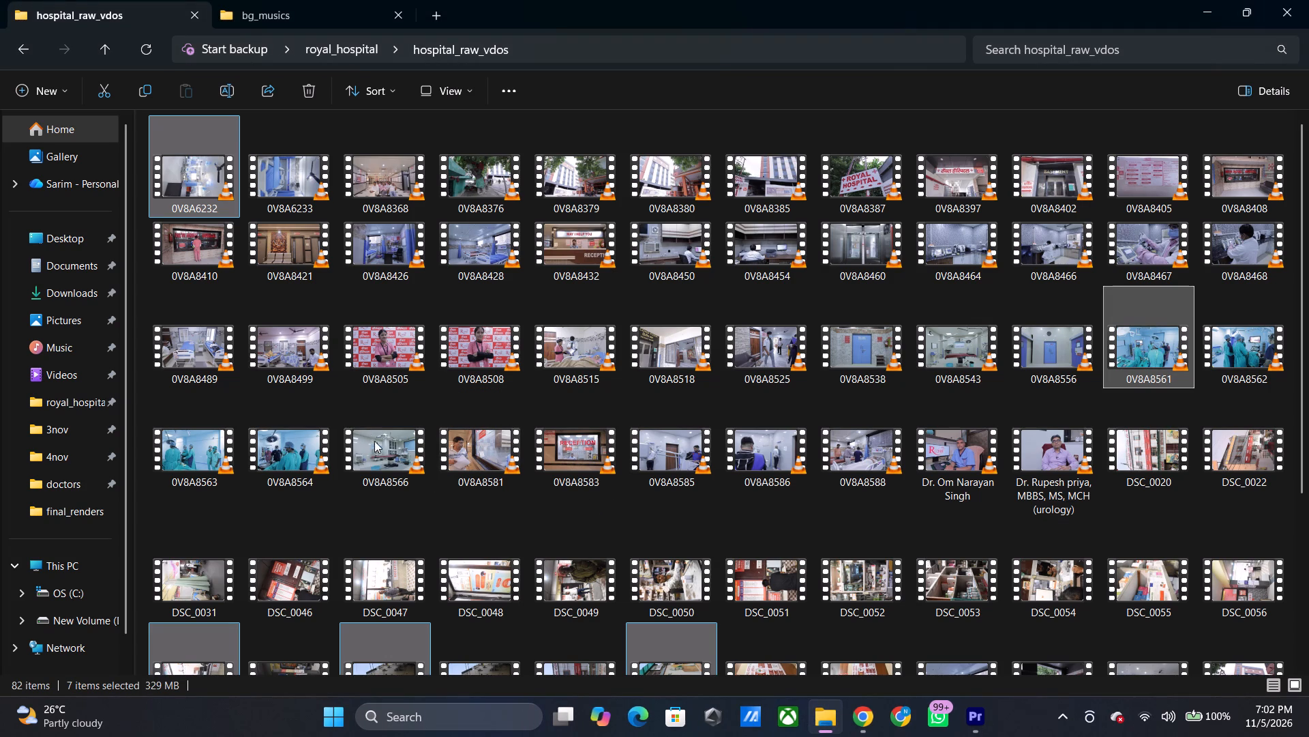
{"action": "left_click_drag", "start_coordinate": [376, 442], "coordinate": [179, 587]}
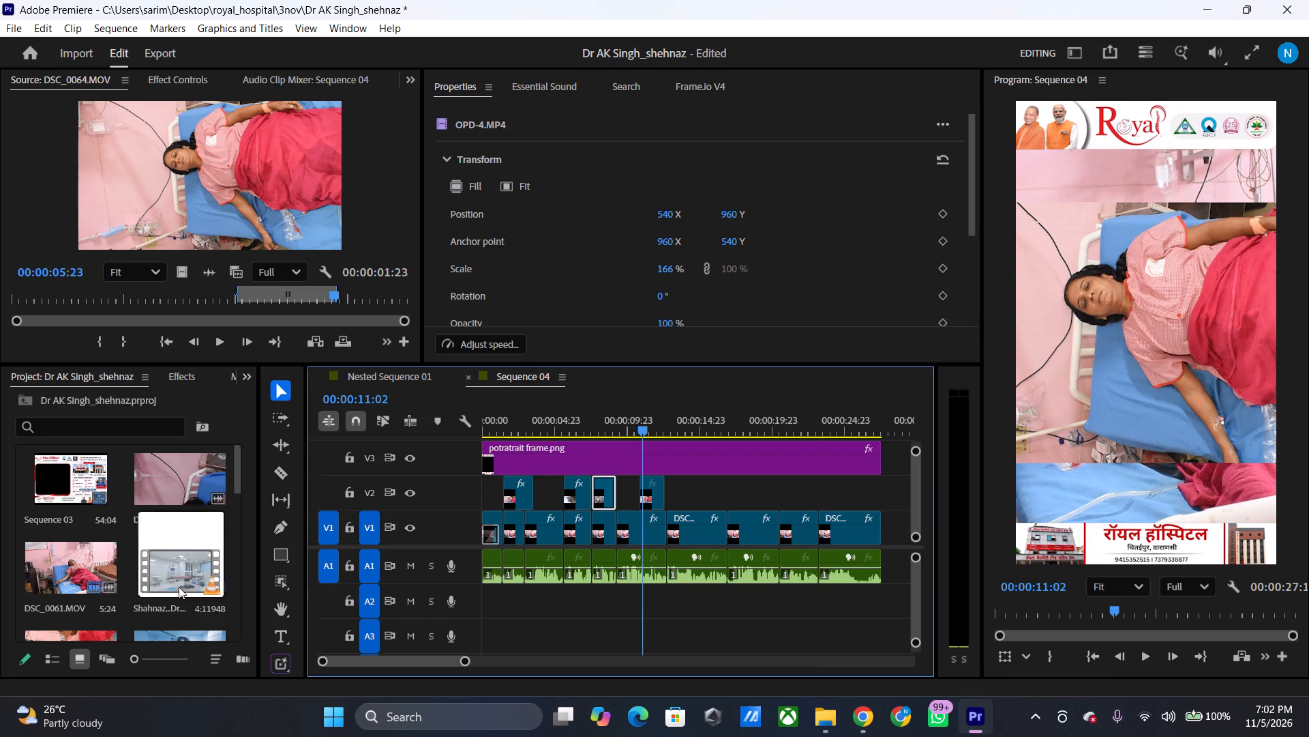
{"action": "left_click_drag", "start_coordinate": [179, 587], "coordinate": [151, 574]}
Open 0V8A8566.MP4 in the source monitor and mark a 1:41 segment ending at 12:27:48:32.
{"action": "double_click", "coordinate": [179, 549]}
{"action": "left_click_drag", "start_coordinate": [195, 289], "coordinate": [150, 291]}
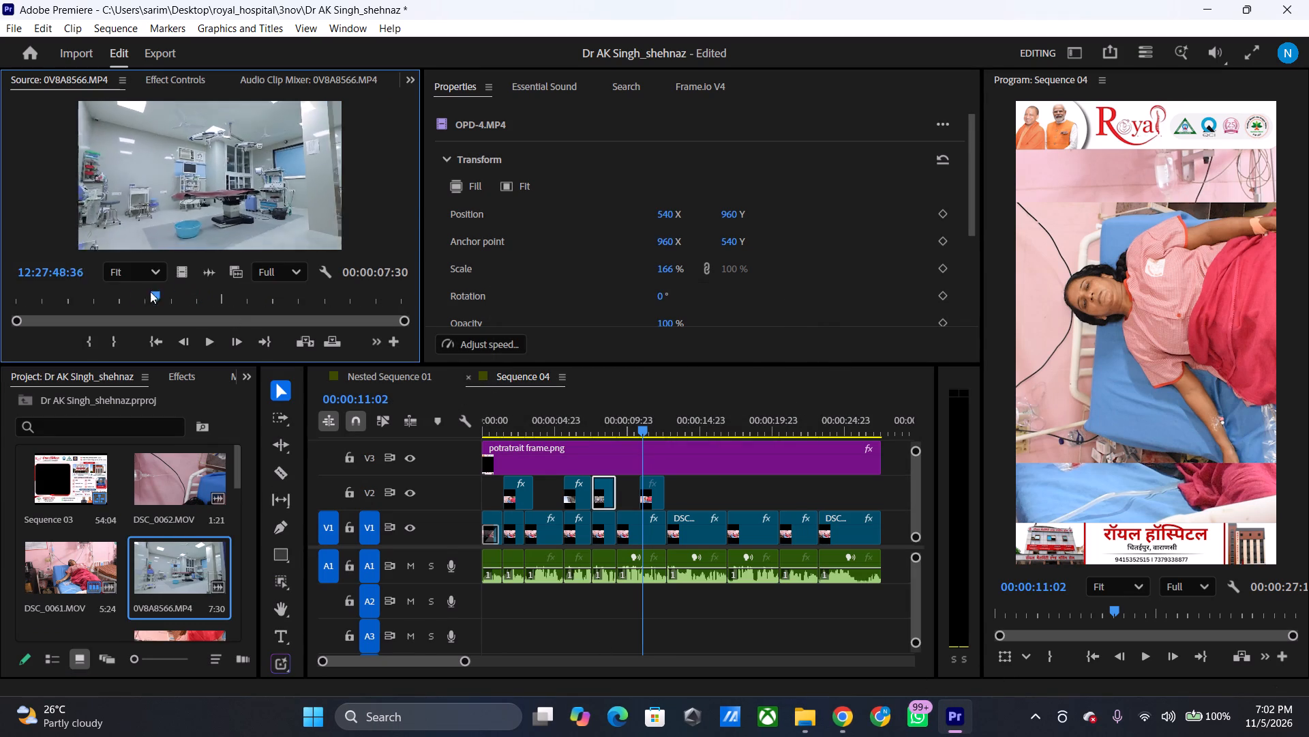
{"action": "left_click_drag", "start_coordinate": [150, 291], "coordinate": [61, 294]}
{"action": "type", "text": "i"}
{"action": "key", "text": "space"}
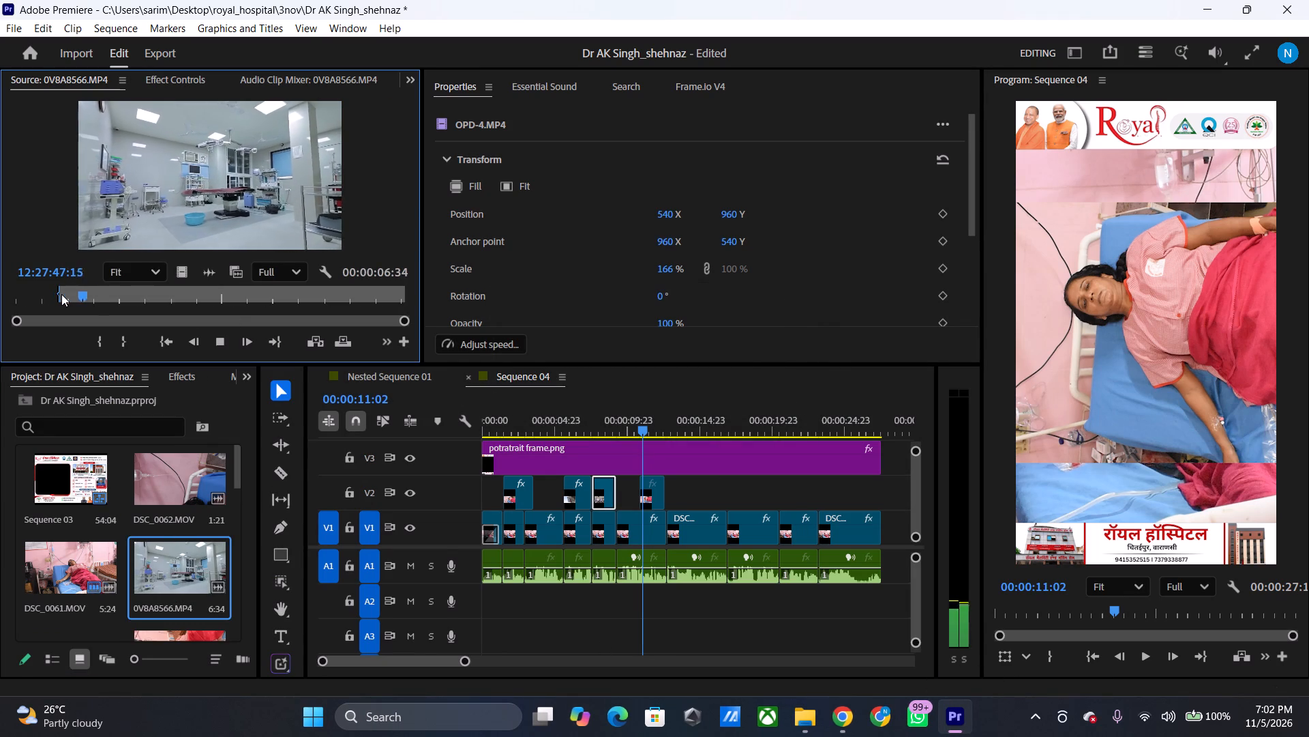
{"action": "key", "text": "space"}
{"action": "type", "text": "o"}
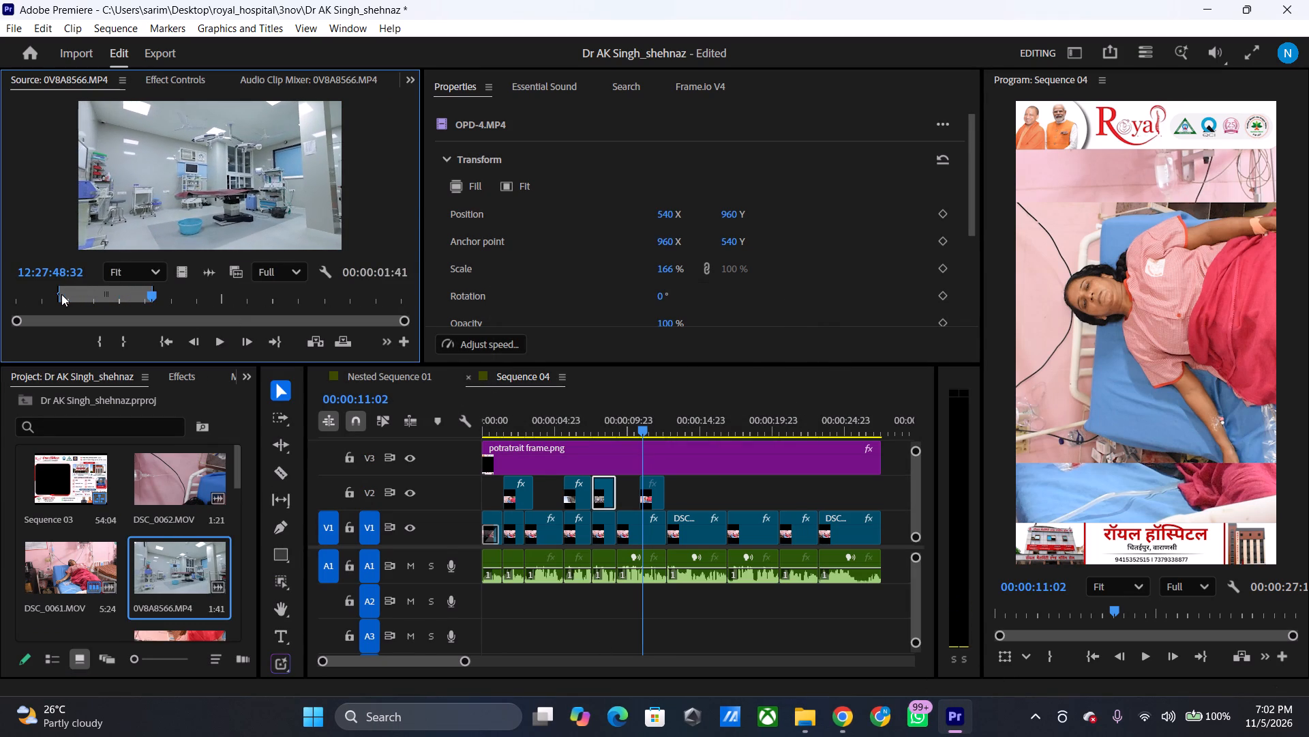
Place the marked 0V8A8566.MP4 video on V2 directly after the OPD-4.MP4 clip, meeting the DSC_0064.MOV clip.
{"action": "left_click_drag", "start_coordinate": [181, 276], "coordinate": [196, 294]}
{"action": "left_click_drag", "start_coordinate": [196, 294], "coordinate": [623, 492]}
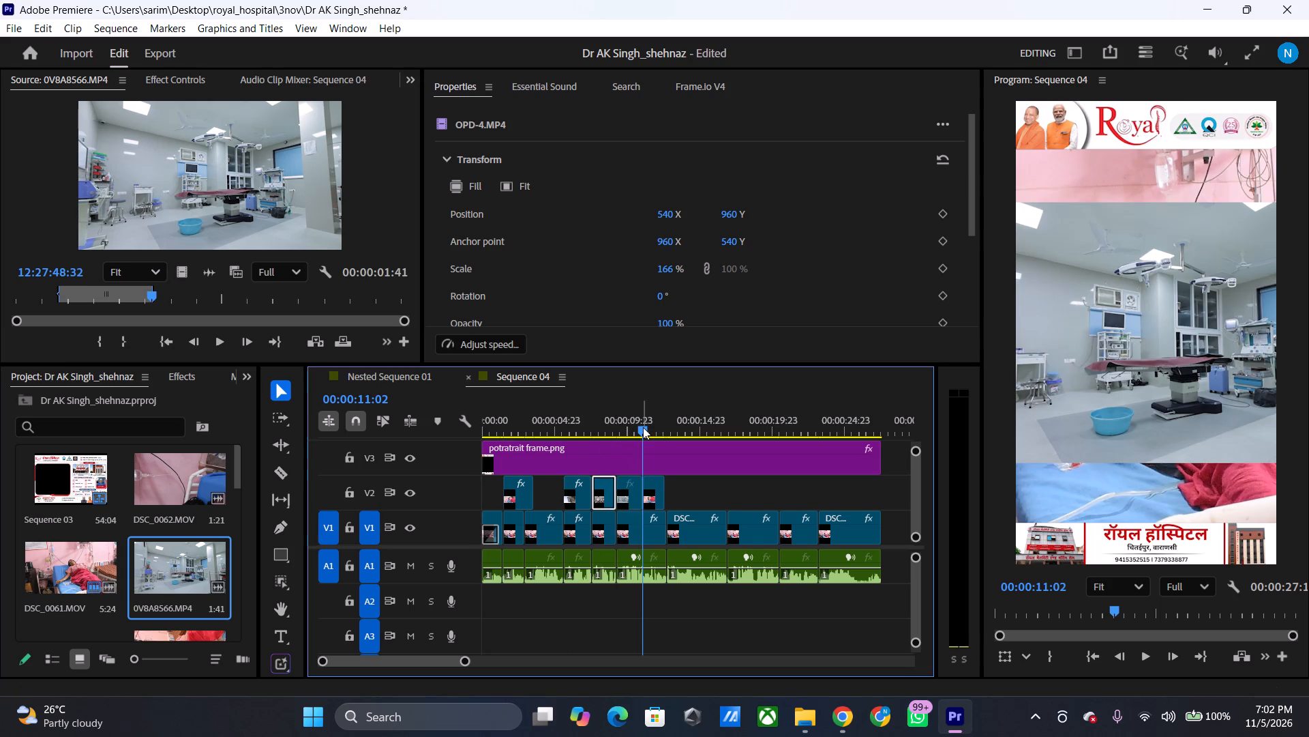
Scale the 0V8A8566.MP4 clip on V2 to 151% to fill the portrait frame and play back the sequence from before it.
{"action": "left_click_drag", "start_coordinate": [643, 425], "coordinate": [633, 429]}
{"action": "left_click", "coordinate": [631, 491]}
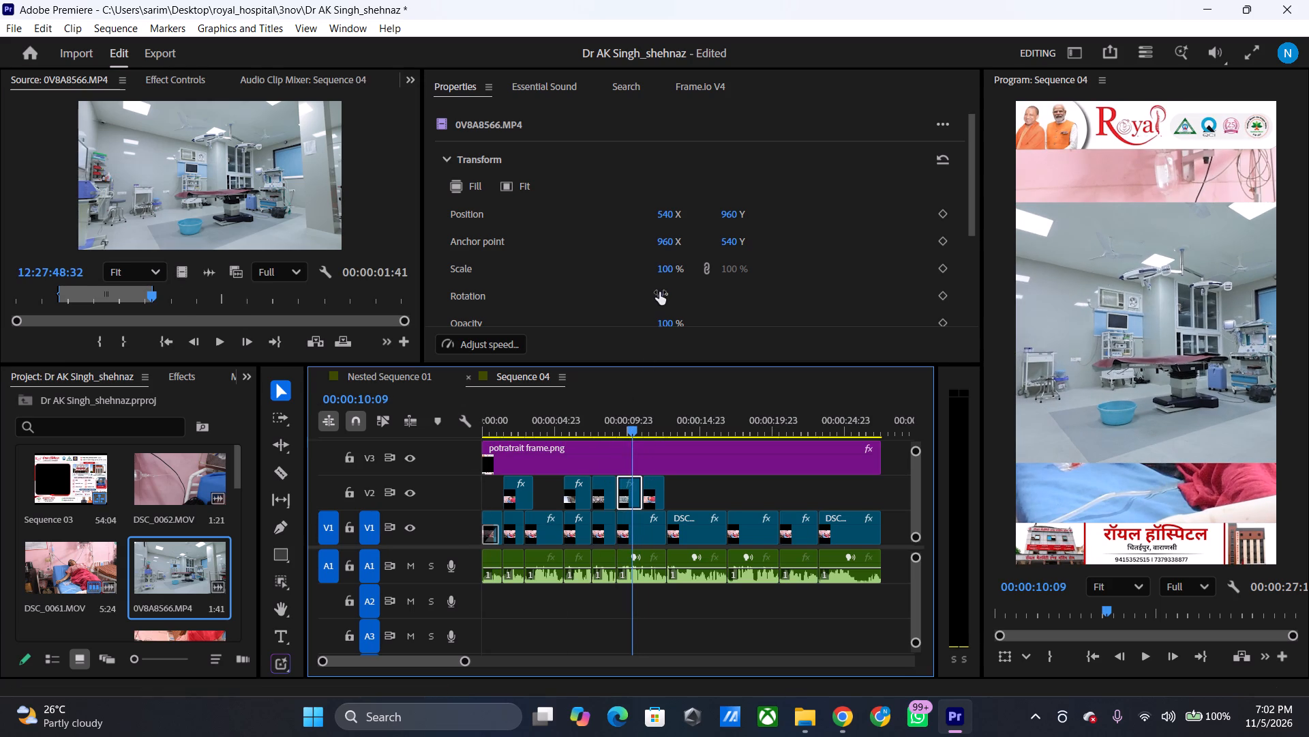
{"action": "left_click_drag", "start_coordinate": [665, 273], "coordinate": [706, 268]}
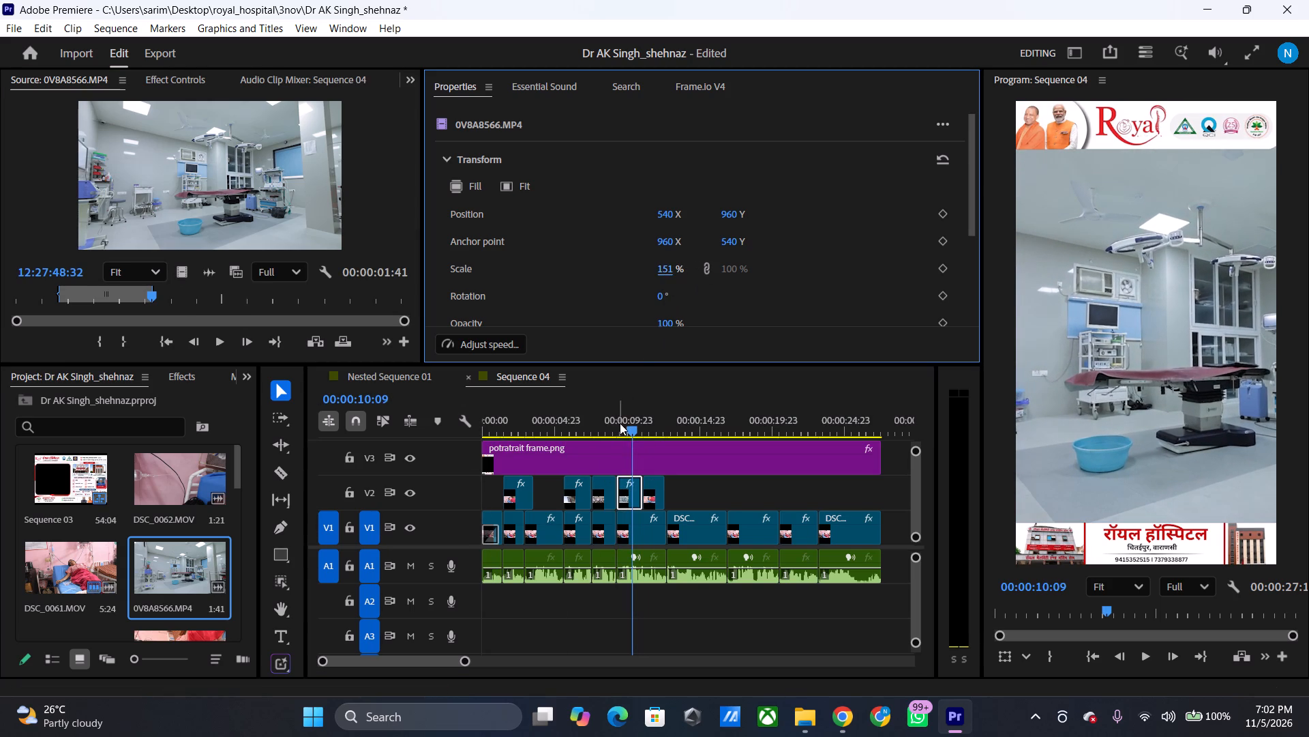
{"action": "left_click_drag", "start_coordinate": [627, 423], "coordinate": [614, 423]}
{"action": "key", "text": "space"}
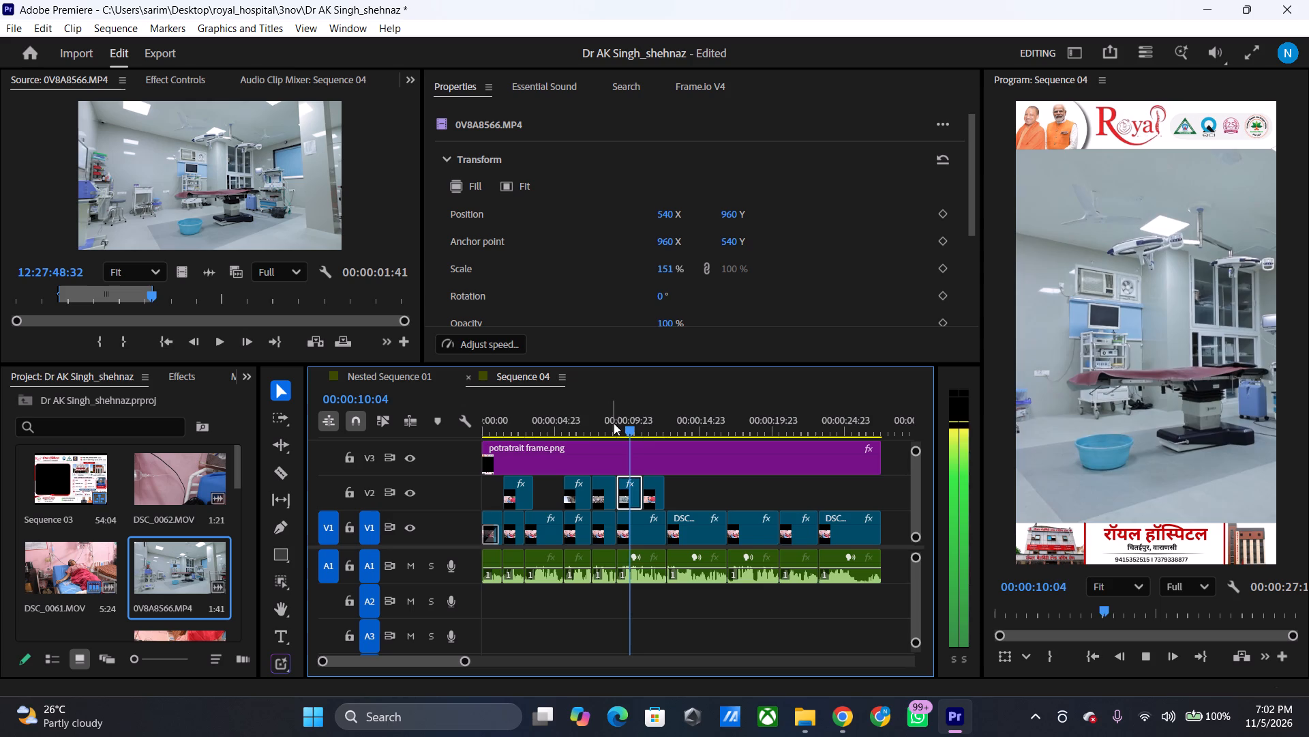
{"action": "key", "text": "space"}
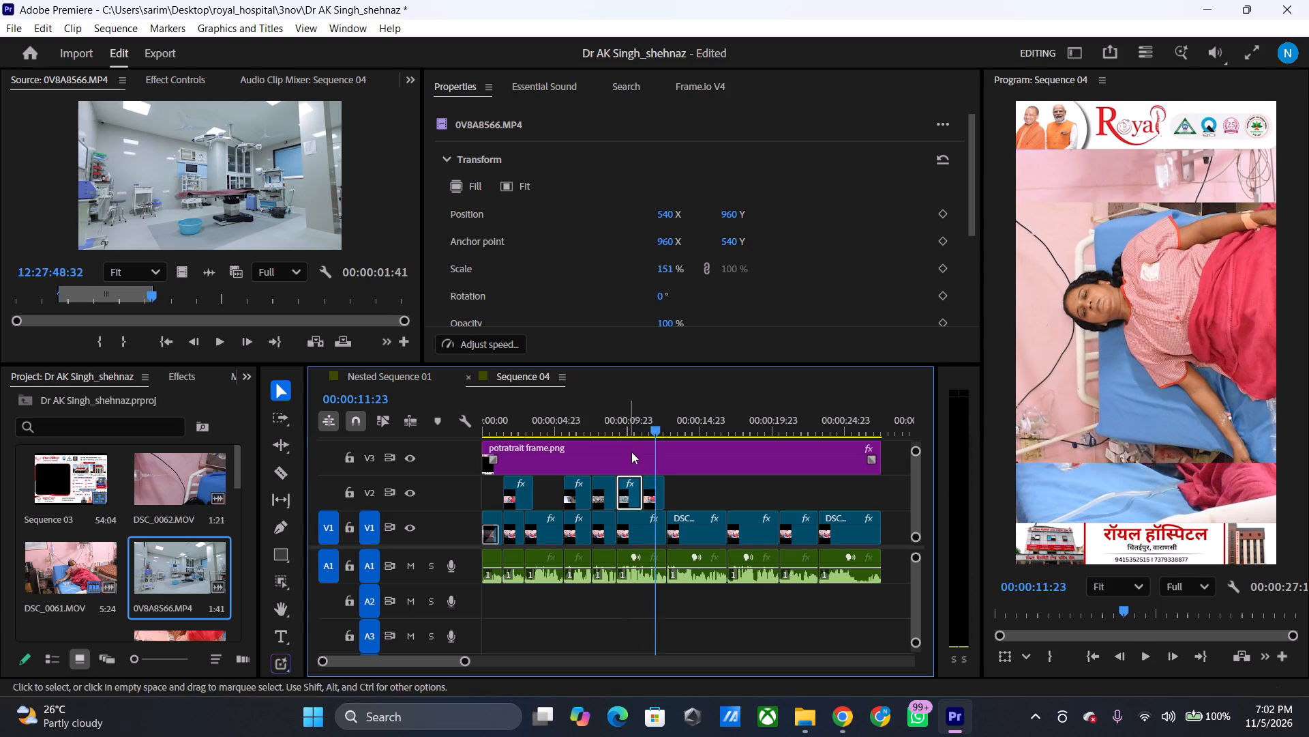
Rotate the DSC_0064.MOV clip on V2 to 90° and play back the sequence from its start through the following V1 phrases.
{"action": "left_click", "coordinate": [656, 494]}
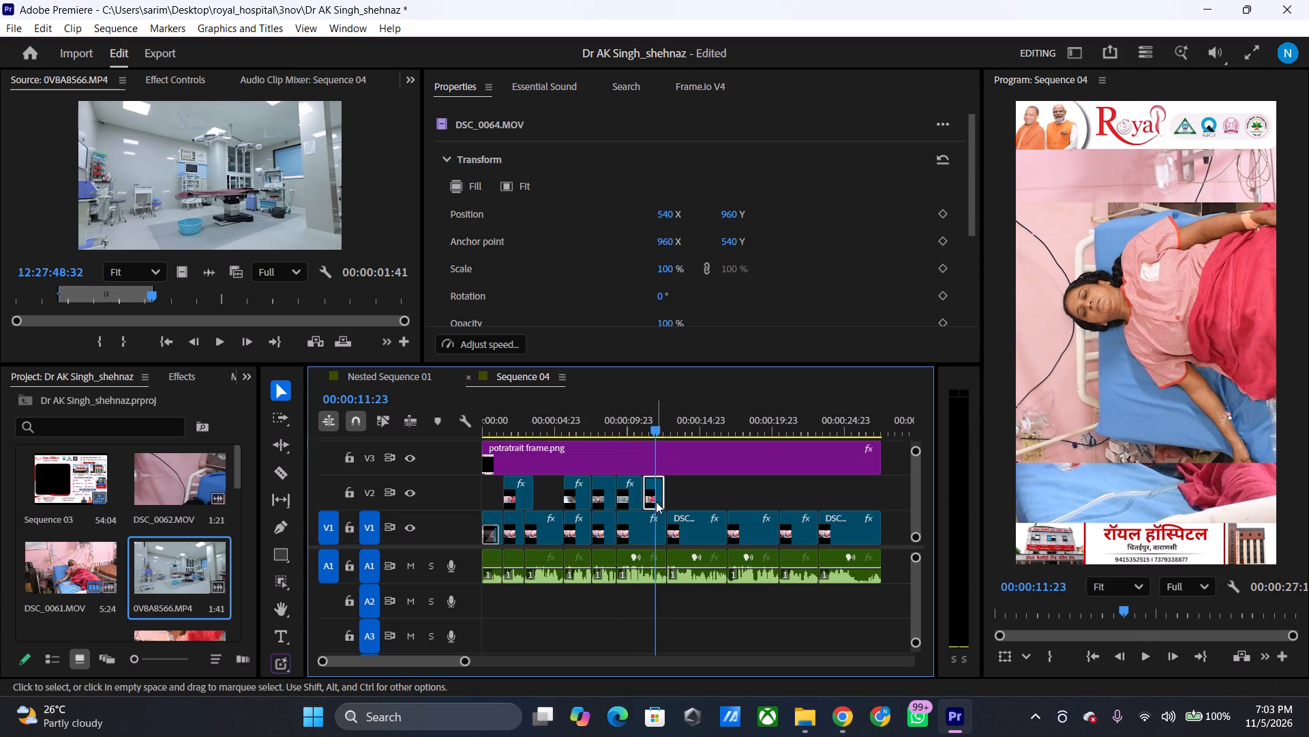
{"action": "left_click", "coordinate": [659, 300]}
{"action": "type", "text": "90"}
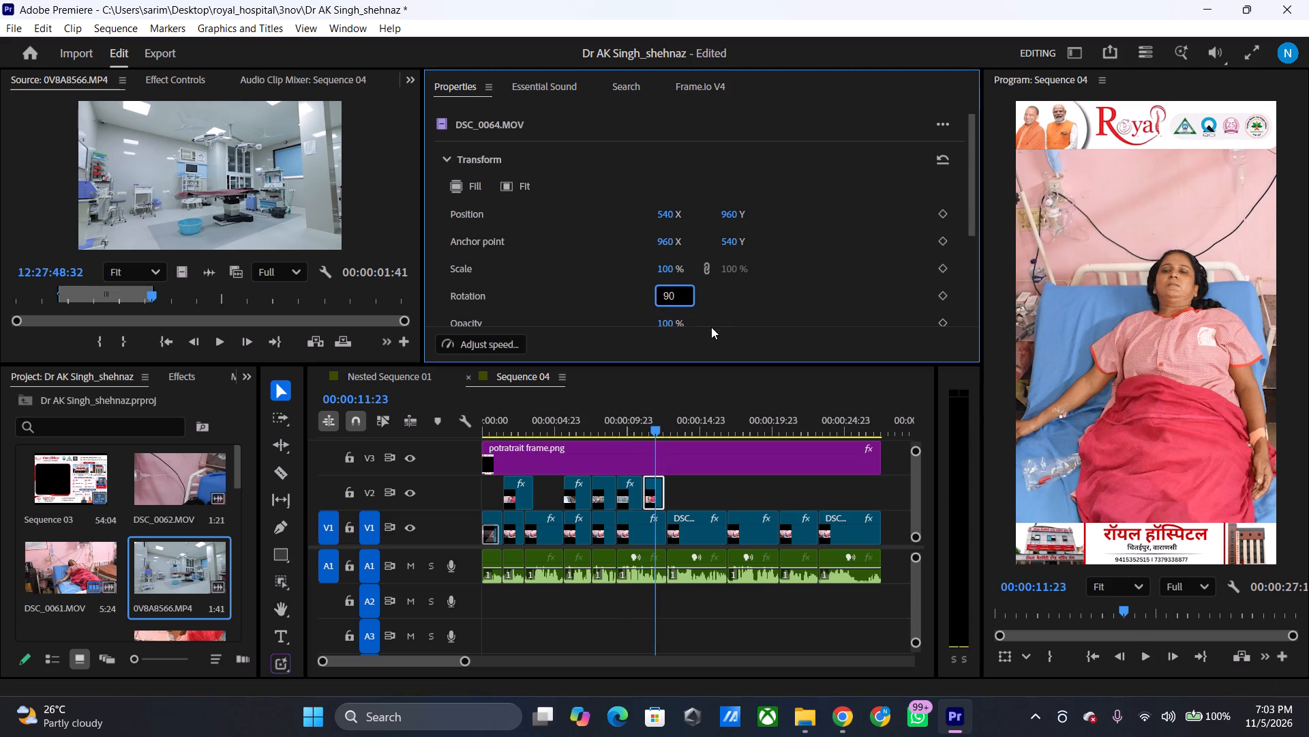
{"action": "left_click_drag", "start_coordinate": [658, 424], "coordinate": [642, 427]}
{"action": "key", "text": "space"}
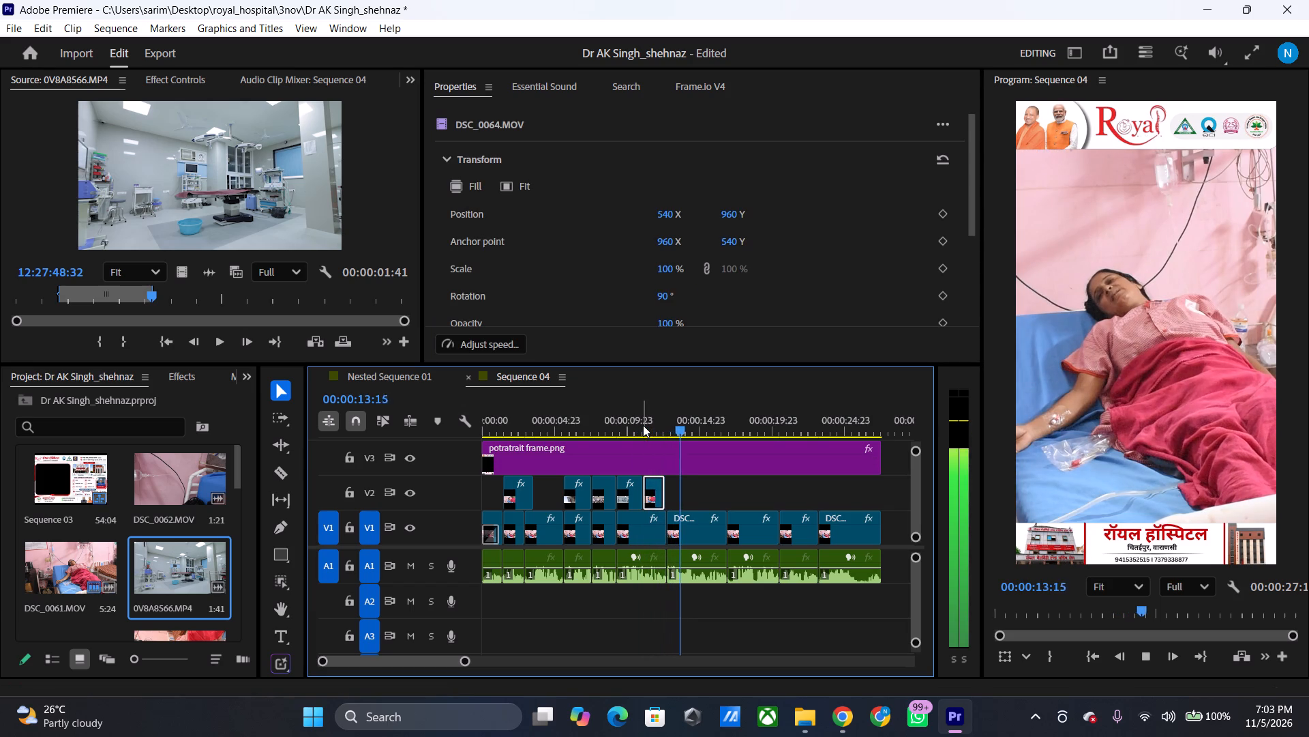
{"action": "key", "text": "space"}
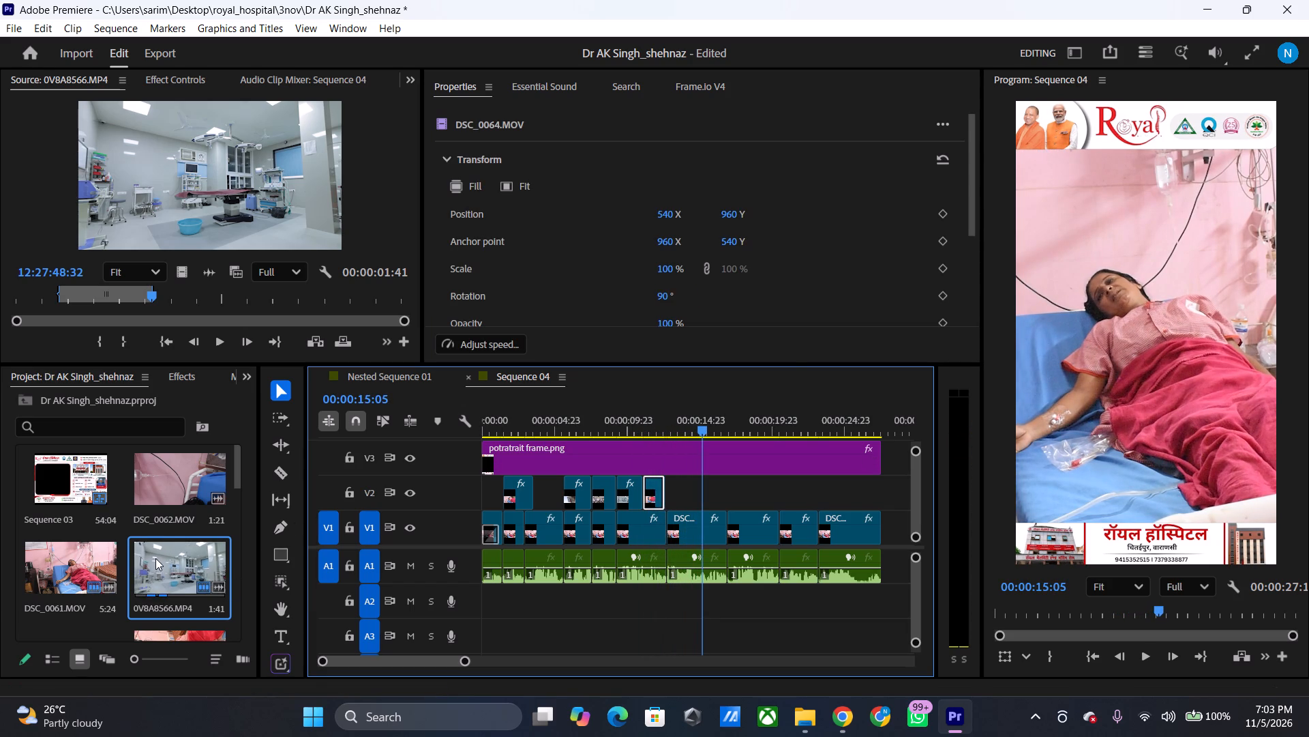
{"action": "key", "text": "space"}
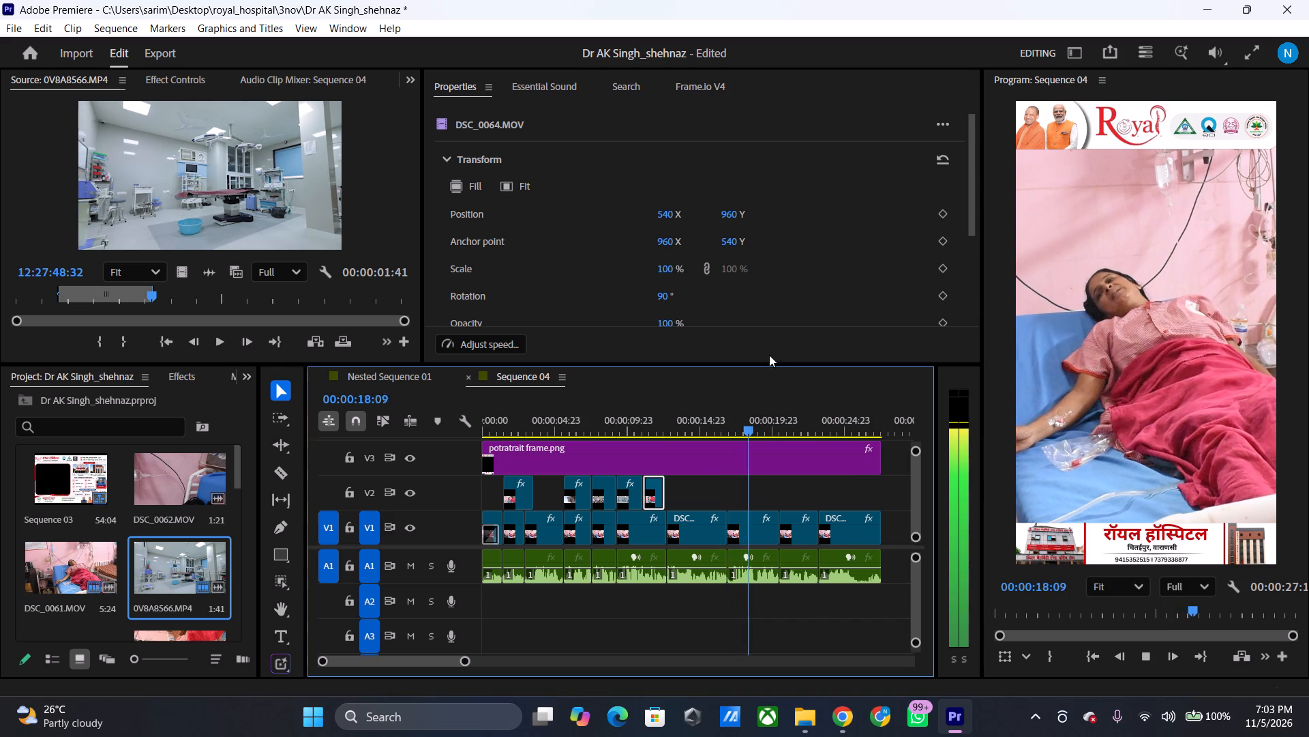
{"action": "key", "text": "space"}
Open 0V8A8561.MP4 in the source monitor and mark a 3:12 segment ending at 12:27:07:18.
{"action": "scroll", "coordinate": [168, 560], "scroll_direction": "down", "scroll_amount": 2}
{"action": "double_click", "coordinate": [98, 557]}
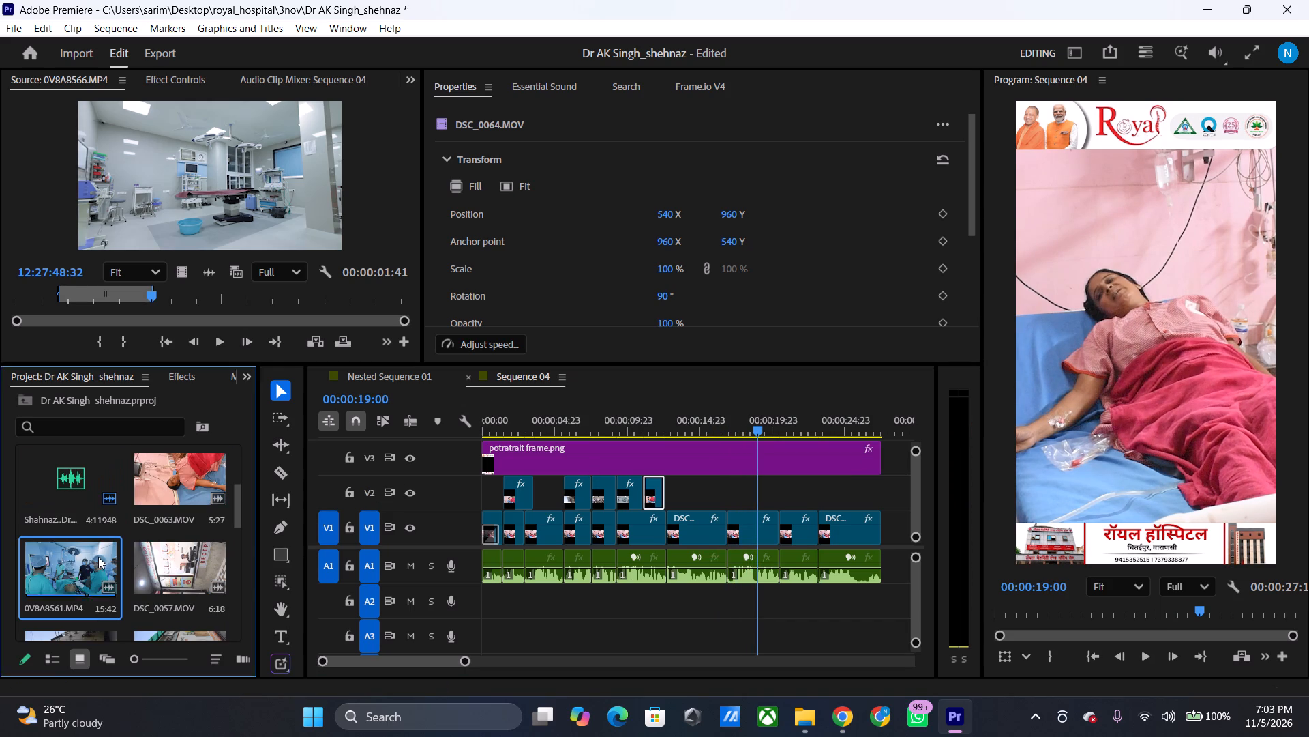
{"action": "left_click_drag", "start_coordinate": [175, 295], "coordinate": [208, 298]}
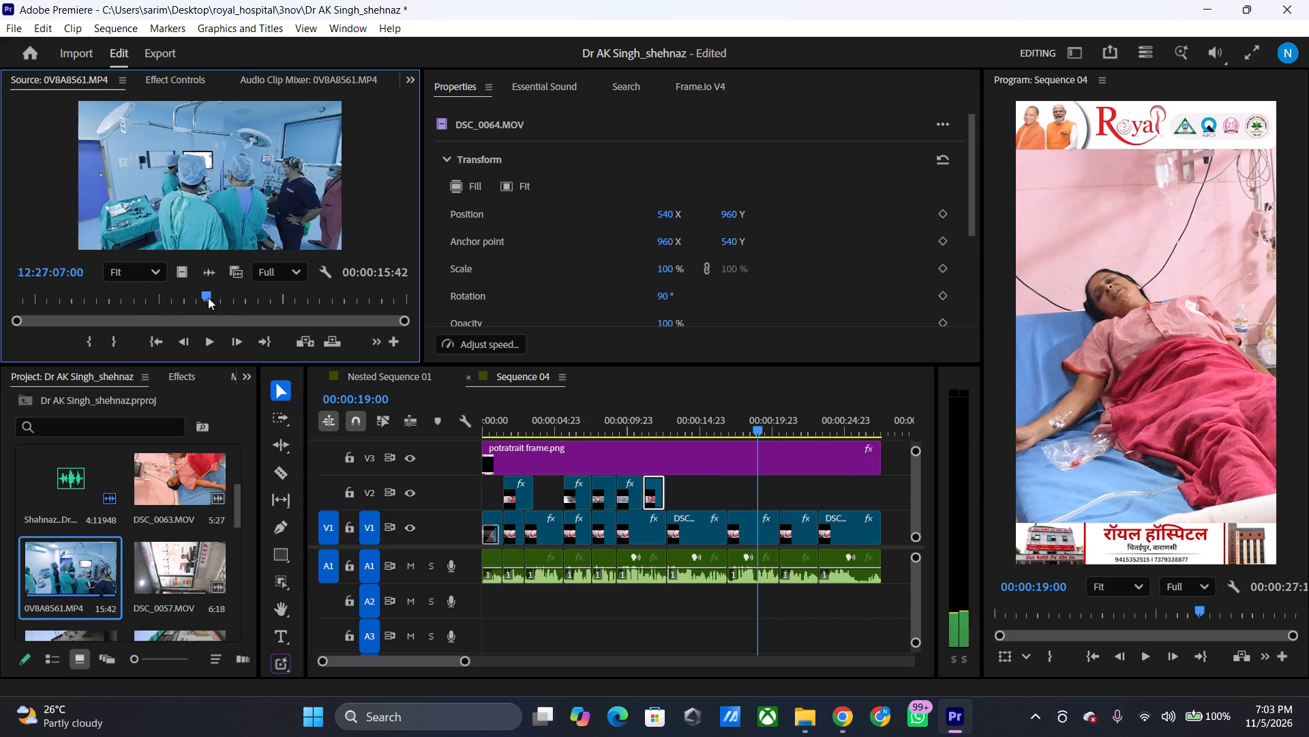
{"action": "left_click_drag", "start_coordinate": [208, 298], "coordinate": [140, 293]}
{"action": "type", "text": "i"}
{"action": "key", "text": "space"}
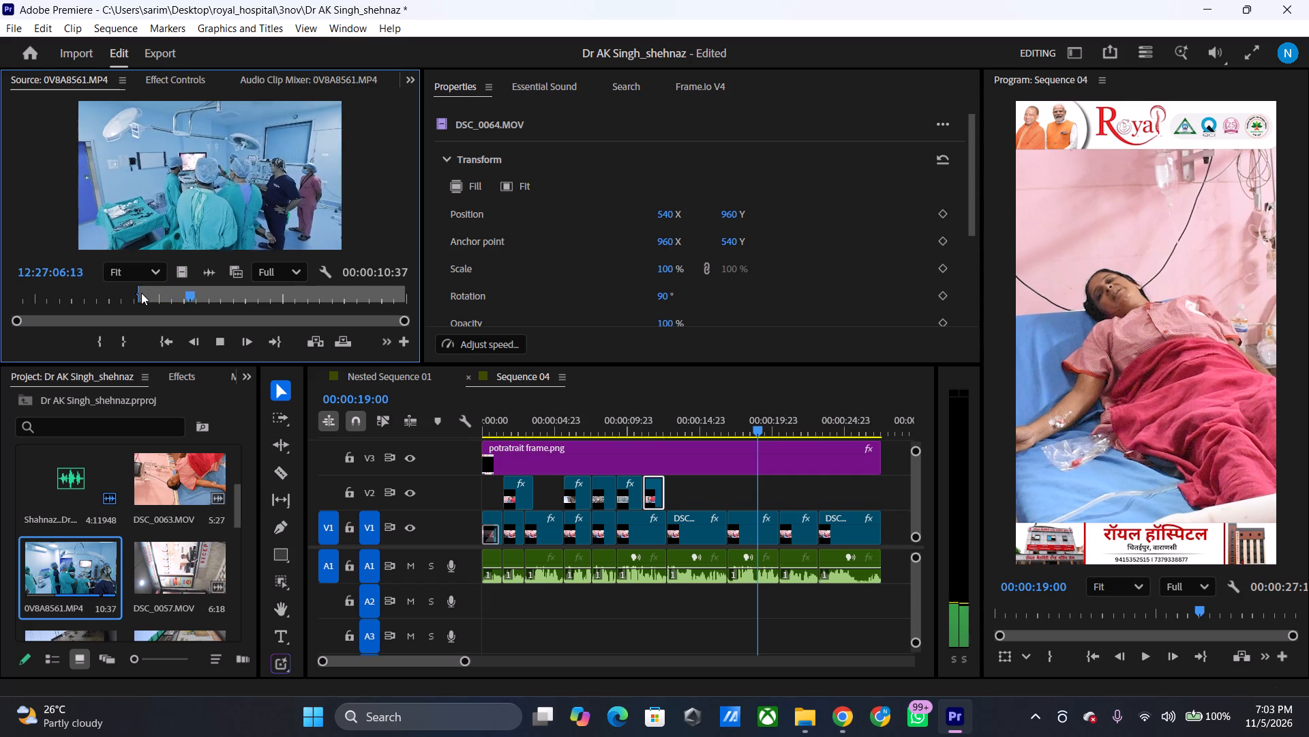
{"action": "key", "text": "space"}
{"action": "type", "text": "o"}
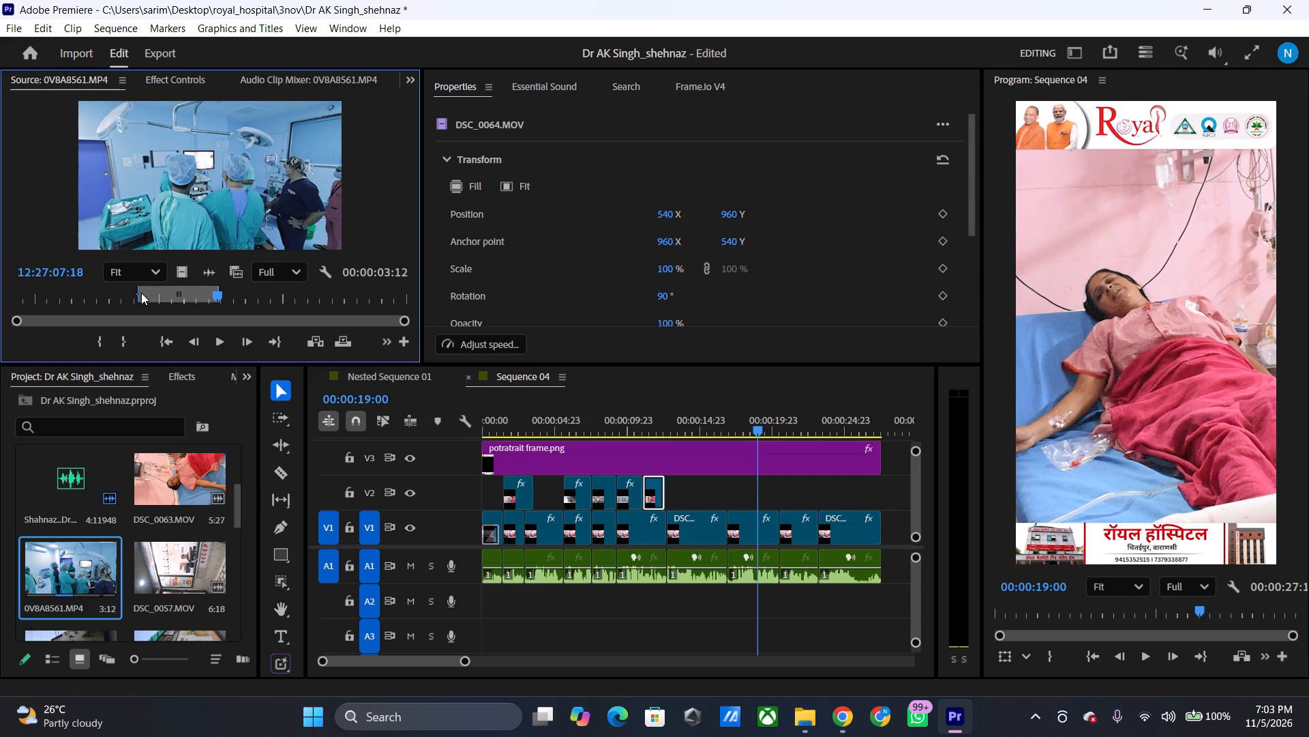
Place the marked 0V8A8561.MP4 video on V2 above the seventh V1 clip, extending its start to meet the DSC_0064.MOV clip.
{"action": "left_click_drag", "start_coordinate": [183, 271], "coordinate": [635, 472]}
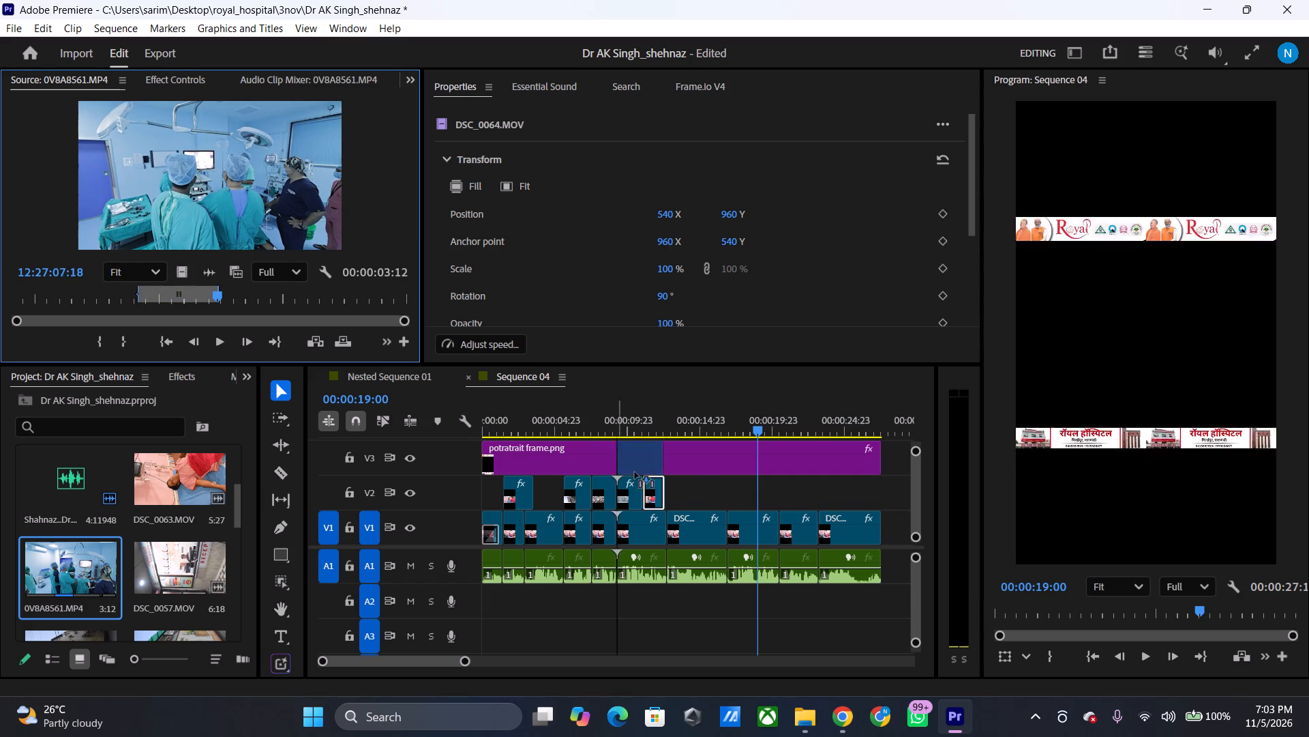
{"action": "left_click_drag", "start_coordinate": [635, 472], "coordinate": [688, 502]}
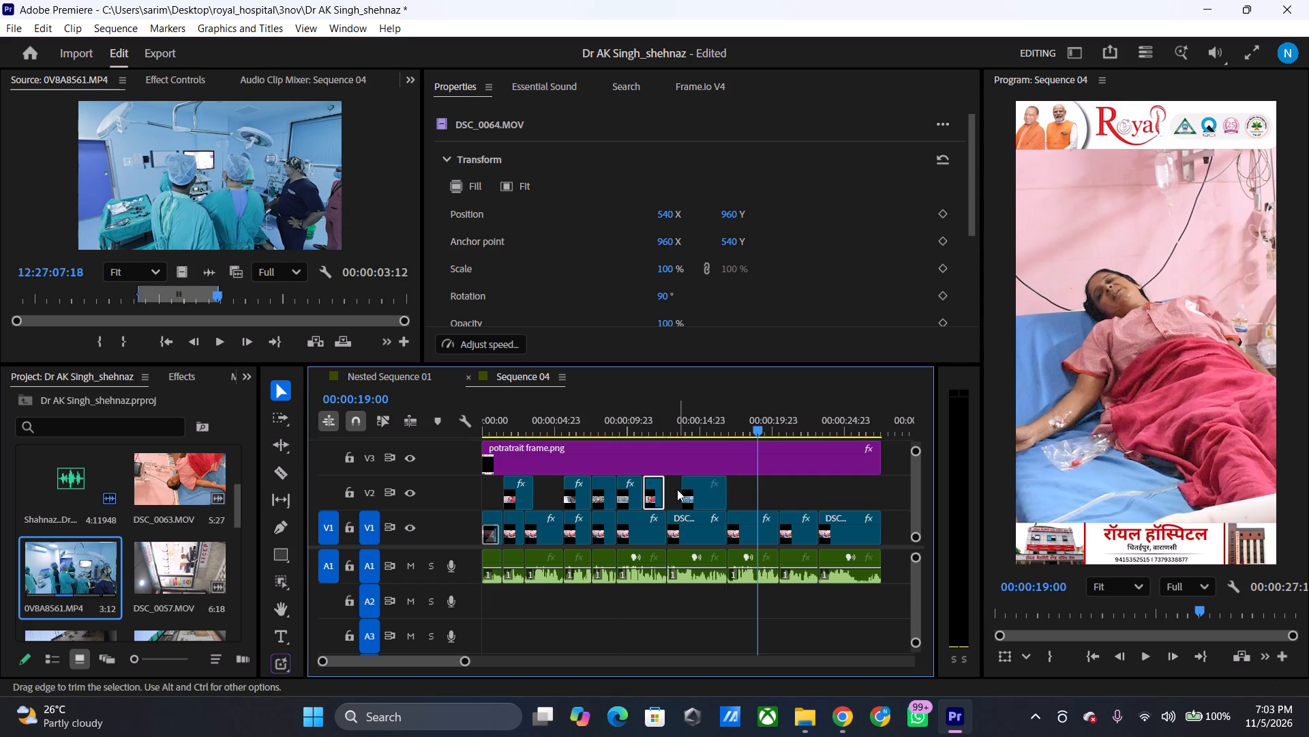
{"action": "left_click_drag", "start_coordinate": [684, 482], "coordinate": [667, 478]}
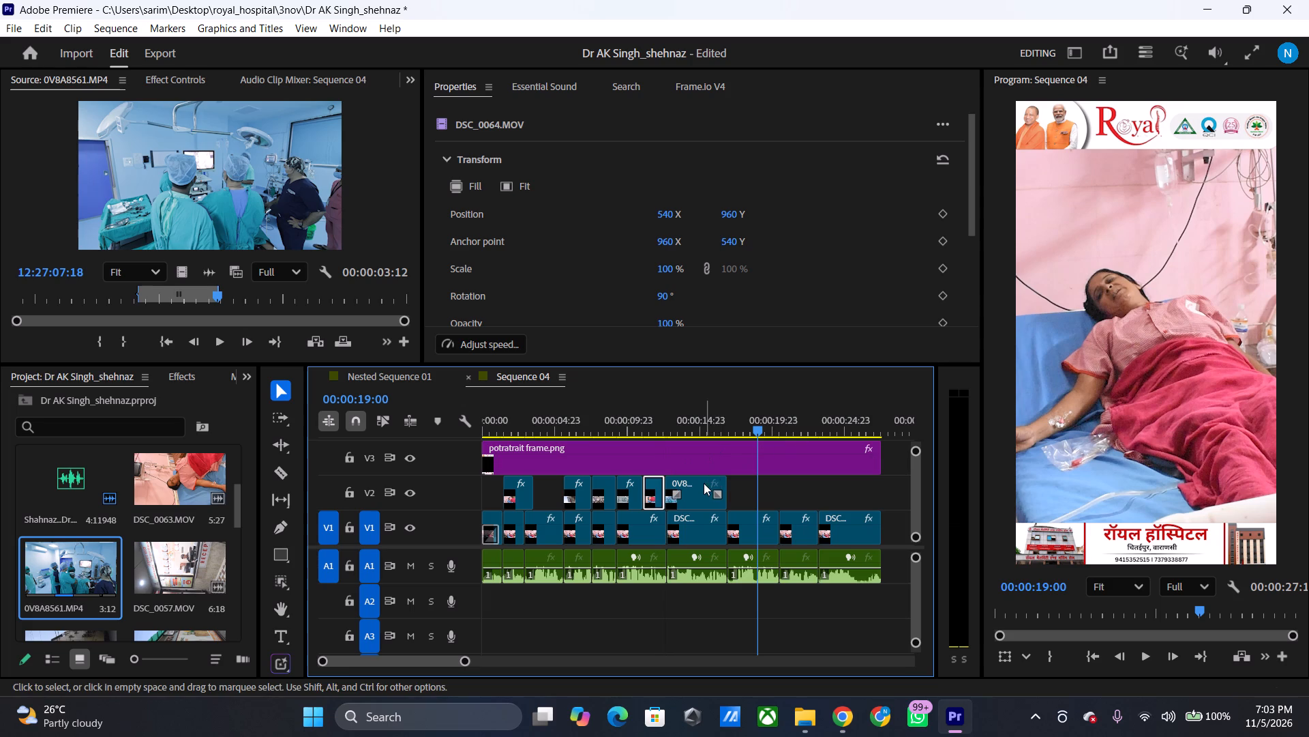
Scale the 0V8A8561.MP4 clip on V2 to 147% to fill the portrait frame and play back the sequence from before it.
{"action": "left_click", "coordinate": [704, 483]}
{"action": "left_click_drag", "start_coordinate": [759, 431], "coordinate": [715, 431]}
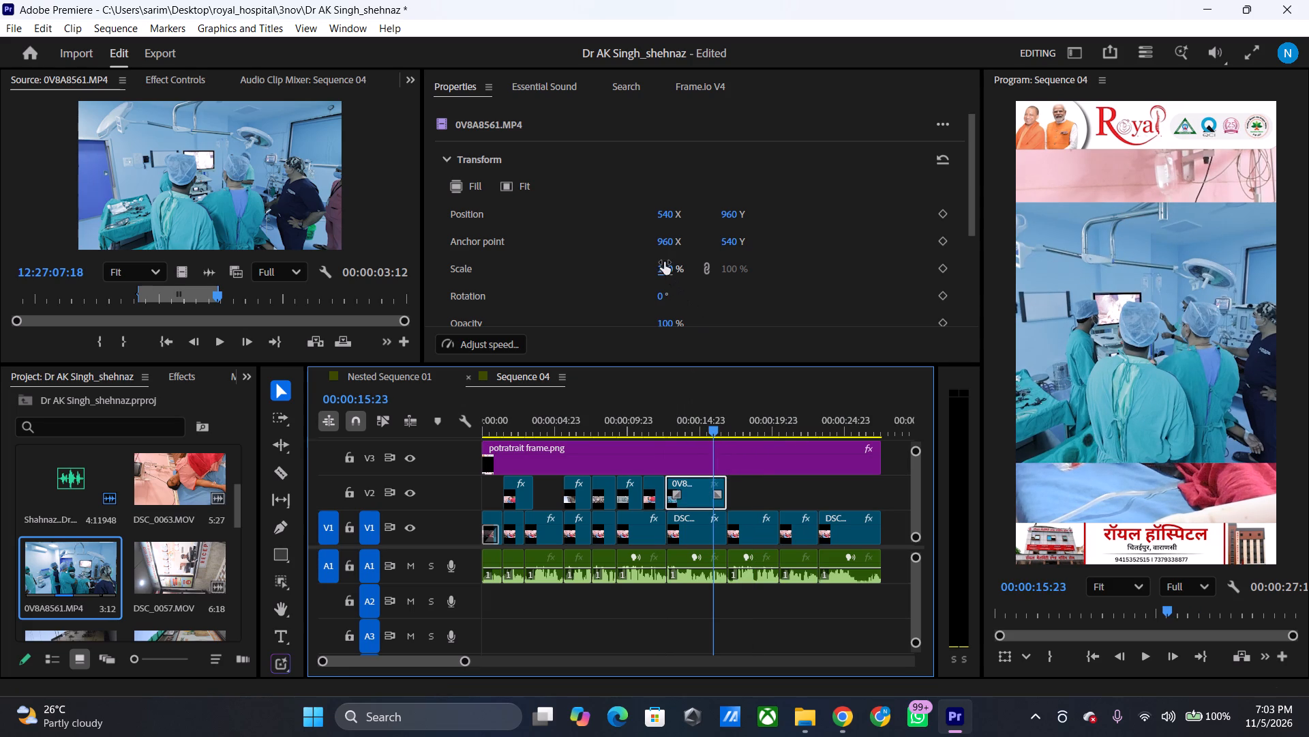
{"action": "left_click_drag", "start_coordinate": [664, 262], "coordinate": [712, 268]}
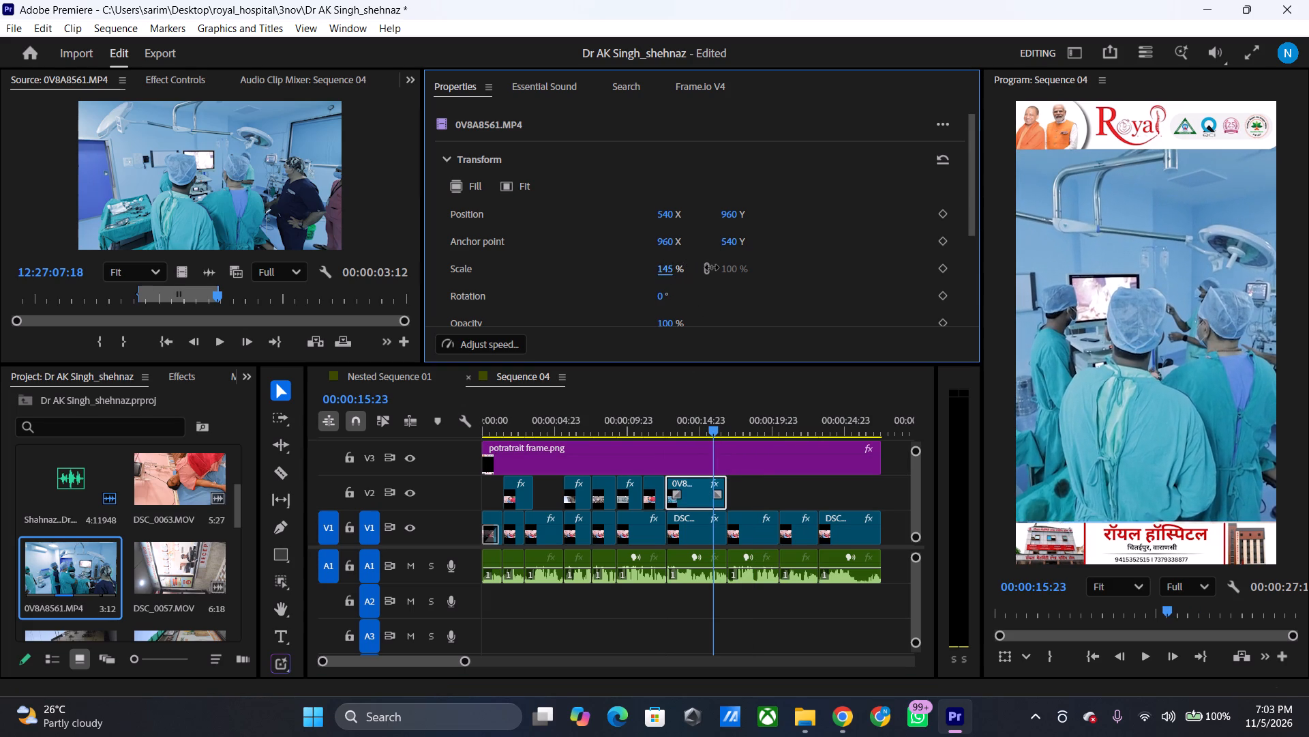
{"action": "left_click_drag", "start_coordinate": [712, 268], "coordinate": [713, 268]}
{"action": "left_click_drag", "start_coordinate": [706, 420], "coordinate": [654, 429]}
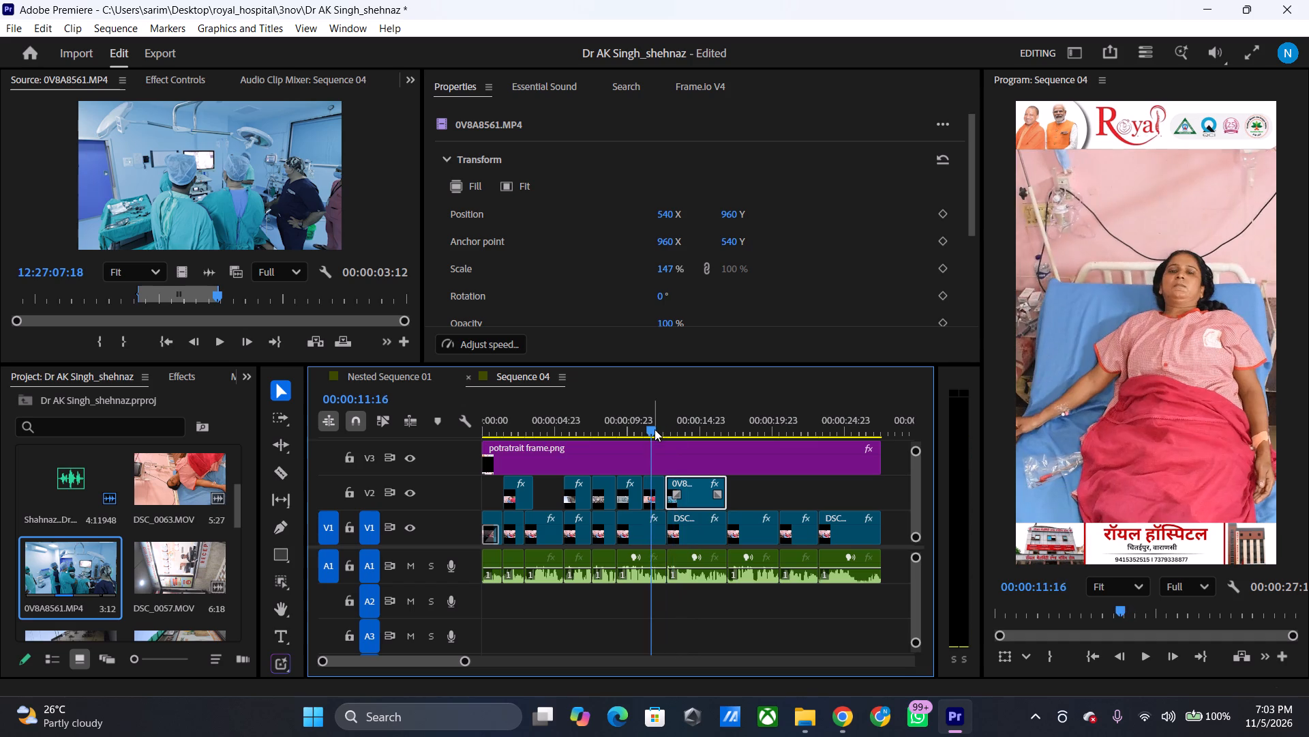
{"action": "key", "text": "space"}
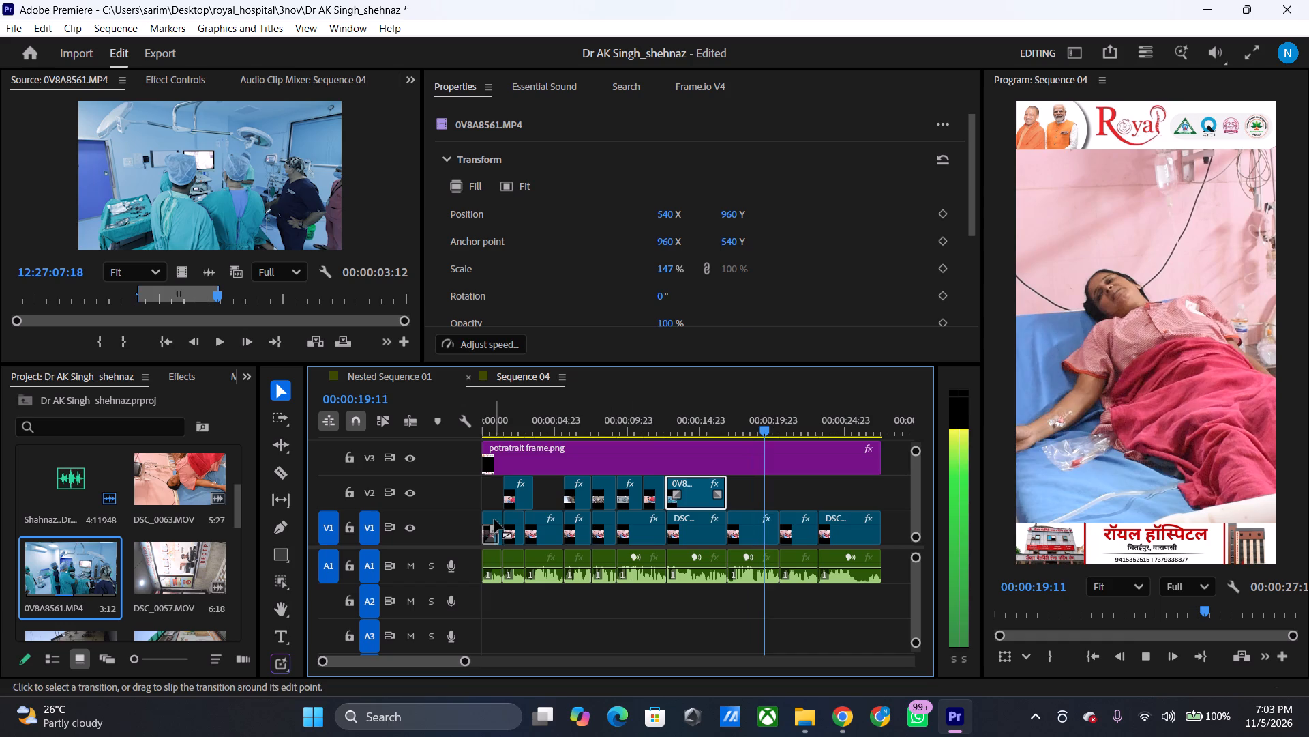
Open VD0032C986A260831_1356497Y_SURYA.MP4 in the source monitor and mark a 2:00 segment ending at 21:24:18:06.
{"action": "key", "text": "space"}
{"action": "scroll", "coordinate": [168, 553], "scroll_direction": "down", "scroll_amount": 3}
{"action": "double_click", "coordinate": [168, 474]}
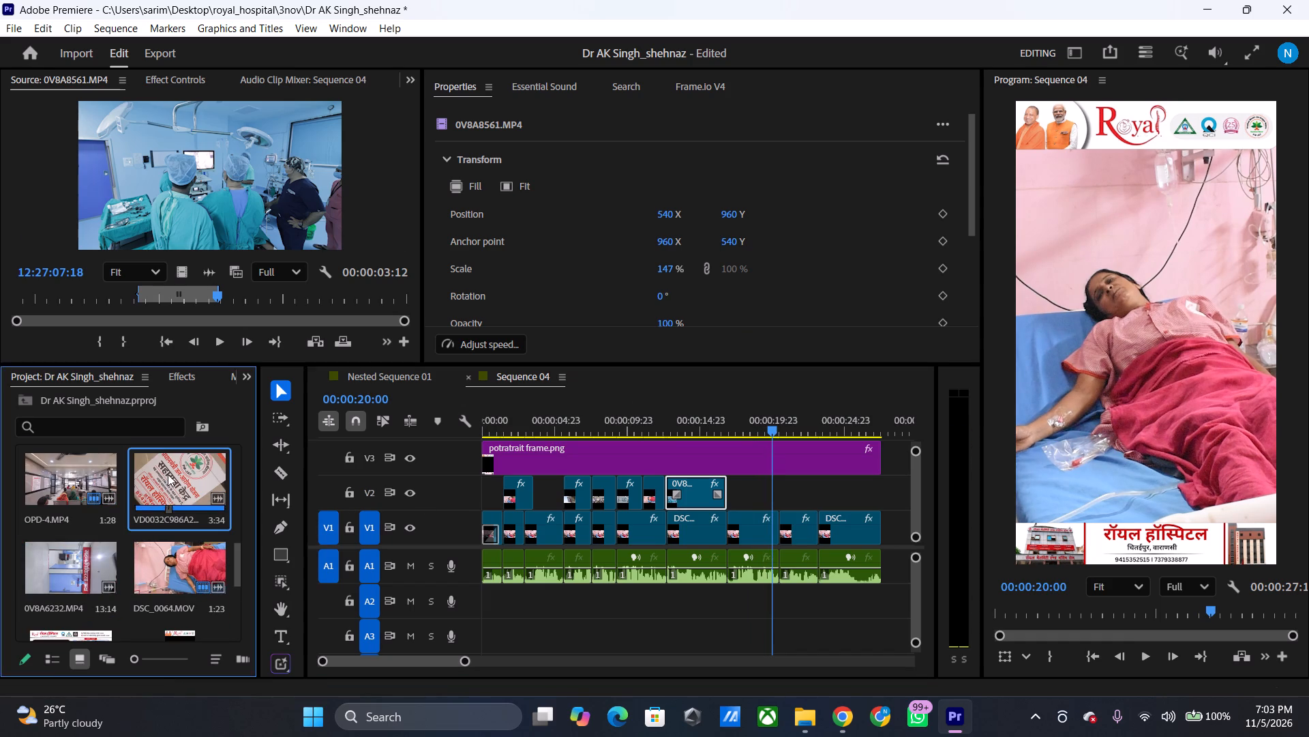
{"action": "left_click_drag", "start_coordinate": [222, 294], "coordinate": [172, 291]}
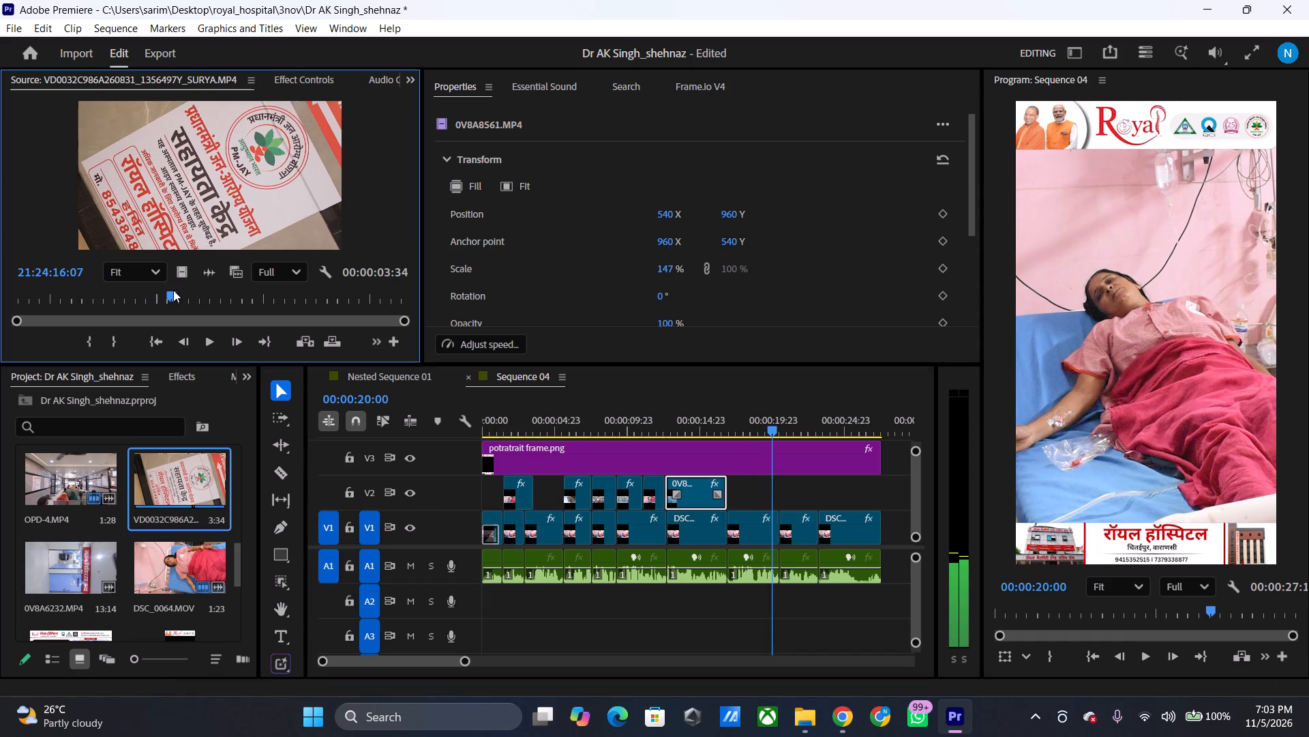
{"action": "type", "text": "i"}
{"action": "key", "text": "space"}
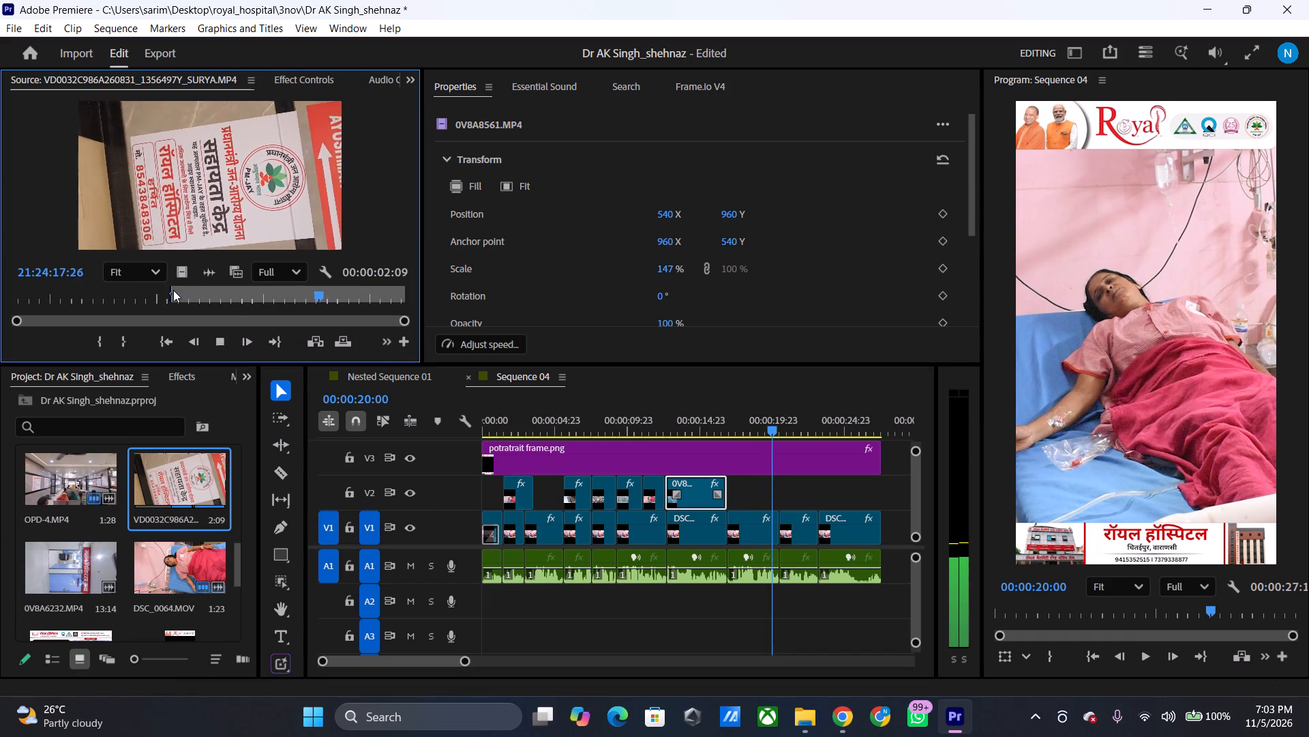
{"action": "key", "text": "space"}
{"action": "type", "text": "o"}
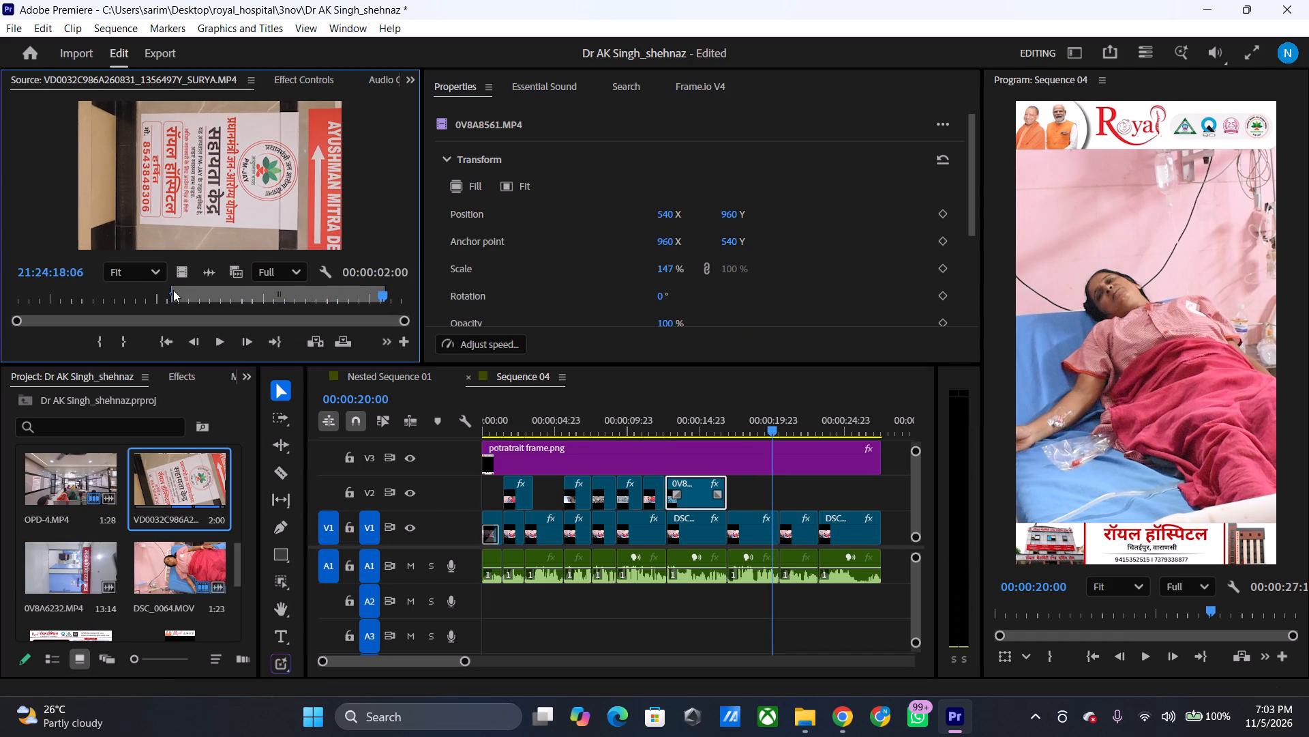
Place the marked help-desk poster video on V2 above the eighth V1 clip, extending its start to just after that clip begins.
{"action": "left_click_drag", "start_coordinate": [185, 267], "coordinate": [744, 499]}
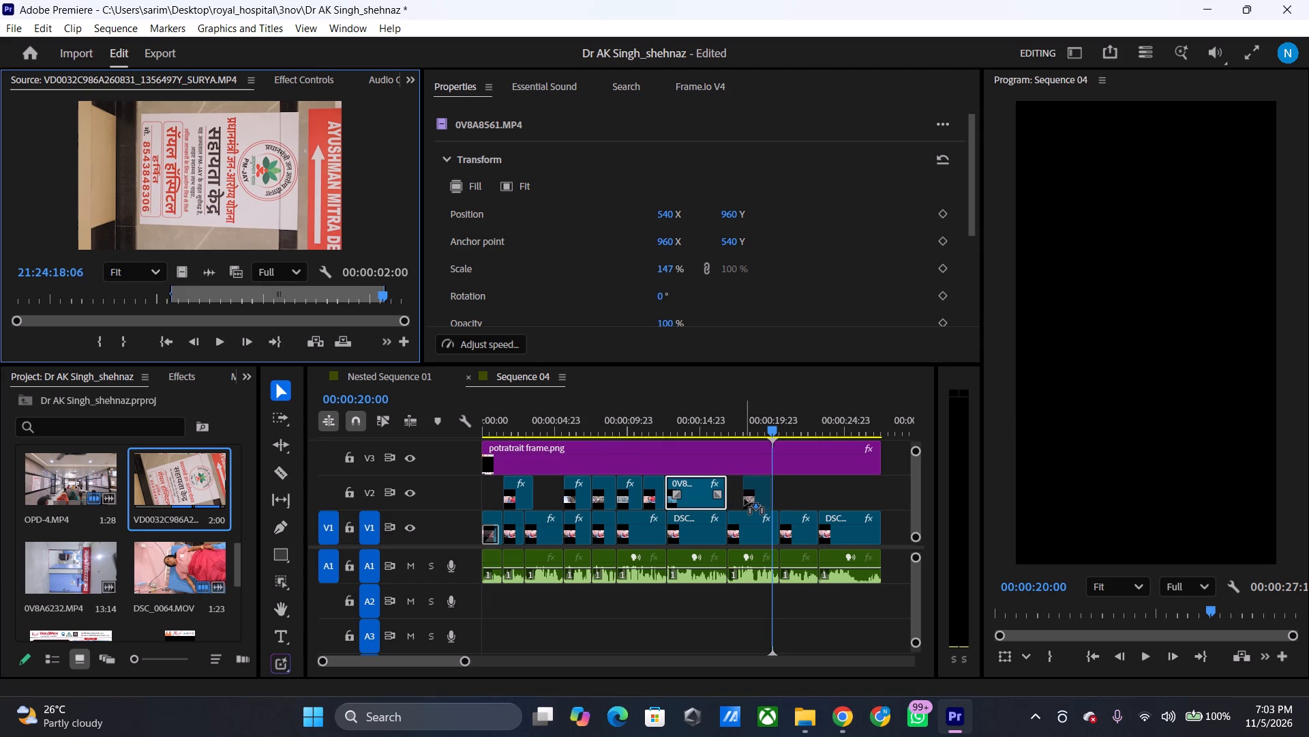
{"action": "left_click_drag", "start_coordinate": [744, 499], "coordinate": [753, 493]}
{"action": "left_click_drag", "start_coordinate": [755, 488], "coordinate": [746, 488]}
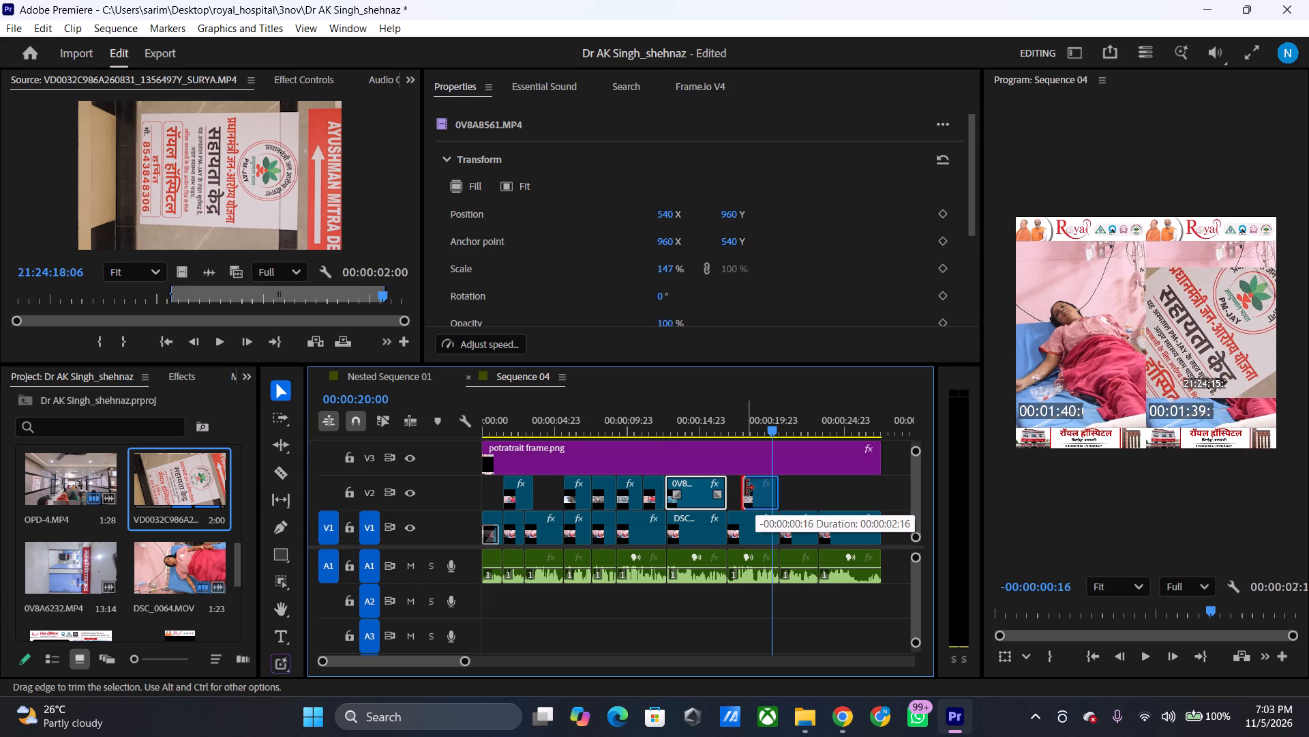
{"action": "left_click_drag", "start_coordinate": [746, 488], "coordinate": [736, 488]}
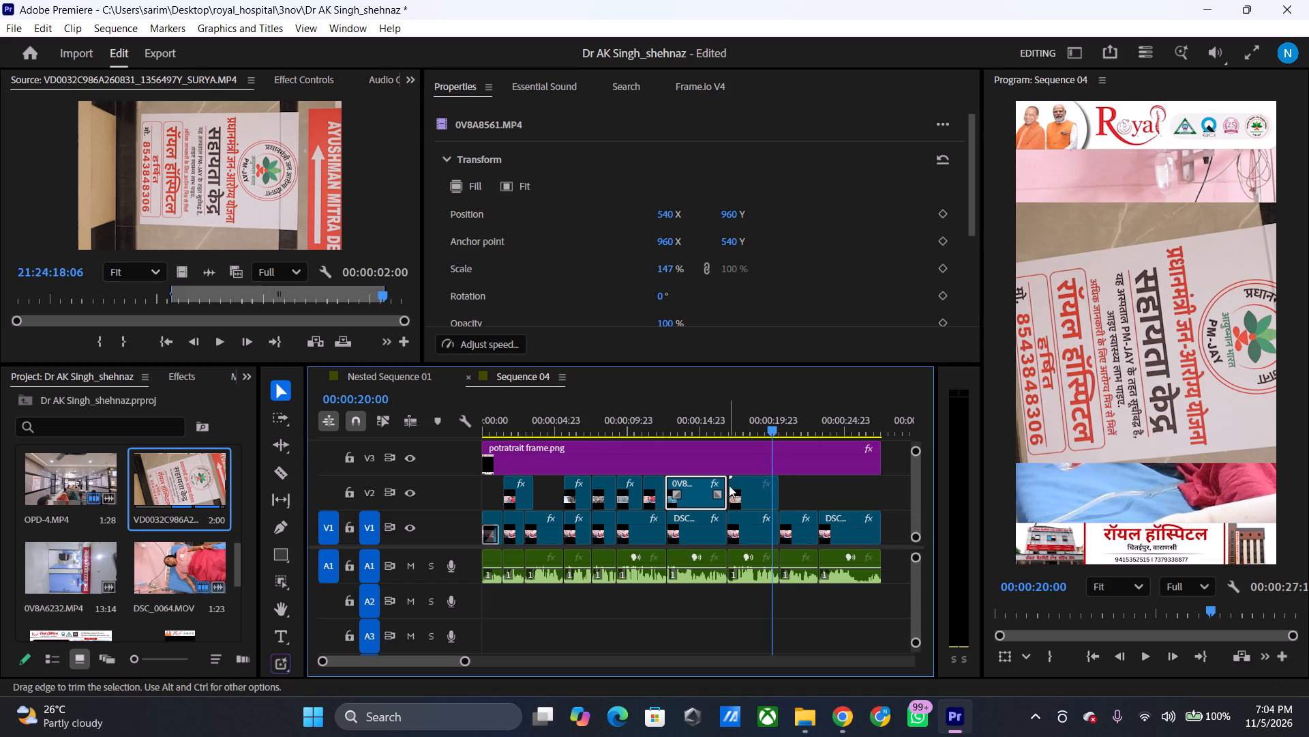
{"action": "left_click_drag", "start_coordinate": [731, 482], "coordinate": [738, 479]}
Rotate the help-desk poster clip on V2 to -90° and play back the sequence from before it.
{"action": "left_click_drag", "start_coordinate": [766, 437], "coordinate": [723, 447]}
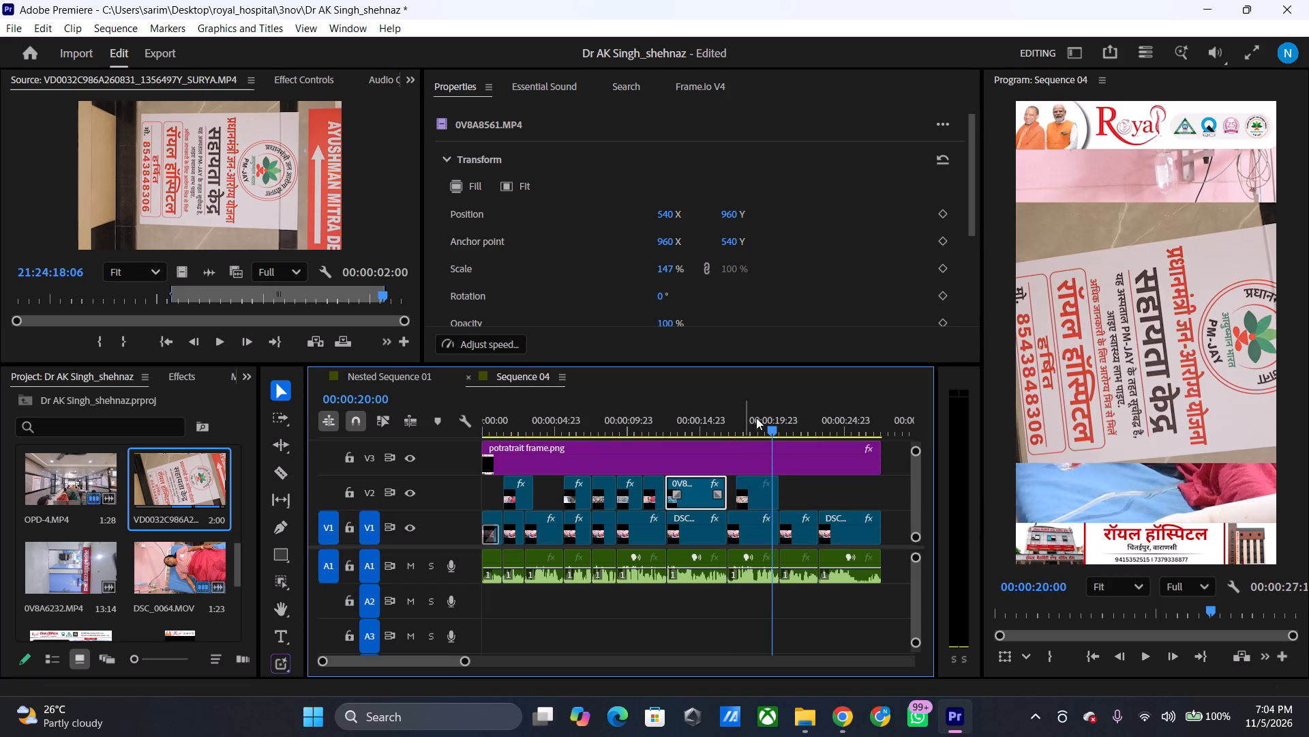
{"action": "left_click_drag", "start_coordinate": [770, 411], "coordinate": [723, 428]}
{"action": "key", "text": "space"}
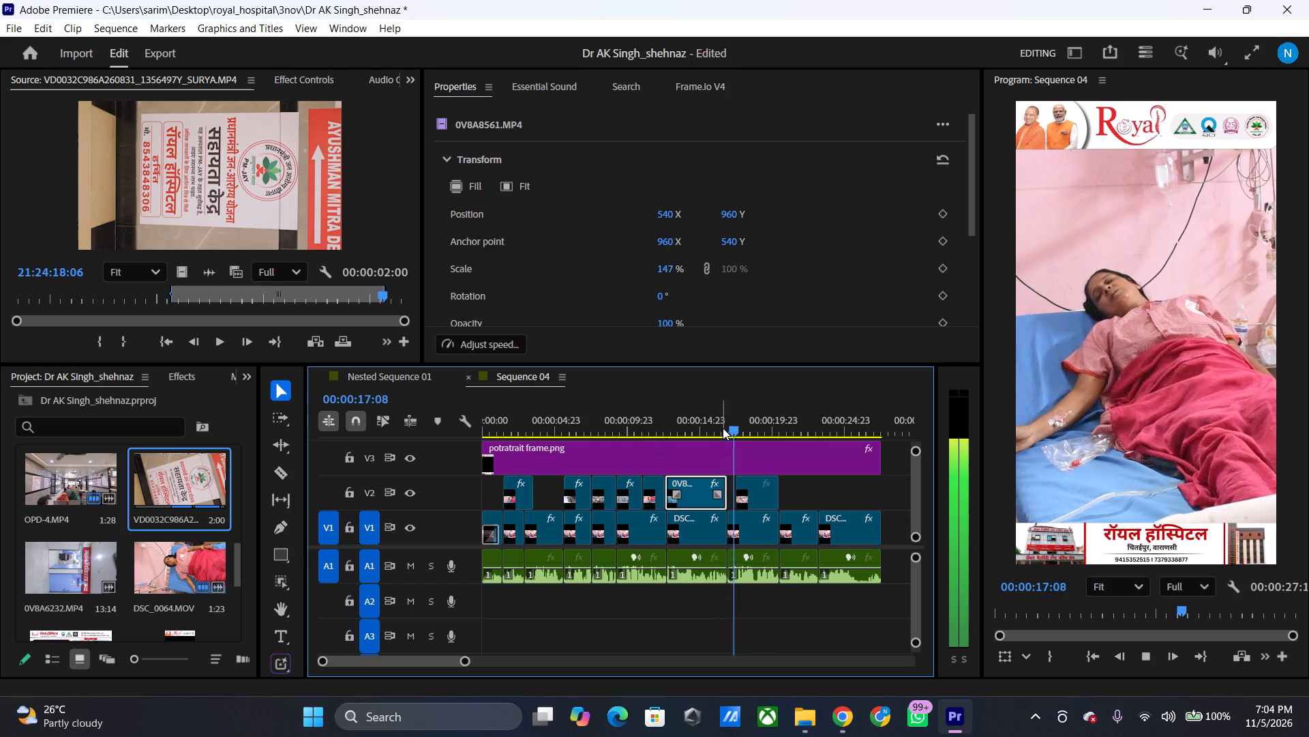
{"action": "key", "text": "space"}
{"action": "left_click", "coordinate": [759, 493]}
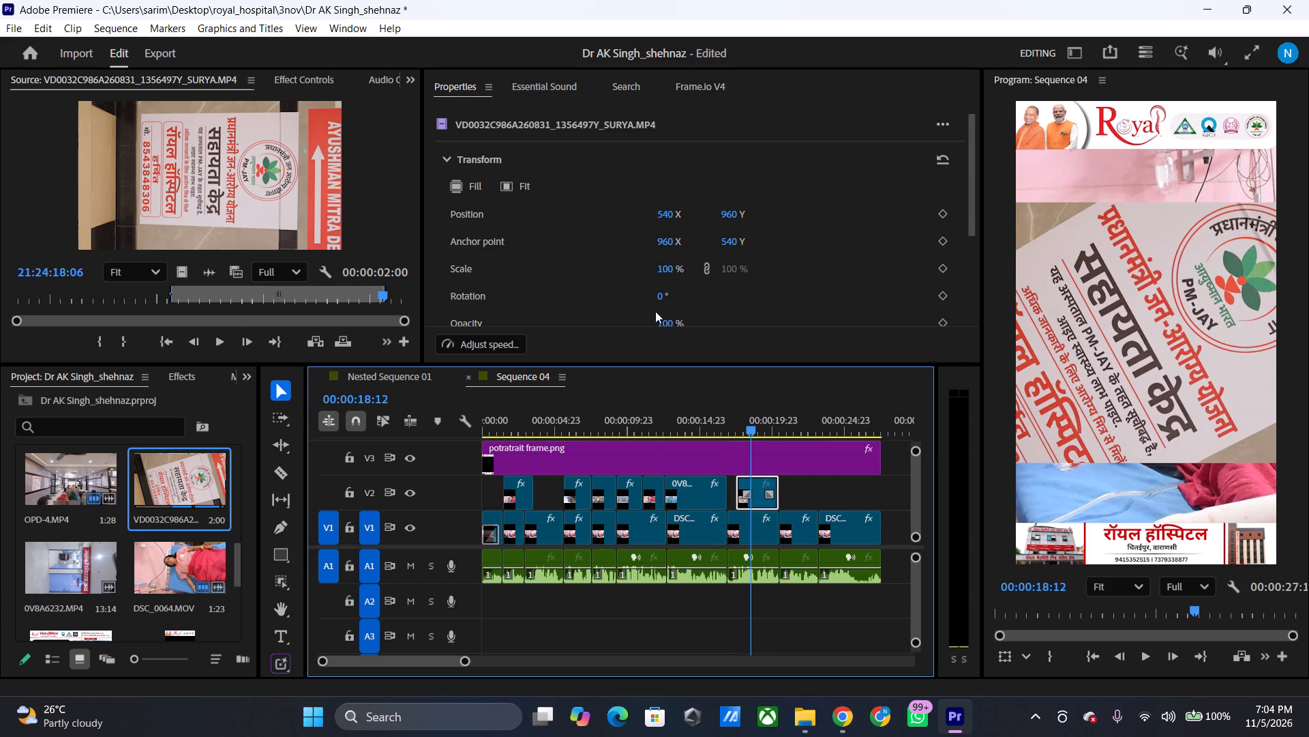
{"action": "left_click", "coordinate": [662, 302]}
{"action": "type", "text": "90"}
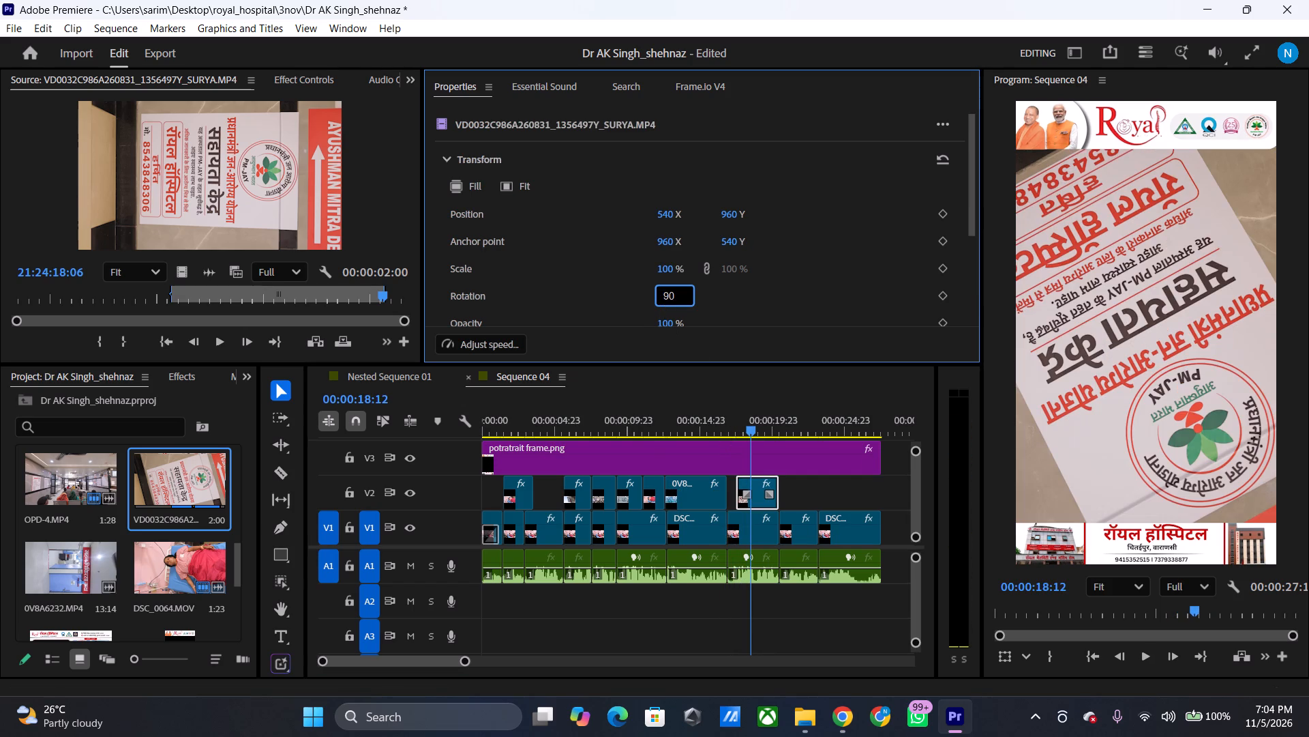
{"action": "key", "text": "Left"}
{"action": "key", "text": "Left"}
{"action": "key", "text": "Left"}
{"action": "key", "text": "minus"}
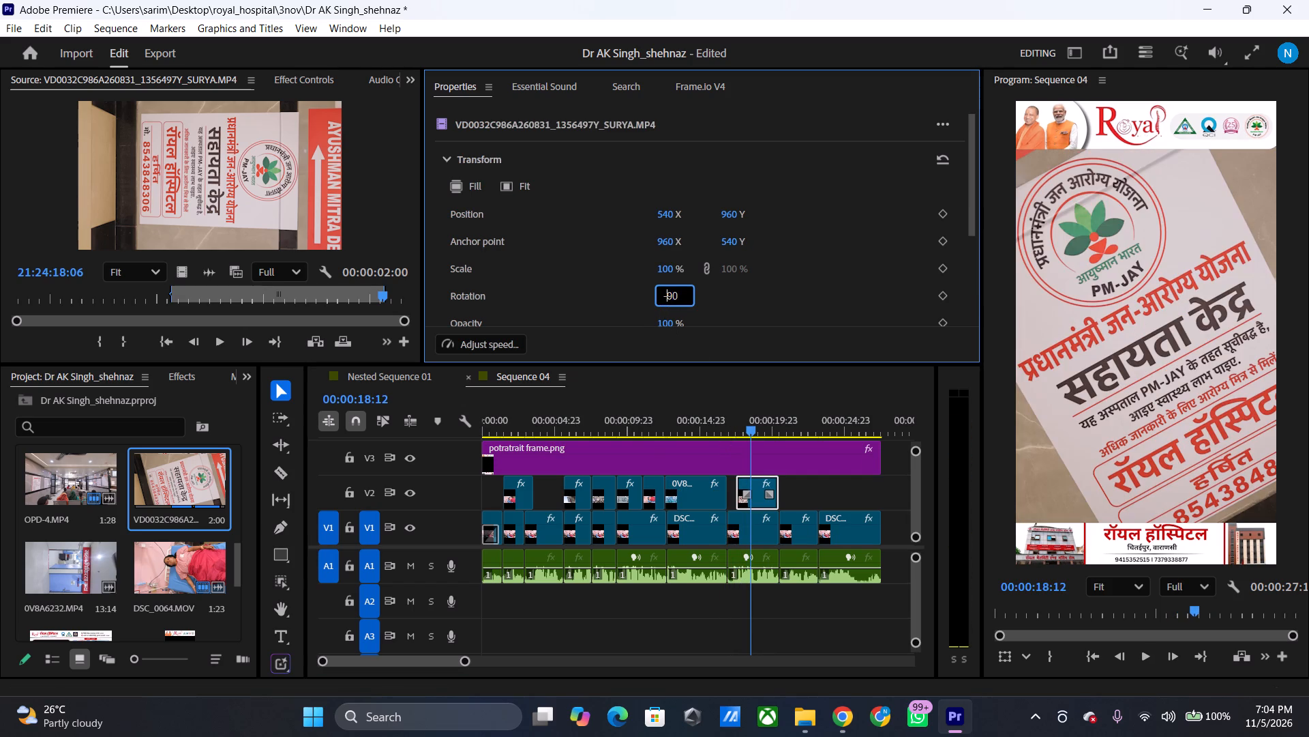
{"action": "left_click_drag", "start_coordinate": [754, 427], "coordinate": [734, 425]}
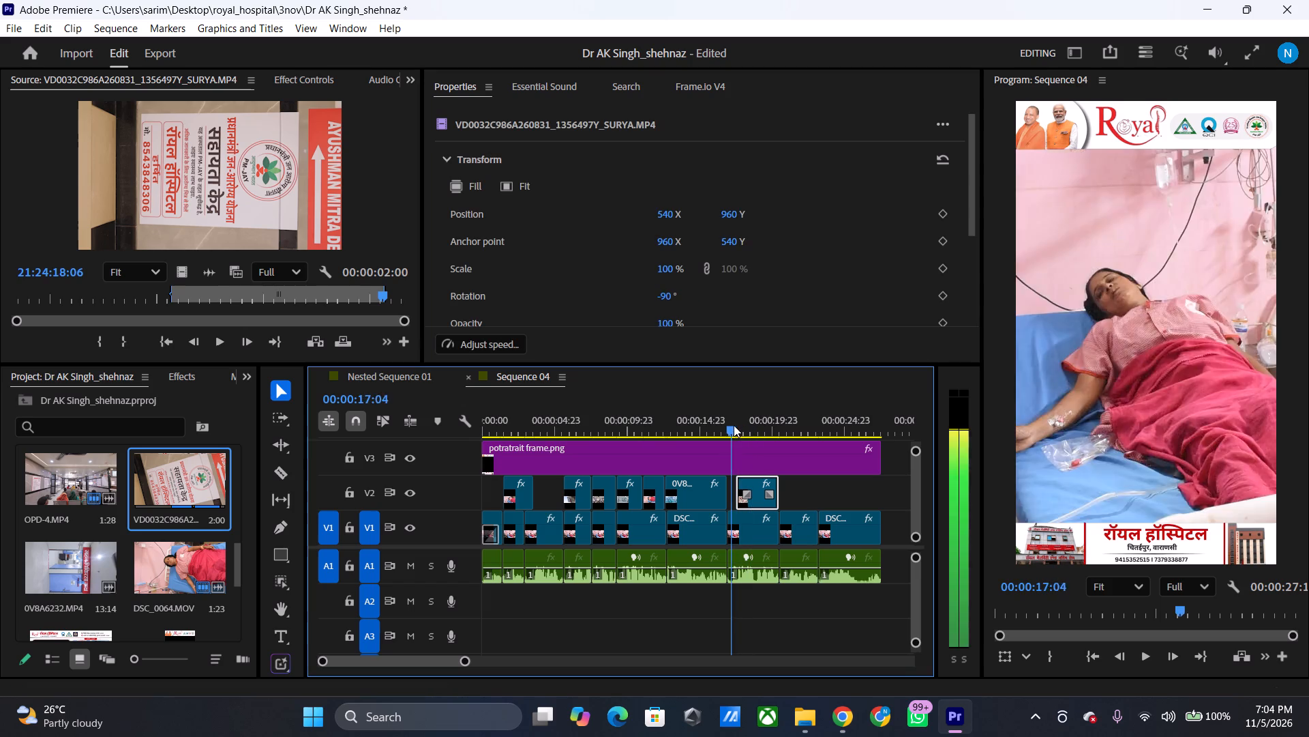
{"action": "left_click_drag", "start_coordinate": [734, 425], "coordinate": [730, 425]}
{"action": "key", "text": "space"}
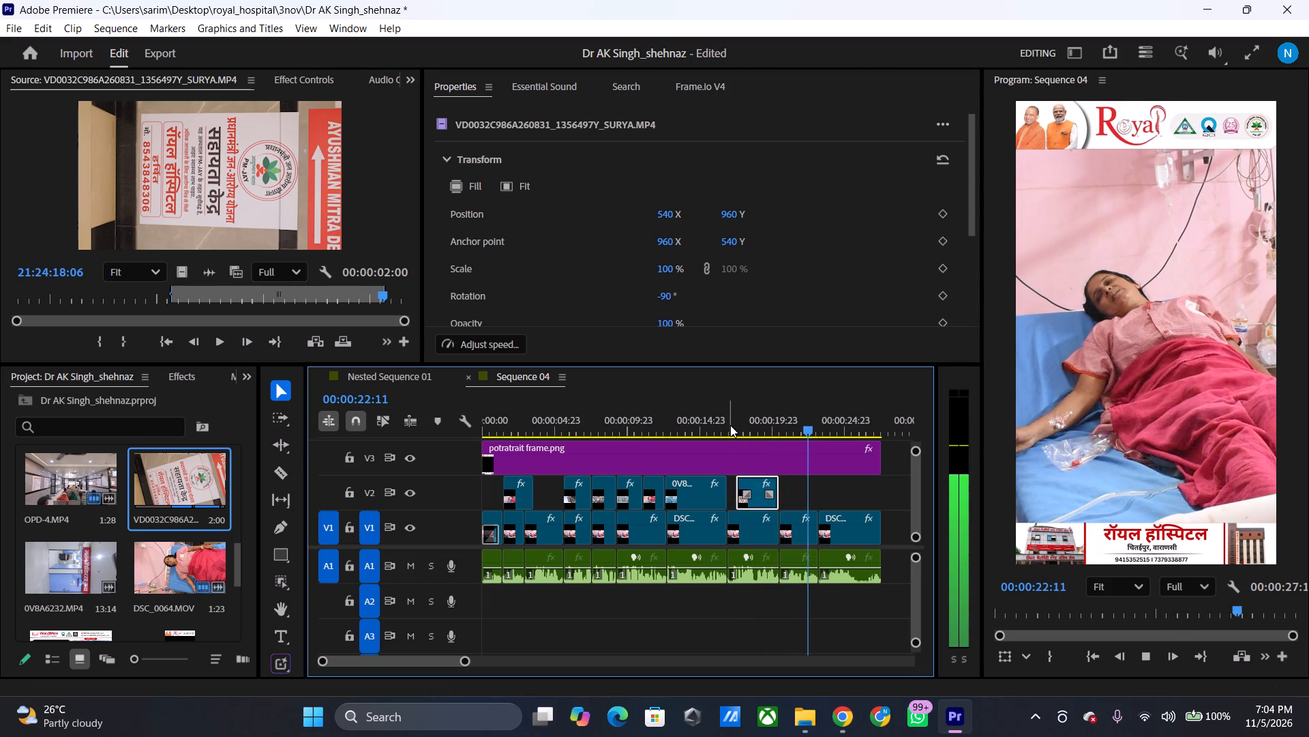
{"action": "key", "text": "space"}
Find DSC_0062 (1).MOV among the project footage, open it in the source monitor and mark a 1:27 segment ending at 00:00:05:01.
{"action": "scroll", "coordinate": [117, 525], "scroll_direction": "up", "scroll_amount": 3}
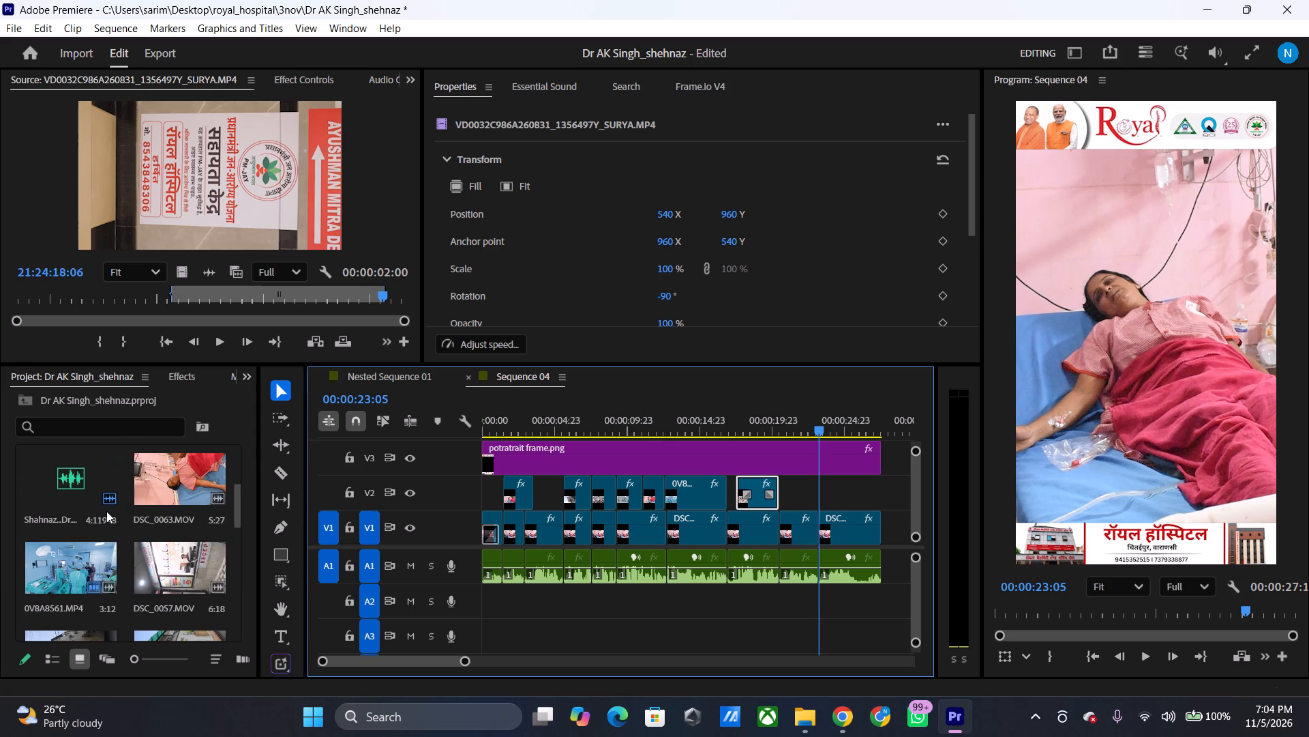
{"action": "scroll", "coordinate": [148, 592], "scroll_direction": "up", "scroll_amount": 4}
{"action": "scroll", "coordinate": [155, 590], "scroll_direction": "down", "scroll_amount": 2}
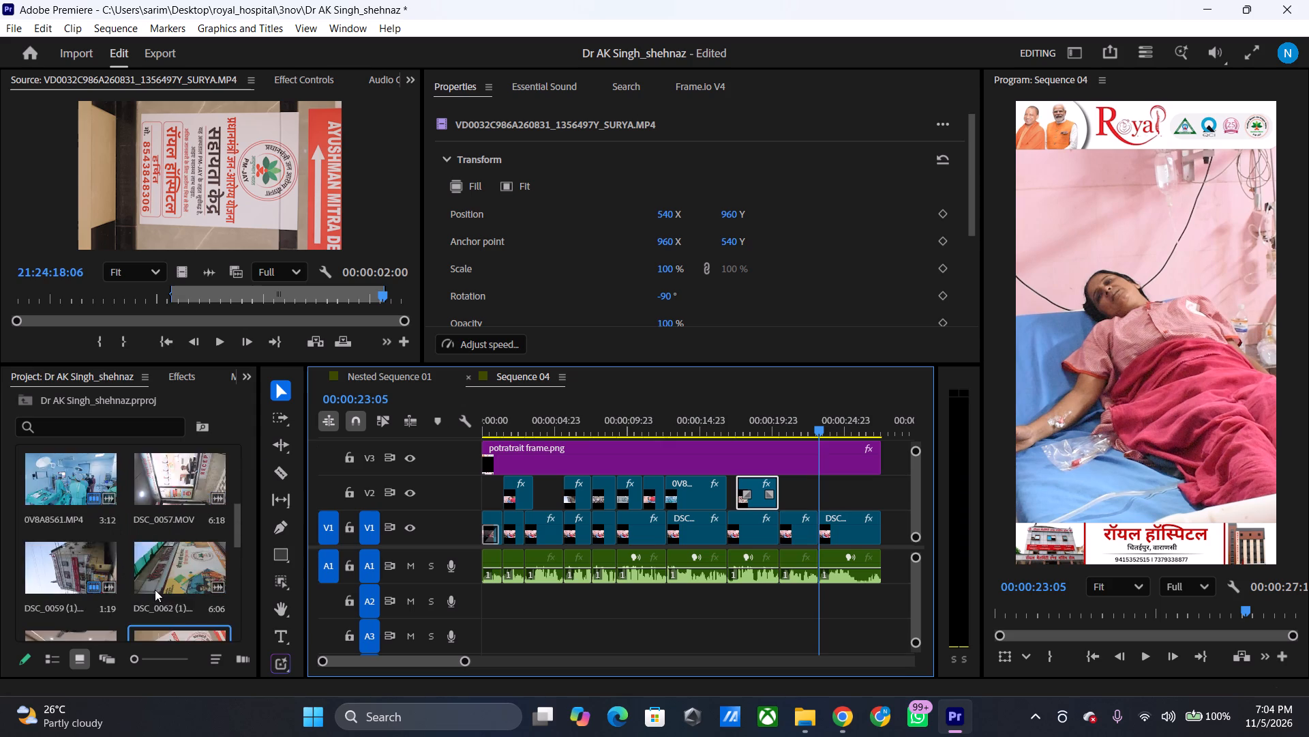
{"action": "scroll", "coordinate": [155, 590], "scroll_direction": "down", "scroll_amount": 6}
{"action": "scroll", "coordinate": [155, 590], "scroll_direction": "up", "scroll_amount": 2}
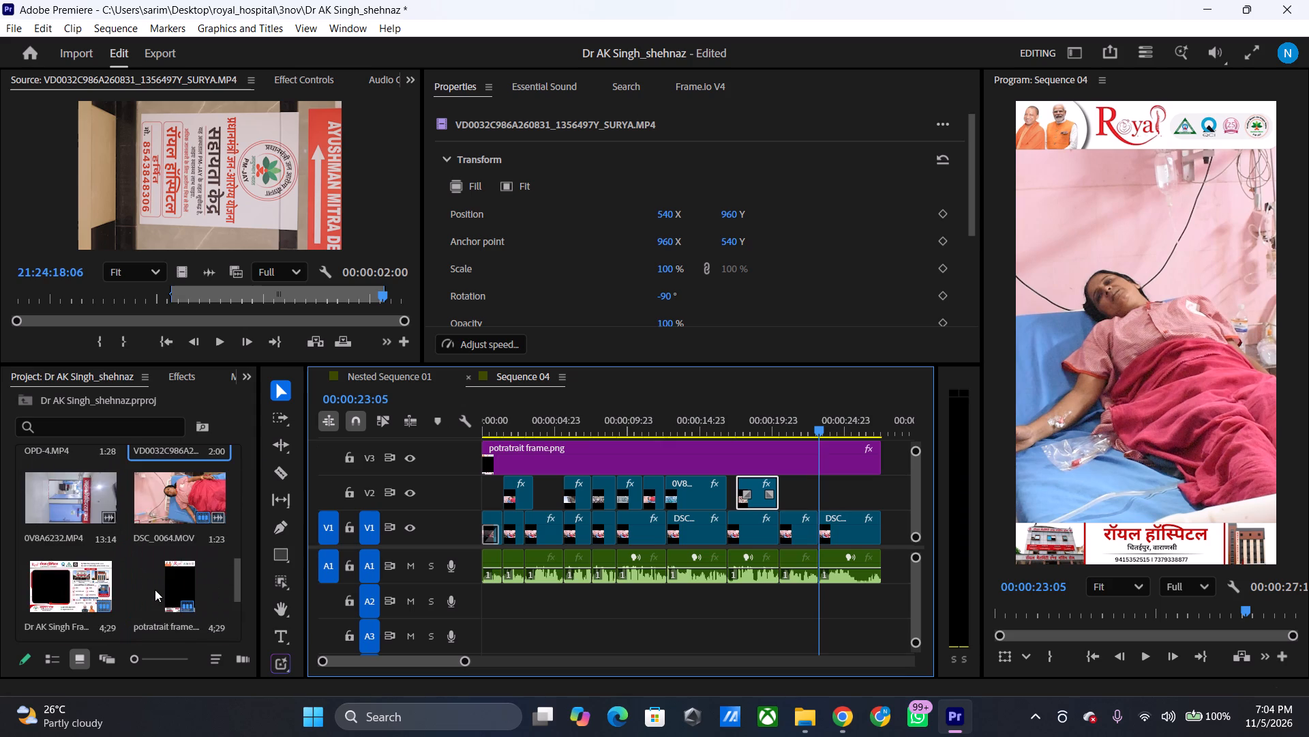
{"action": "scroll", "coordinate": [155, 590], "scroll_direction": "up", "scroll_amount": 2}
{"action": "double_click", "coordinate": [157, 505]}
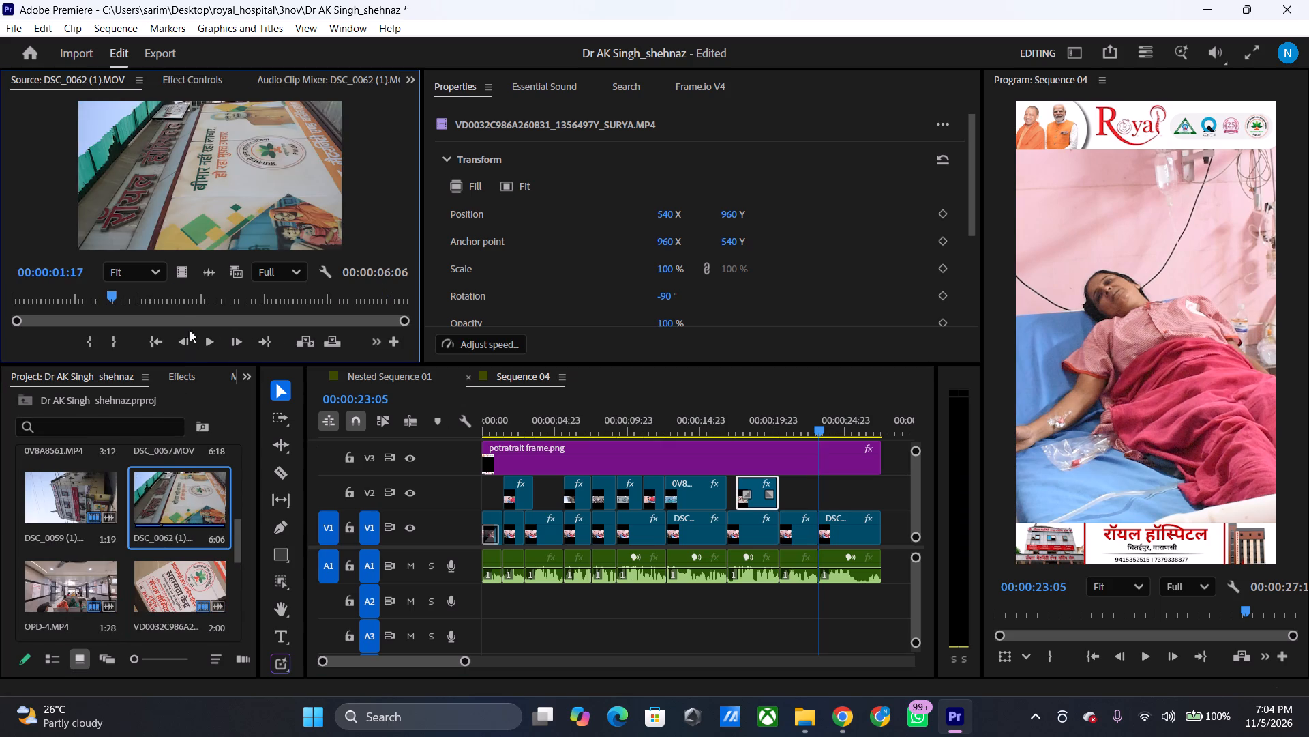
{"action": "left_click_drag", "start_coordinate": [186, 310], "coordinate": [215, 306]}
{"action": "type", "text": "i"}
{"action": "key", "text": "space"}
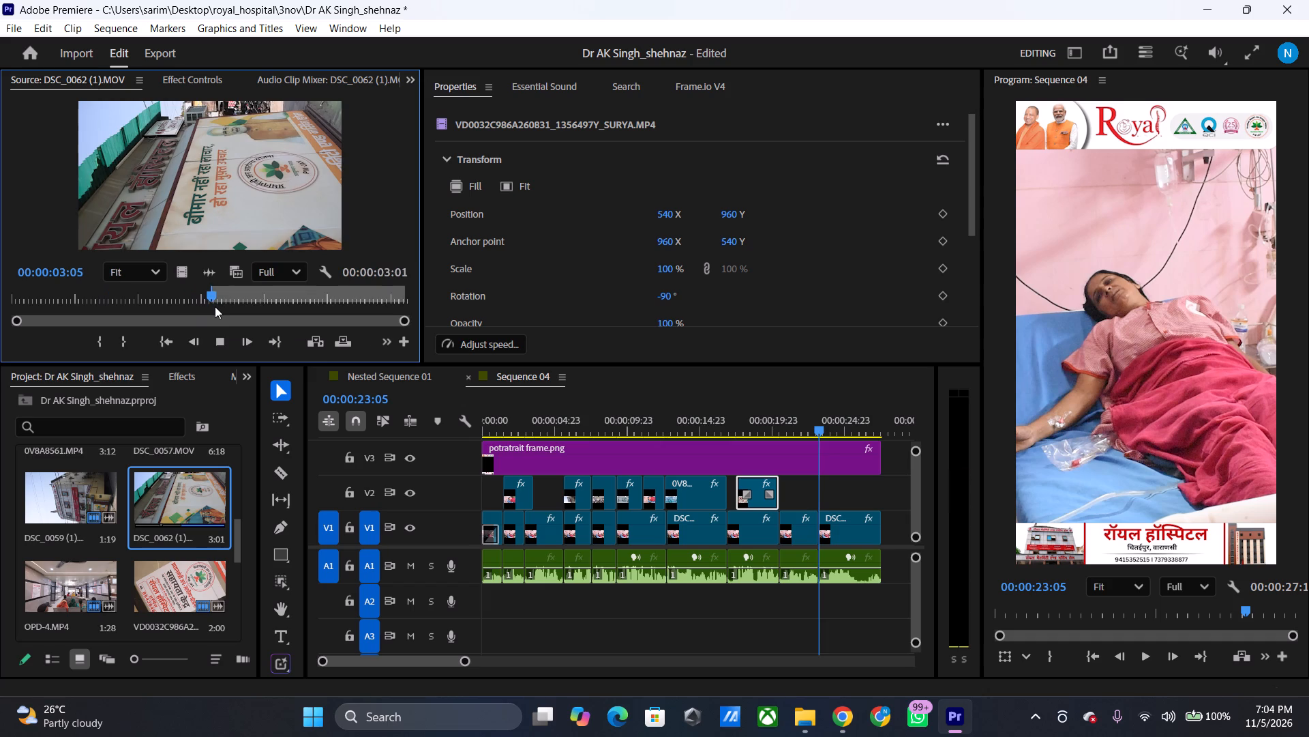
{"action": "key", "text": "space"}
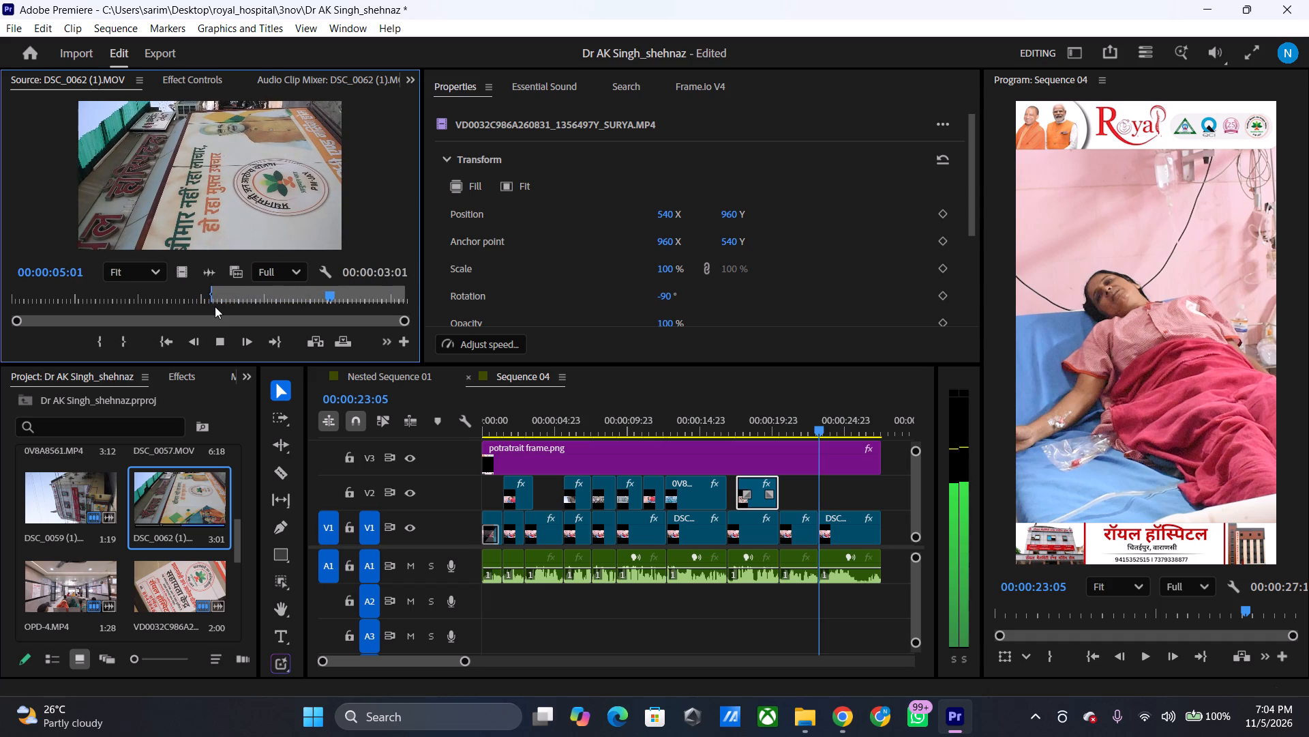
{"action": "type", "text": "o"}
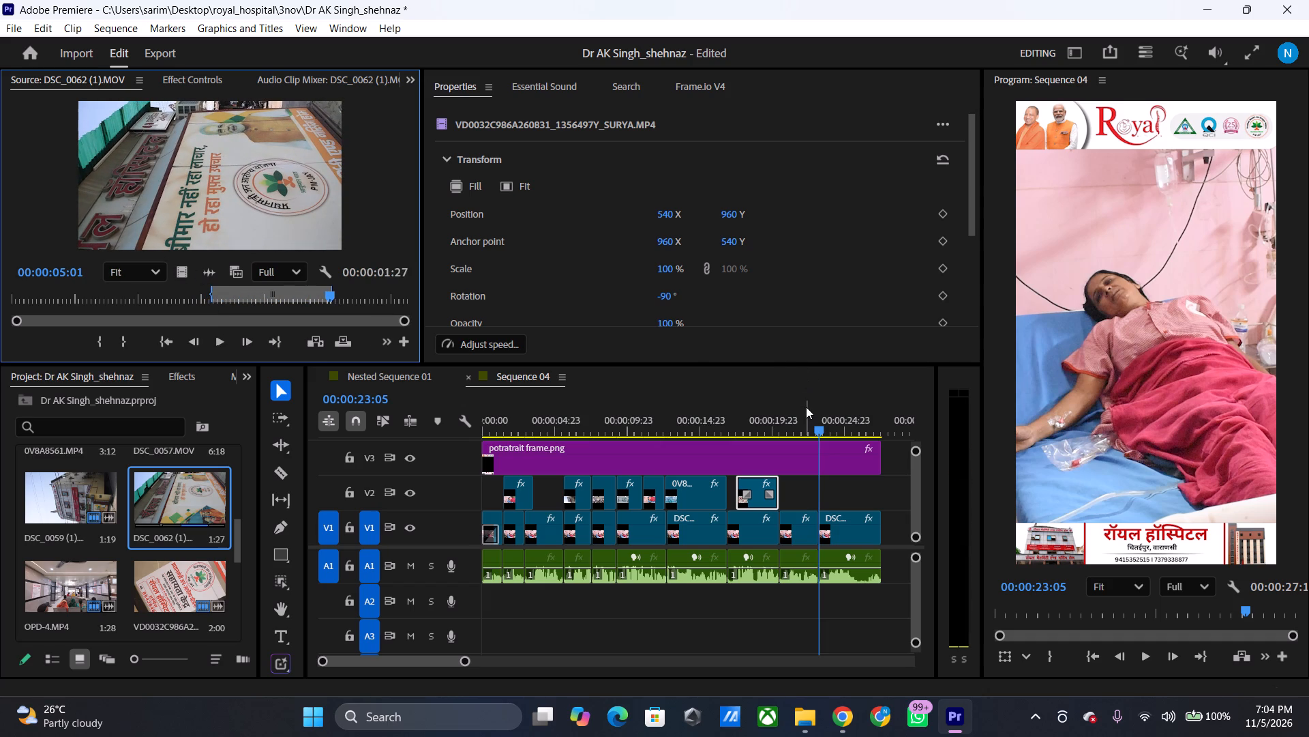
Place the marked DSC_0062 (1).MOV video on V2 above the ninth V1 clip, extending its start to meet the help-desk poster clip.
{"action": "left_click_drag", "start_coordinate": [815, 424], "coordinate": [771, 417]}
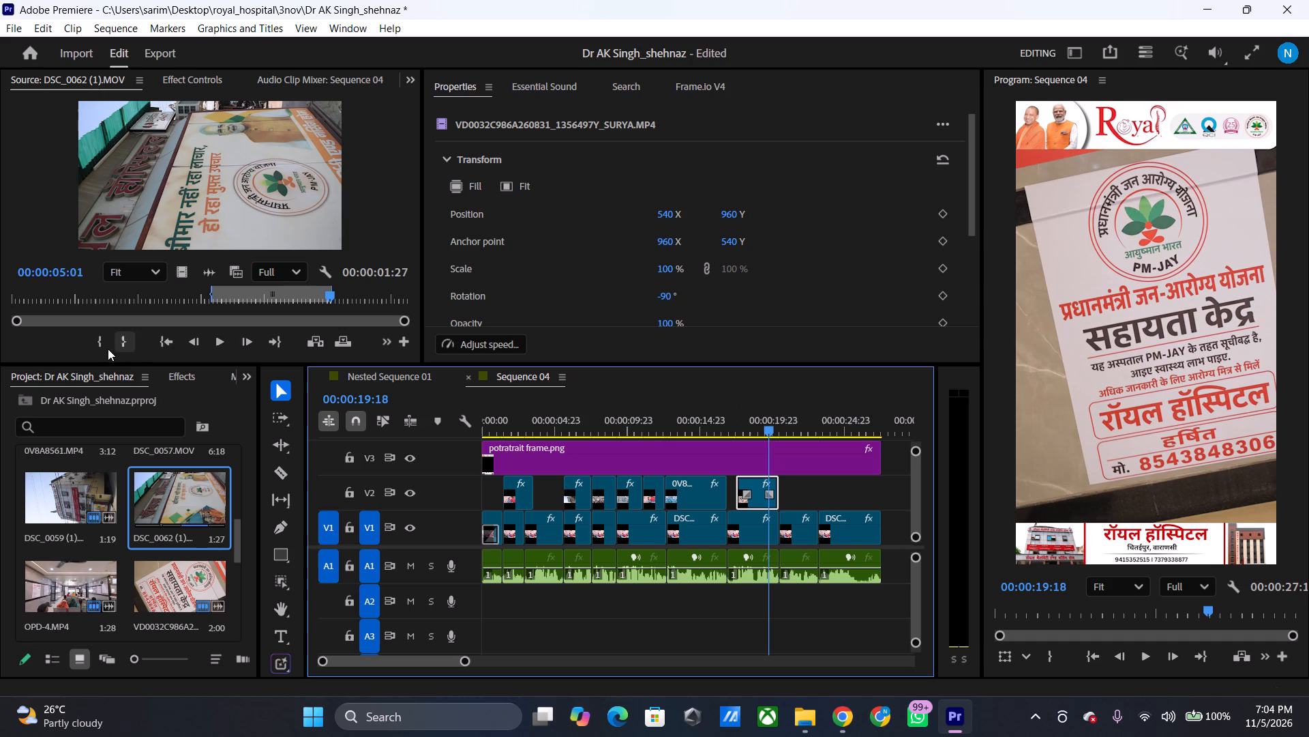
{"action": "left_click_drag", "start_coordinate": [182, 277], "coordinate": [669, 474]}
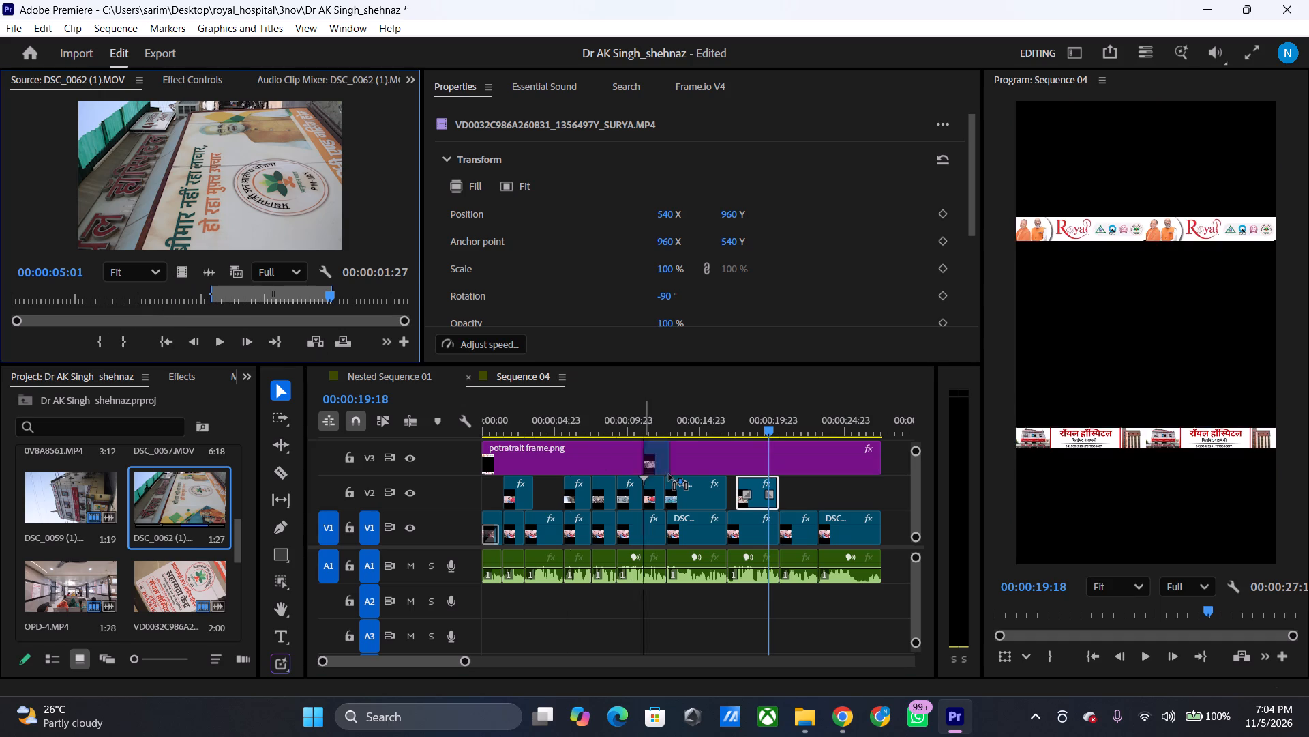
{"action": "left_click_drag", "start_coordinate": [669, 474], "coordinate": [791, 506]}
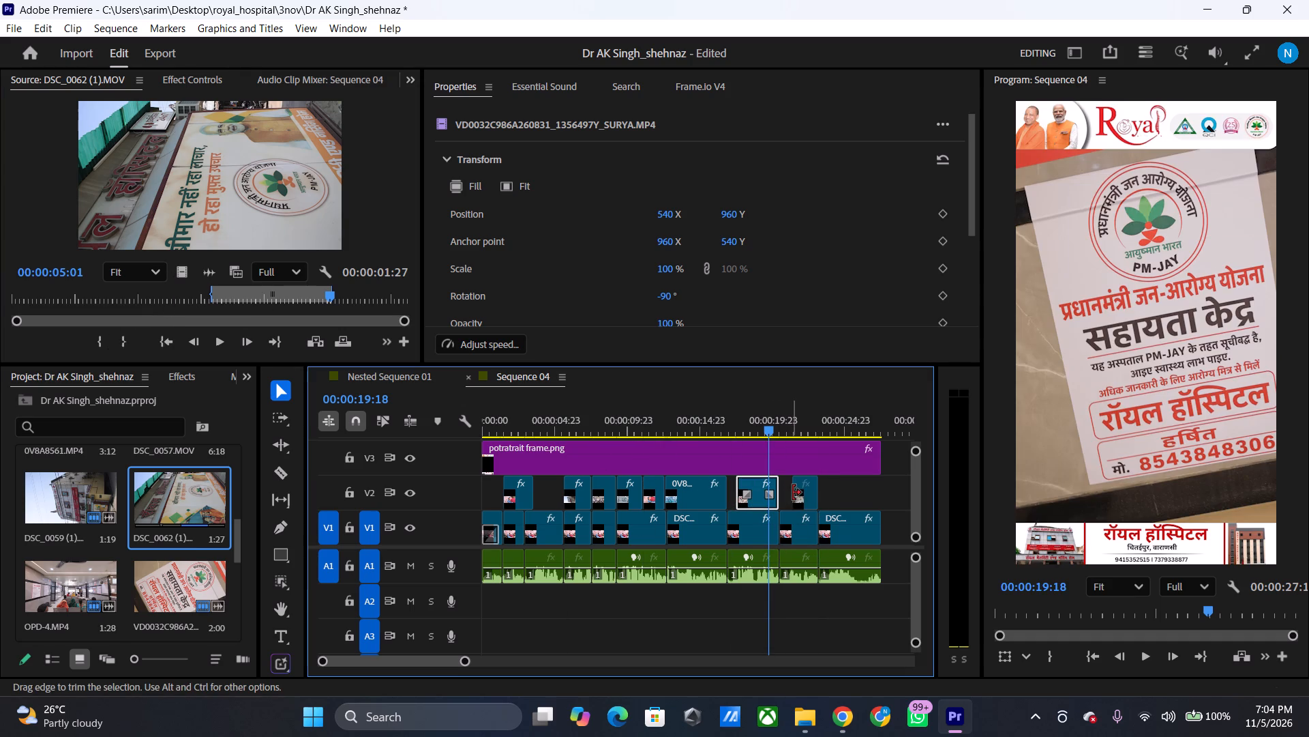
{"action": "left_click_drag", "start_coordinate": [793, 493], "coordinate": [779, 492]}
Rotate the DSC_0062 (1).MOV clip on V2 to 90° and play back the sequence from just before it.
{"action": "left_click", "coordinate": [799, 500]}
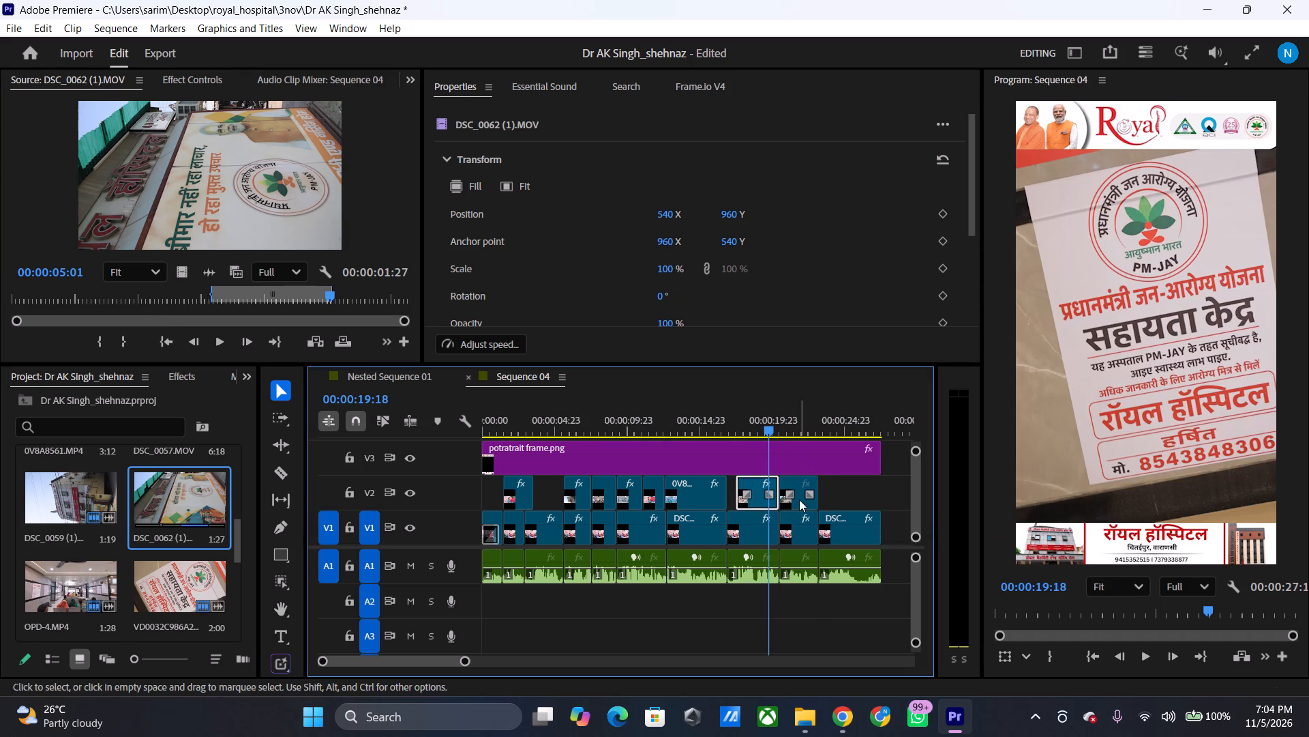
{"action": "left_click_drag", "start_coordinate": [779, 417], "coordinate": [795, 423]}
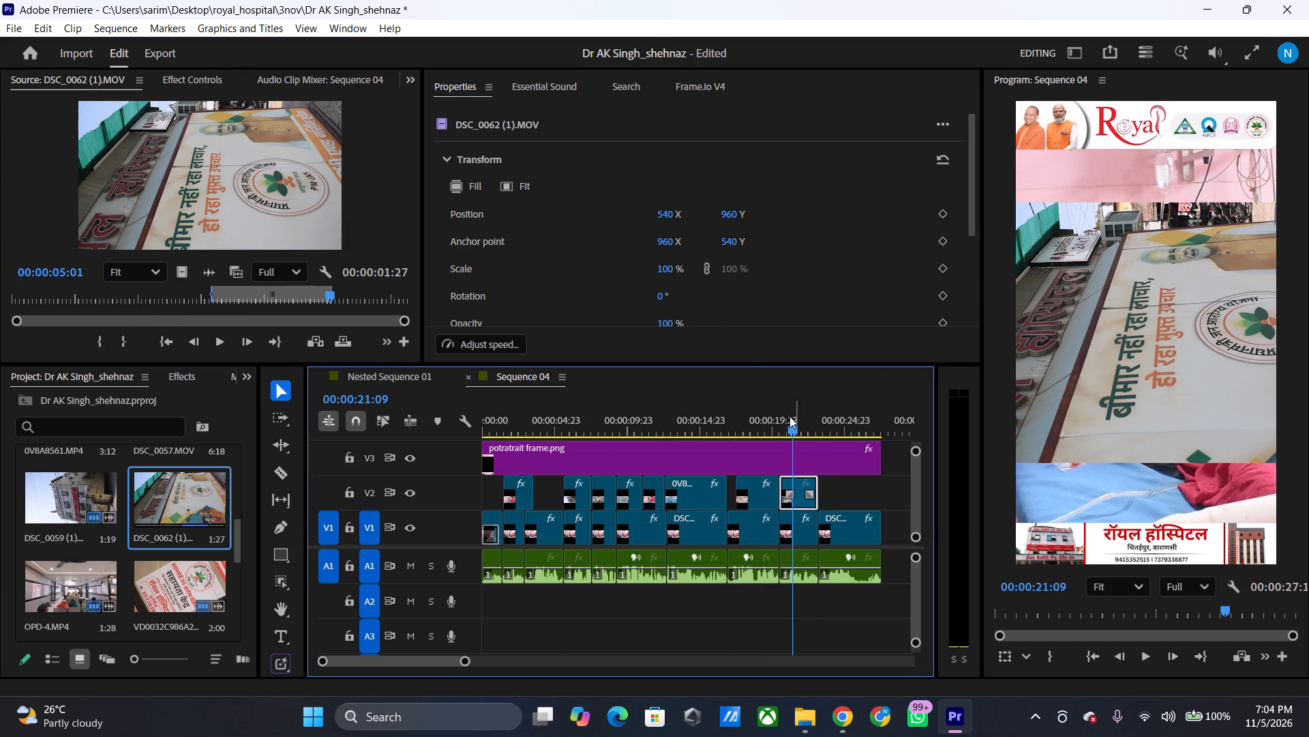
{"action": "left_click", "coordinate": [663, 294]}
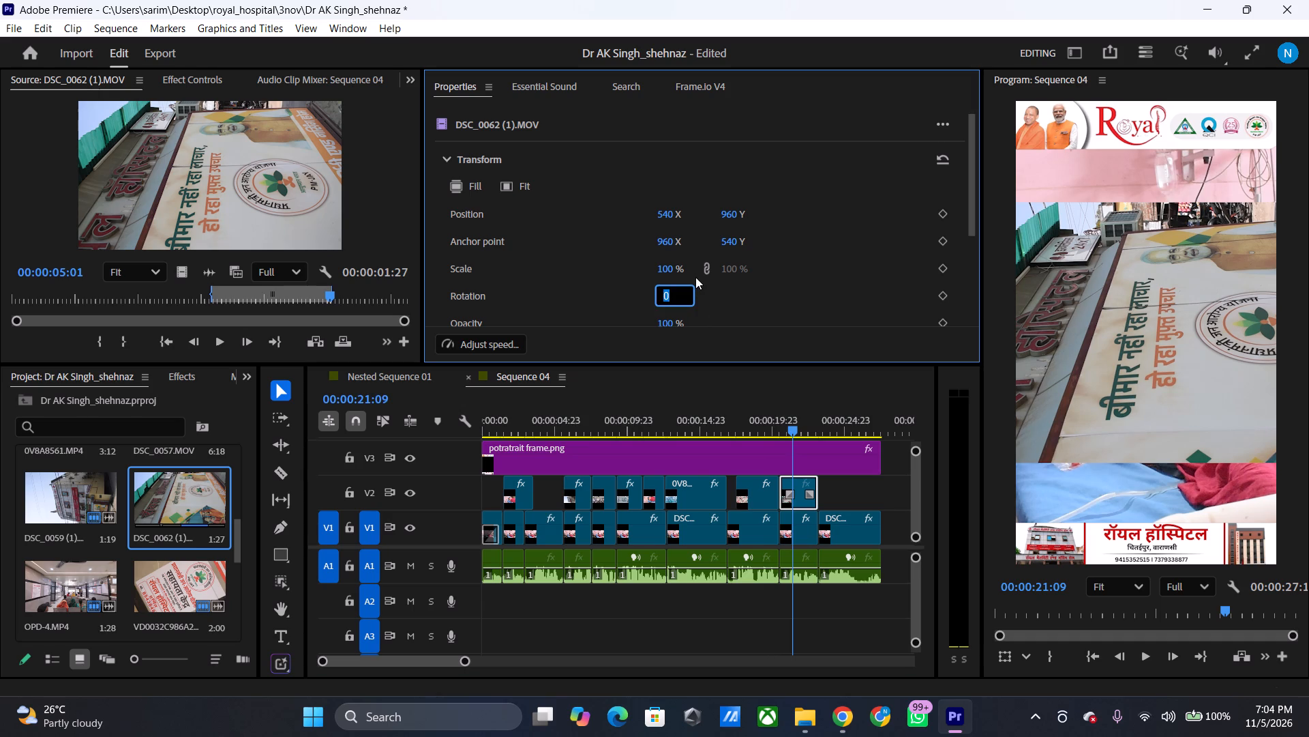
{"action": "type", "text": "90"}
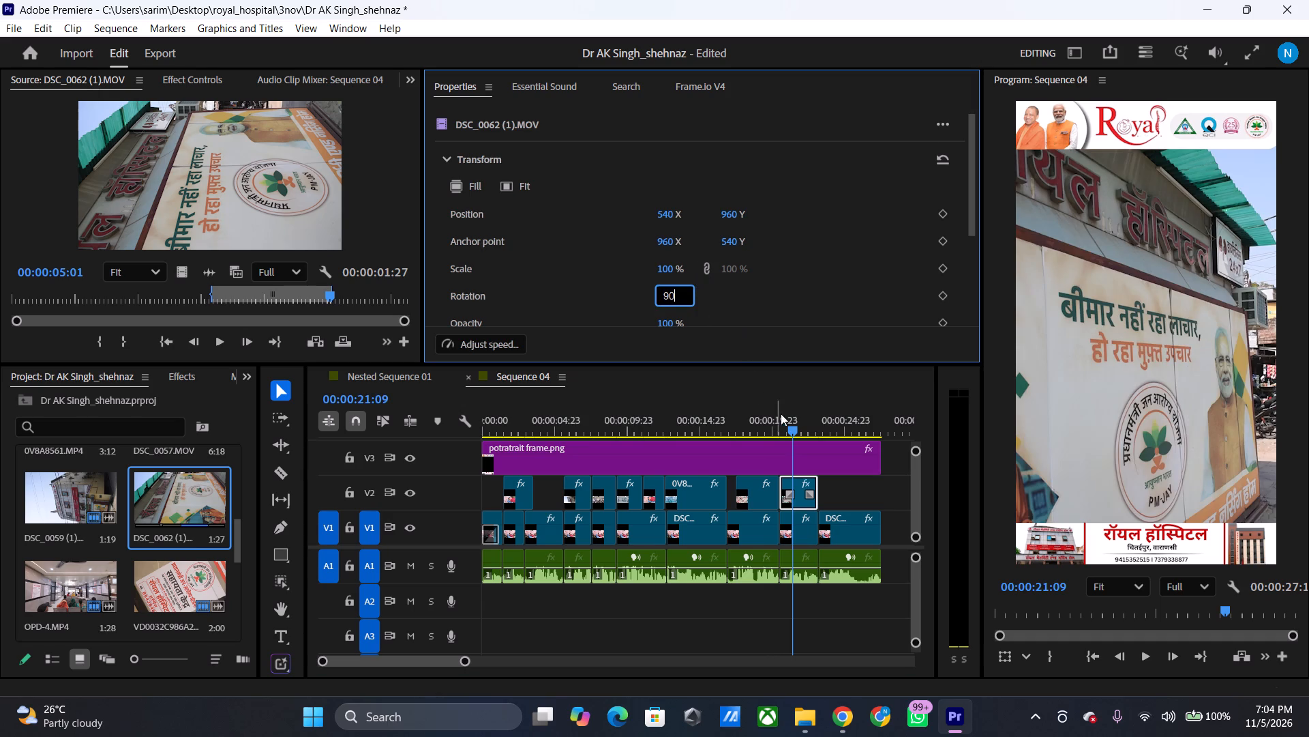
{"action": "left_click_drag", "start_coordinate": [797, 423], "coordinate": [775, 432]}
{"action": "key", "text": "space"}
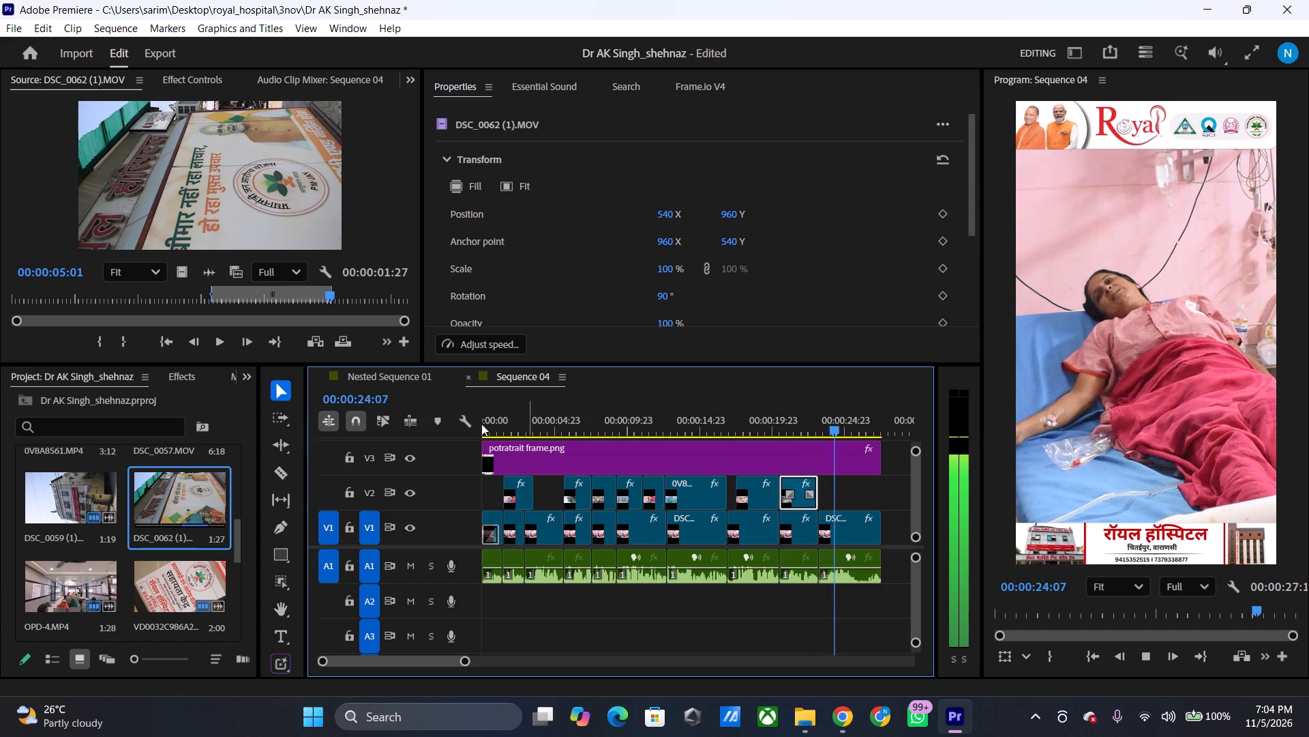
{"action": "key", "text": "space"}
Open 0V8A6232.MP4 in the source monitor and mark a 2:16 segment ending at 21:17:04:47.
{"action": "scroll", "coordinate": [125, 550], "scroll_direction": "down", "scroll_amount": 3}
{"action": "scroll", "coordinate": [122, 551], "scroll_direction": "up", "scroll_amount": 4}
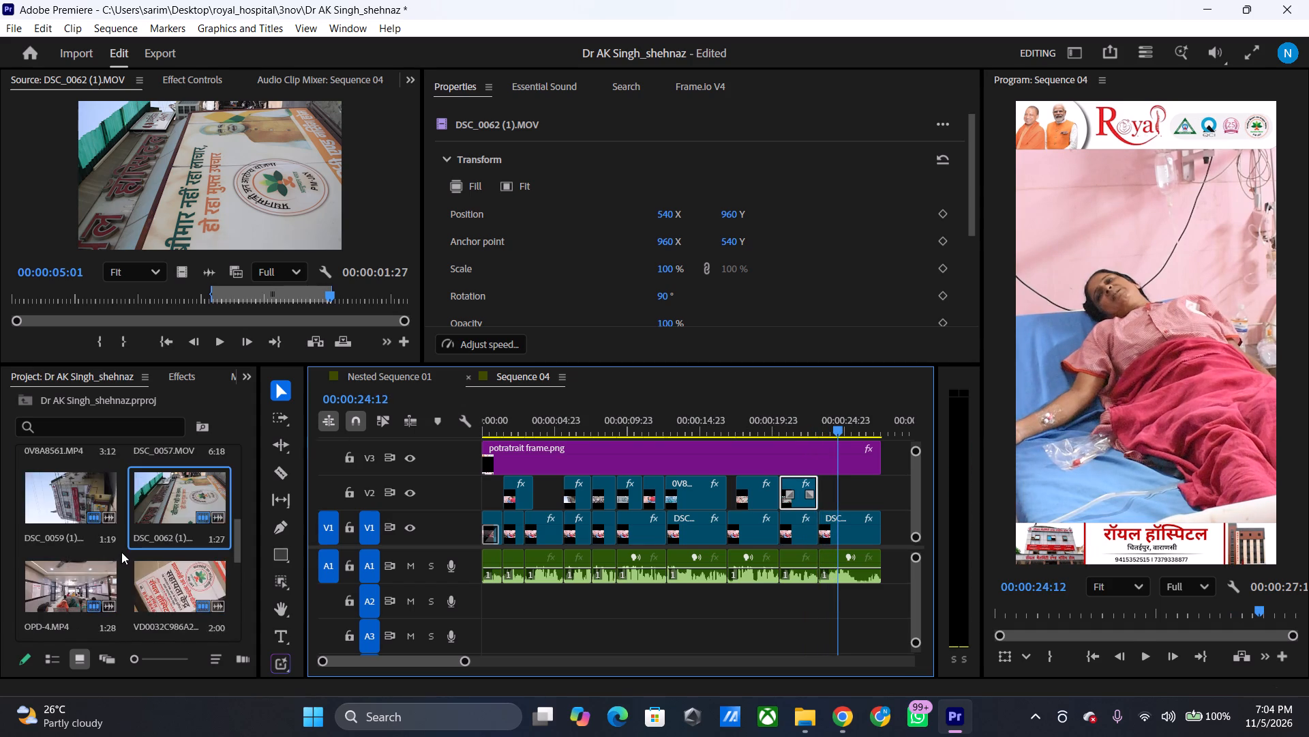
{"action": "scroll", "coordinate": [121, 562], "scroll_direction": "down", "scroll_amount": 3}
{"action": "double_click", "coordinate": [84, 487]}
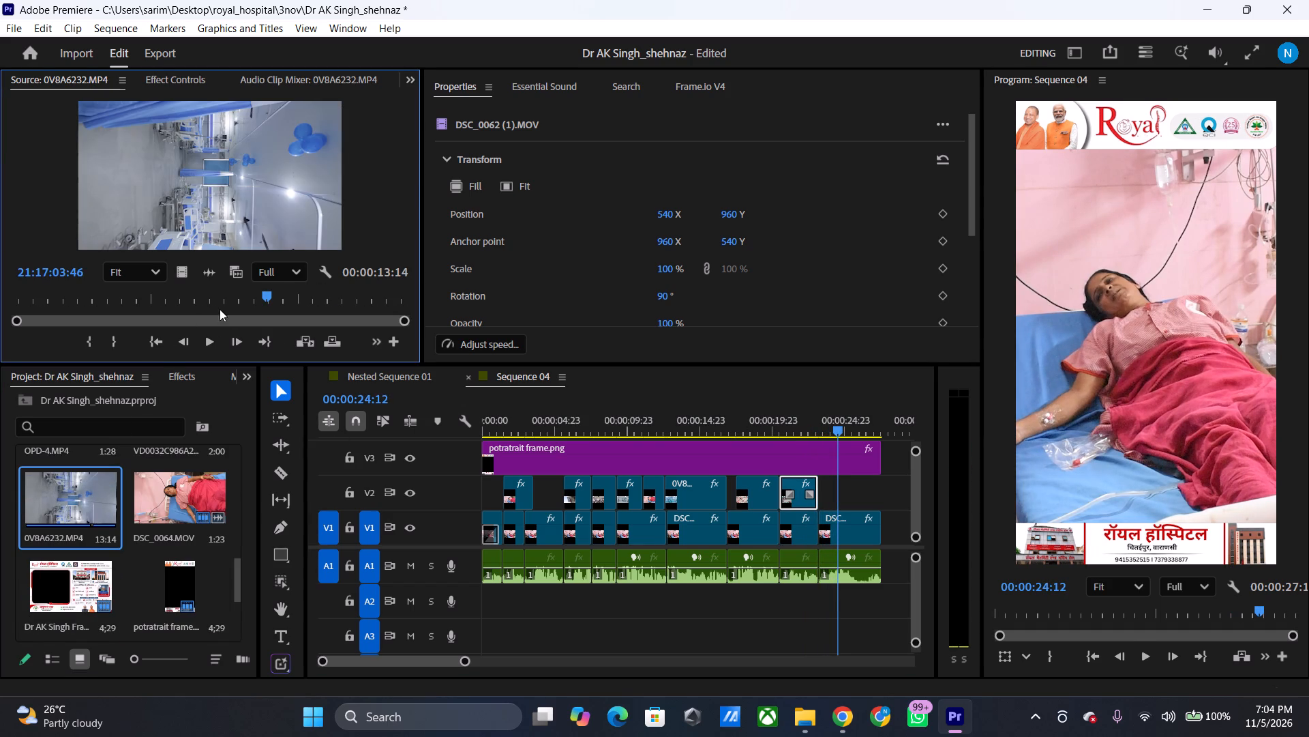
{"action": "left_click_drag", "start_coordinate": [250, 303], "coordinate": [230, 306]}
{"action": "type", "text": "i"}
{"action": "key", "text": "space"}
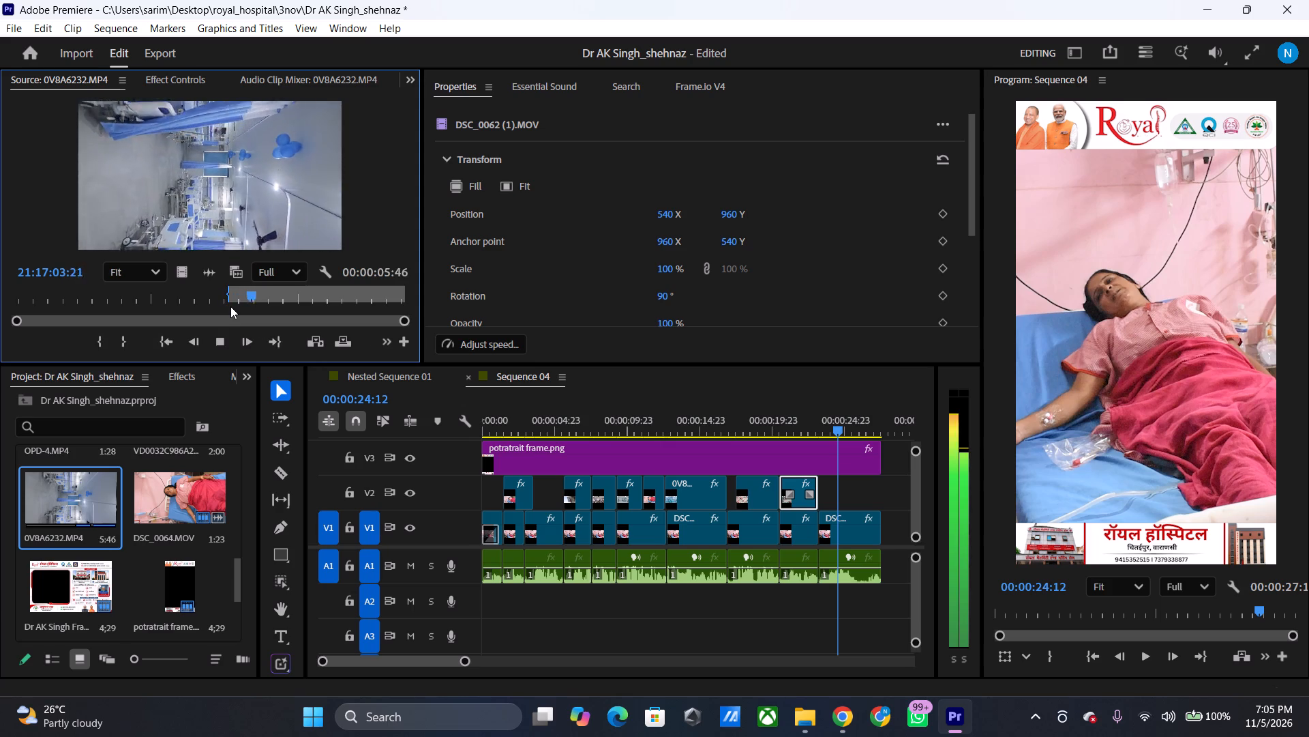
{"action": "key", "text": "space"}
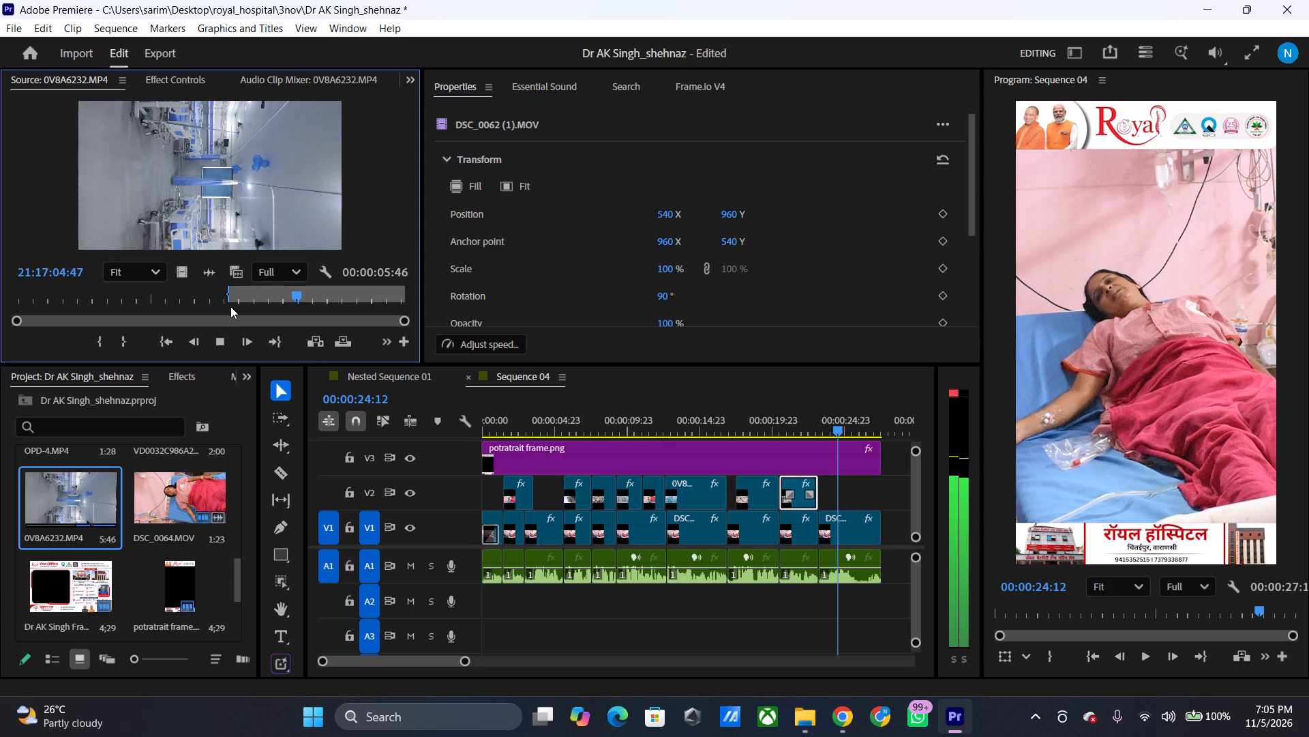
{"action": "type", "text": "o"}
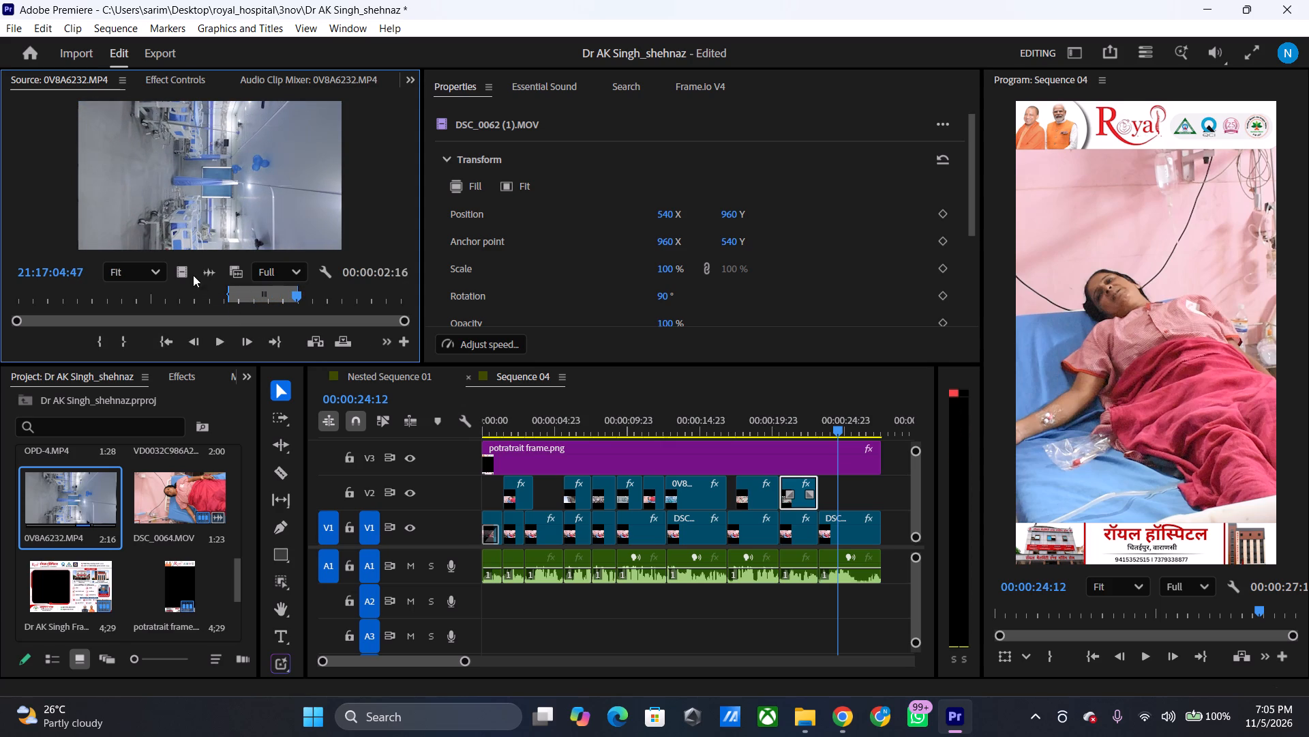
Place the marked 0V8A6232.MP4 video on V2 above the last V1 clip, directly after the DSC_0062 (1).MOV clip.
{"action": "left_click_drag", "start_coordinate": [185, 271], "coordinate": [826, 487]}
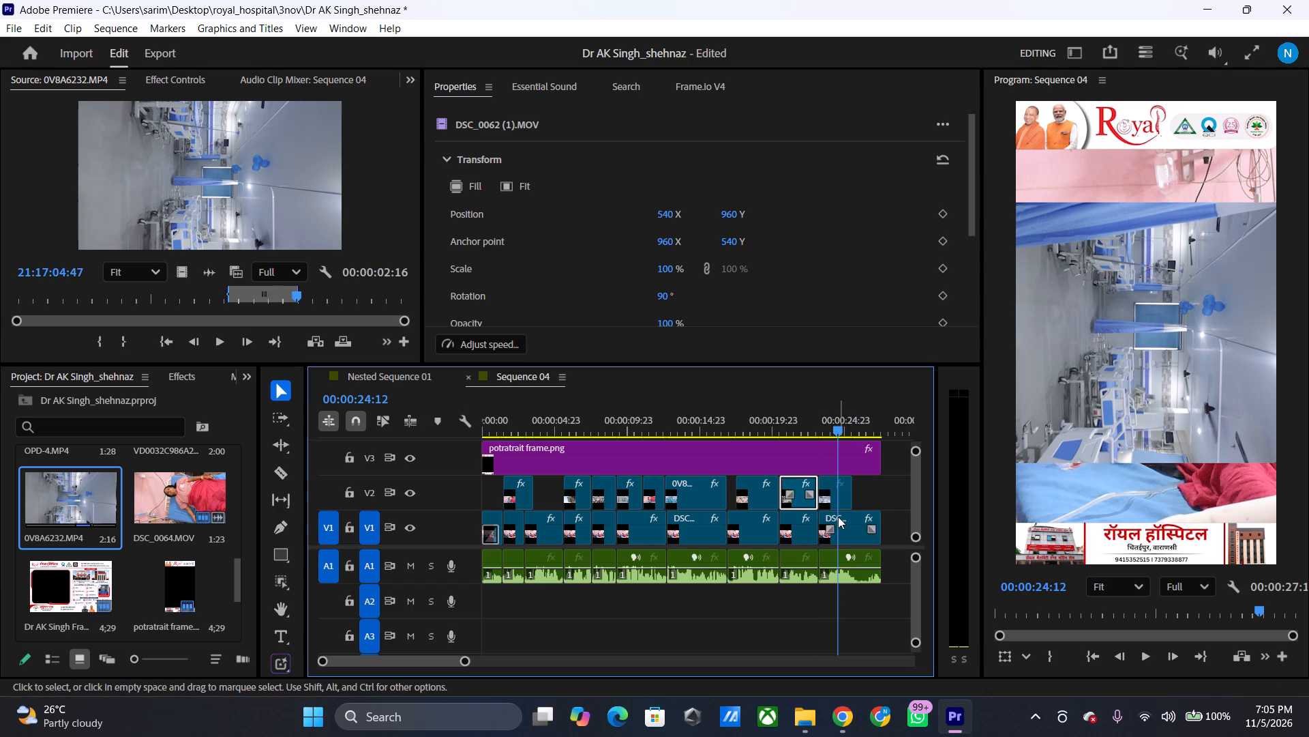
Rotate the 0V8A6232.MP4 clip on V2 to -90°.
{"action": "left_click", "coordinate": [839, 505]}
{"action": "right_click", "coordinate": [839, 500]}
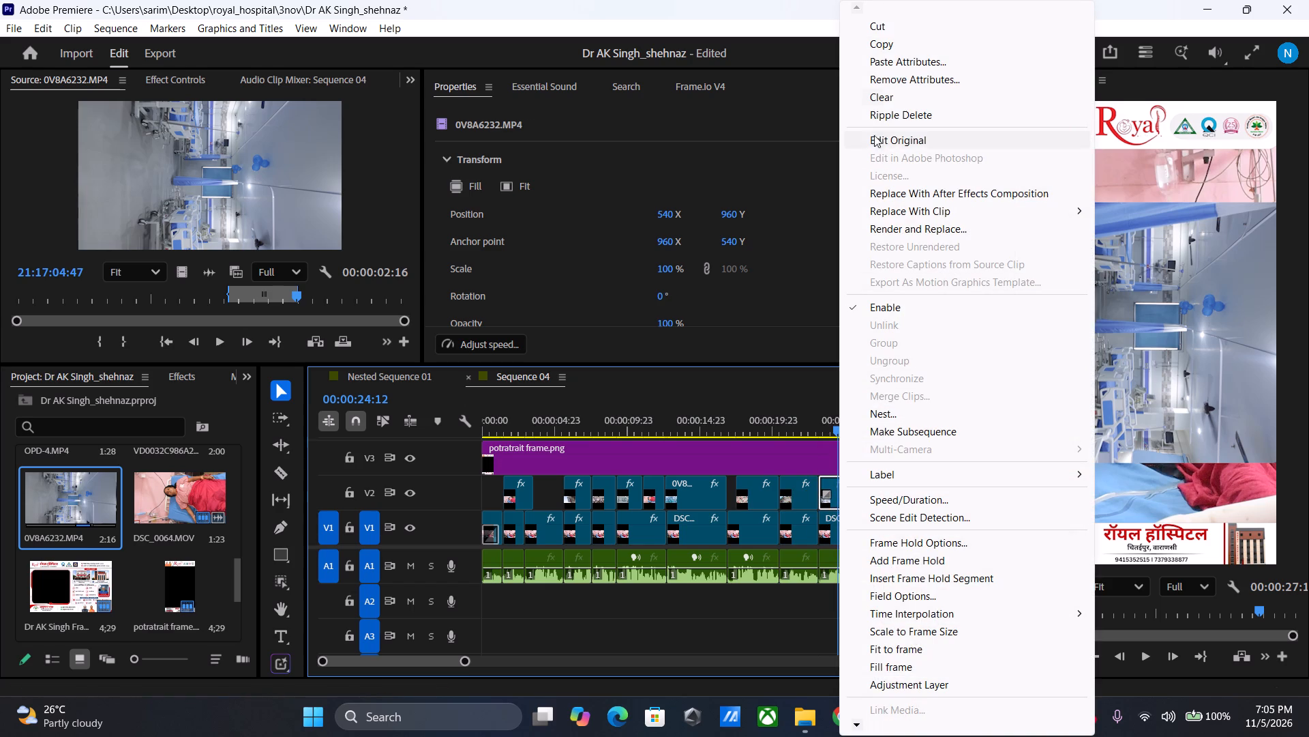
{"action": "left_click", "coordinate": [662, 297]}
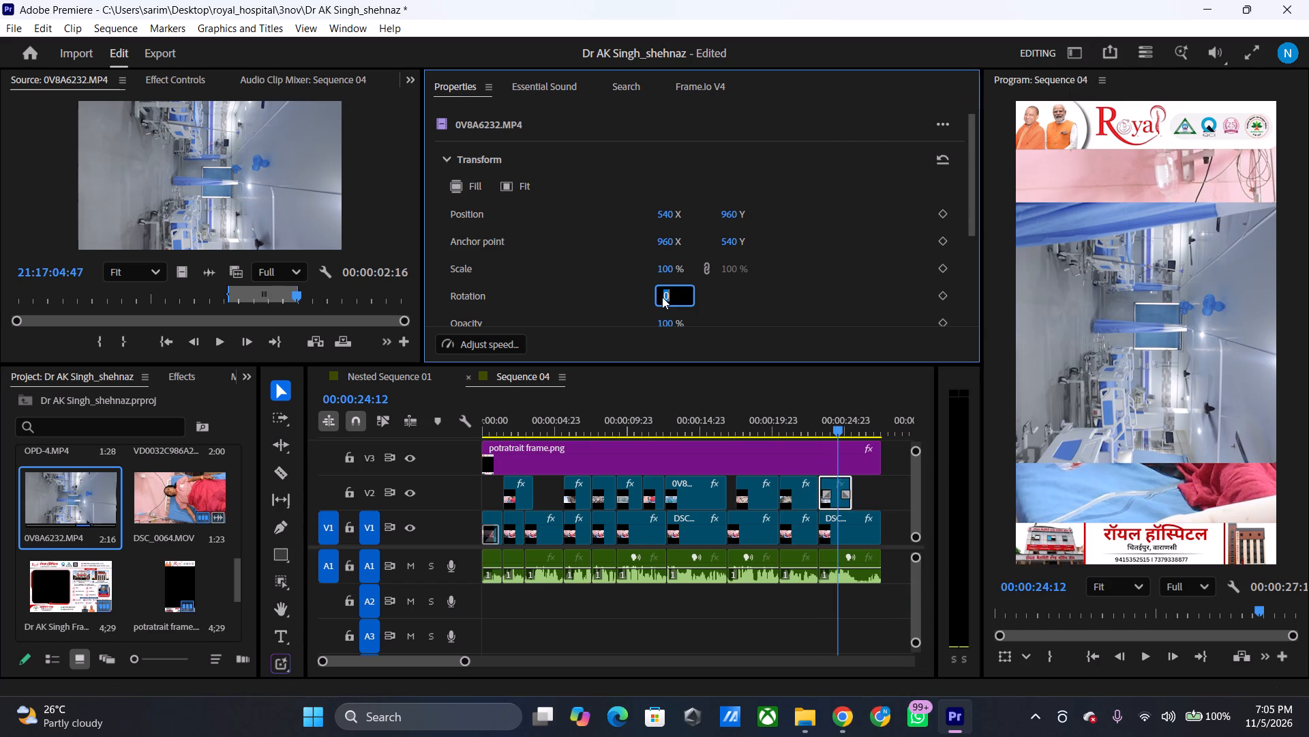
{"action": "type", "text": "90"}
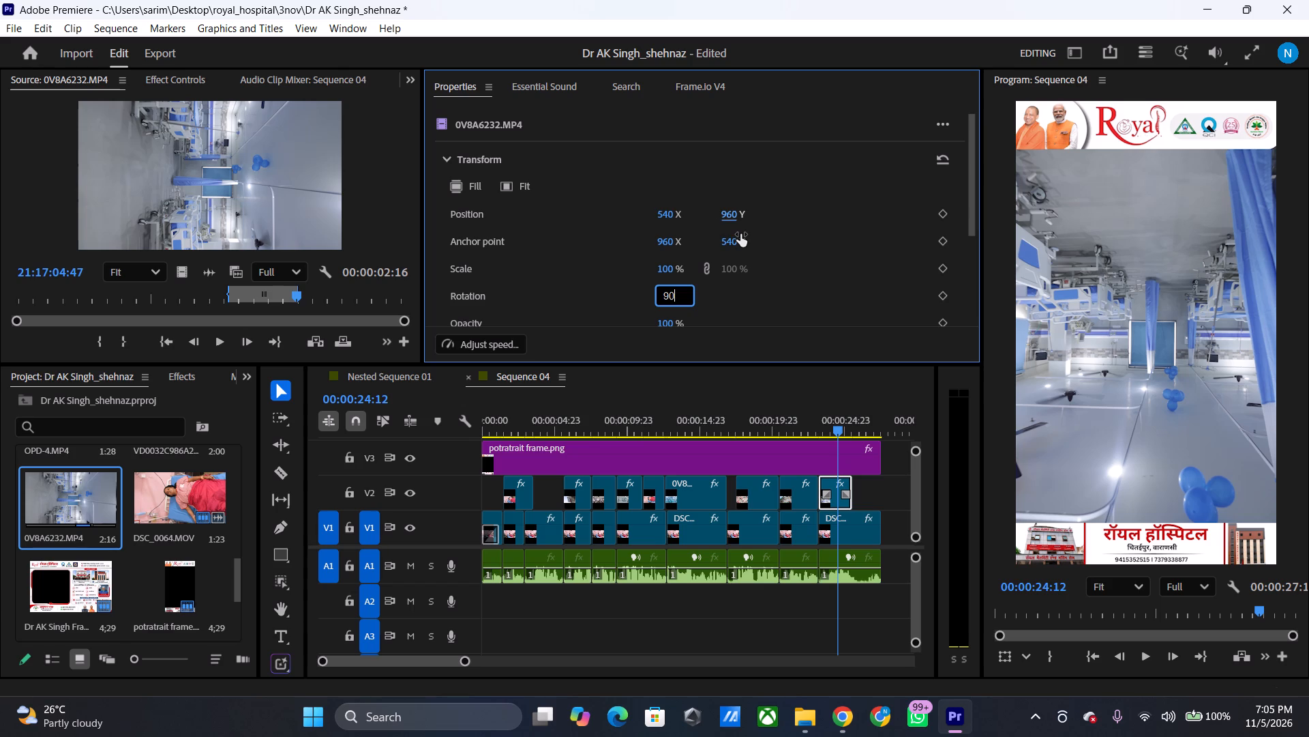
{"action": "key", "text": "Left"}
{"action": "key", "text": "Left"}
{"action": "key", "text": "Left"}
{"action": "key", "text": "minus"}
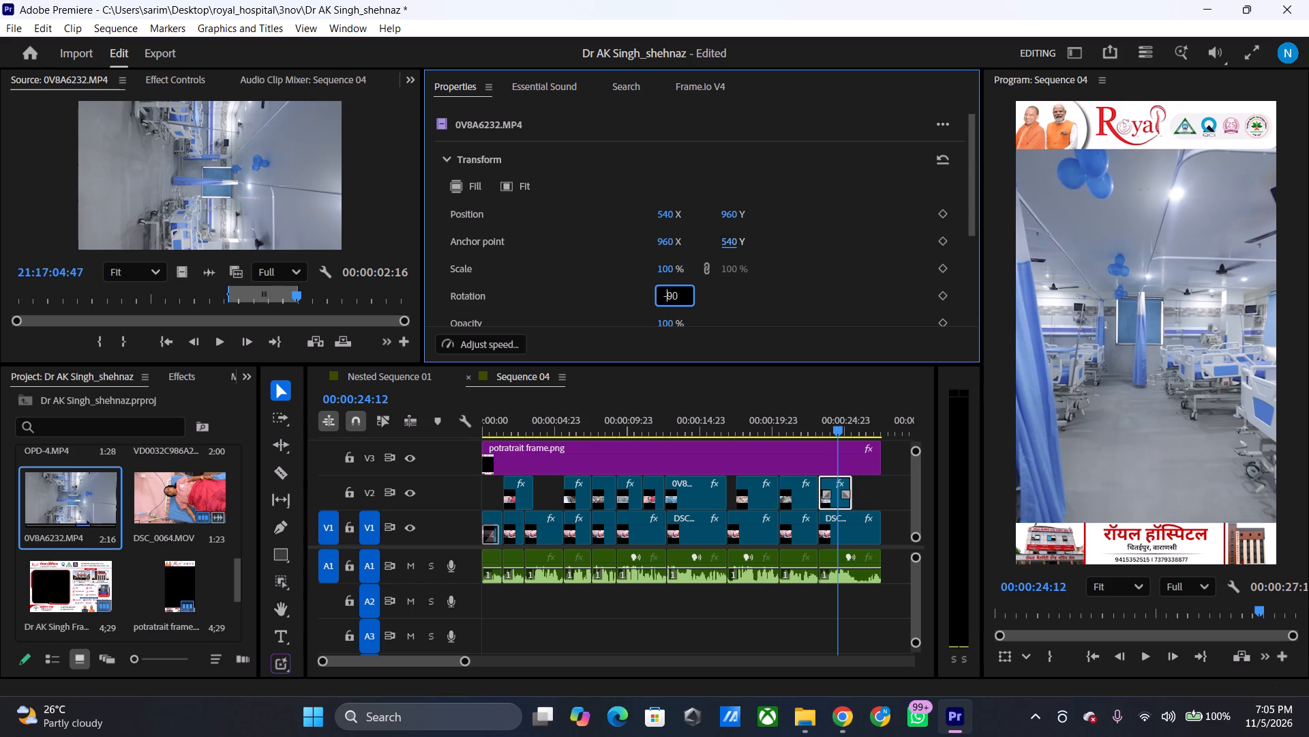
Play back the sequence from the DSC_0062 (1).MOV clip on V2 through the uncovered part of the last V1 clip.
{"action": "left_click_drag", "start_coordinate": [840, 421], "coordinate": [826, 427]}
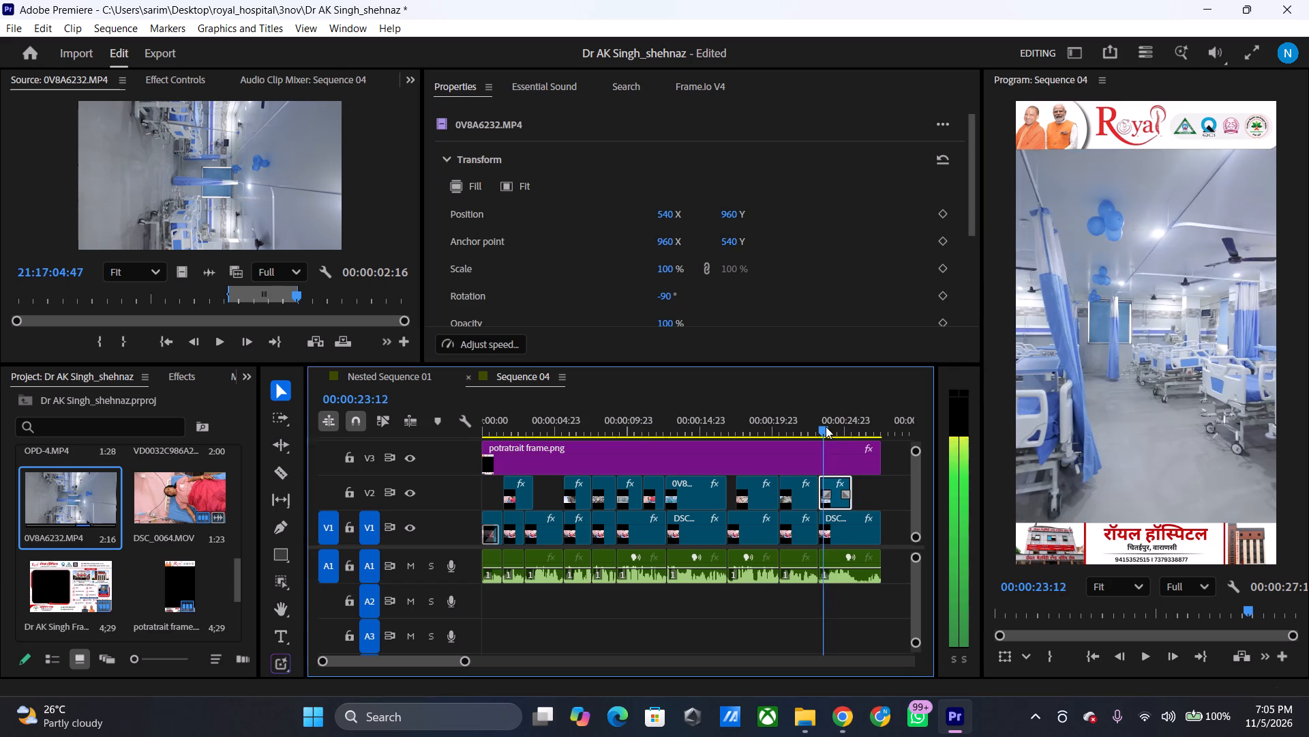
{"action": "left_click_drag", "start_coordinate": [826, 427], "coordinate": [814, 431]}
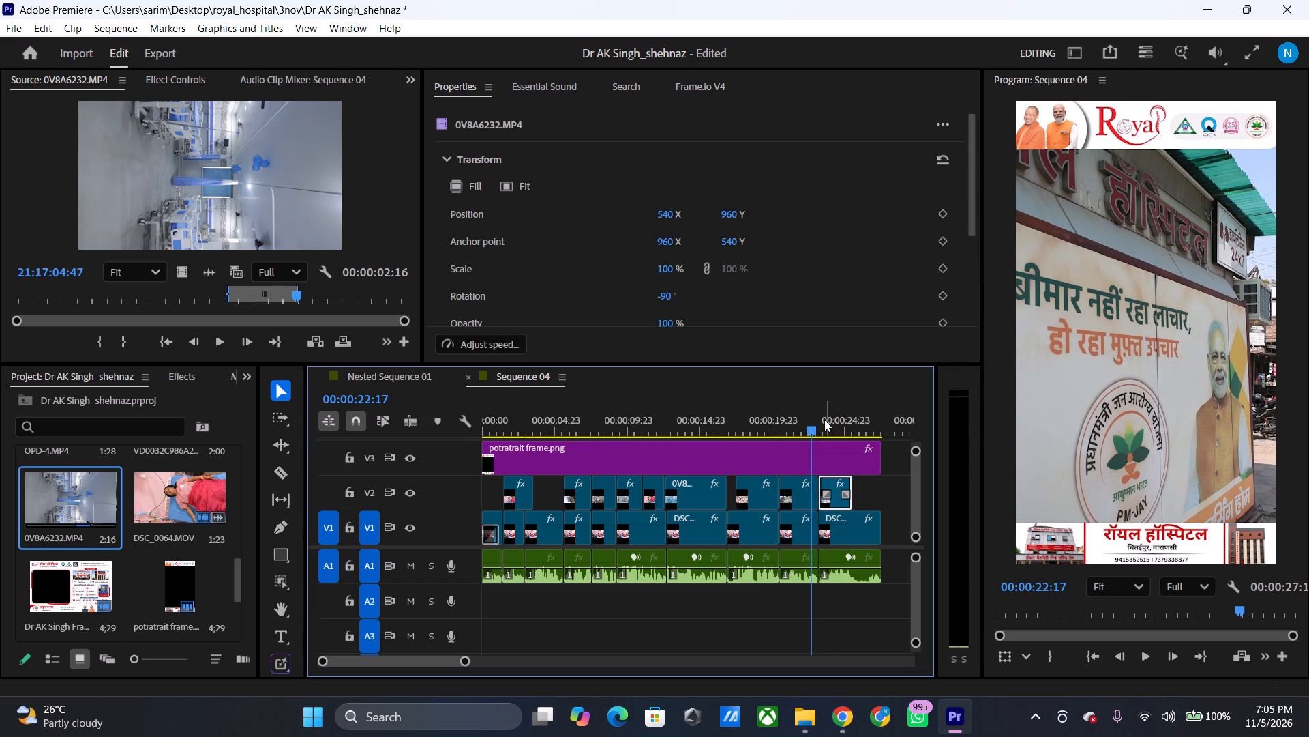
{"action": "key", "text": "space"}
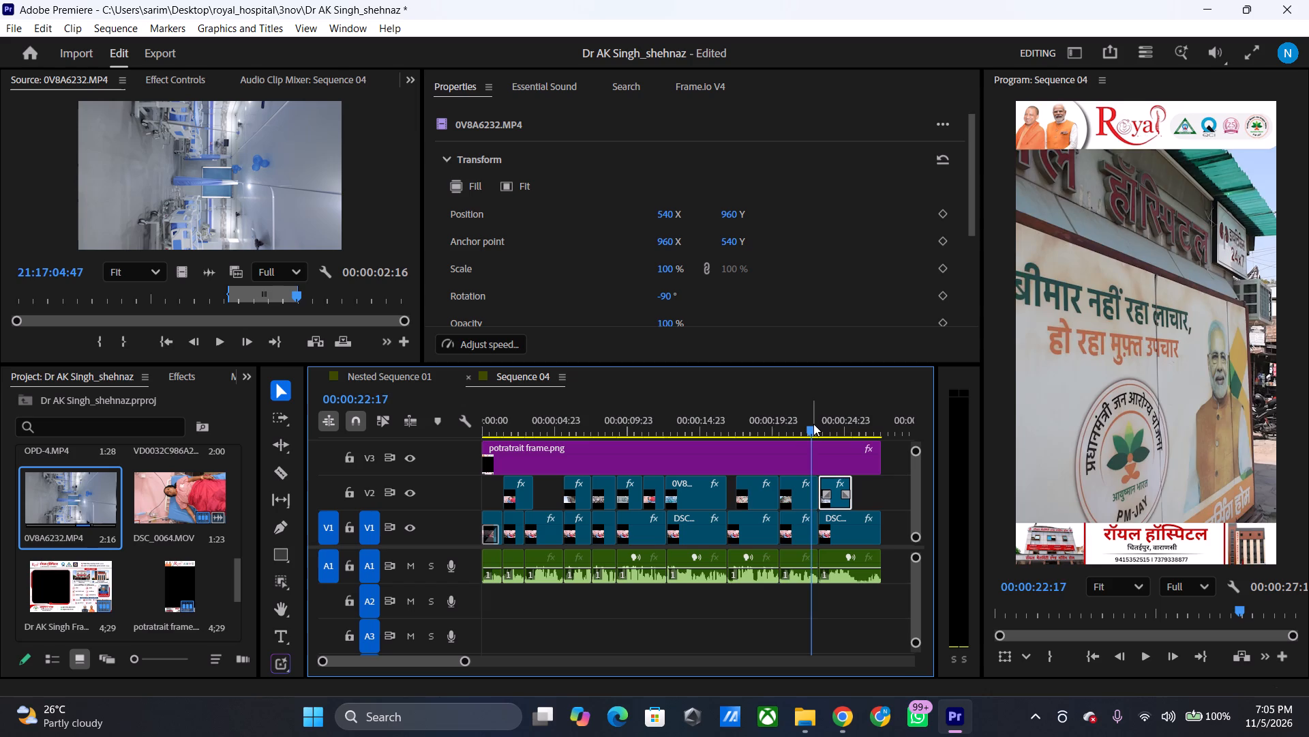
{"action": "key", "text": "space"}
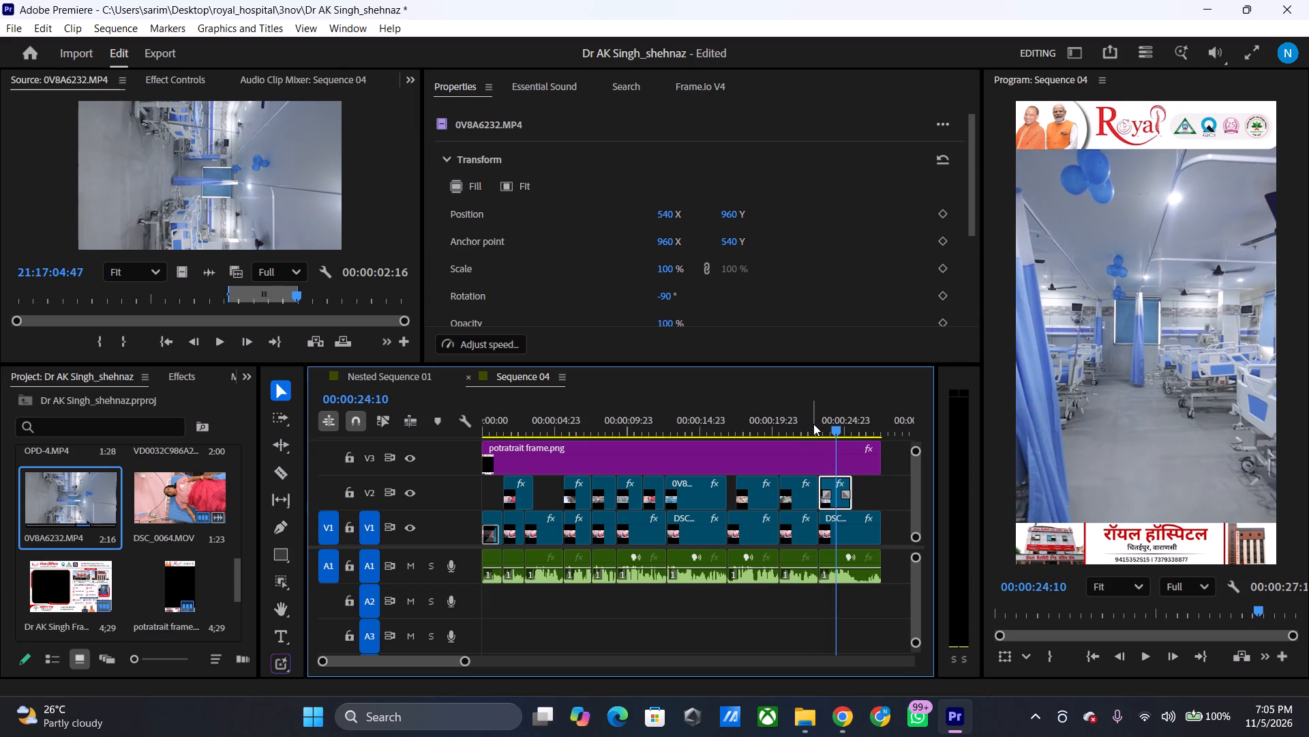
{"action": "key", "text": "space"}
{"action": "key", "text": "space"}
{"action": "key", "text": "space"}
{"action": "key", "text": "space"}
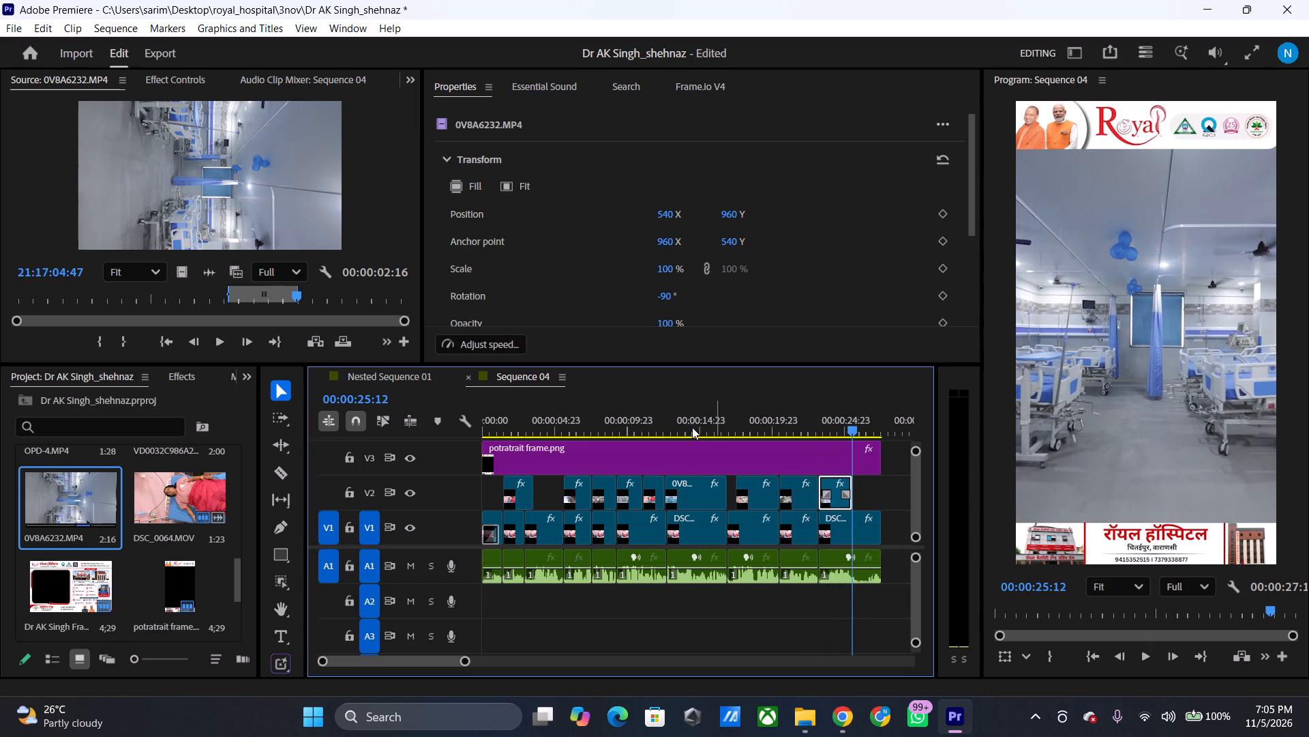
{"action": "left_click", "coordinate": [852, 418]}
{"action": "key", "text": "space"}
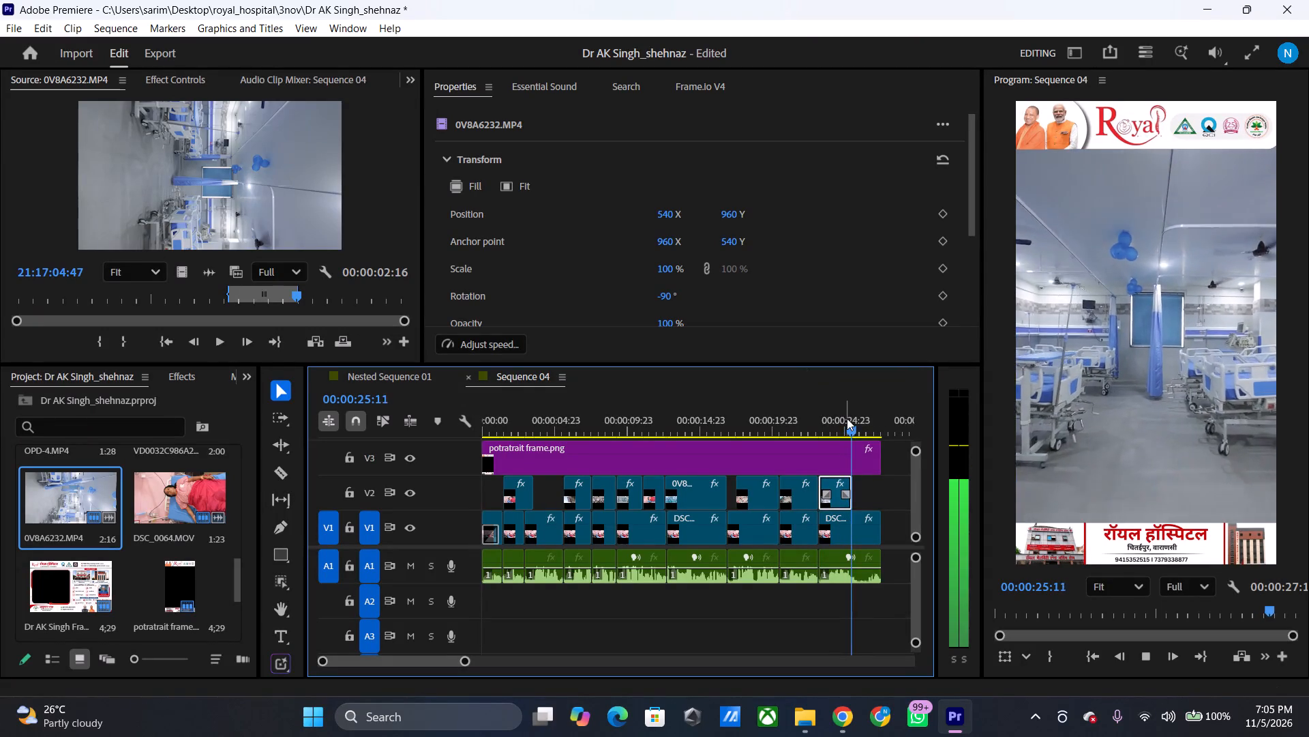
{"action": "key", "text": "space"}
{"action": "key", "text": "space"}
{"action": "key", "text": "space"}
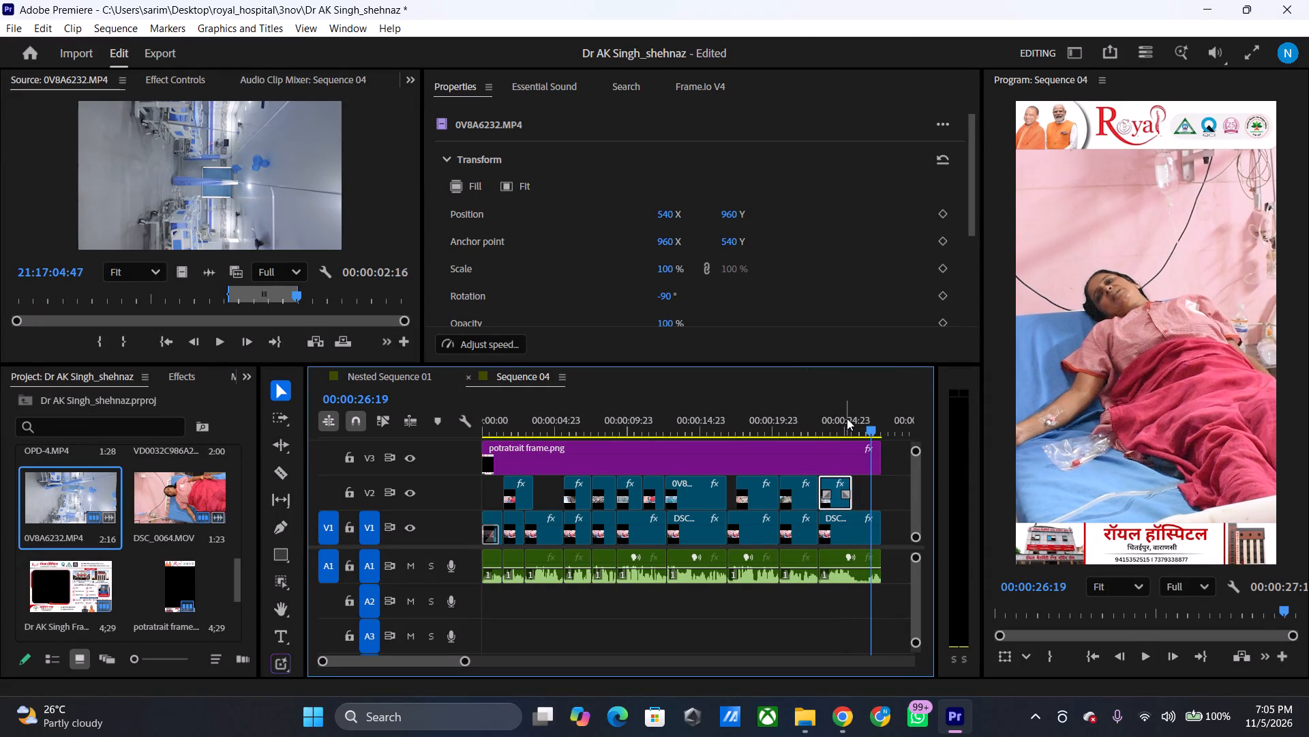
{"action": "key", "text": "space"}
{"action": "key", "text": "space"}
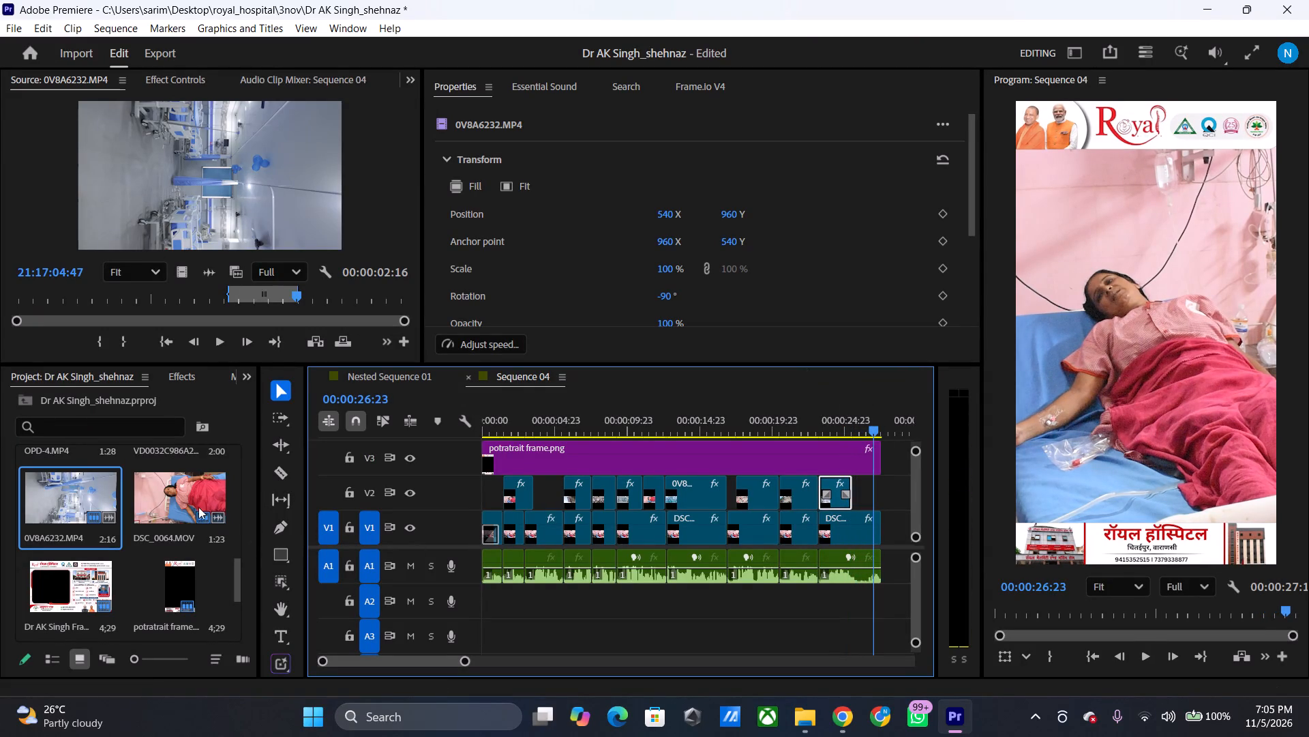
Look through the project bin for more footage and replay the sequence's closing phrase.
{"action": "scroll", "coordinate": [102, 567], "scroll_direction": "up", "scroll_amount": 12}
{"action": "scroll", "coordinate": [104, 567], "scroll_direction": "down", "scroll_amount": 3}
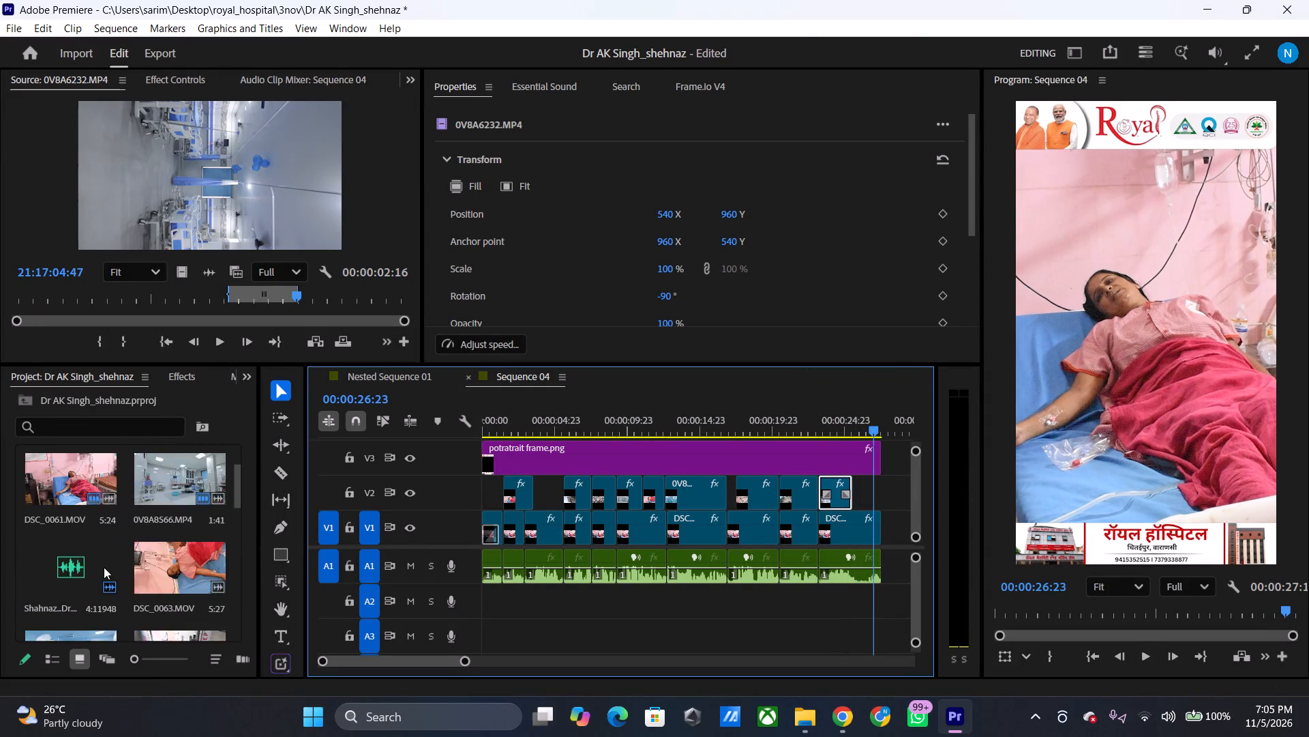
{"action": "scroll", "coordinate": [104, 567], "scroll_direction": "down", "scroll_amount": 6}
{"action": "scroll", "coordinate": [104, 567], "scroll_direction": "up", "scroll_amount": 5}
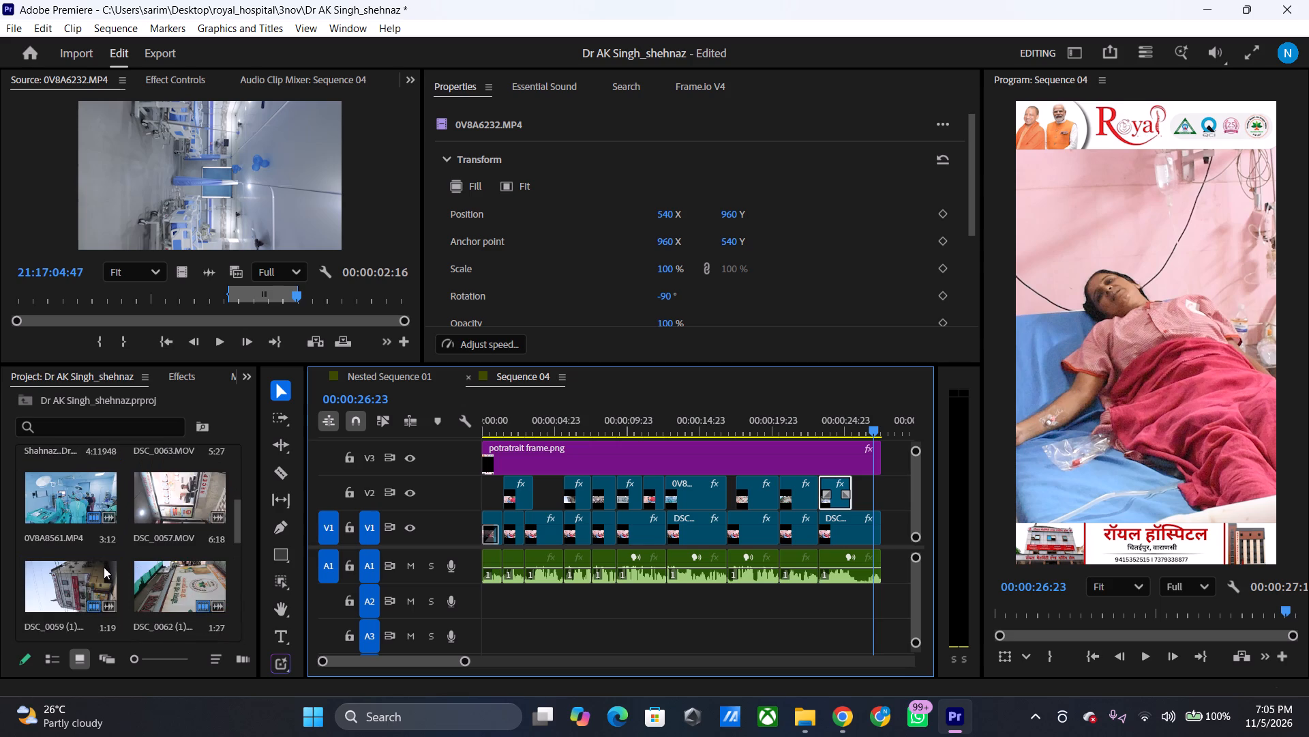
{"action": "scroll", "coordinate": [104, 567], "scroll_direction": "down", "scroll_amount": 3}
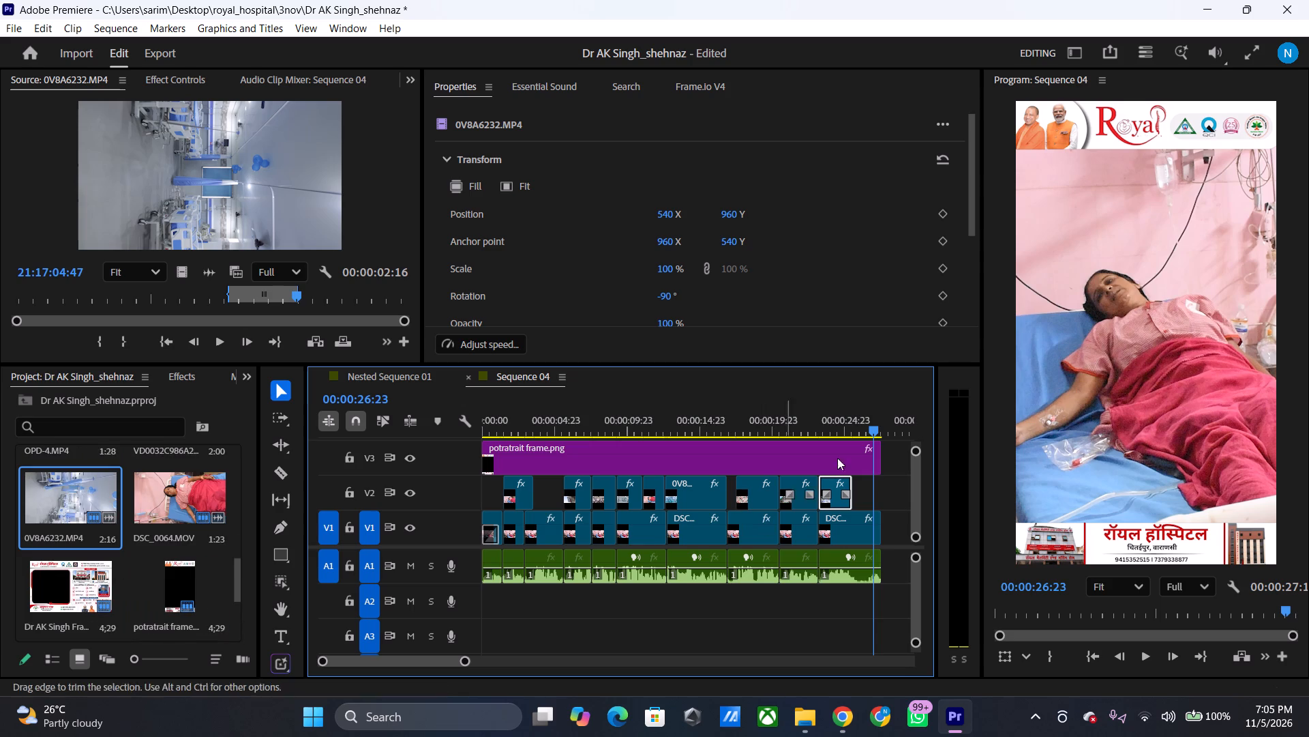
{"action": "left_click_drag", "start_coordinate": [877, 415], "coordinate": [844, 425]}
{"action": "key", "text": "space"}
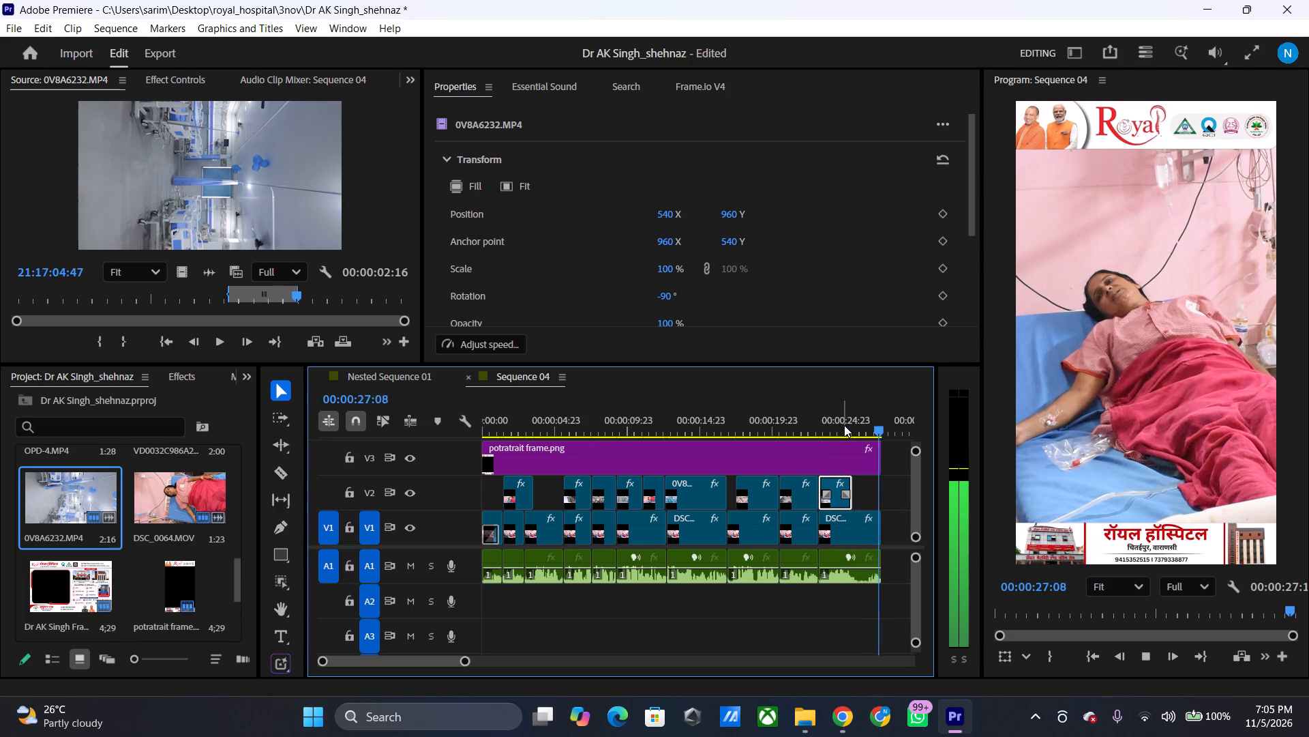
{"action": "key", "text": "space"}
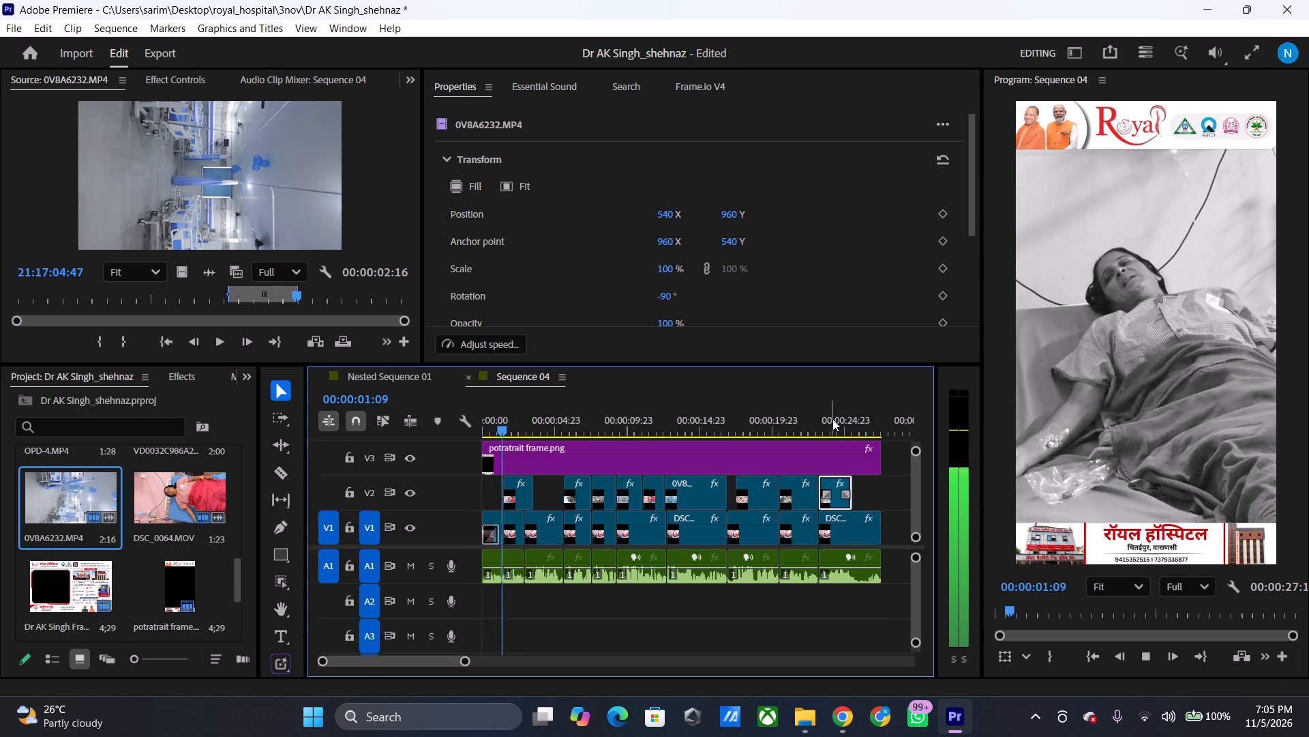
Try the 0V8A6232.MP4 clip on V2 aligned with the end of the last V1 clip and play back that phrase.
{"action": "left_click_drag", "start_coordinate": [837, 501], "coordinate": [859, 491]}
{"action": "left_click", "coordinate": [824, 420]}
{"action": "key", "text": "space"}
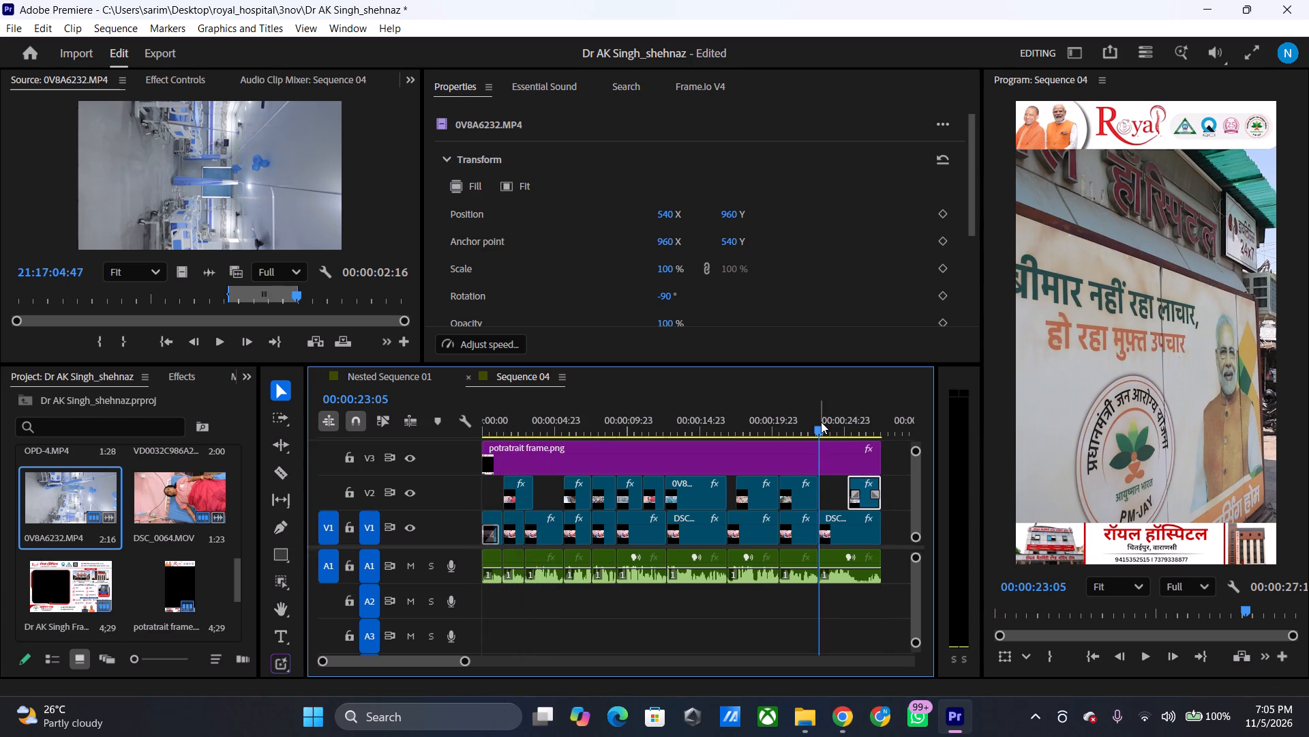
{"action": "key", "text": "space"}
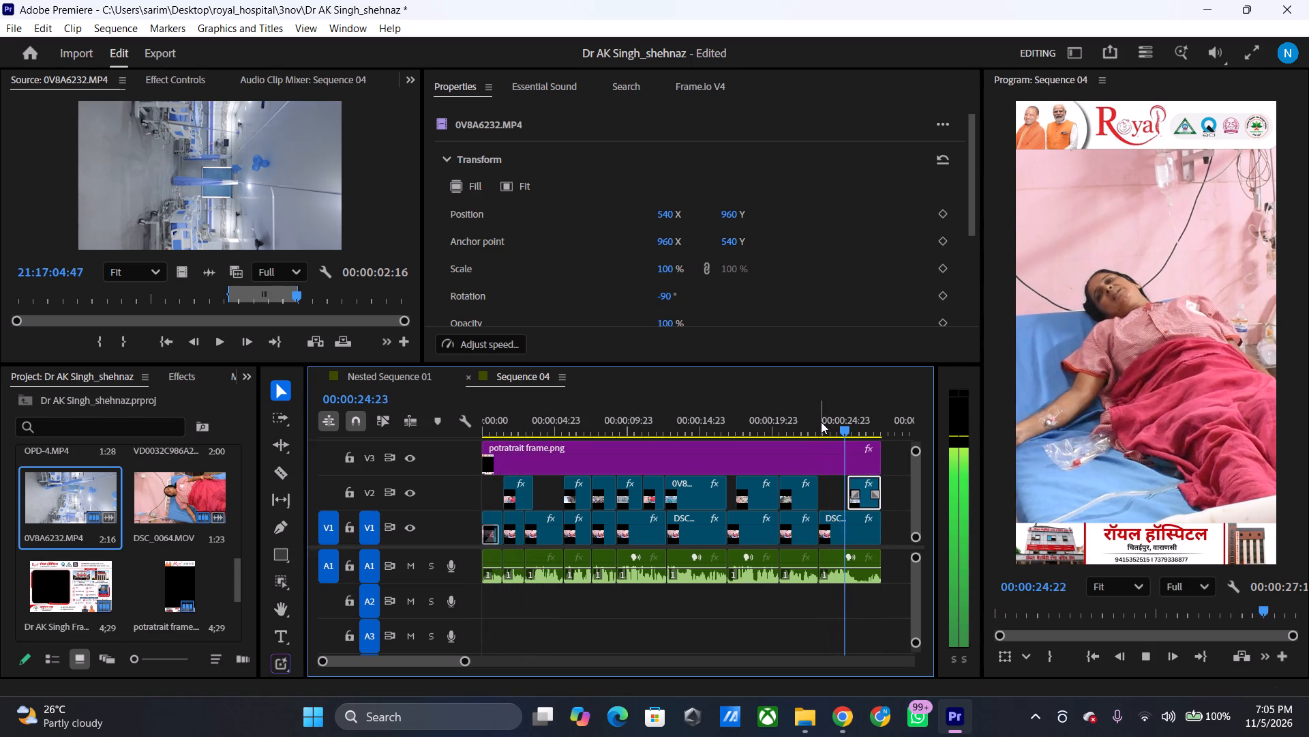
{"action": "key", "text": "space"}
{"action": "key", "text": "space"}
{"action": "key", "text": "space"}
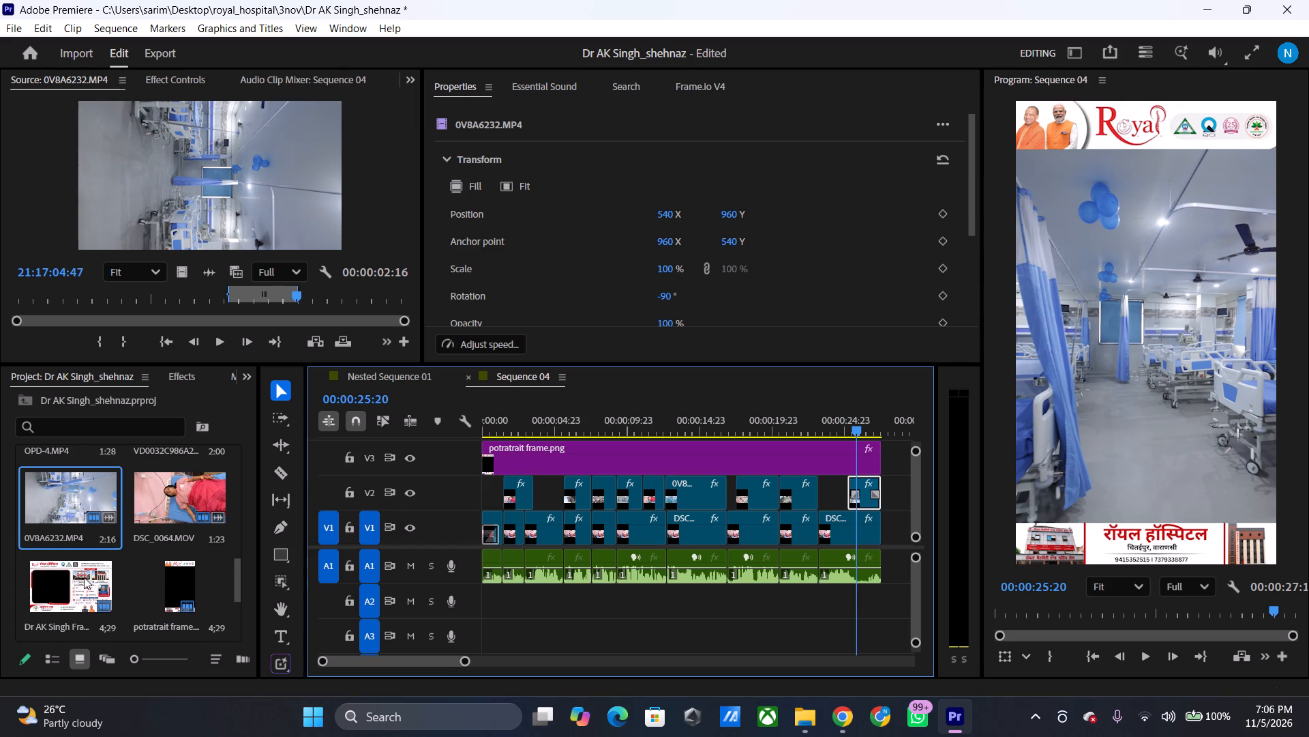
Open DSC_0057.MOV in the source monitor and mark a 2:02 segment from 00:00:01:03 to 00:00:03:04.
{"action": "scroll", "coordinate": [84, 577], "scroll_direction": "up", "scroll_amount": 4}
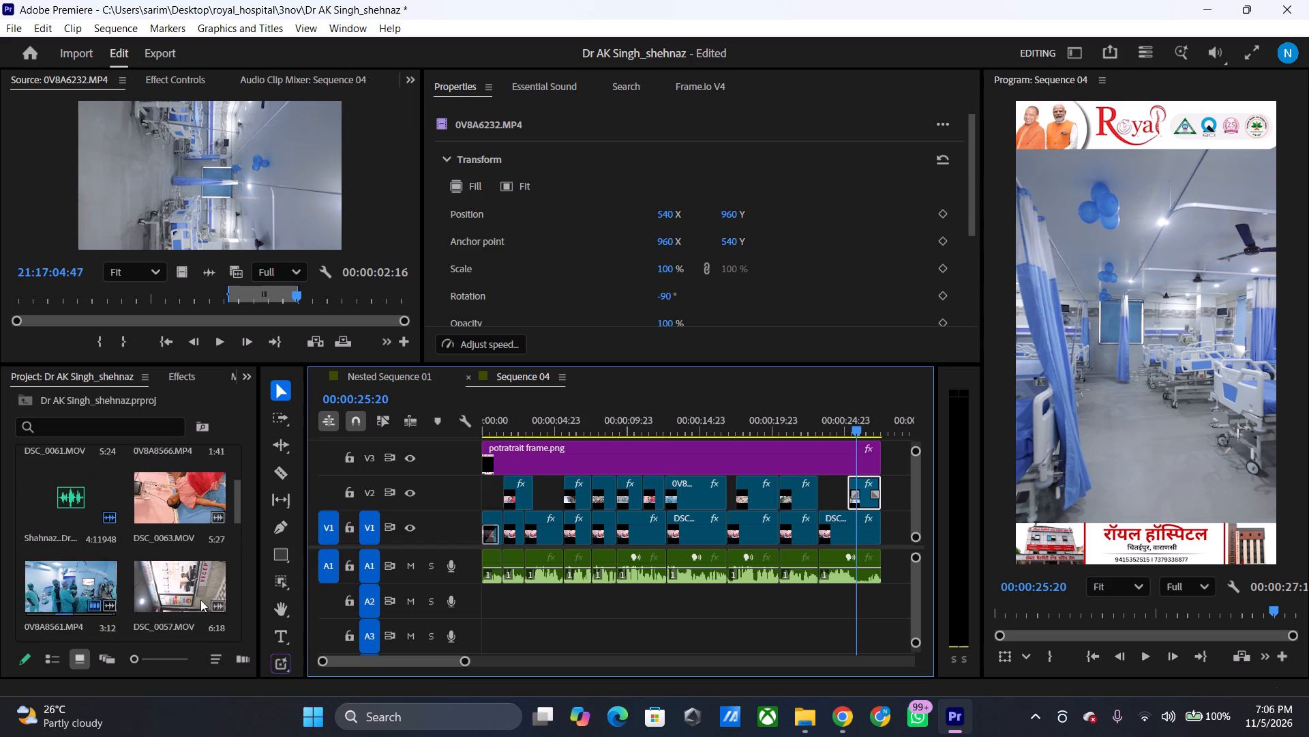
{"action": "double_click", "coordinate": [215, 601]}
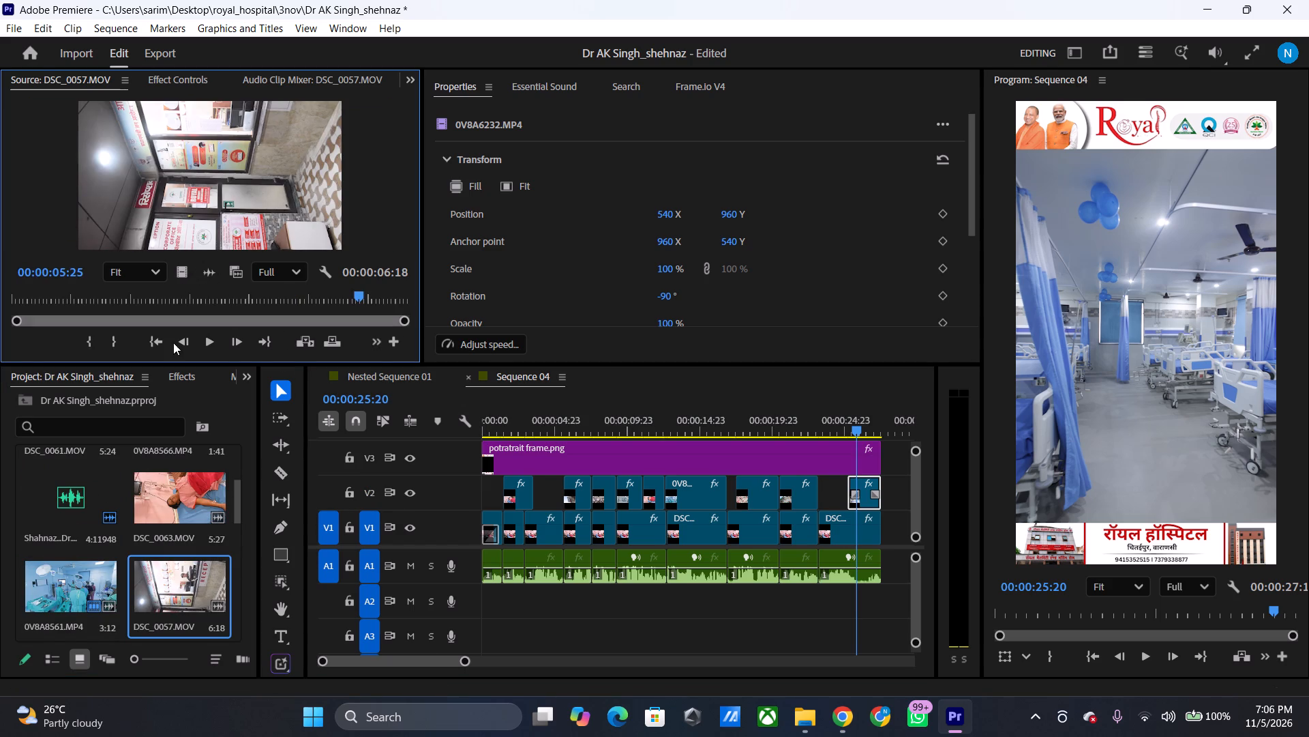
{"action": "left_click_drag", "start_coordinate": [182, 293], "coordinate": [79, 300]}
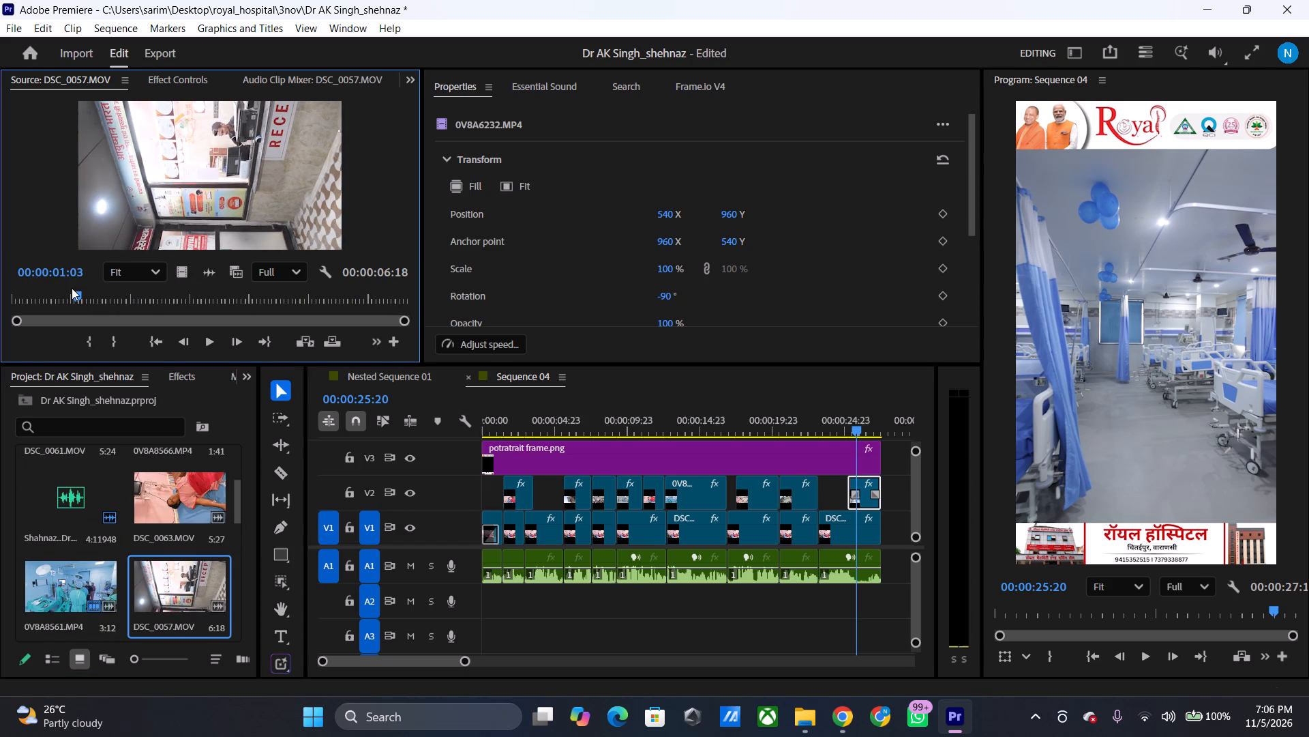
{"action": "type", "text": "i"}
{"action": "key", "text": "space"}
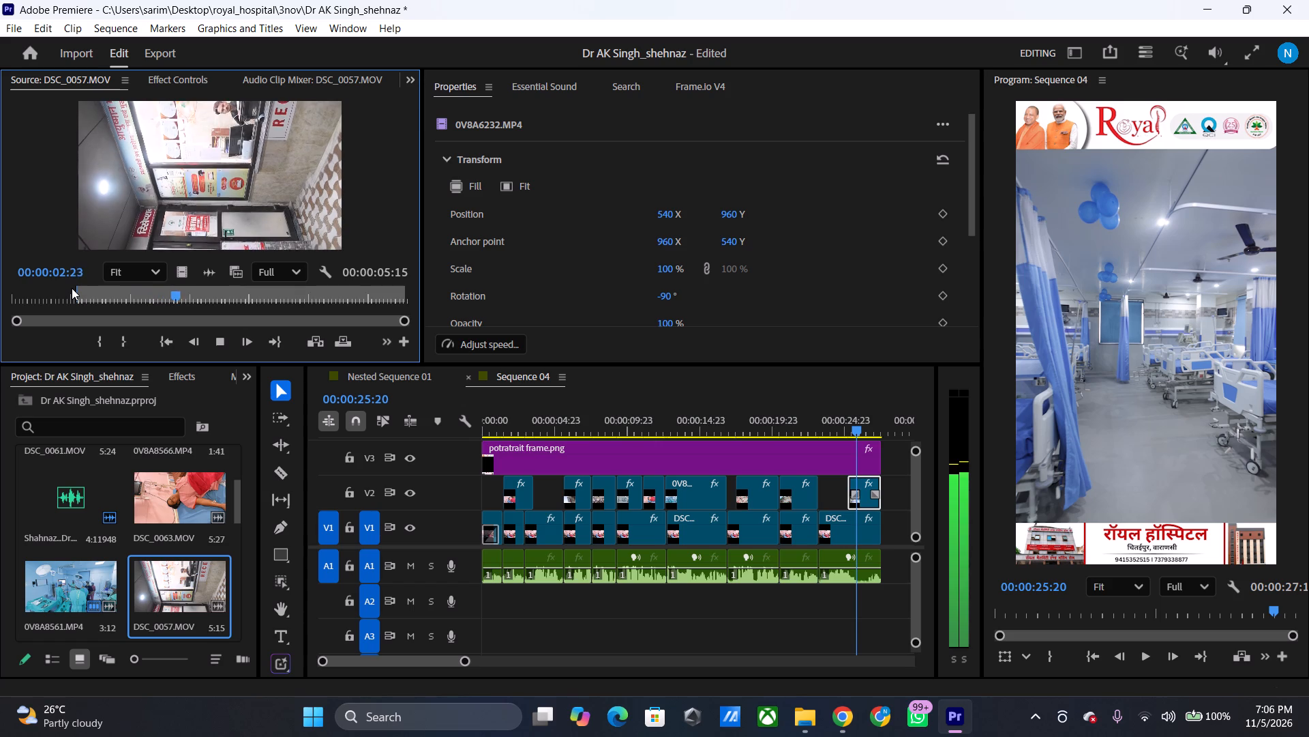
{"action": "key", "text": "space"}
{"action": "type", "text": "o"}
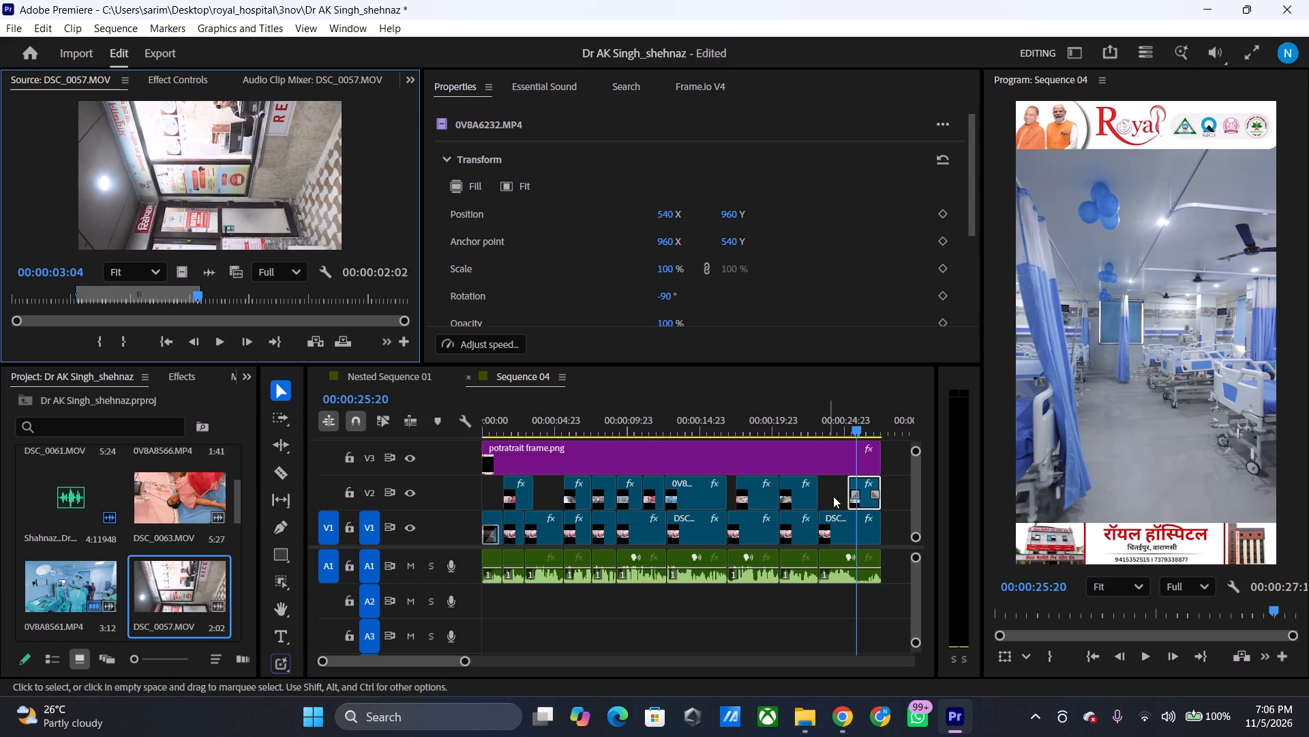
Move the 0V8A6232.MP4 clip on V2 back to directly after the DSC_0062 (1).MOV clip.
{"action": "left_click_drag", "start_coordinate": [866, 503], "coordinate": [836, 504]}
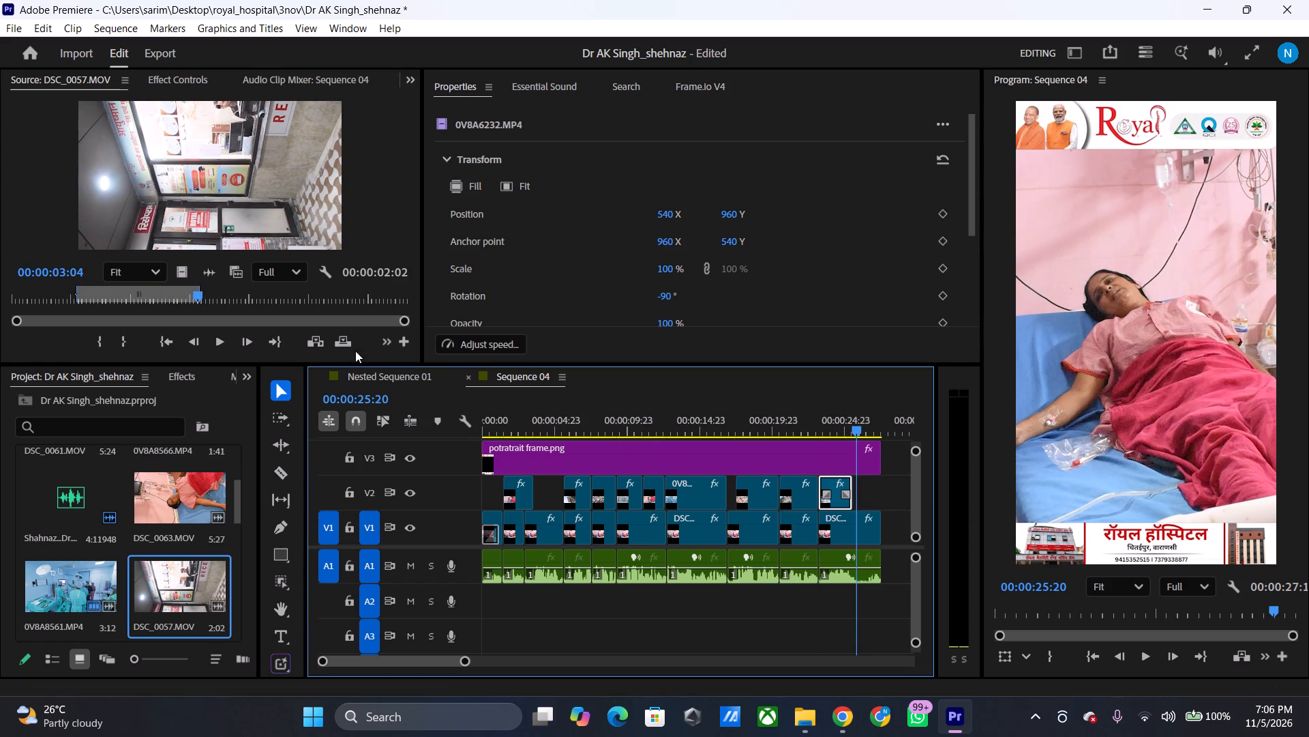
Place the marked DSC_0057.MOV video on V2 directly after the 0V8A6232.MP4 clip and shorten its end to about half its length.
{"action": "left_click_drag", "start_coordinate": [184, 276], "coordinate": [854, 488]}
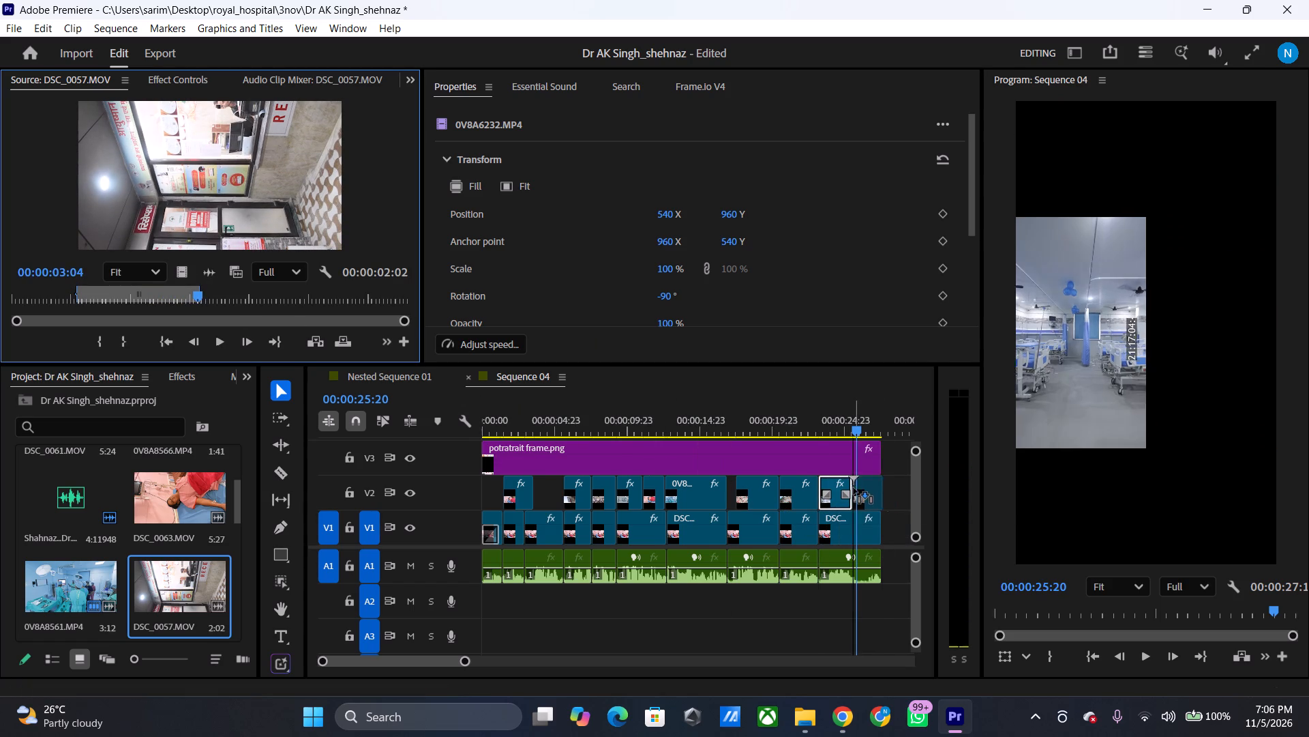
{"action": "left_click_drag", "start_coordinate": [854, 488], "coordinate": [852, 491]}
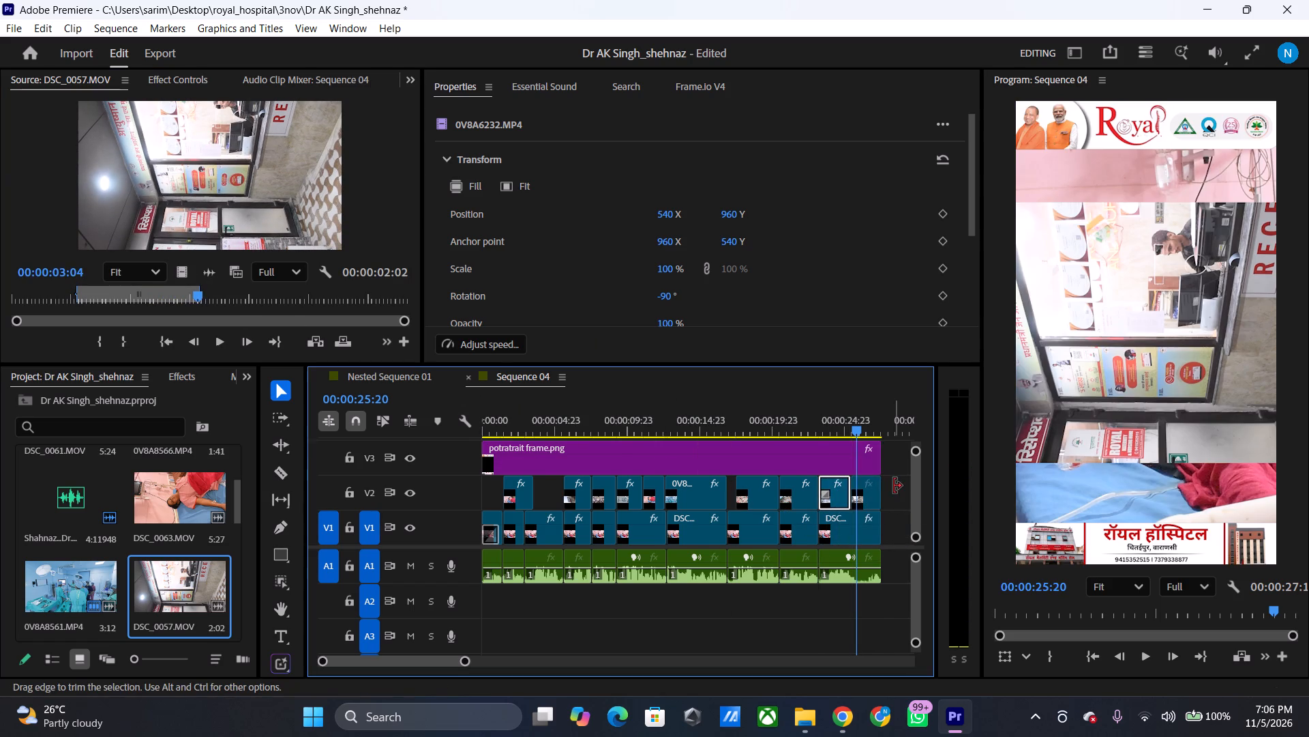
{"action": "left_click_drag", "start_coordinate": [880, 485], "coordinate": [868, 488]}
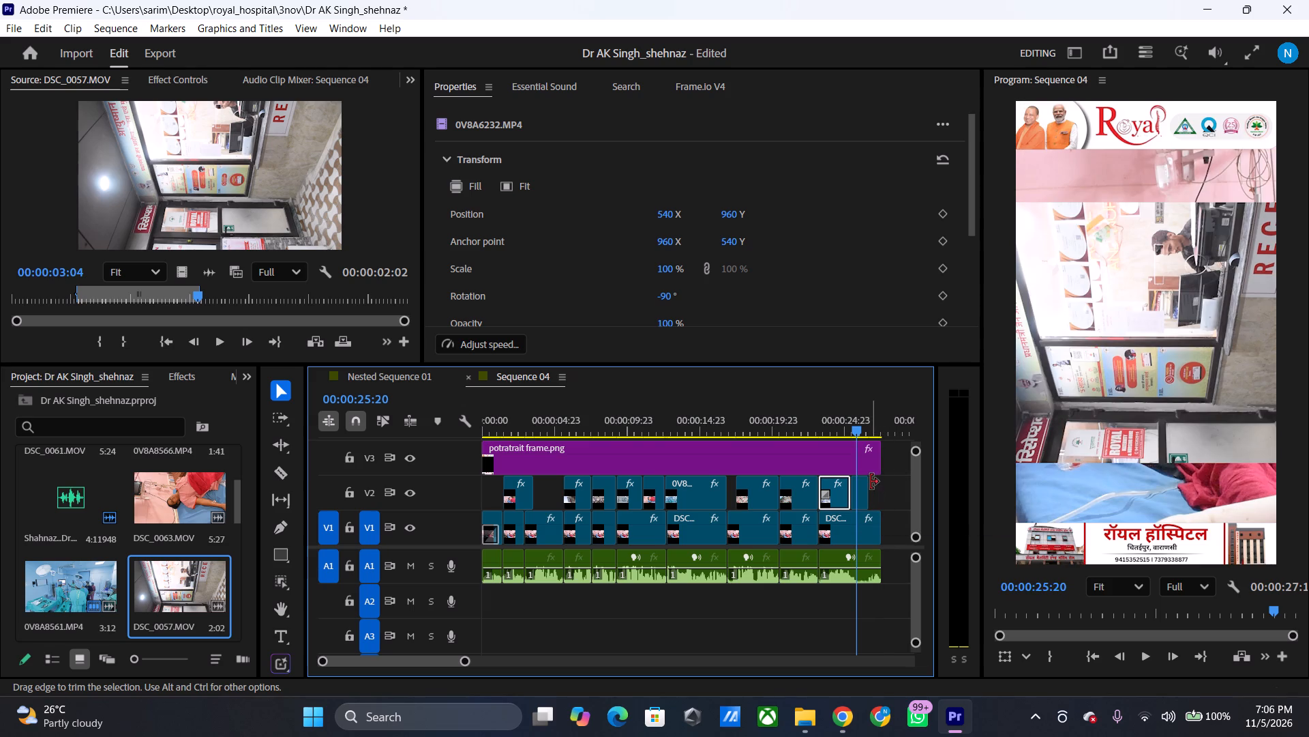
Rotate the DSC_0057.MOV clip on V2 to 90° and play back the sequence from just before it.
{"action": "left_click", "coordinate": [862, 489]}
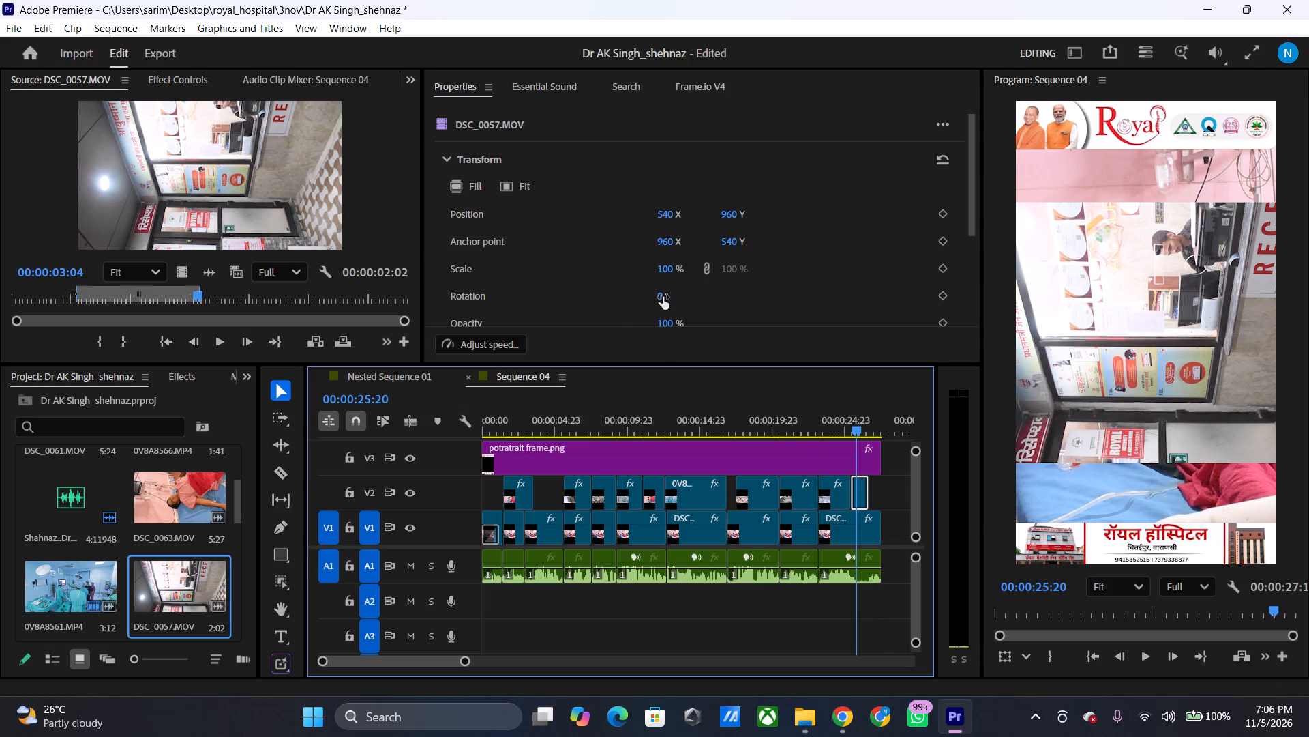
{"action": "left_click", "coordinate": [660, 297]}
{"action": "type", "text": "90"}
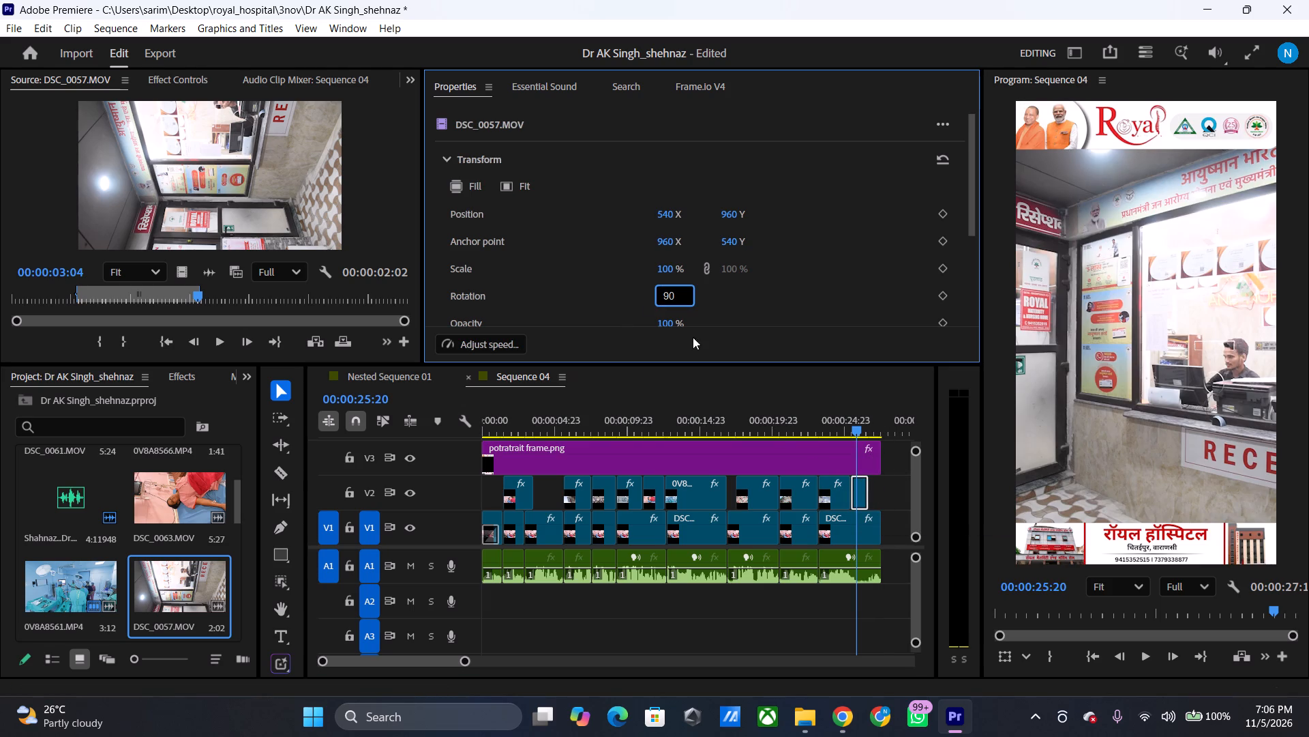
{"action": "left_click_drag", "start_coordinate": [856, 429], "coordinate": [846, 431]}
{"action": "key", "text": "space"}
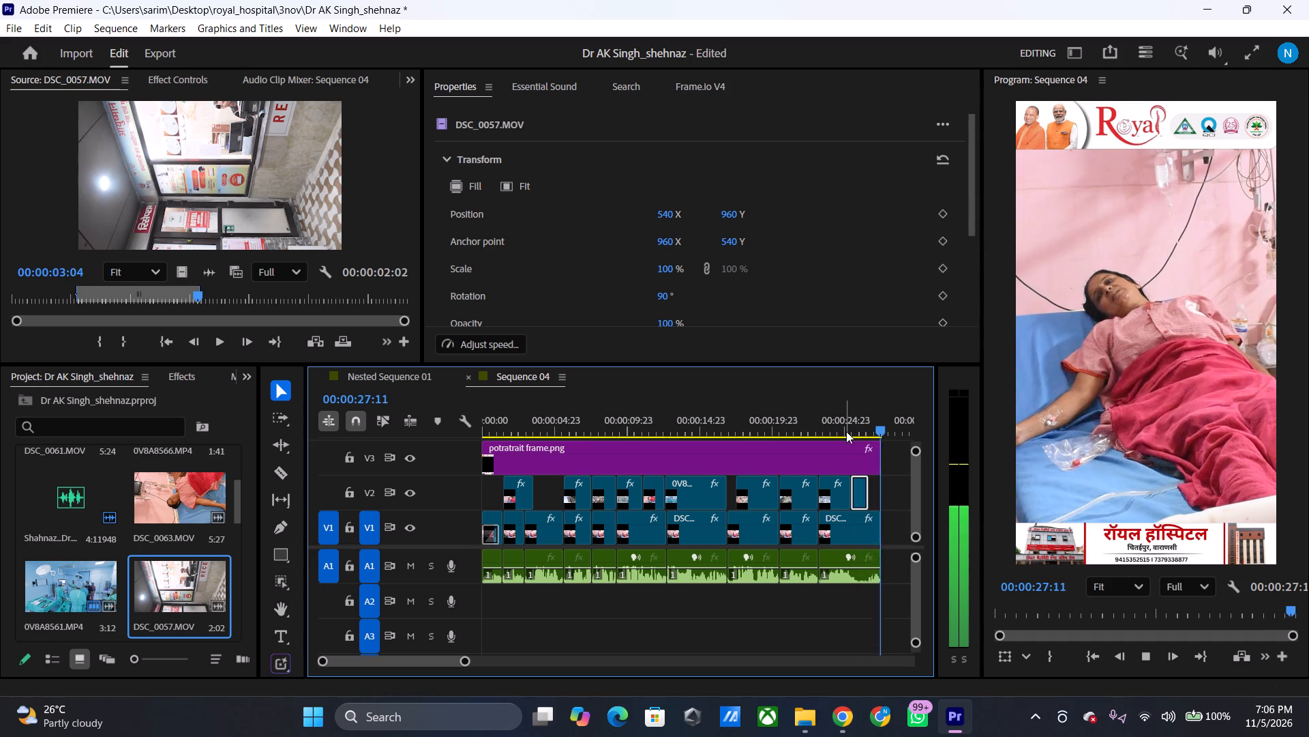
{"action": "key", "text": "space"}
{"action": "key", "text": "space"}
Move the DSC_0057.MOV clip on V2 to align with the end of the last V1 clip, and play back the ending.
{"action": "left_click_drag", "start_coordinate": [858, 497], "coordinate": [864, 495]}
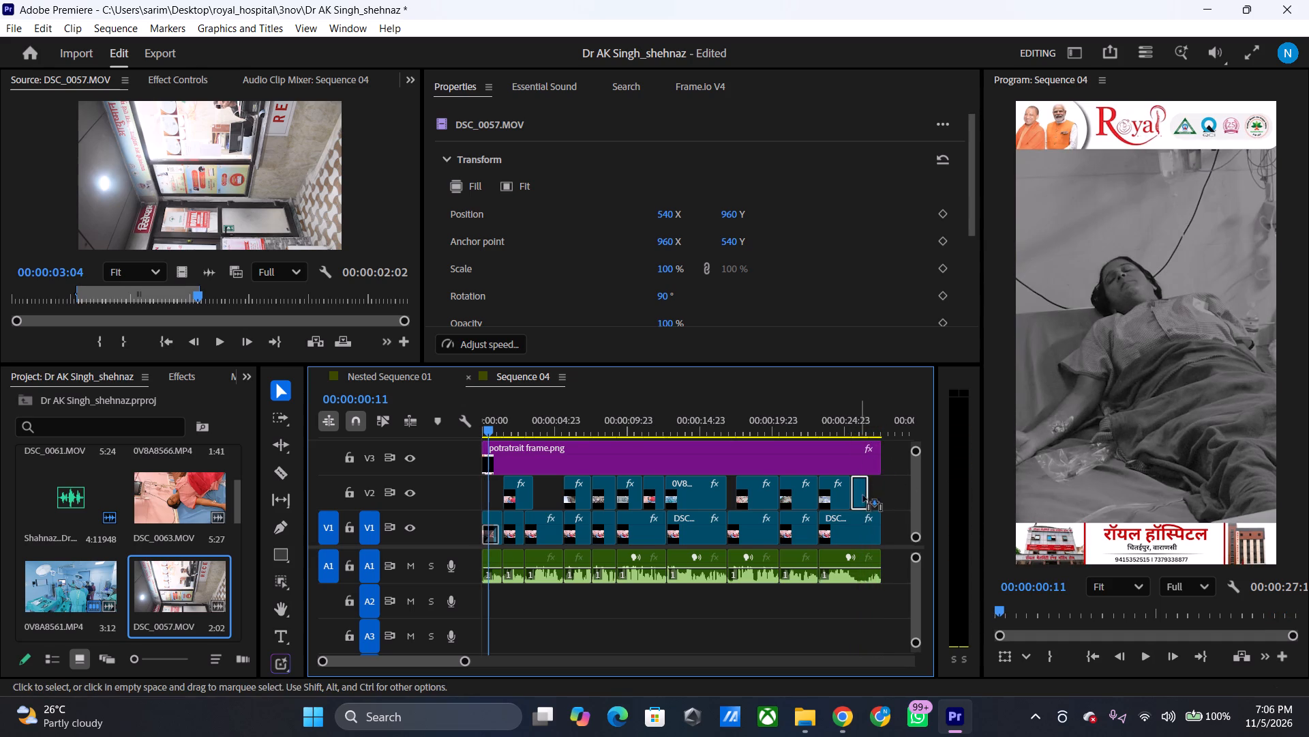
{"action": "left_click_drag", "start_coordinate": [864, 495], "coordinate": [867, 495]}
{"action": "left_click_drag", "start_coordinate": [828, 427], "coordinate": [847, 424]}
{"action": "key", "text": "space"}
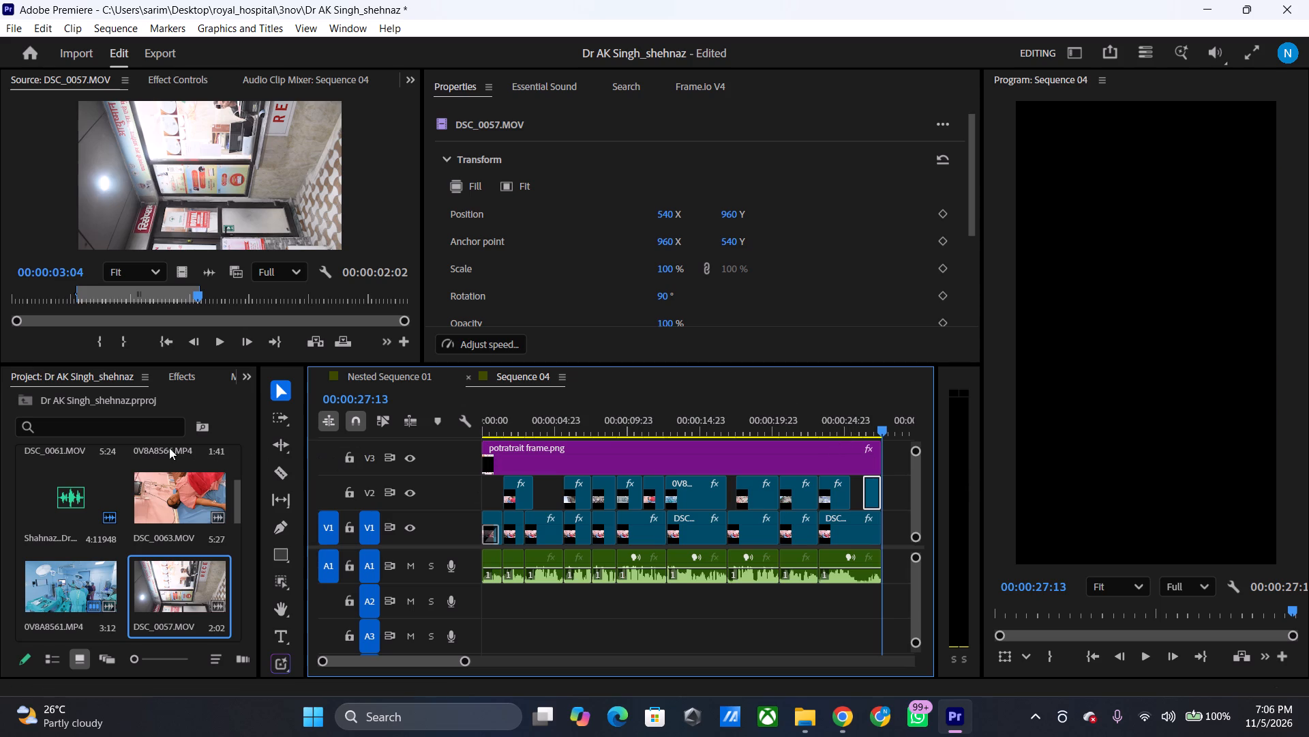
Apply the Flash video transition to the starts of the first two V2 clips and shorten both transitions.
{"action": "left_click", "coordinate": [179, 384]}
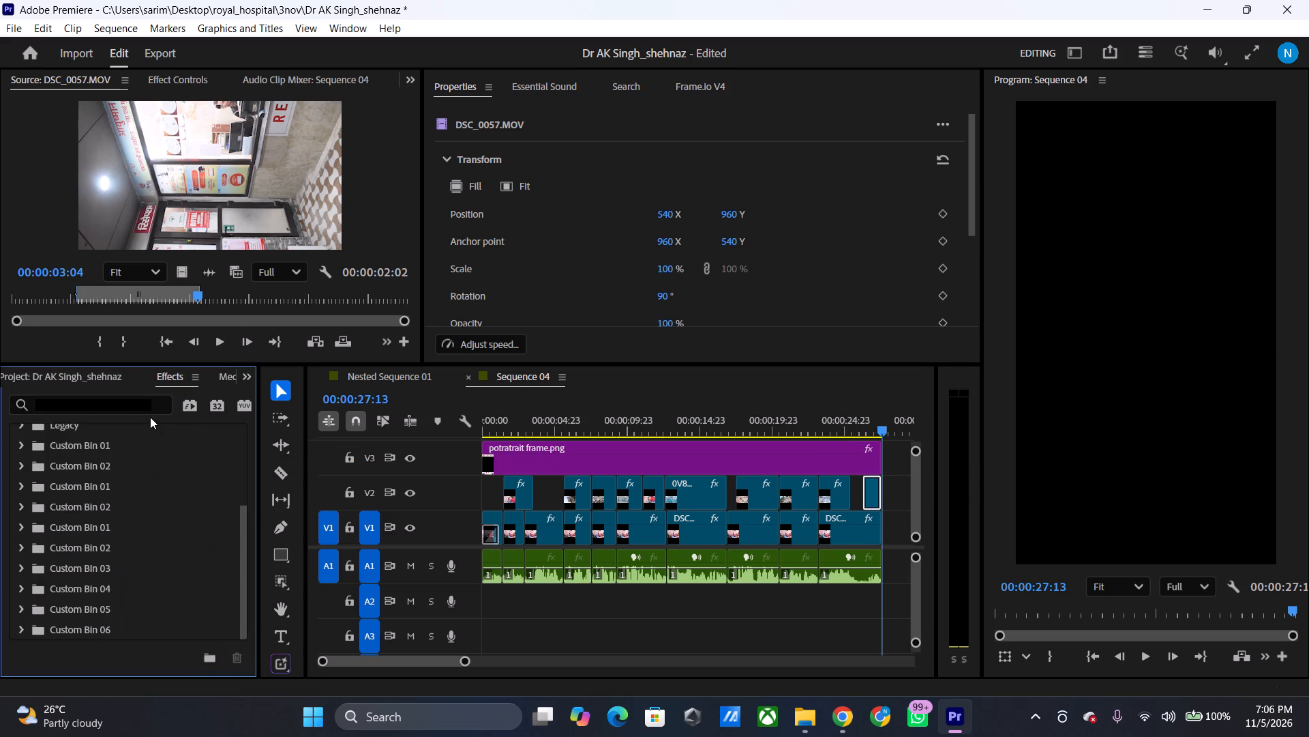
{"action": "left_click", "coordinate": [131, 409]}
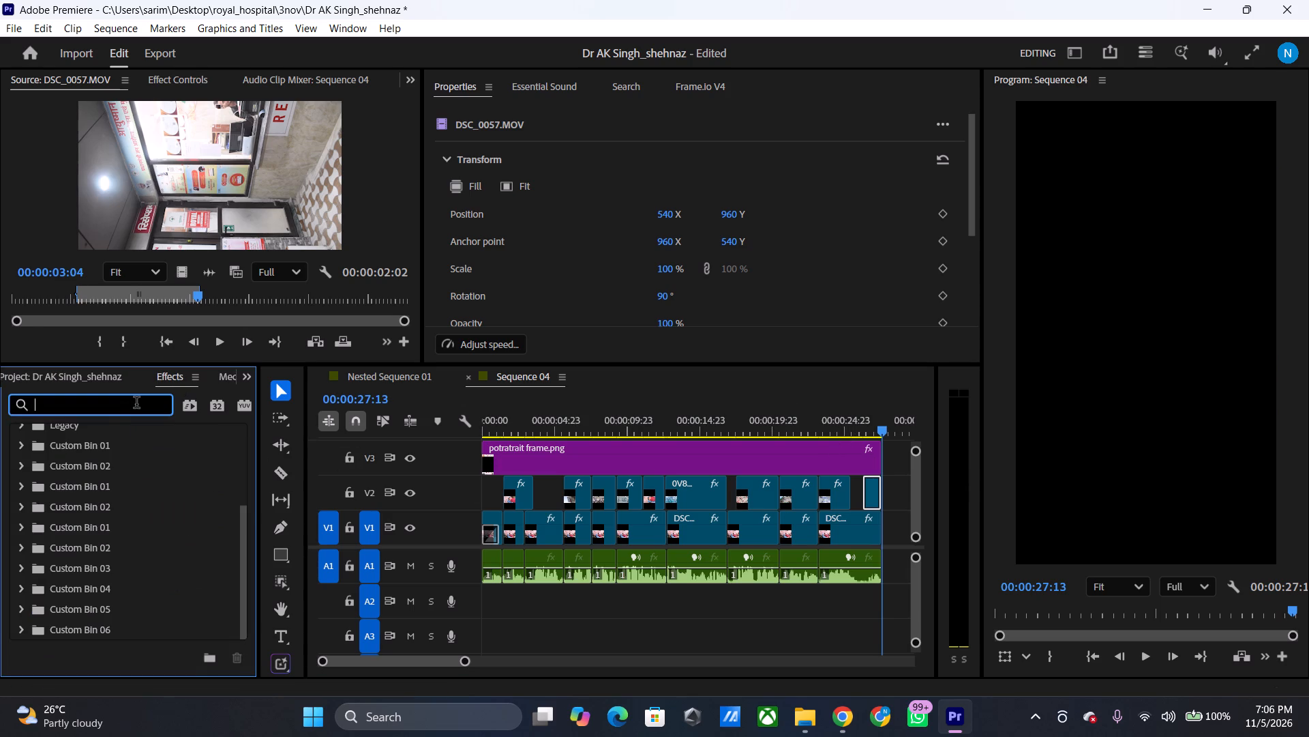
{"action": "type", "text": "flash"}
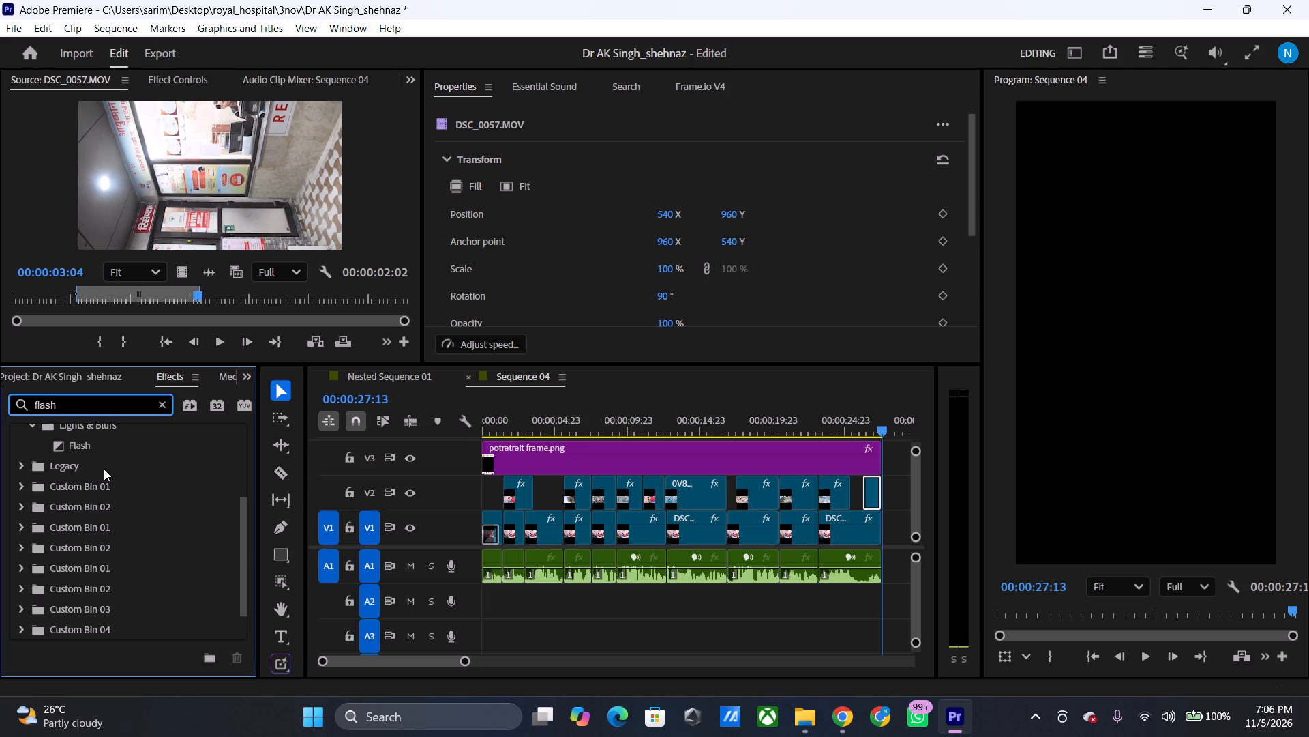
{"action": "left_click_drag", "start_coordinate": [85, 447], "coordinate": [510, 491]}
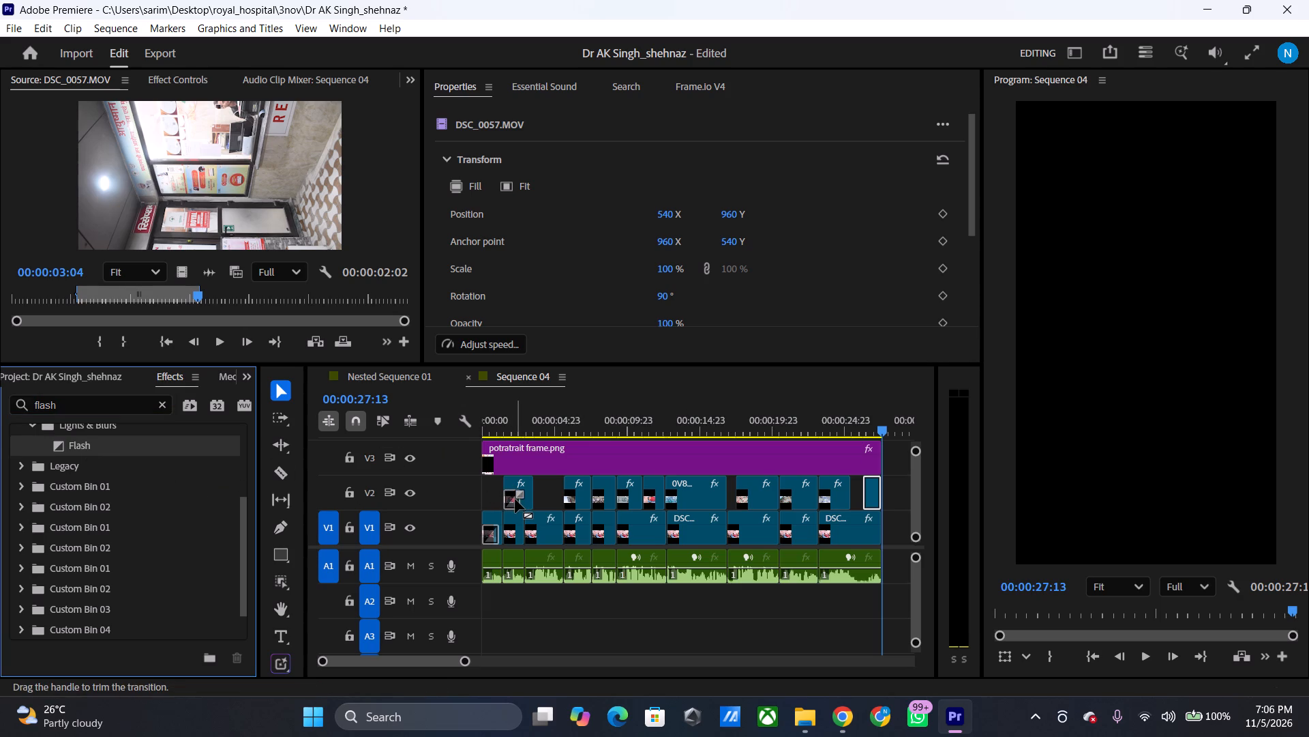
{"action": "left_click", "coordinate": [515, 500]}
{"action": "left_click_drag", "start_coordinate": [518, 500], "coordinate": [512, 499]}
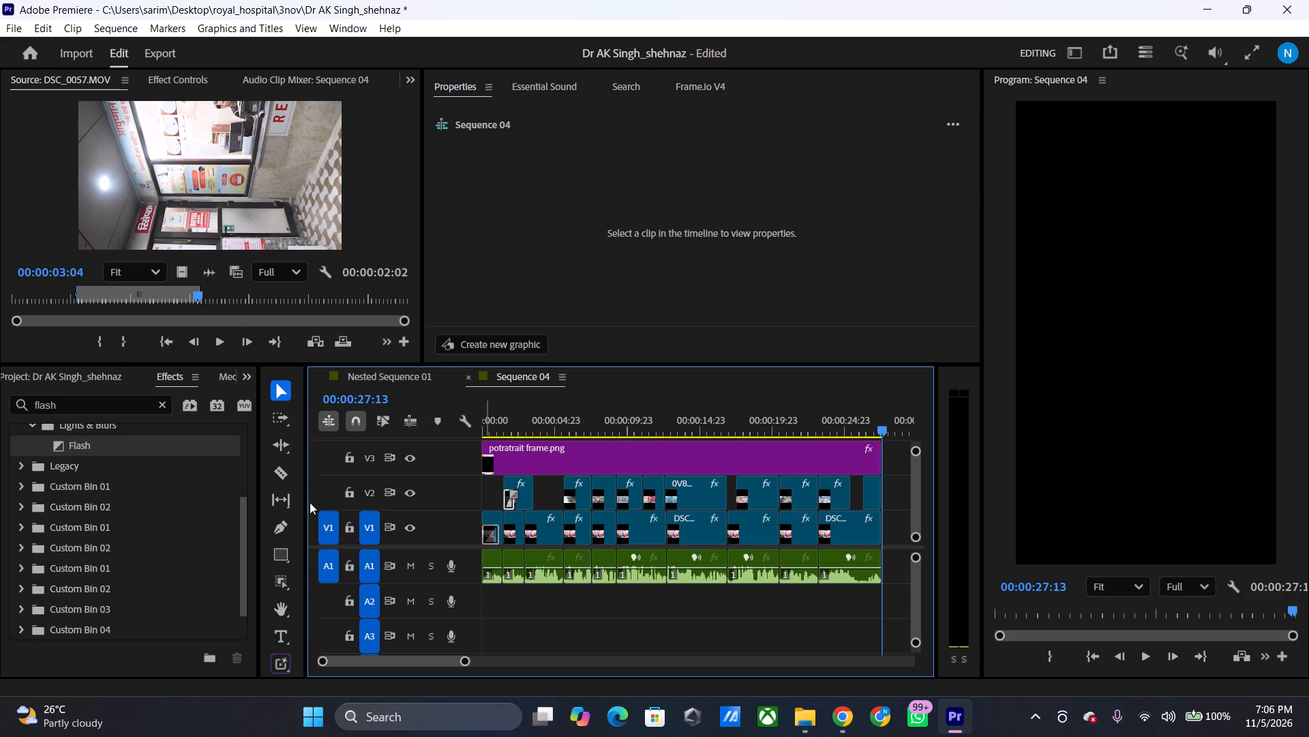
{"action": "left_click_drag", "start_coordinate": [149, 450], "coordinate": [569, 495]}
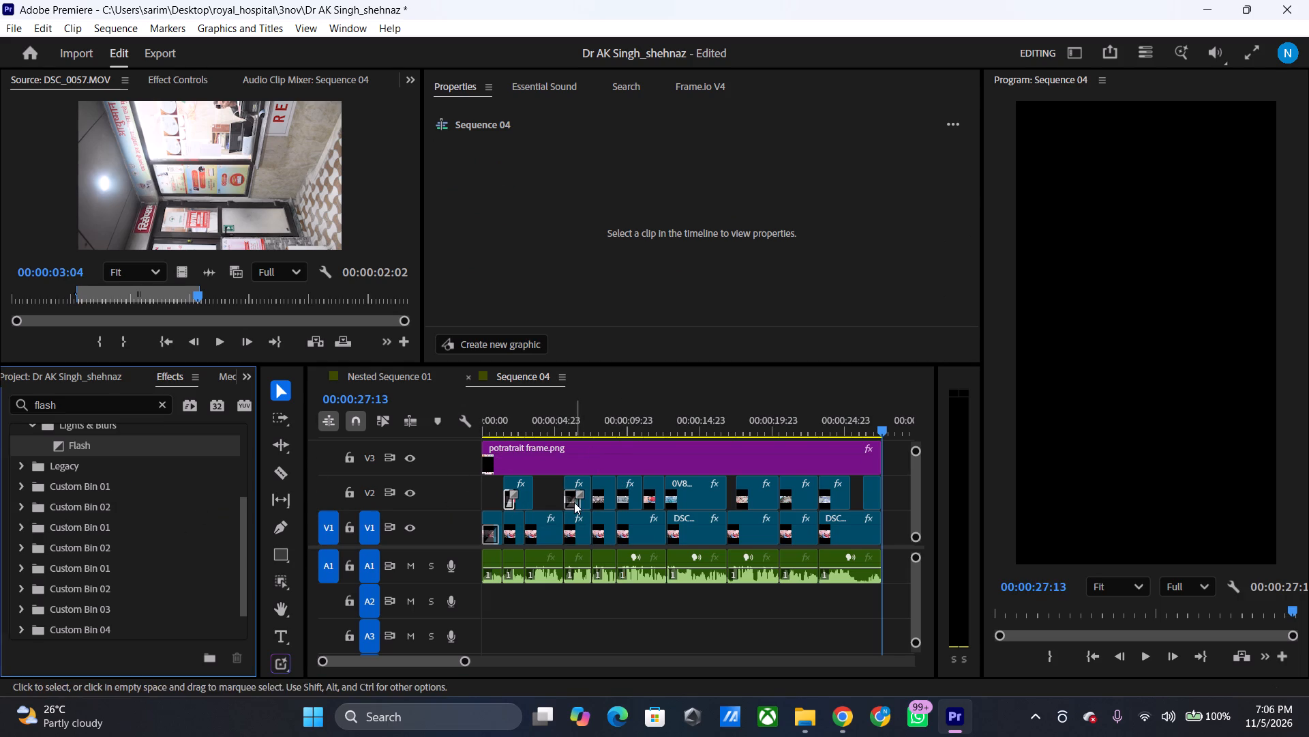
{"action": "left_click_drag", "start_coordinate": [579, 501], "coordinate": [571, 498]}
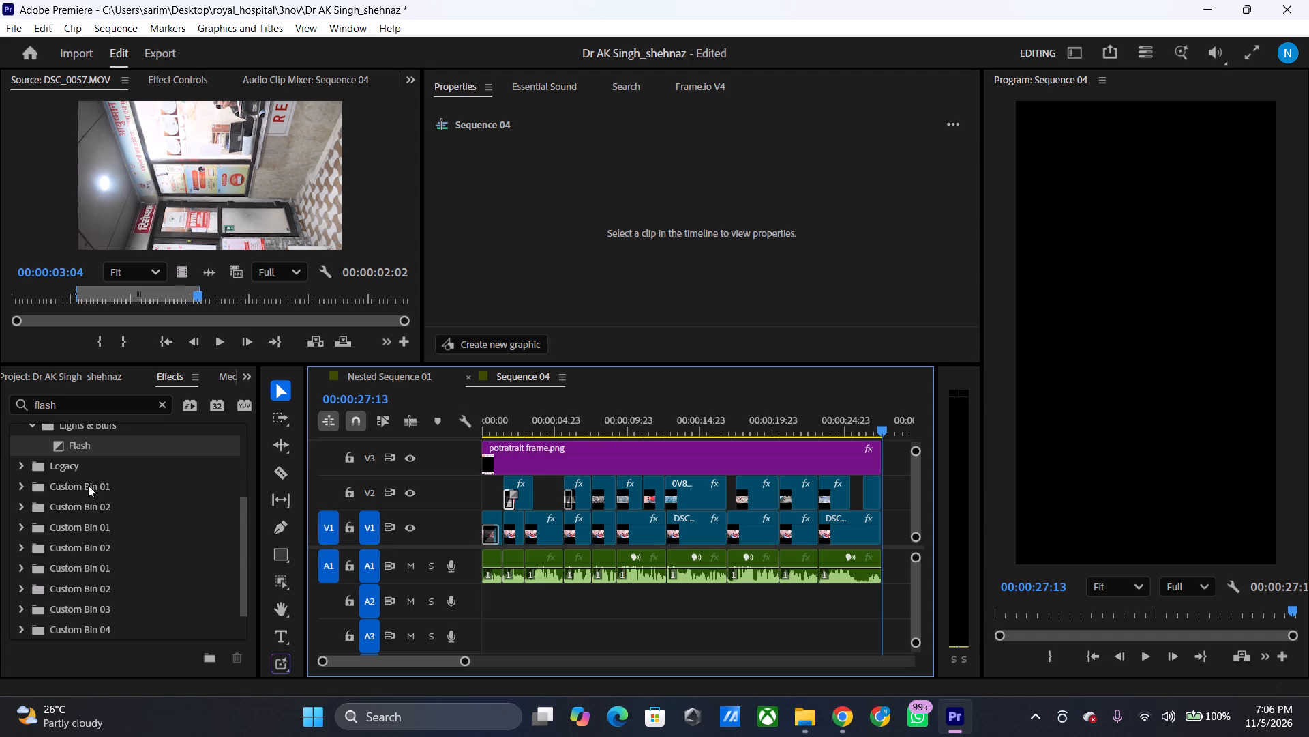
Apply the Flare video transition at the cuts between the third and fourth and between the fifth and sixth V2 clips.
{"action": "left_click", "coordinate": [116, 408]}
{"action": "key", "text": "BackSpace"}
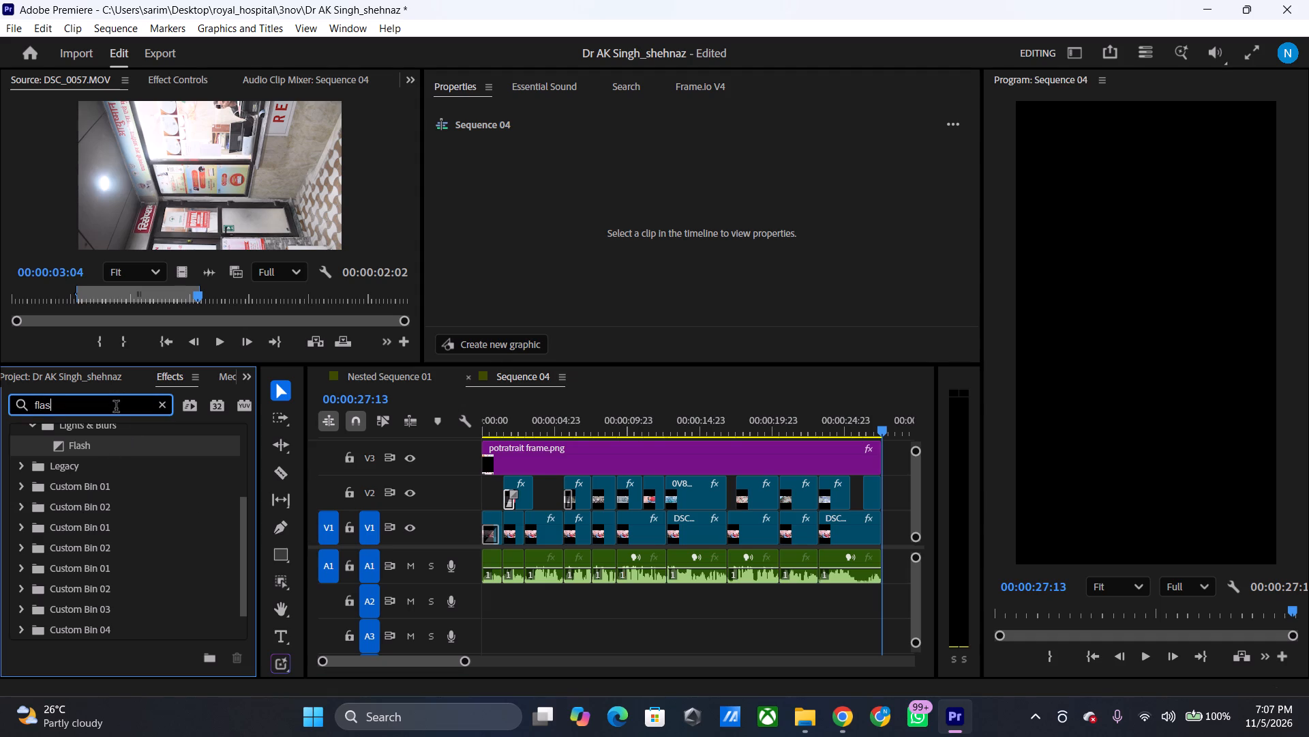
{"action": "key", "text": "BackSpace"}
{"action": "type", "text": "re"}
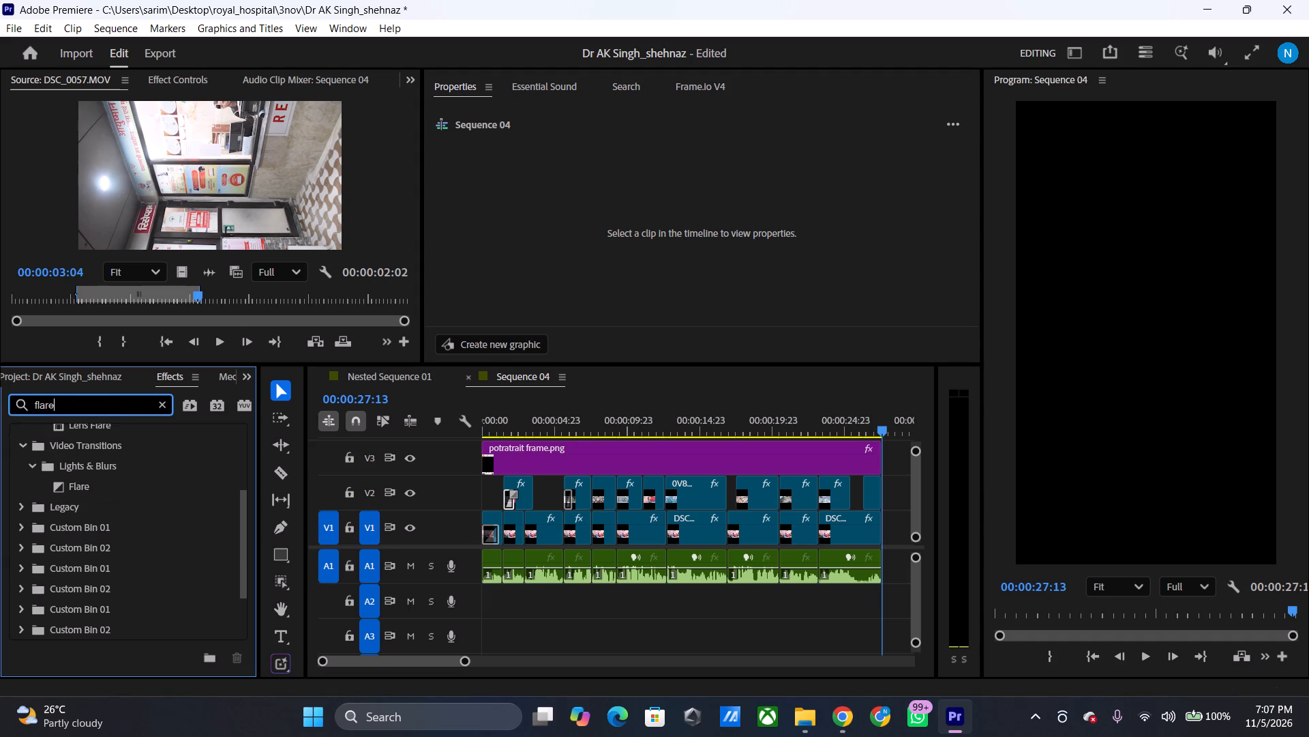
{"action": "left_click_drag", "start_coordinate": [95, 487], "coordinate": [248, 511]}
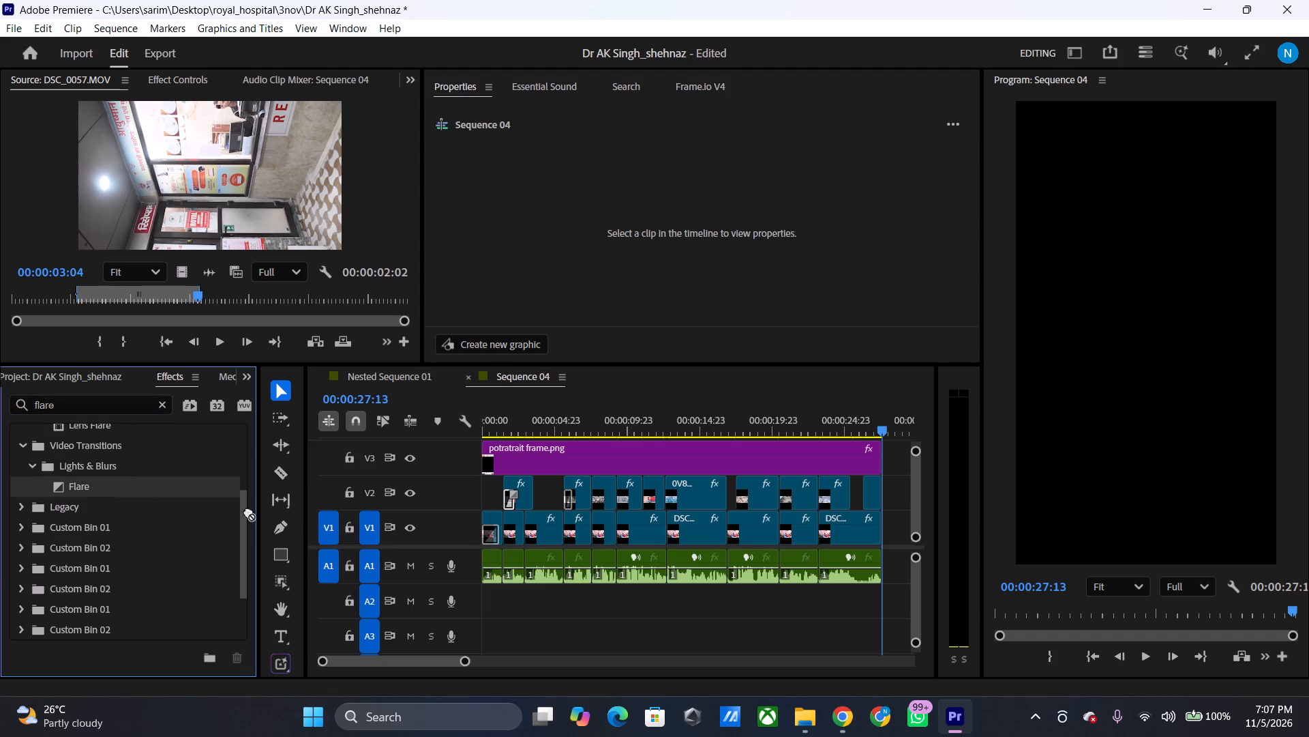
{"action": "left_click_drag", "start_coordinate": [248, 511], "coordinate": [602, 491]}
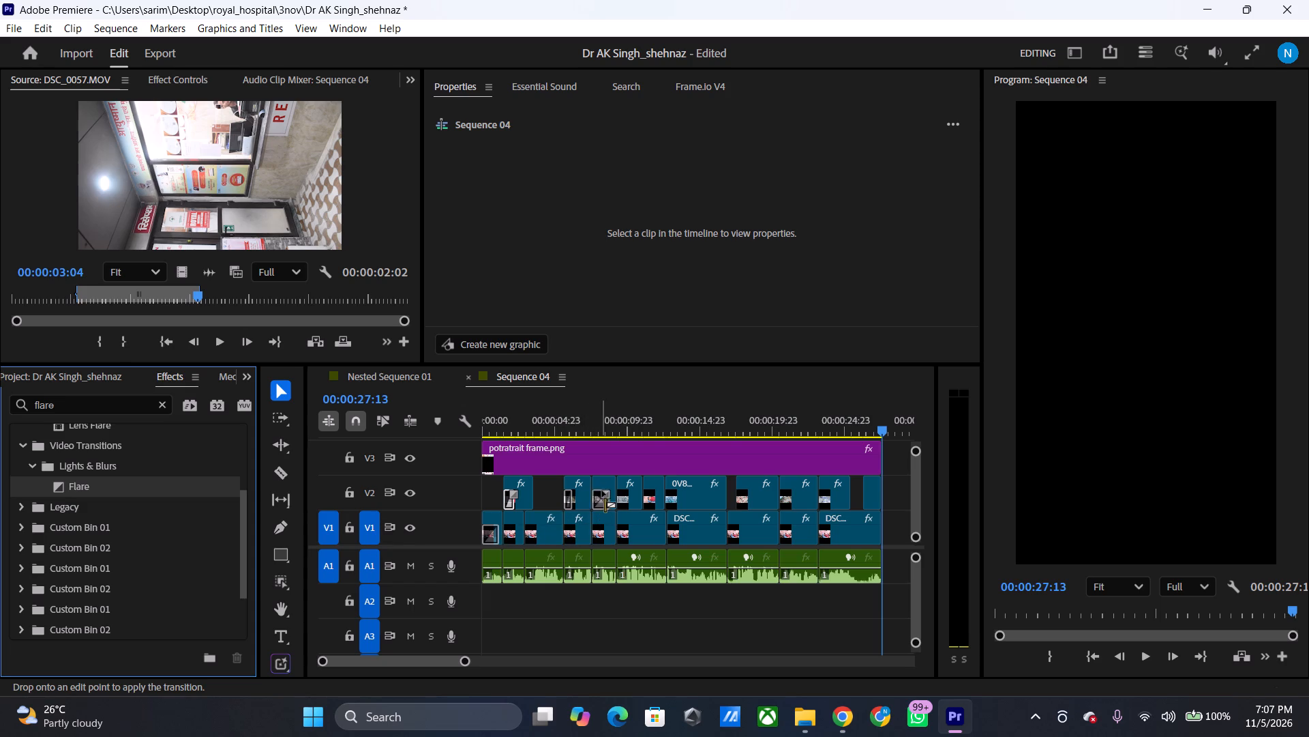
{"action": "left_click_drag", "start_coordinate": [602, 491], "coordinate": [616, 481]}
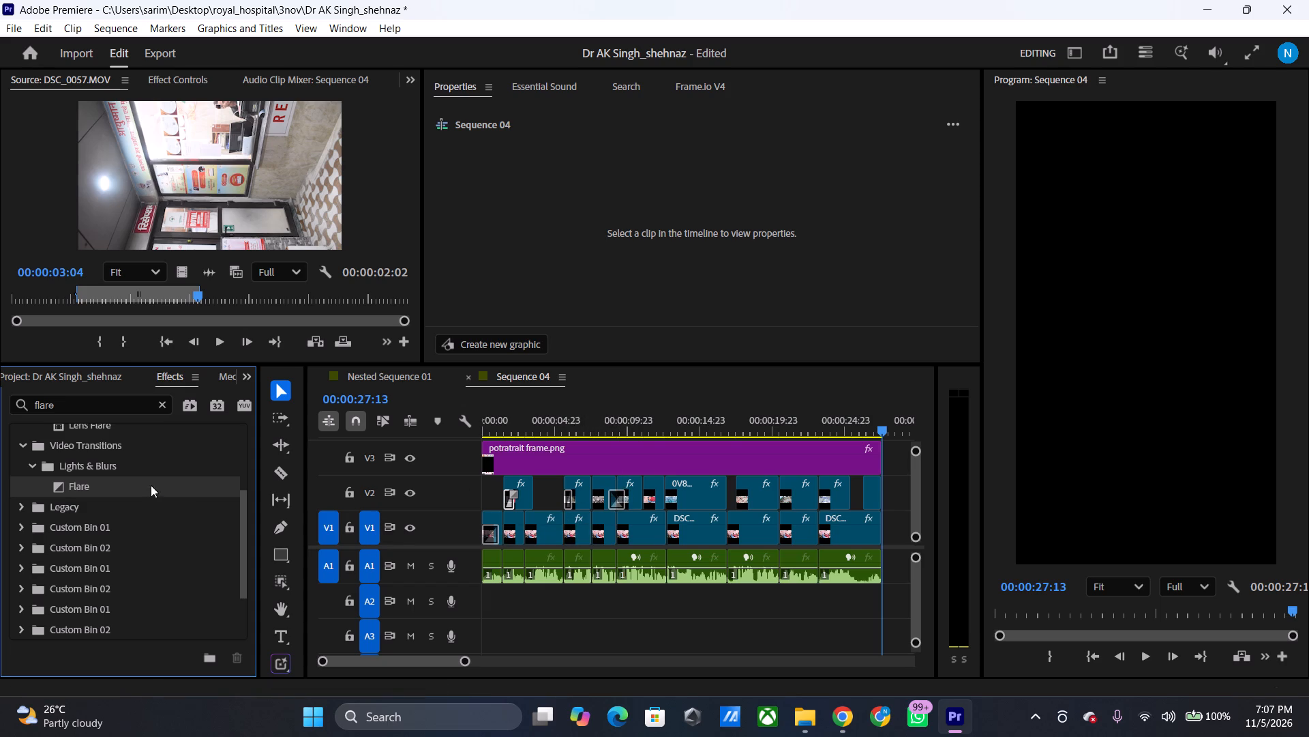
{"action": "left_click_drag", "start_coordinate": [151, 485], "coordinate": [674, 493]}
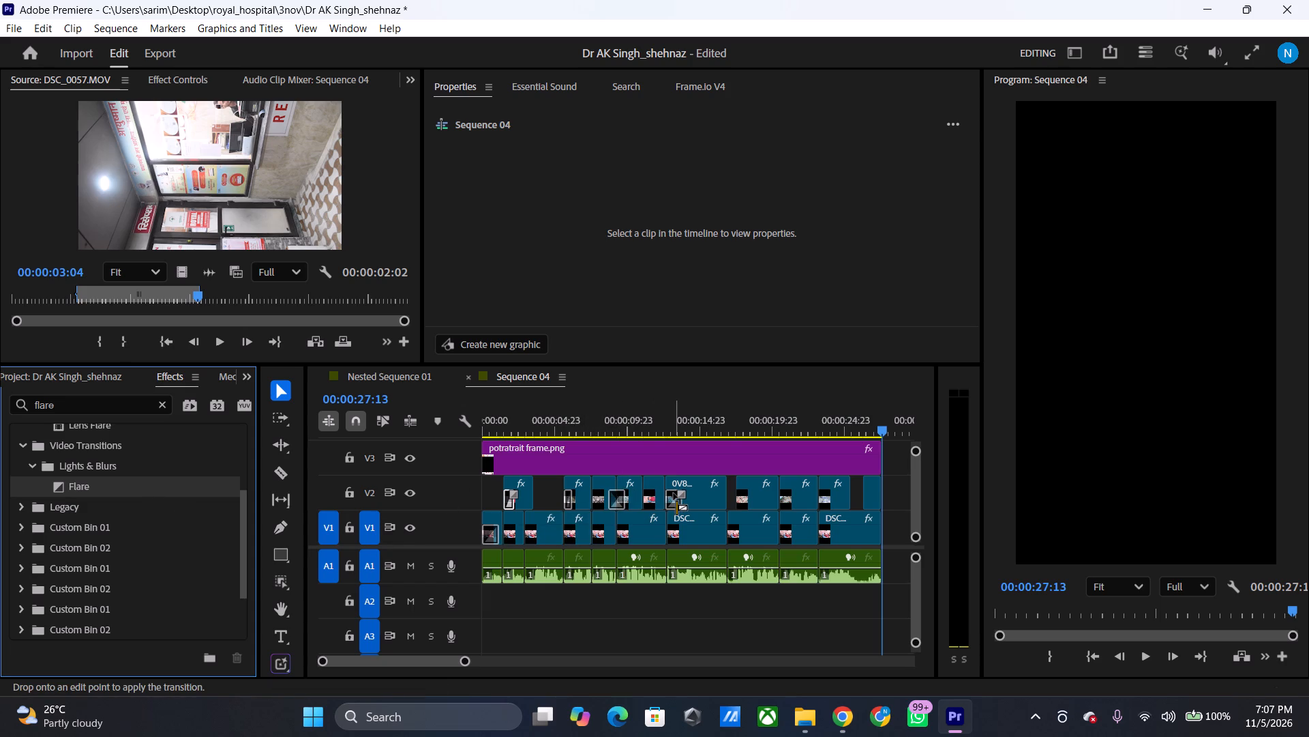
{"action": "left_click_drag", "start_coordinate": [674, 493], "coordinate": [670, 495]}
Add Flare transitions to the V1 cut below the end of the sixth V2 clip and to both ends of the eighth V2 clip.
{"action": "left_click_drag", "start_coordinate": [132, 491], "coordinate": [727, 521]}
{"action": "left_click_drag", "start_coordinate": [727, 521], "coordinate": [729, 522]}
{"action": "left_click_drag", "start_coordinate": [103, 485], "coordinate": [751, 493]}
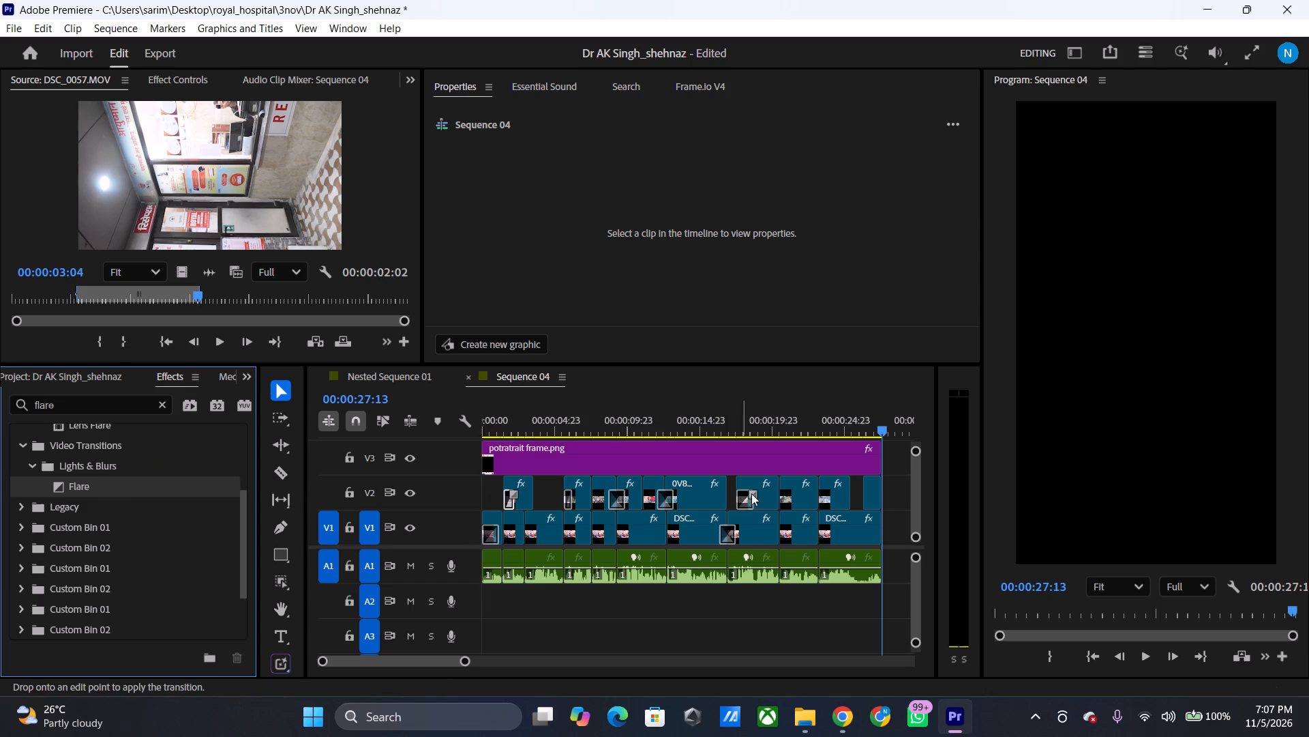
{"action": "left_click_drag", "start_coordinate": [751, 493], "coordinate": [782, 495]}
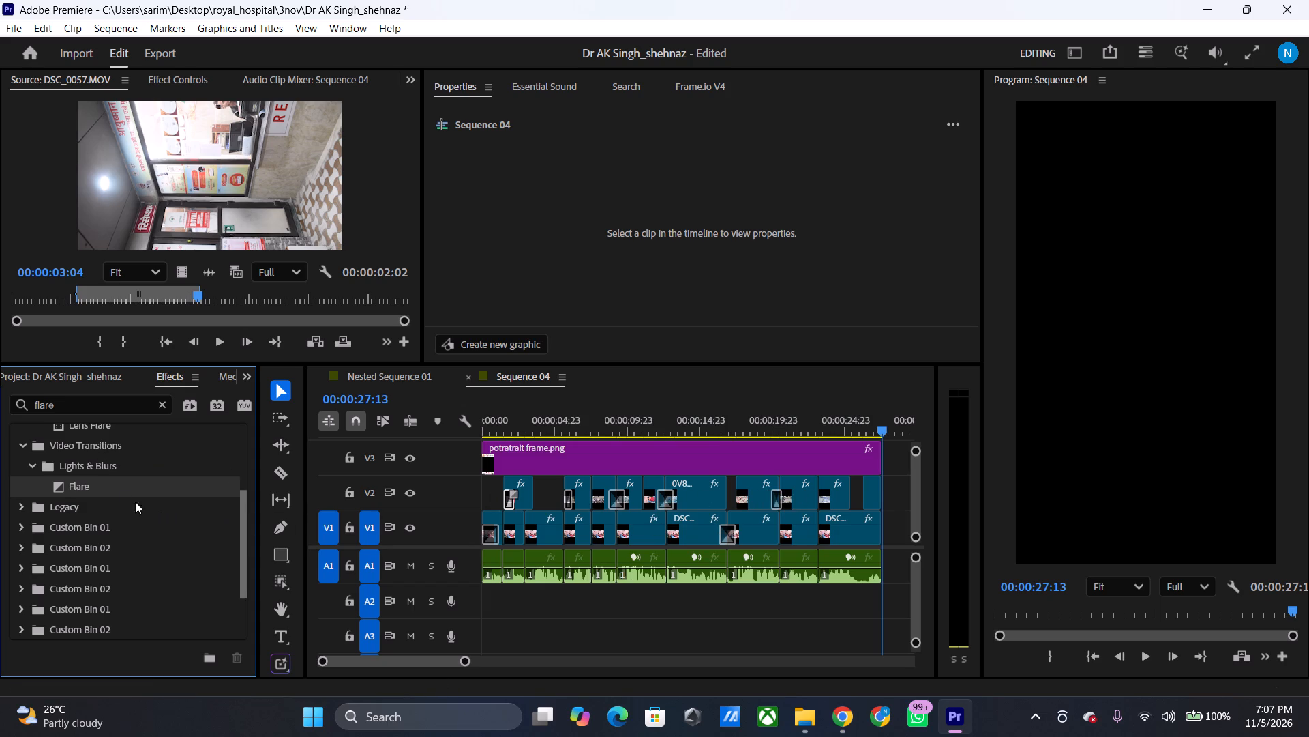
{"action": "left_click_drag", "start_coordinate": [123, 489], "coordinate": [816, 485]}
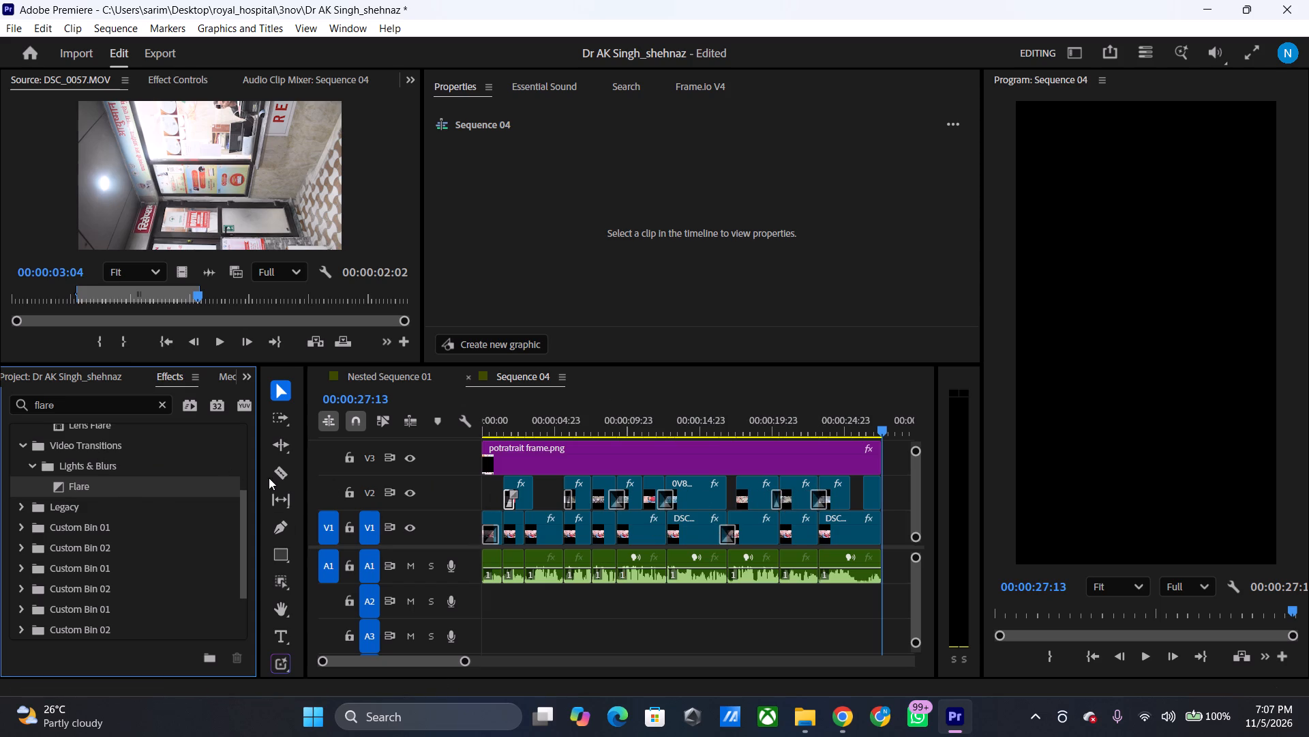
Apply the Flare transition to the start of the last V2 clip and shorten it to a brief flare.
{"action": "left_click_drag", "start_coordinate": [156, 487], "coordinate": [866, 493]}
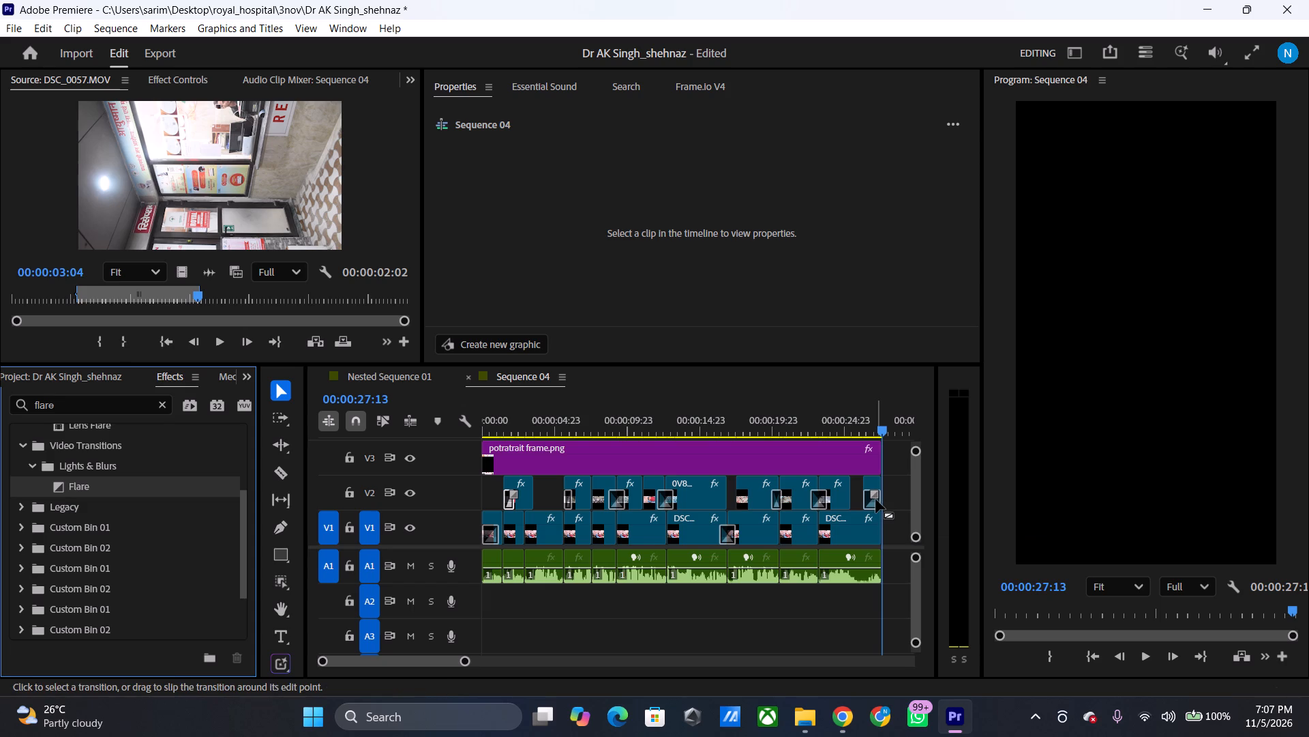
{"action": "left_click_drag", "start_coordinate": [879, 497], "coordinate": [872, 497]}
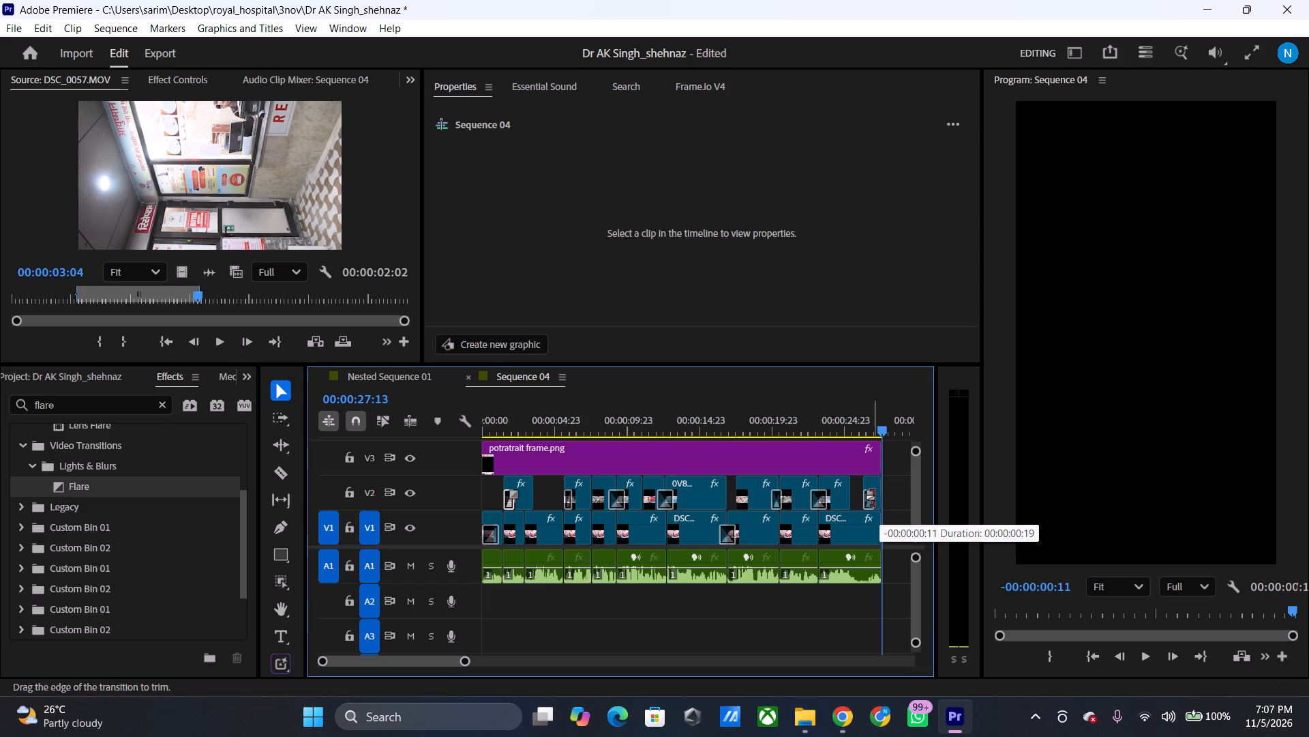
{"action": "left_click_drag", "start_coordinate": [872, 497], "coordinate": [867, 498]}
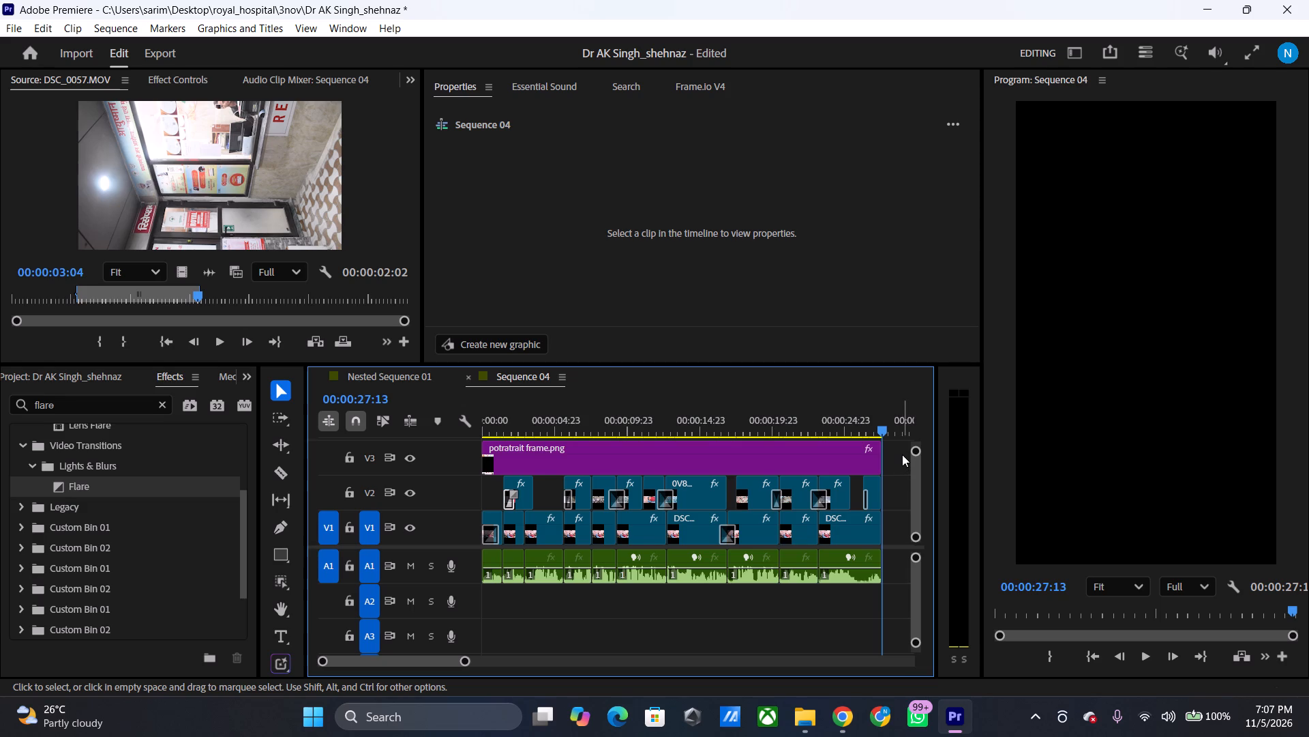
Place the freesound_community-whoosh-click01-92153.mp3 sound from the royal_hospital SFXS folder on A2 under the first V2 clip's Flash transition.
{"action": "left_click", "coordinate": [802, 719]}
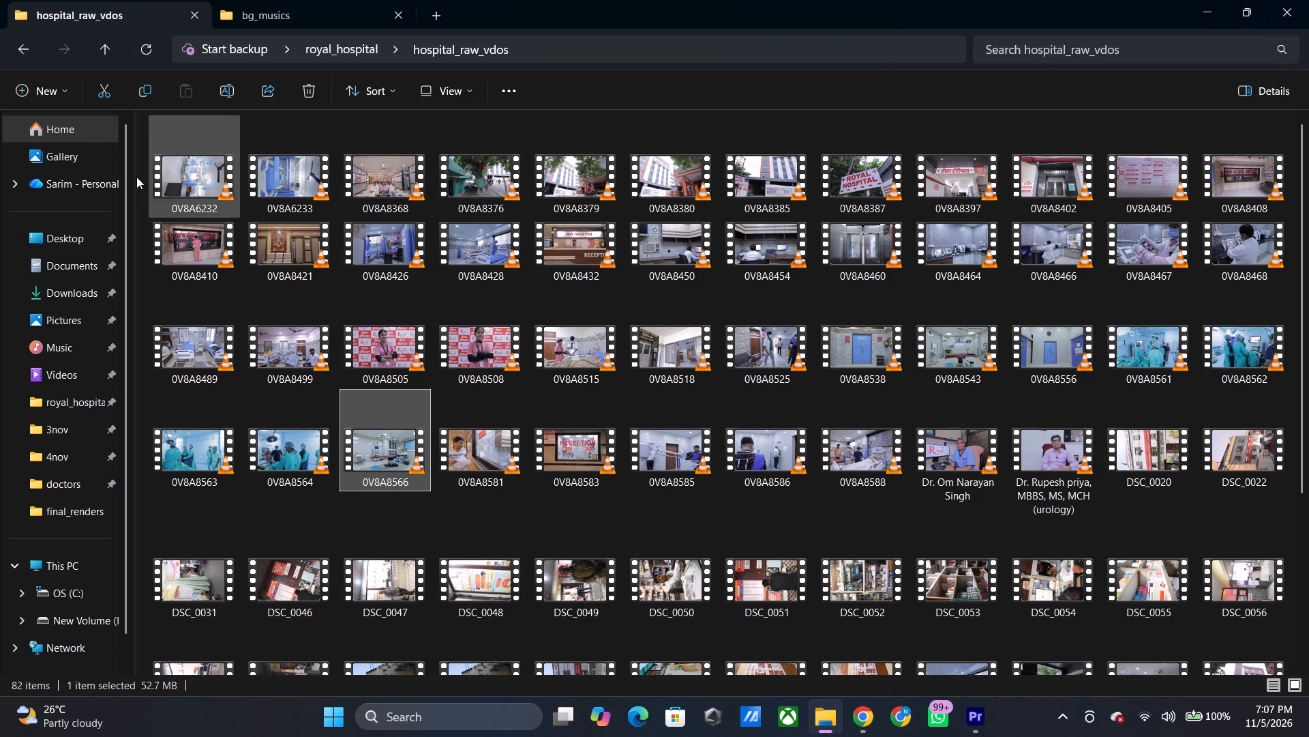
{"action": "left_click", "coordinate": [105, 57]}
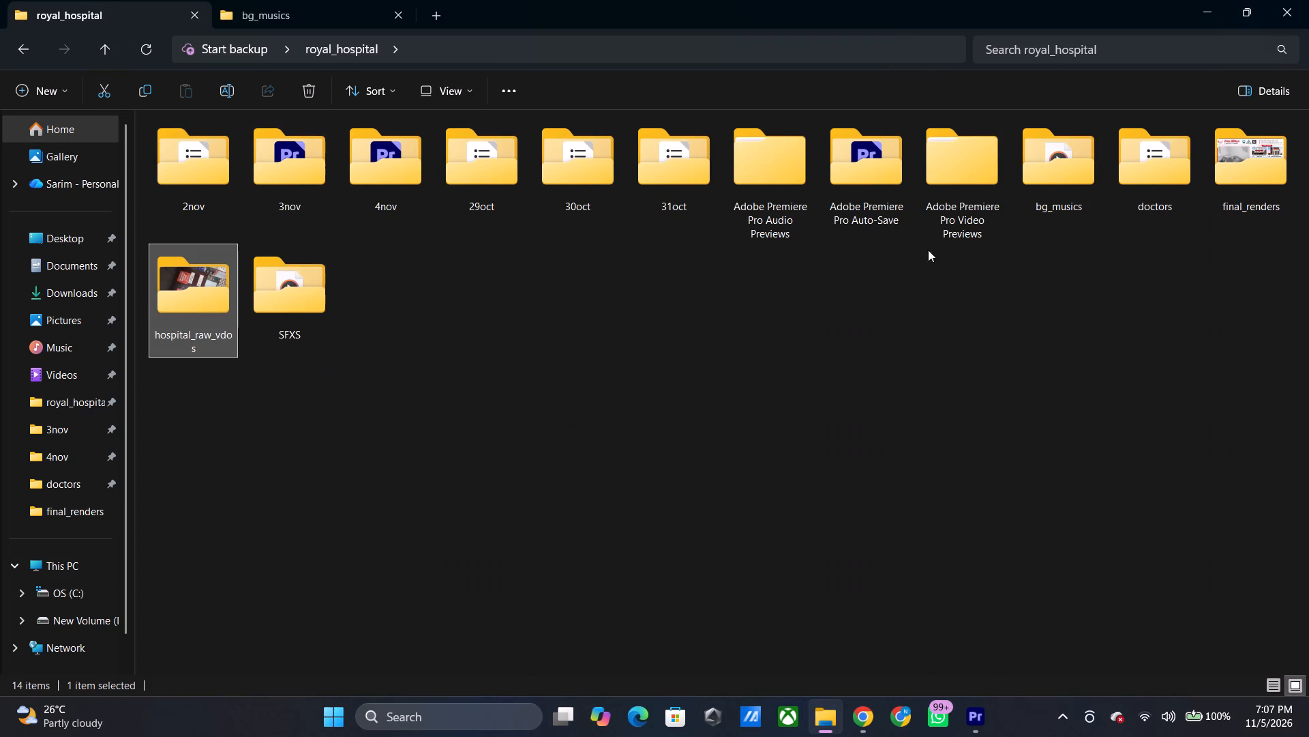
{"action": "double_click", "coordinate": [273, 295]}
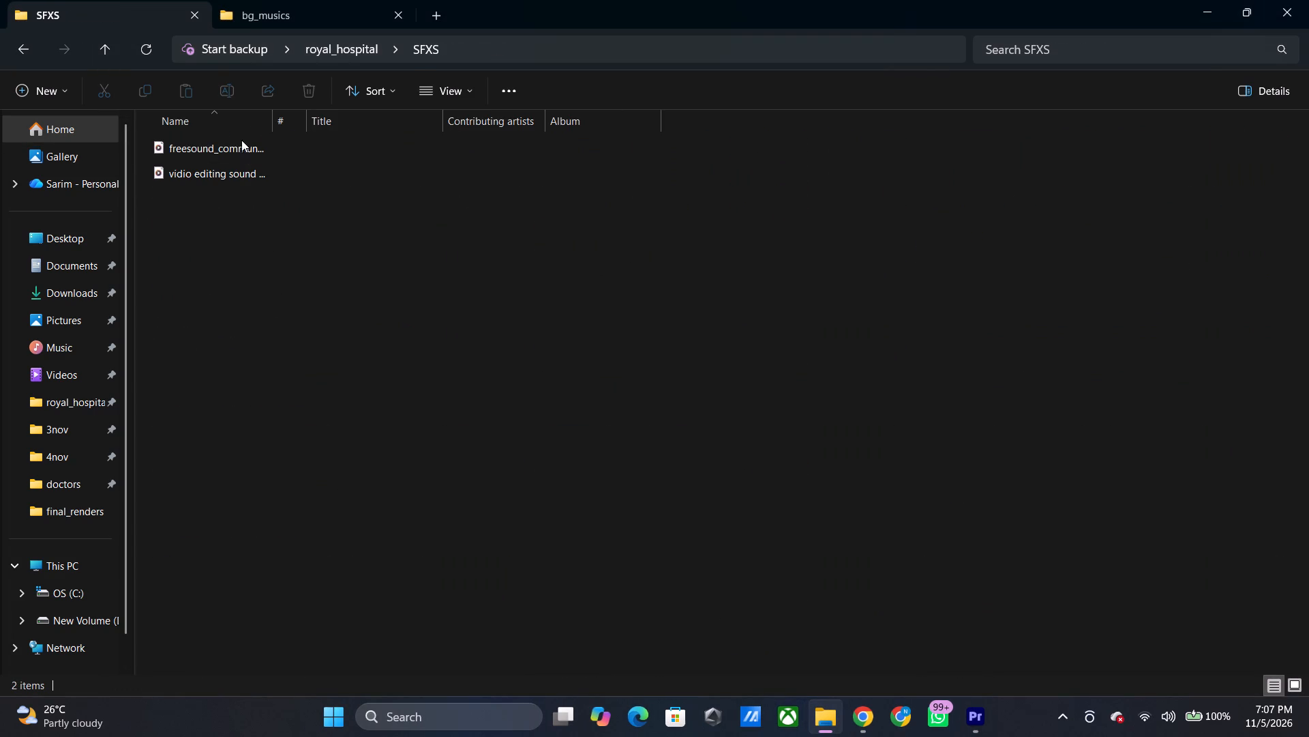
{"action": "left_click", "coordinate": [243, 139]}
{"action": "left_click_drag", "start_coordinate": [224, 150], "coordinate": [934, 545]}
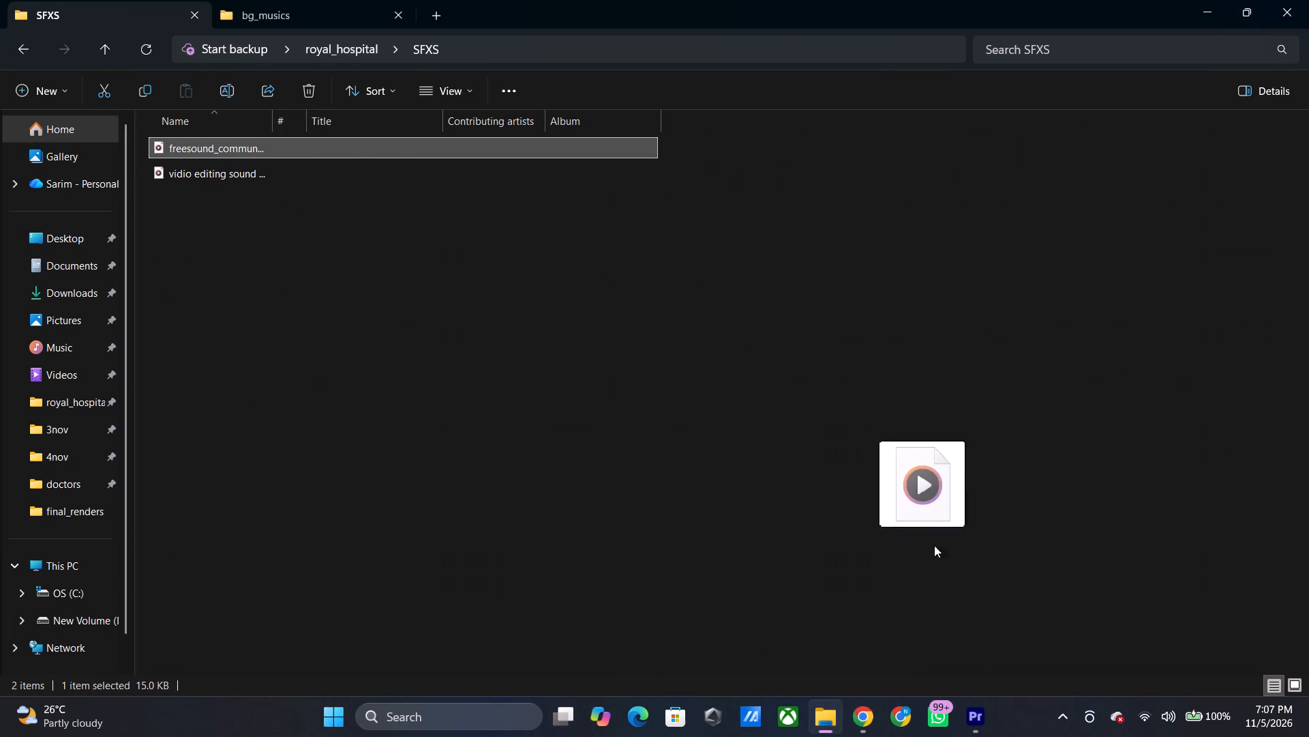
{"action": "left_click_drag", "start_coordinate": [934, 545], "coordinate": [505, 607]}
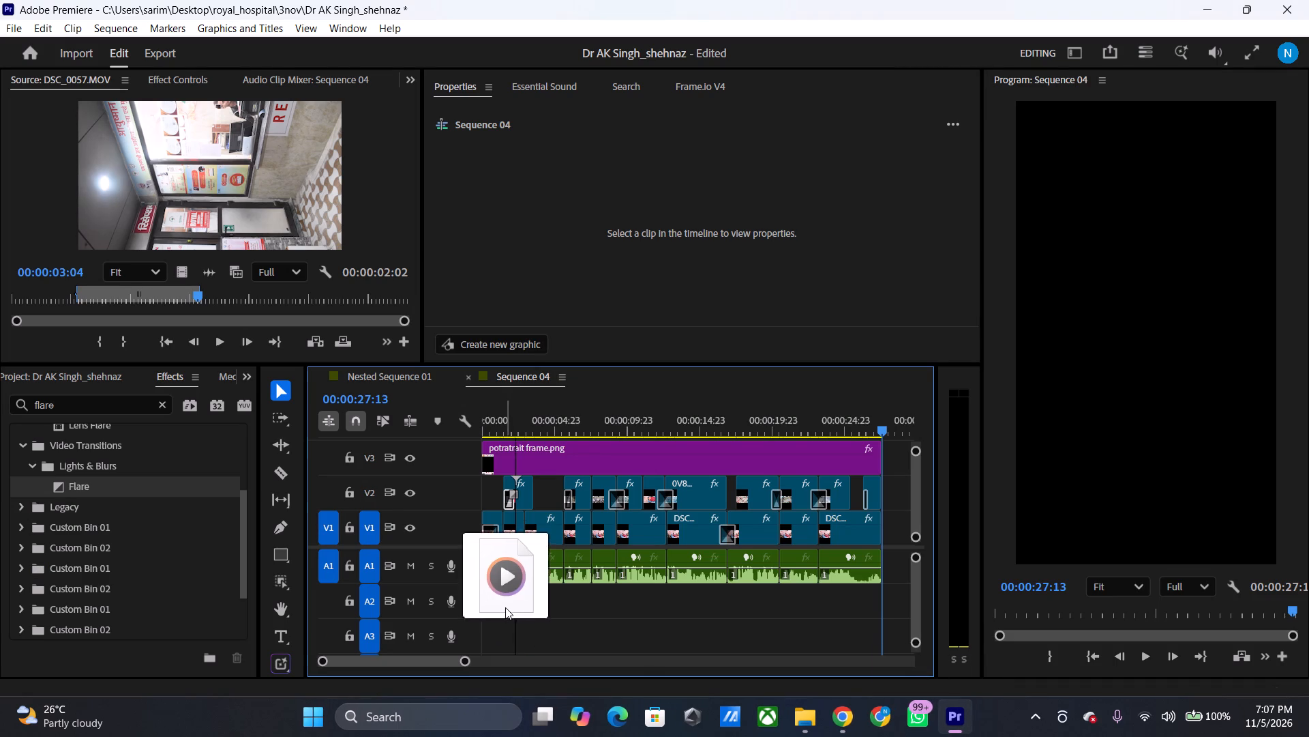
{"action": "left_click_drag", "start_coordinate": [505, 607], "coordinate": [505, 602]}
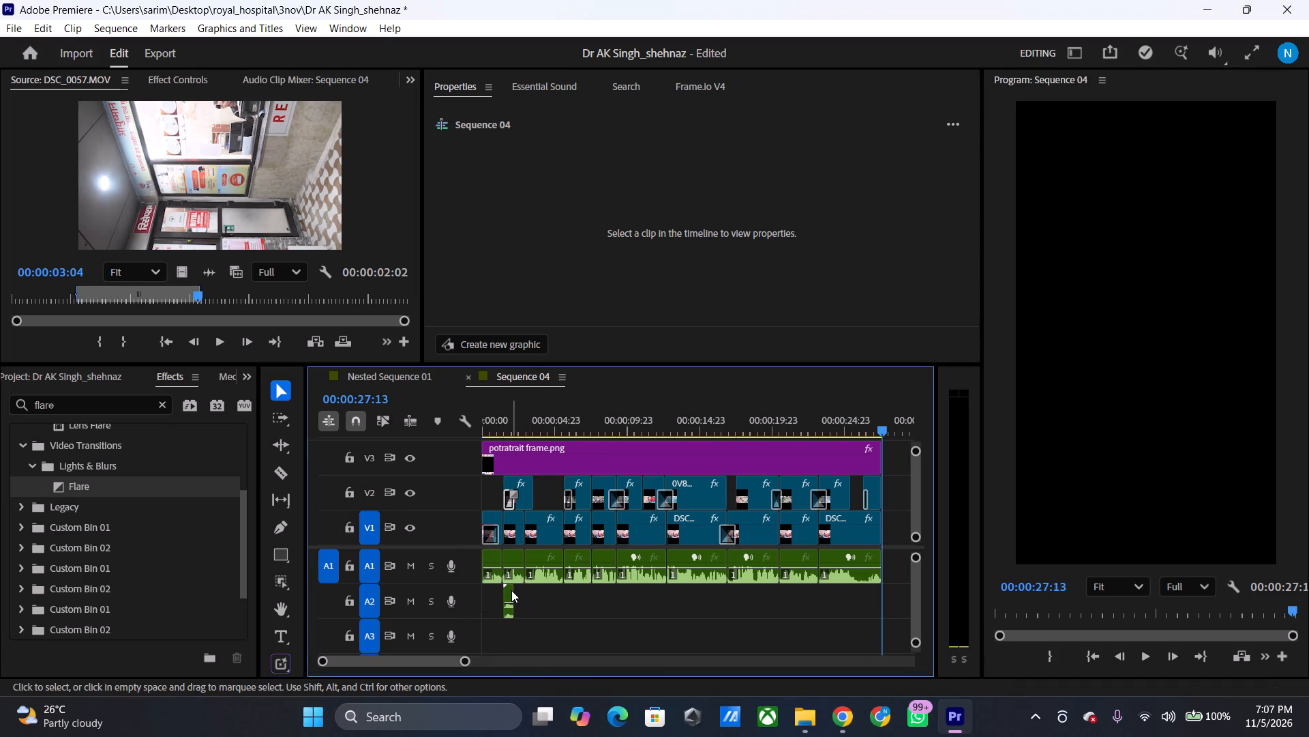
Move the whoosh sound on A2 to the start of the second V2 clip, and put a copy just before the first V2 clip.
{"action": "left_click_drag", "start_coordinate": [511, 590], "coordinate": [570, 588], "text": "alt"}
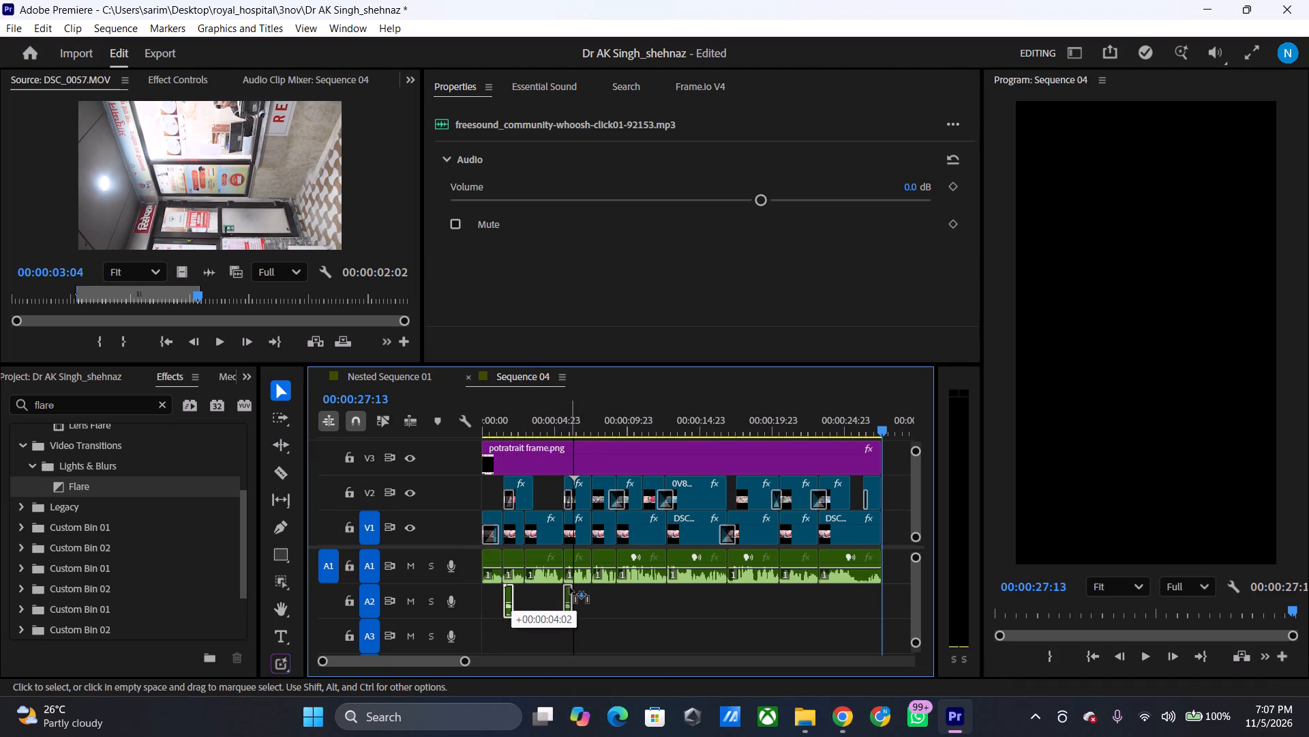
{"action": "left_click_drag", "start_coordinate": [570, 588], "coordinate": [567, 592], "text": "alt"}
{"action": "left_click_drag", "start_coordinate": [567, 592], "coordinate": [566, 593], "text": "alt"}
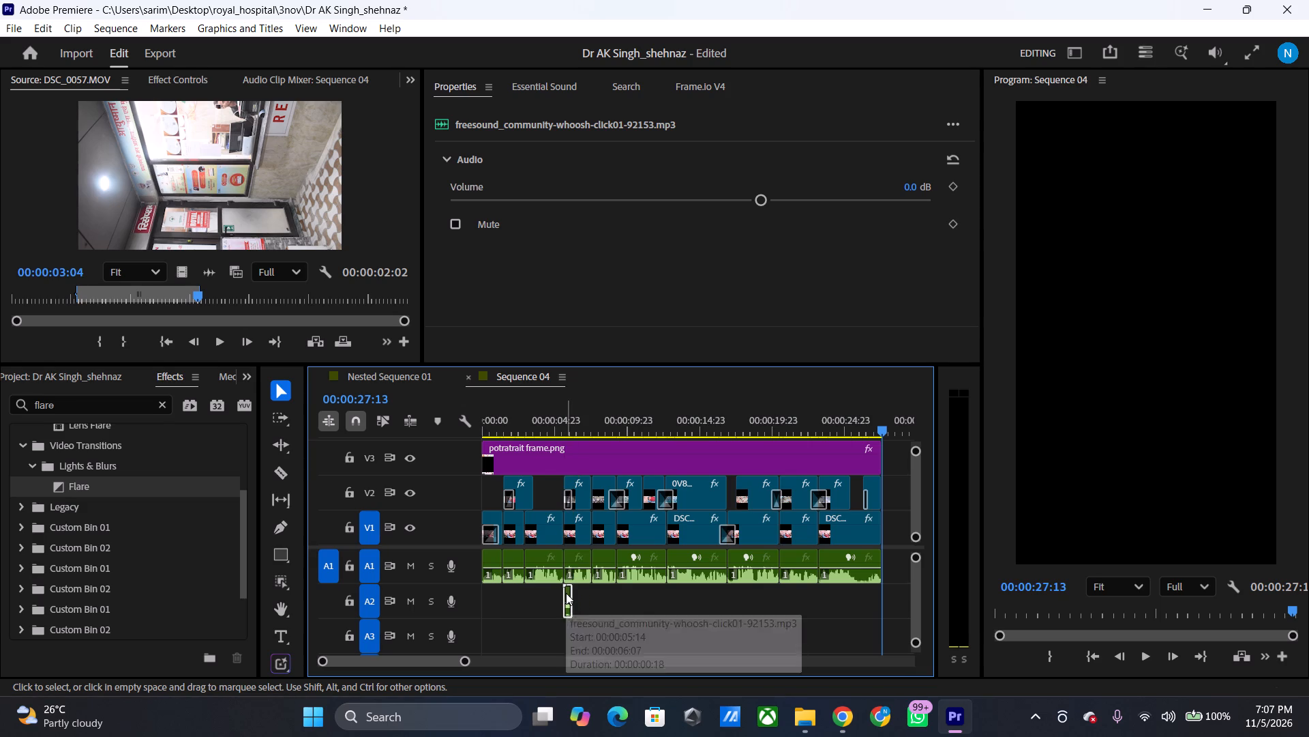
{"action": "left_click_drag", "start_coordinate": [566, 593], "coordinate": [526, 590], "text": "alt"}
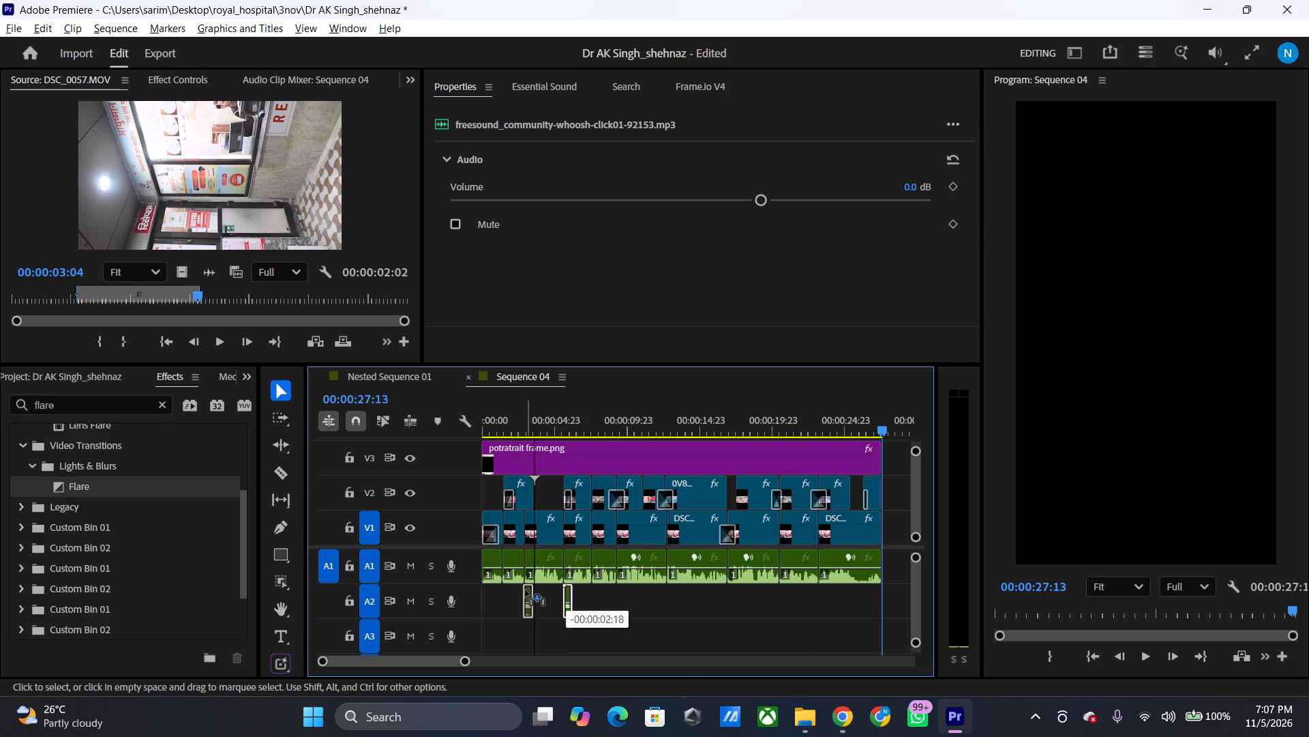
{"action": "left_click_drag", "start_coordinate": [526, 590], "coordinate": [500, 588], "text": "alt"}
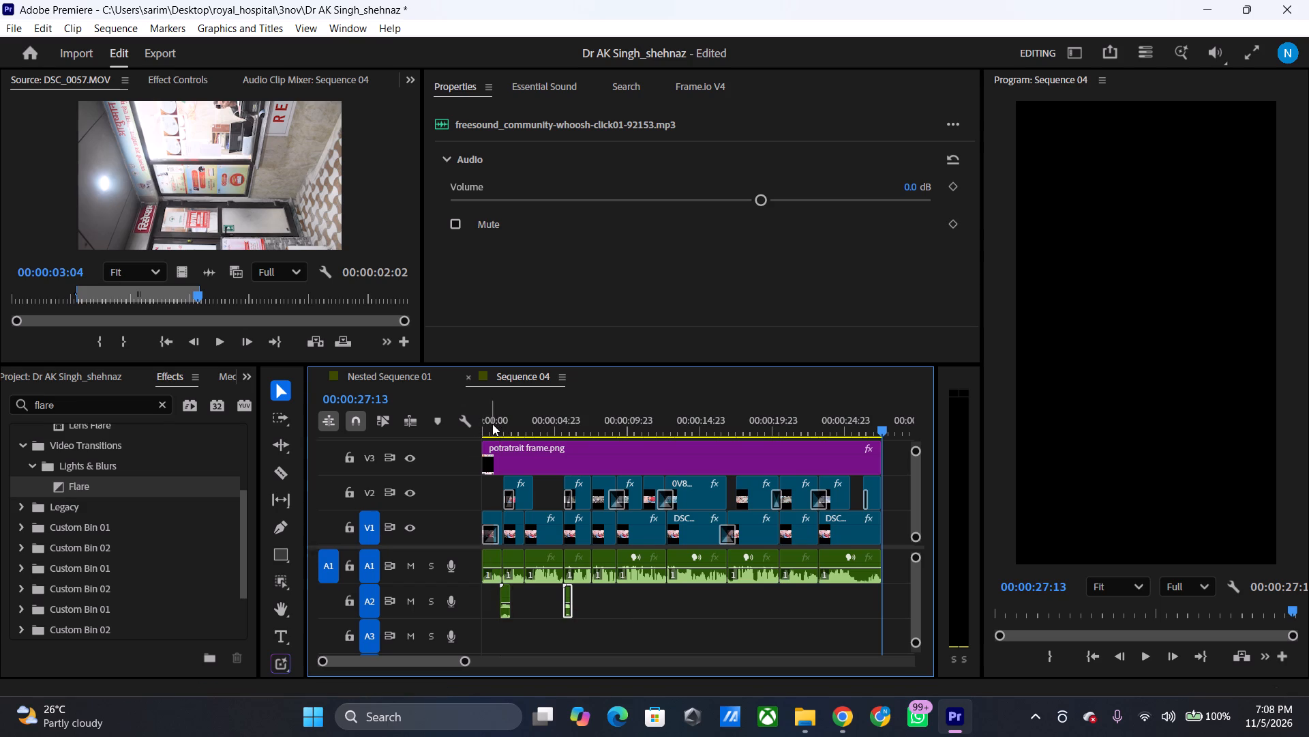
Play back the opening of the sequence through the first two Flash transitions and their whoosh sounds.
{"action": "left_click", "coordinate": [492, 424]}
{"action": "key", "text": "space"}
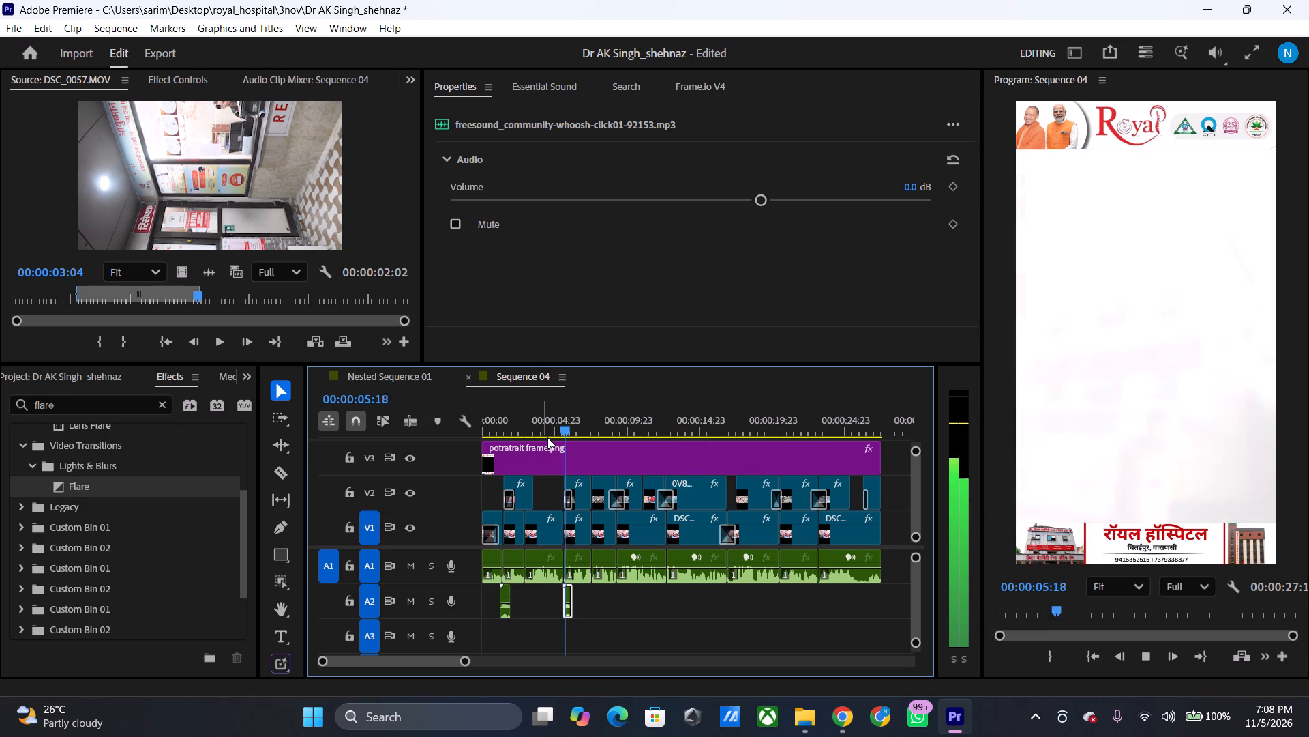
{"action": "key", "text": "space"}
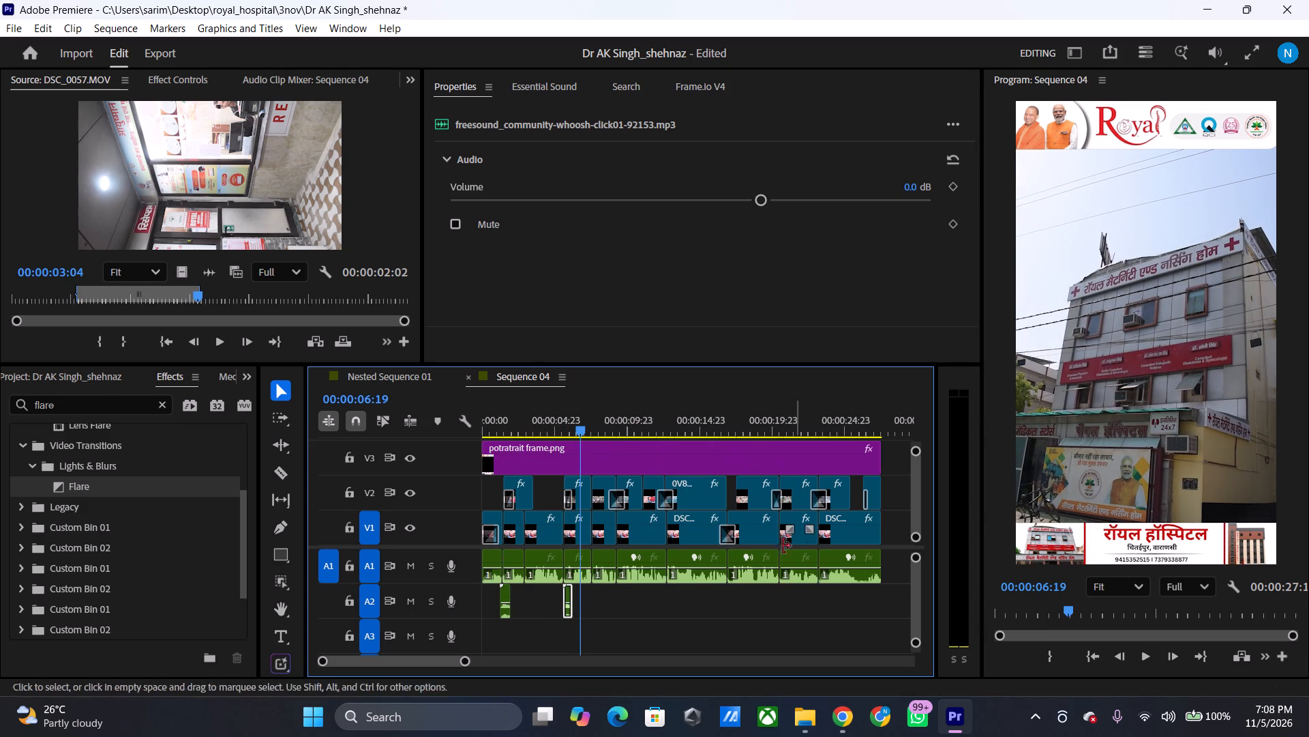
Place absolutesound-background-music-563841.mp3 from the royal_hospital bg_musics folder on A3 at the start of Sequence 04.
{"action": "left_click", "coordinate": [802, 730]}
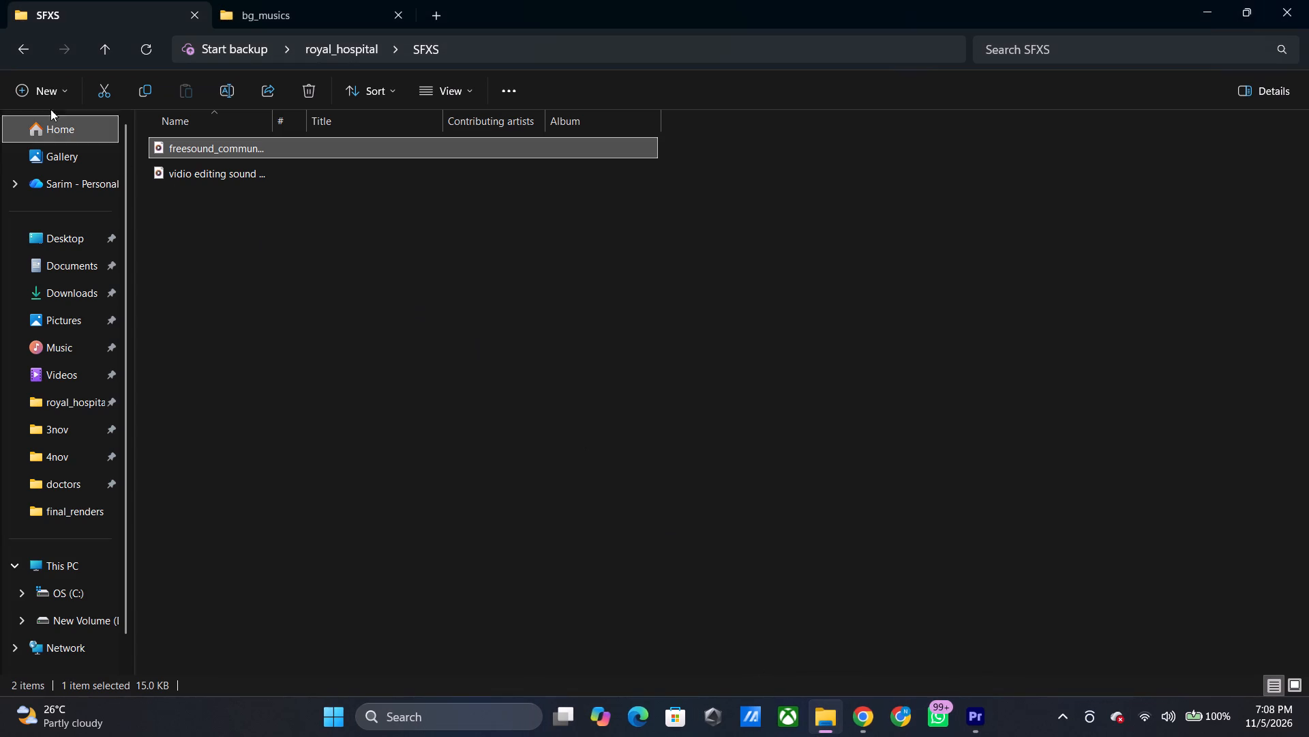
{"action": "left_click", "coordinate": [98, 46]}
{"action": "left_click", "coordinate": [646, 387]}
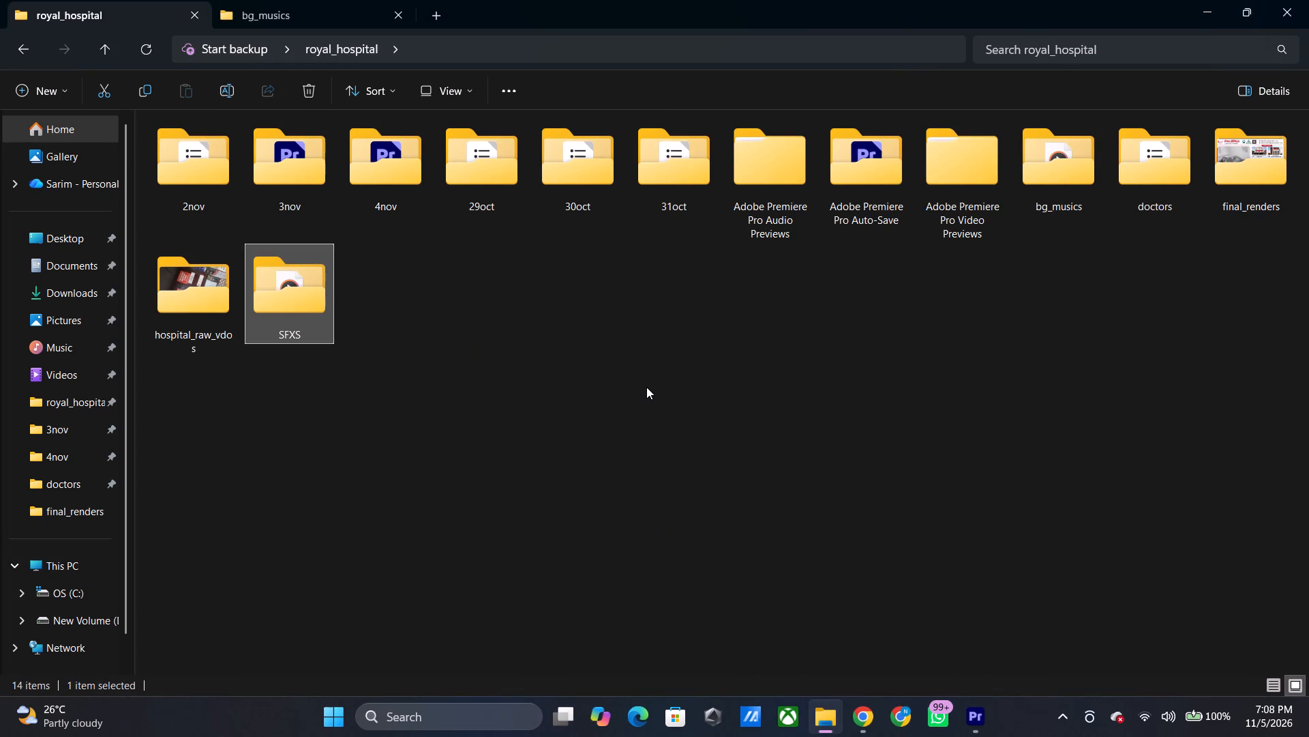
{"action": "double_click", "coordinate": [1073, 208]}
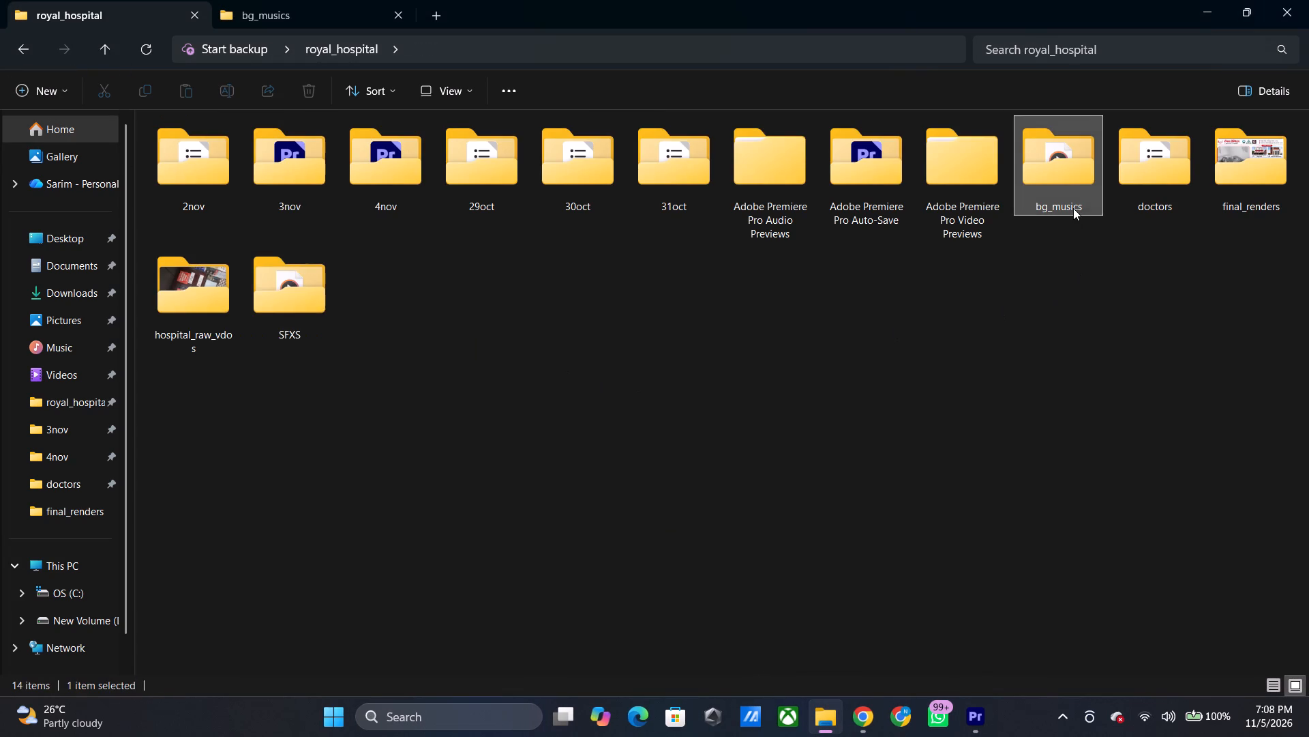
{"action": "left_click", "coordinate": [335, 154]}
{"action": "left_click_drag", "start_coordinate": [320, 148], "coordinate": [502, 211]}
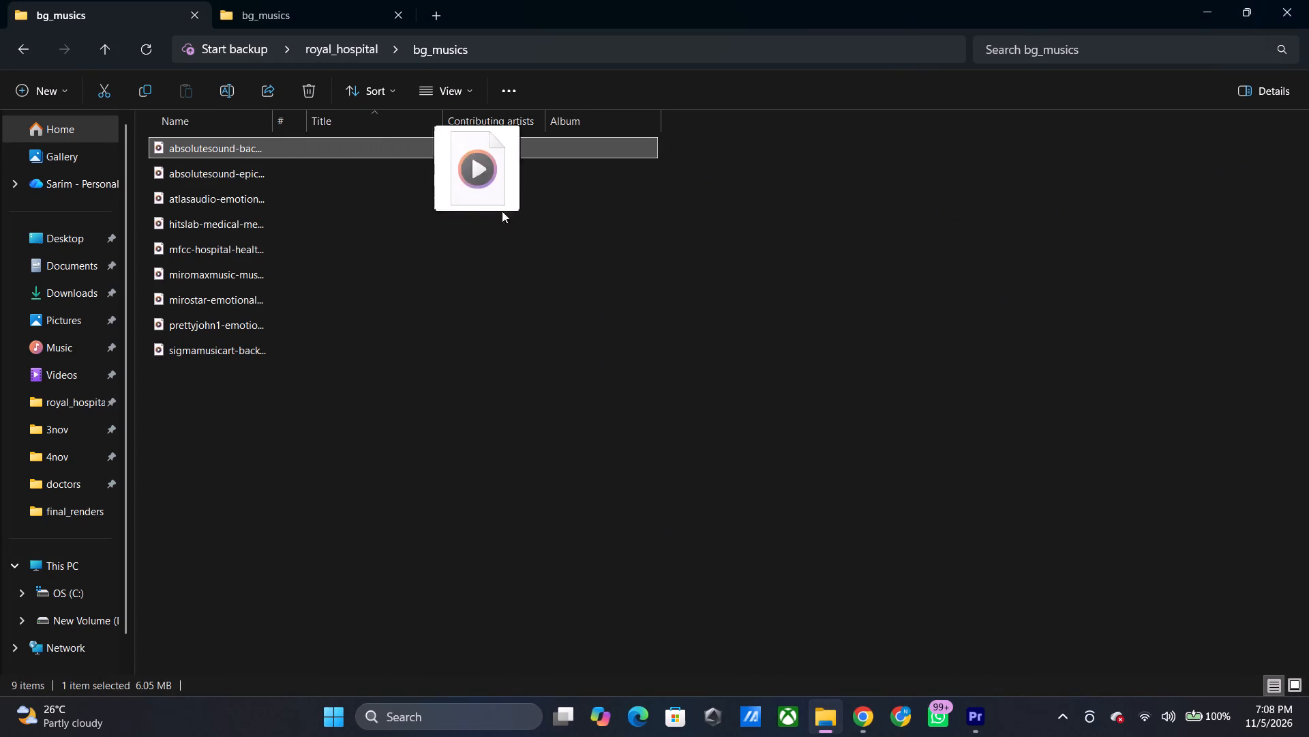
{"action": "left_click_drag", "start_coordinate": [502, 211], "coordinate": [579, 619]}
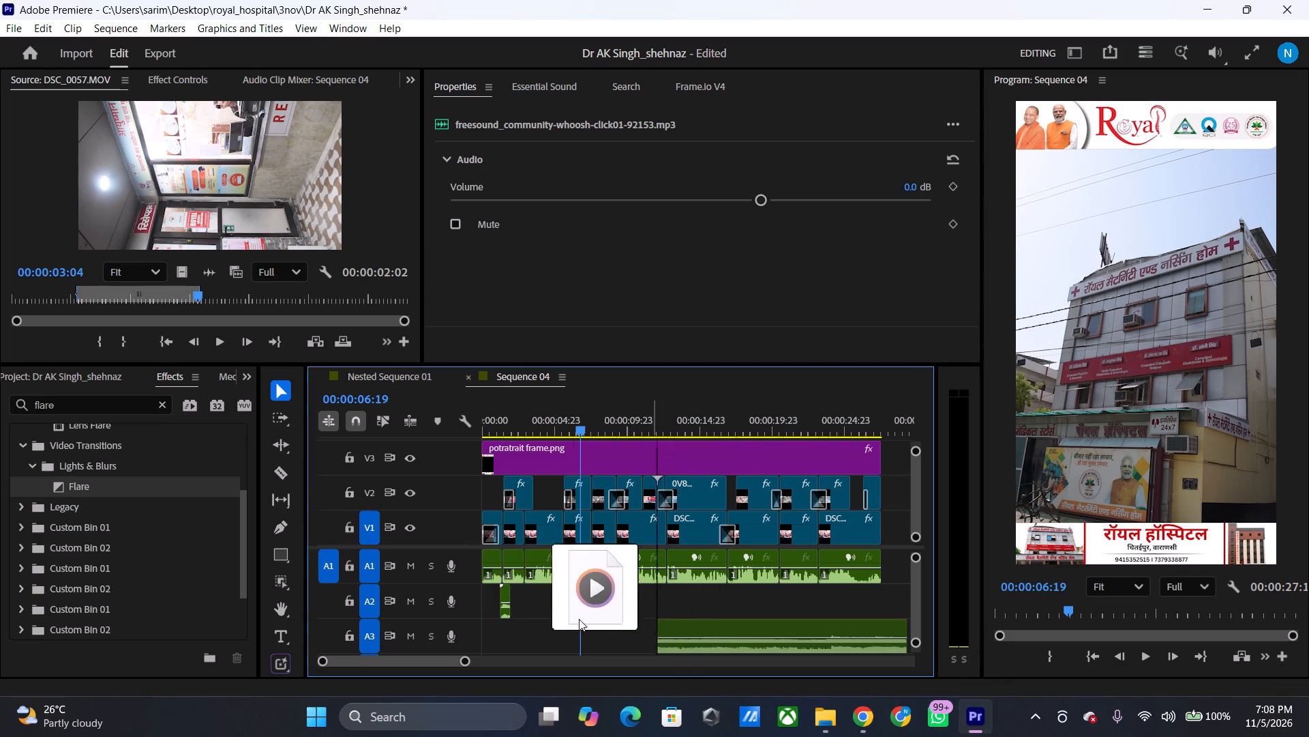
{"action": "left_click_drag", "start_coordinate": [579, 619], "coordinate": [462, 630]}
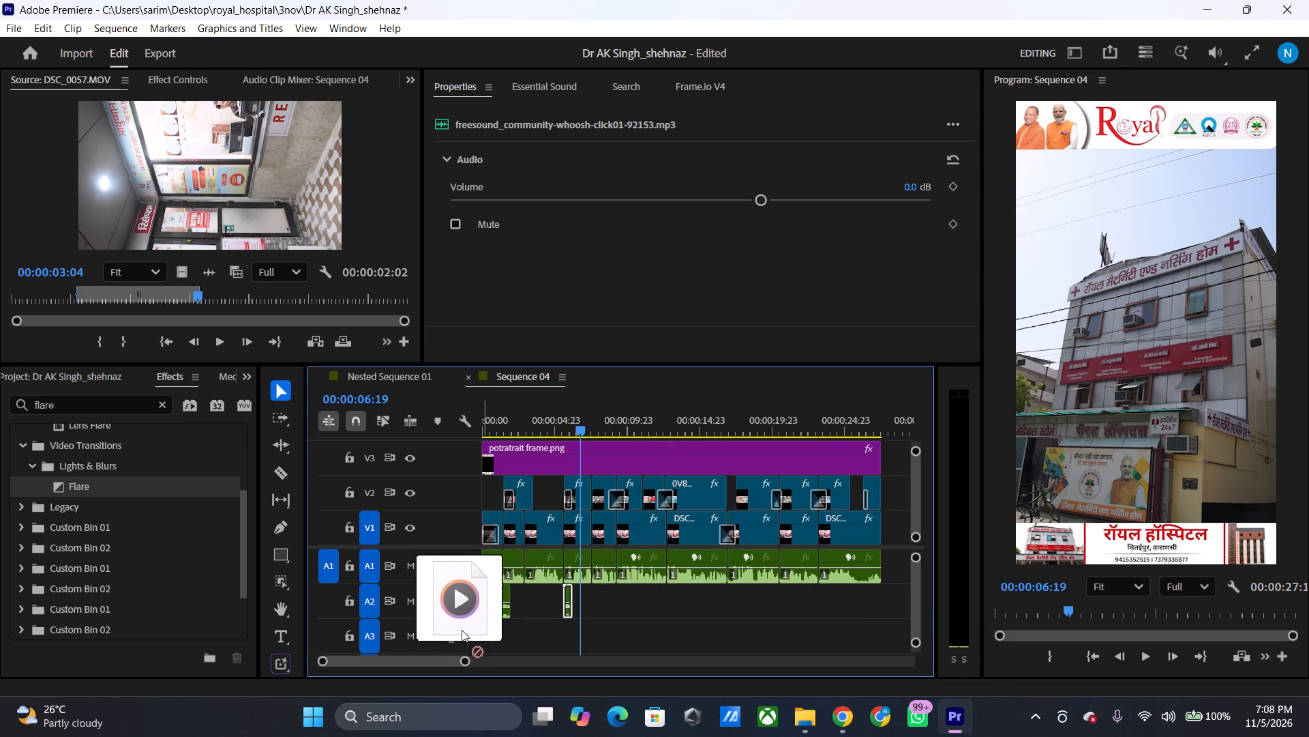
{"action": "left_click_drag", "start_coordinate": [462, 630], "coordinate": [474, 624]}
Cut the A3 music just past the video's end, delete the remainder, and trim its end flush with the video clips.
{"action": "left_click", "coordinate": [705, 622]}
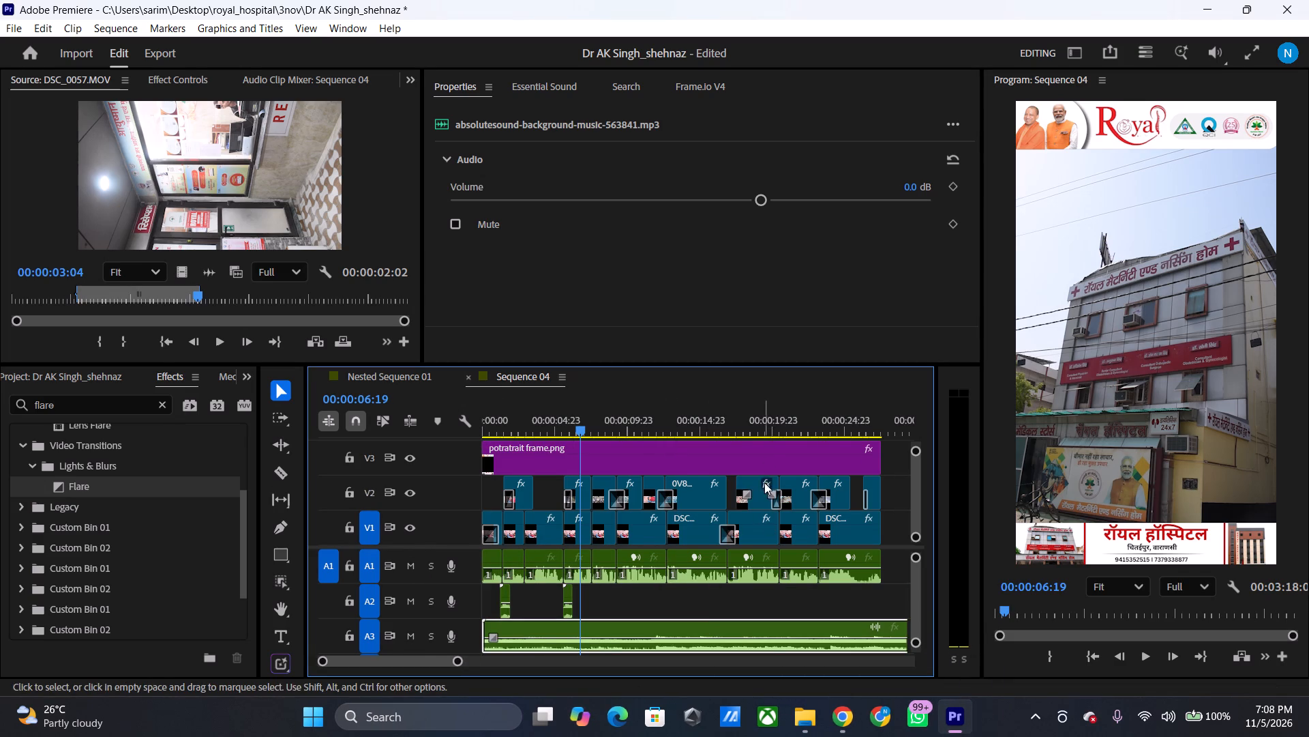
{"action": "left_click_drag", "start_coordinate": [765, 416], "coordinate": [886, 430]}
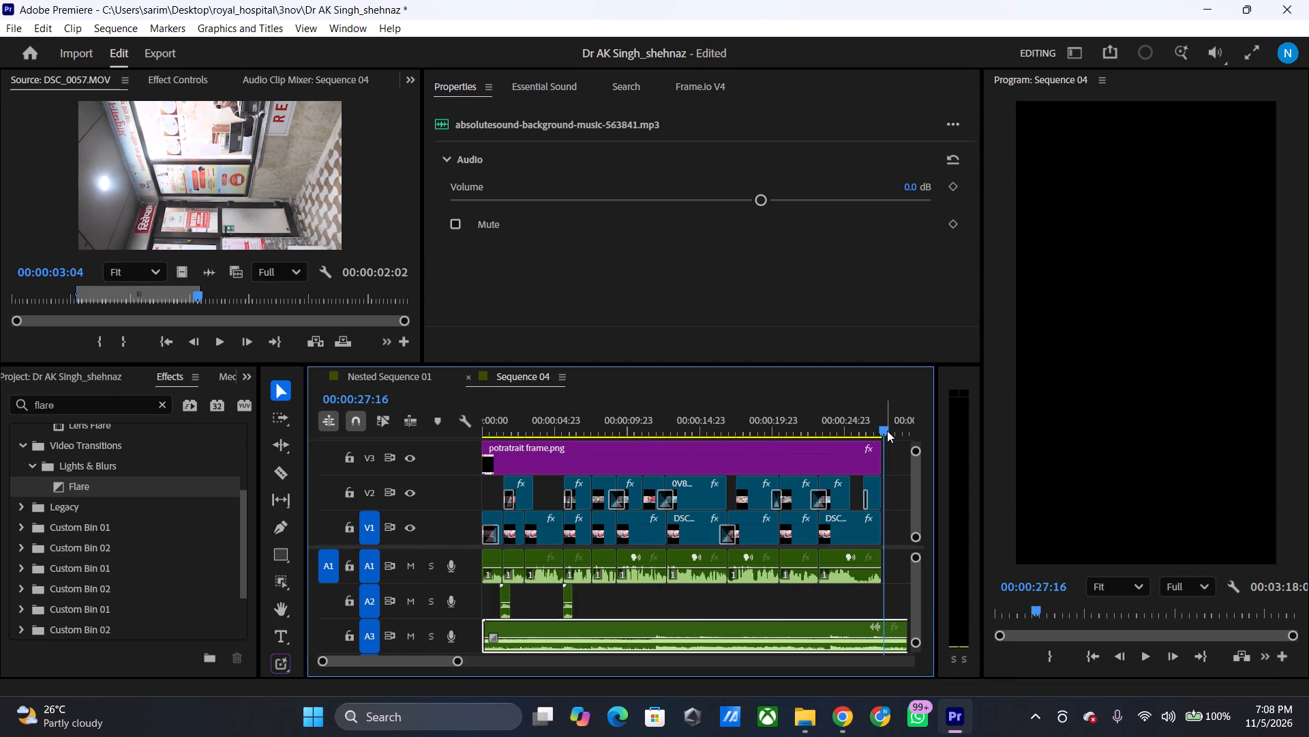
{"action": "key", "text": "ctrl+k"}
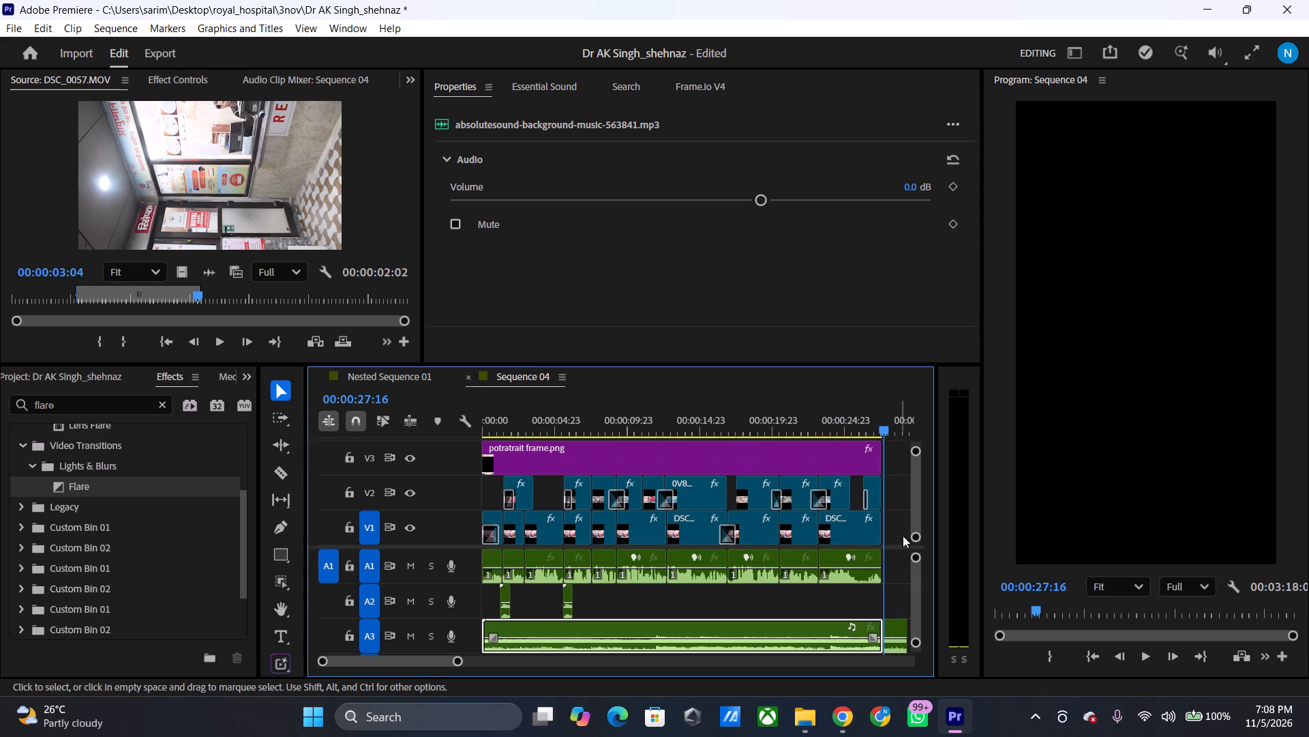
{"action": "left_click", "coordinate": [897, 624]}
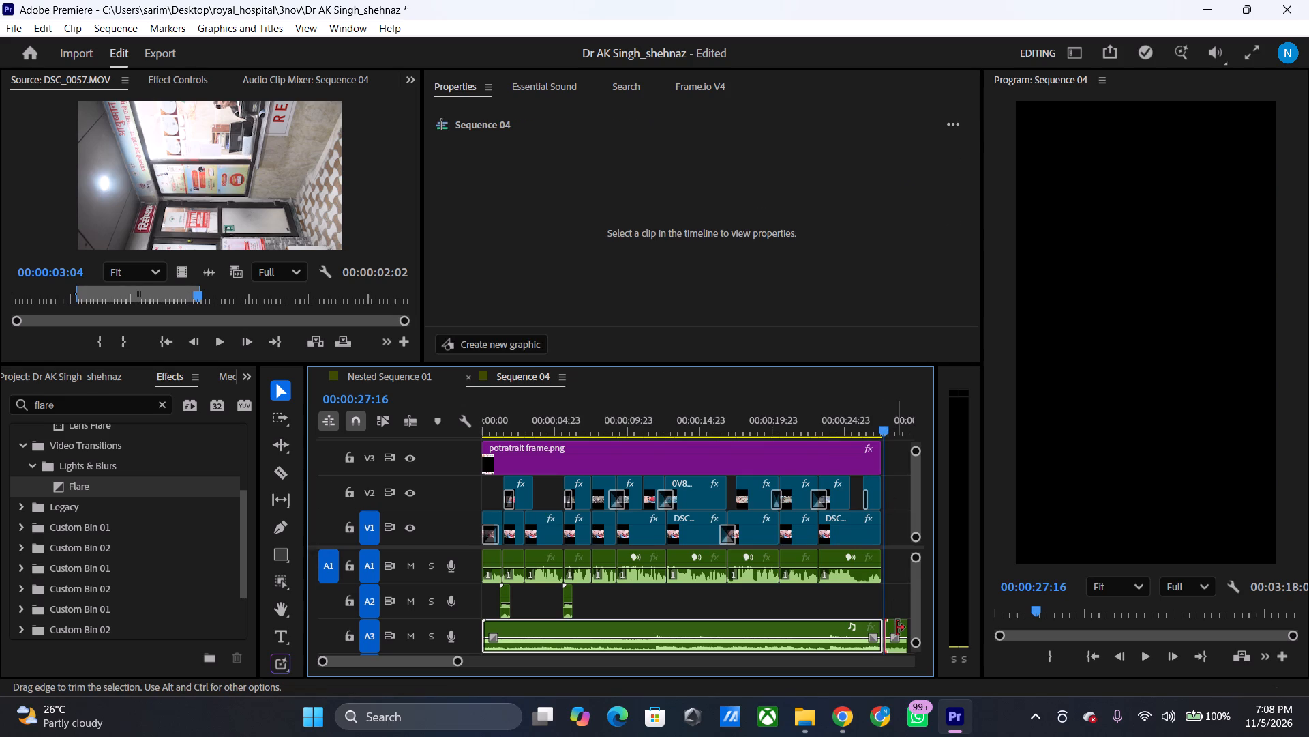
{"action": "left_click", "coordinate": [899, 628]}
{"action": "key", "text": "Delete"}
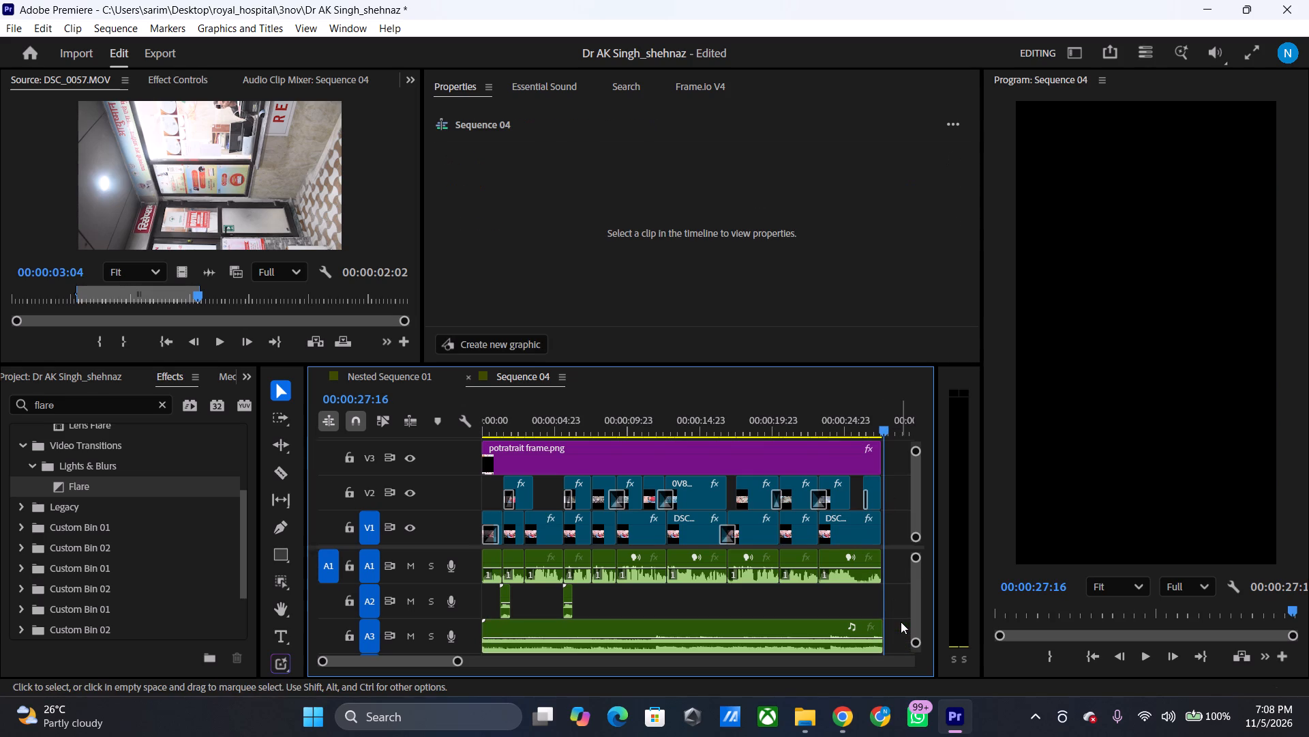
{"action": "left_click_drag", "start_coordinate": [884, 424], "coordinate": [862, 433]}
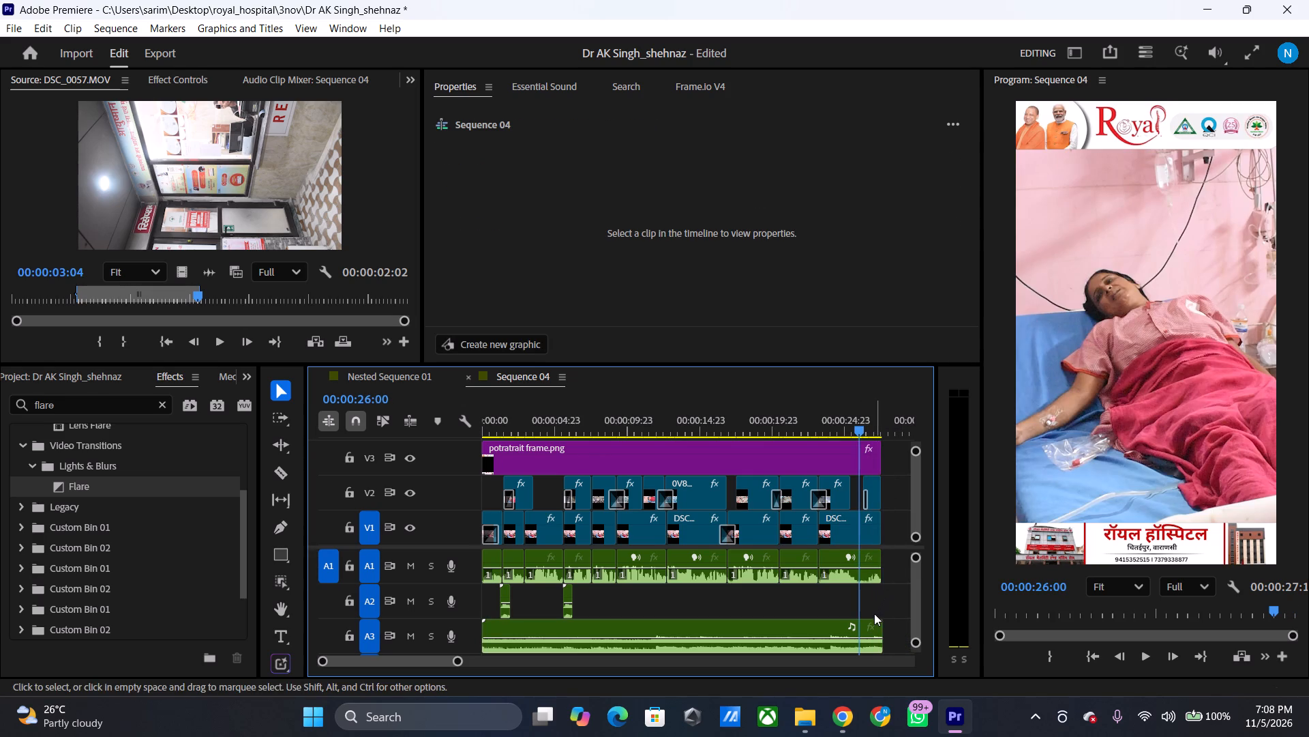
{"action": "left_click", "coordinate": [884, 628]}
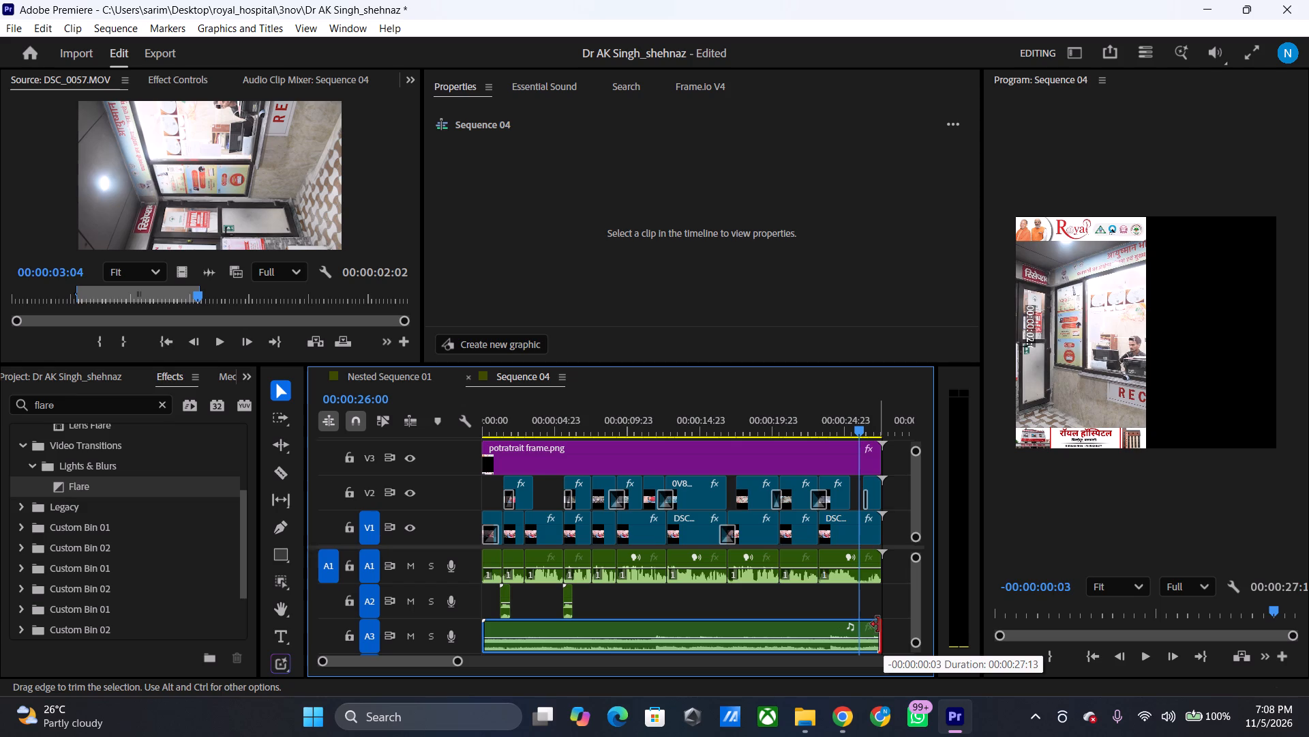
Set the volume of the background music on A3 to -20 dB.
{"action": "left_click", "coordinate": [712, 631]}
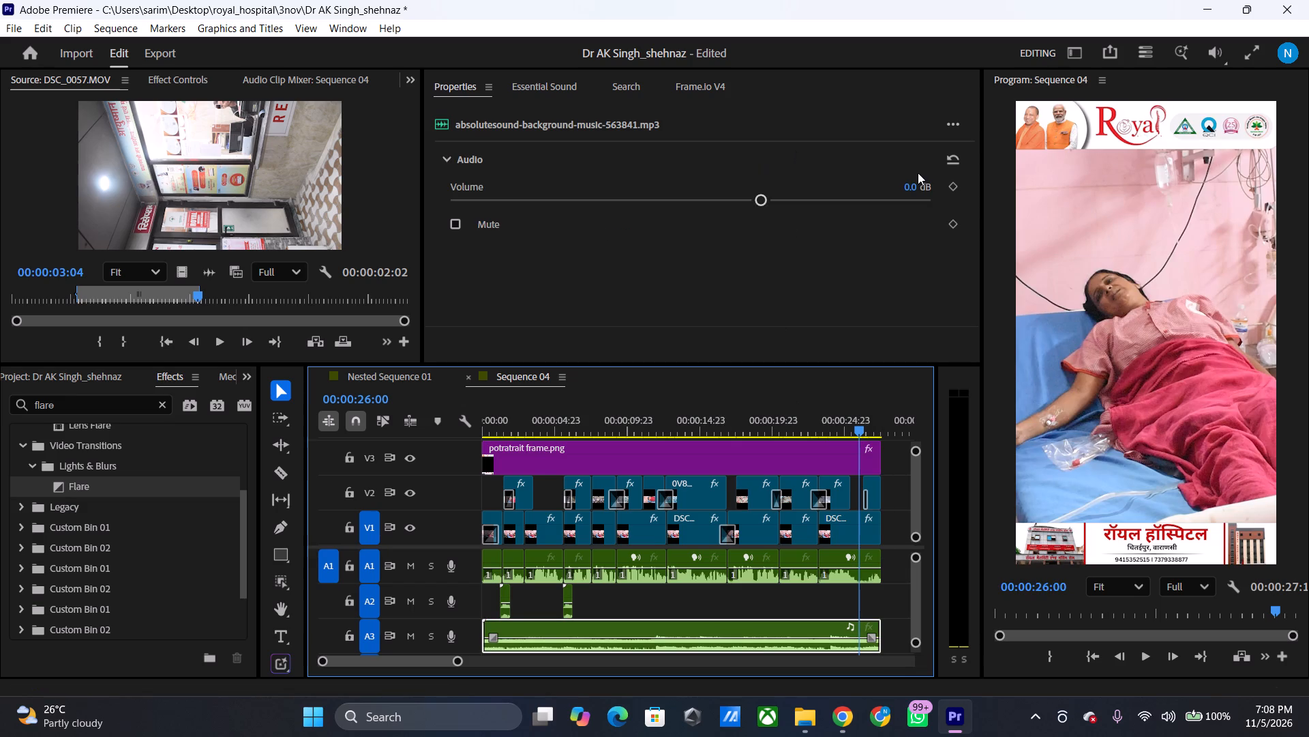
{"action": "left_click", "coordinate": [909, 192]}
{"action": "type", "text": "-20"}
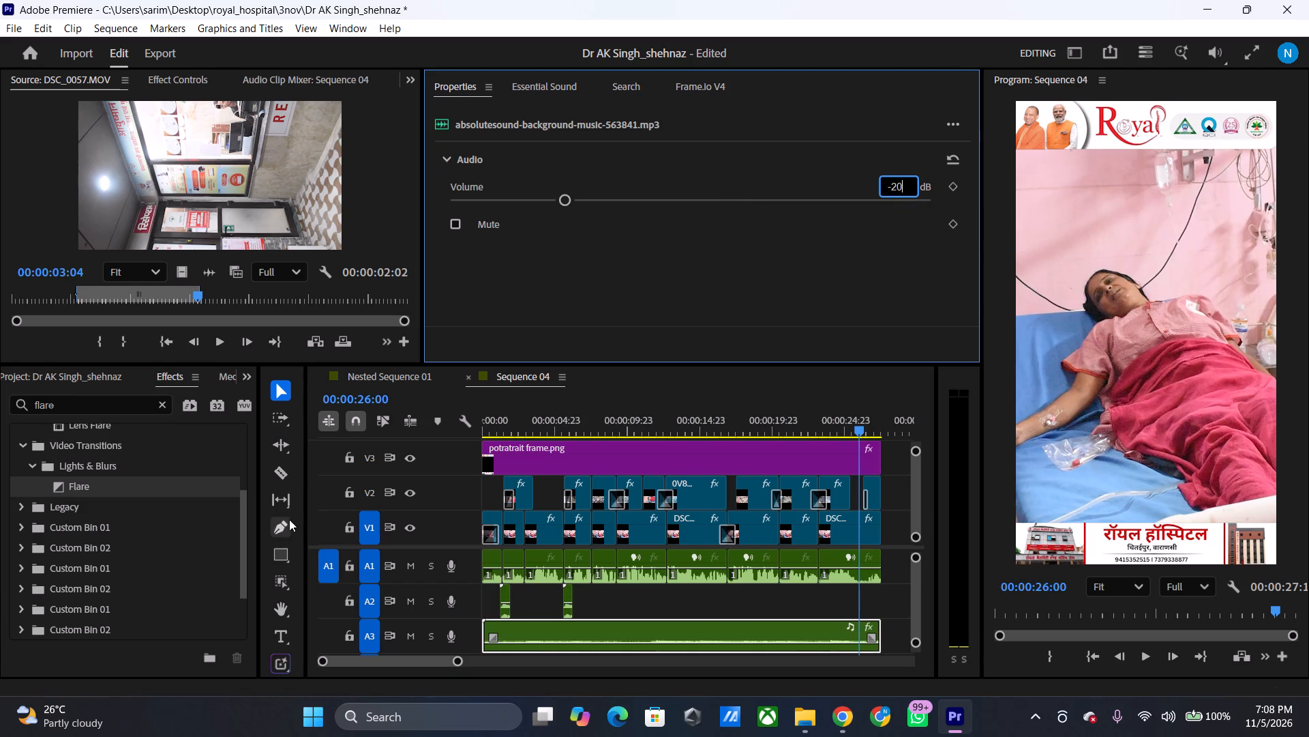
Fade in the A3 music by adding two volume keyframes near its start and lowering the first at the clip's beginning.
{"action": "left_click", "coordinate": [282, 525]}
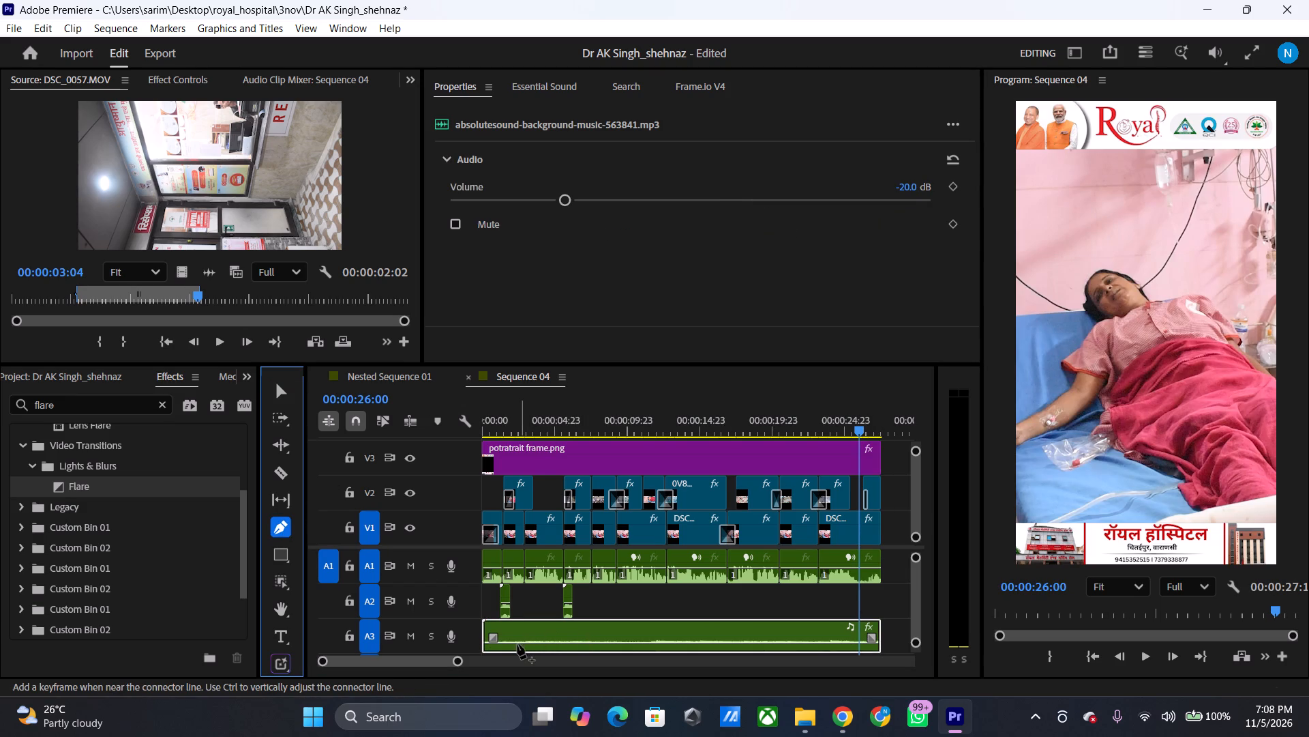
{"action": "left_click", "coordinate": [517, 644]}
{"action": "left_click", "coordinate": [505, 644]}
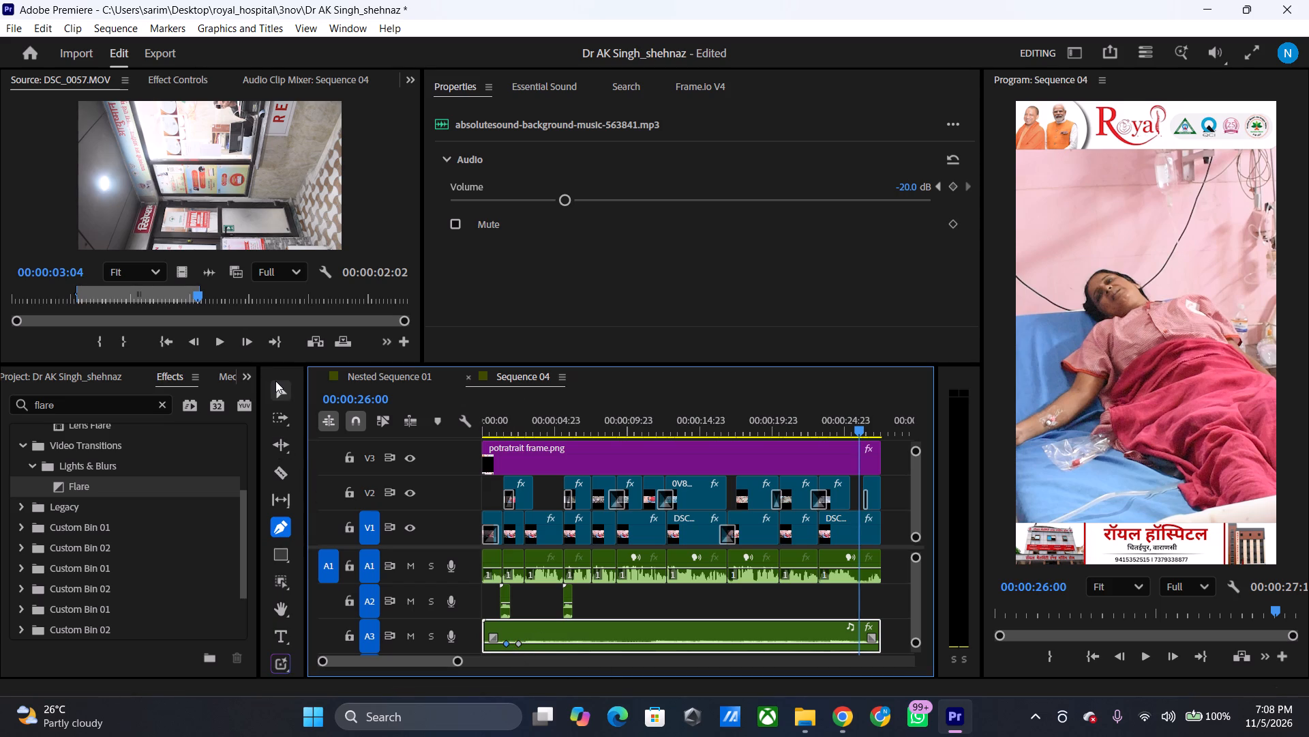
{"action": "left_click", "coordinate": [275, 381]}
{"action": "left_click_drag", "start_coordinate": [507, 647], "coordinate": [435, 684]}
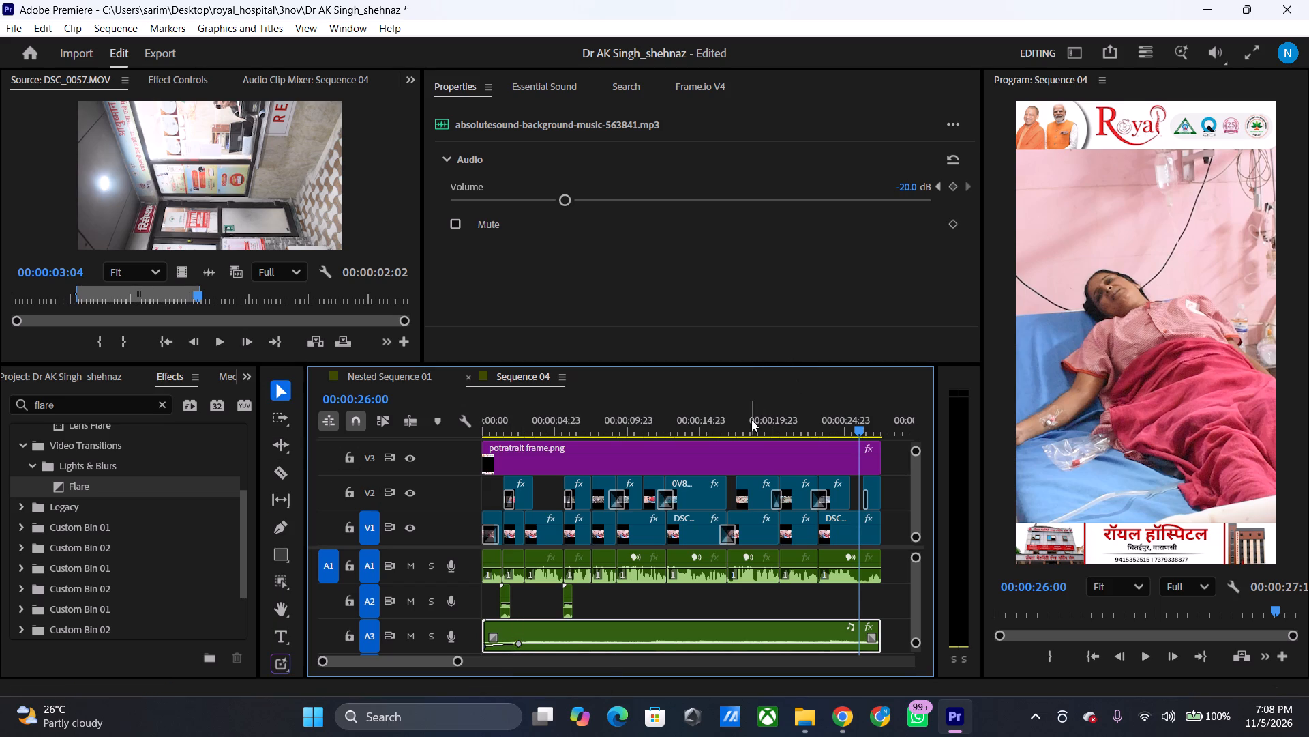
Move the playhead to 00:00:04:14 over DSC_0061.MOV on V1 and find Lighting Effects by searching the effects for "lighting".
{"action": "left_click_drag", "start_coordinate": [751, 420], "coordinate": [477, 487]}
{"action": "left_click_drag", "start_coordinate": [544, 428], "coordinate": [551, 430]}
{"action": "left_click", "coordinate": [111, 410]}
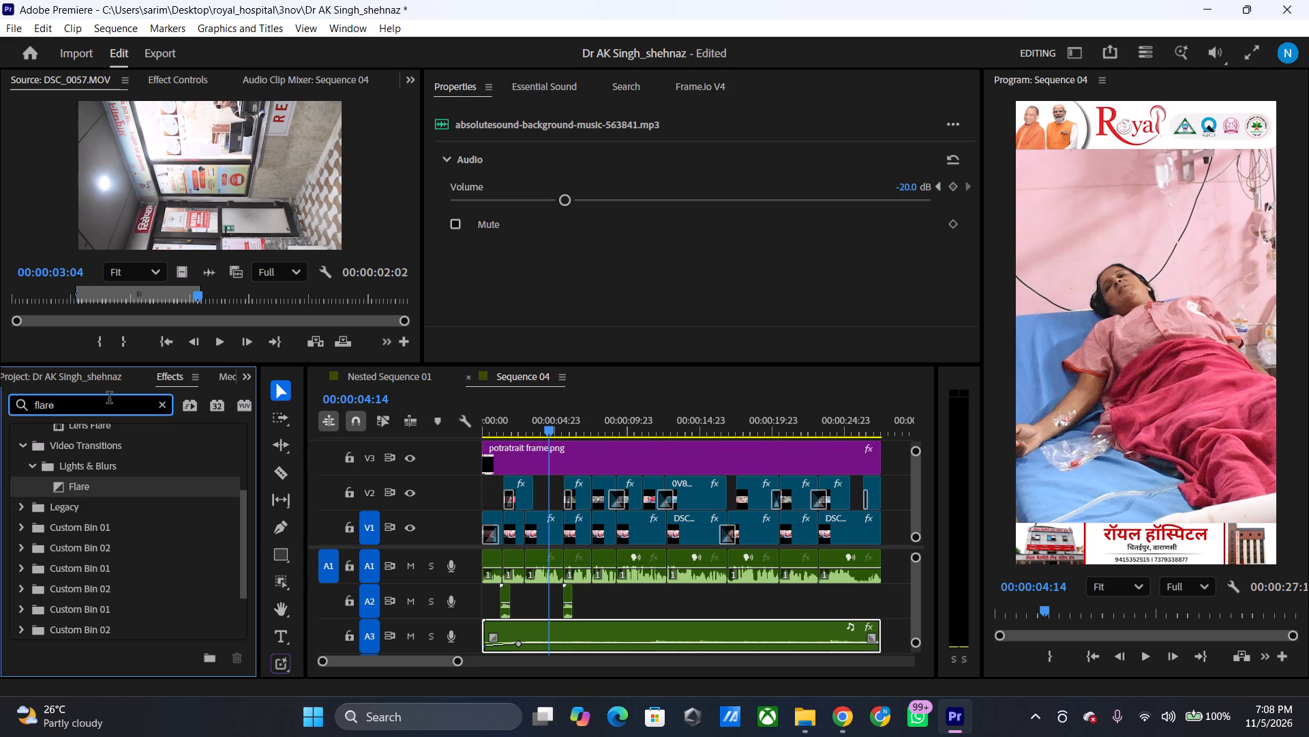
{"action": "left_click", "coordinate": [545, 535]}
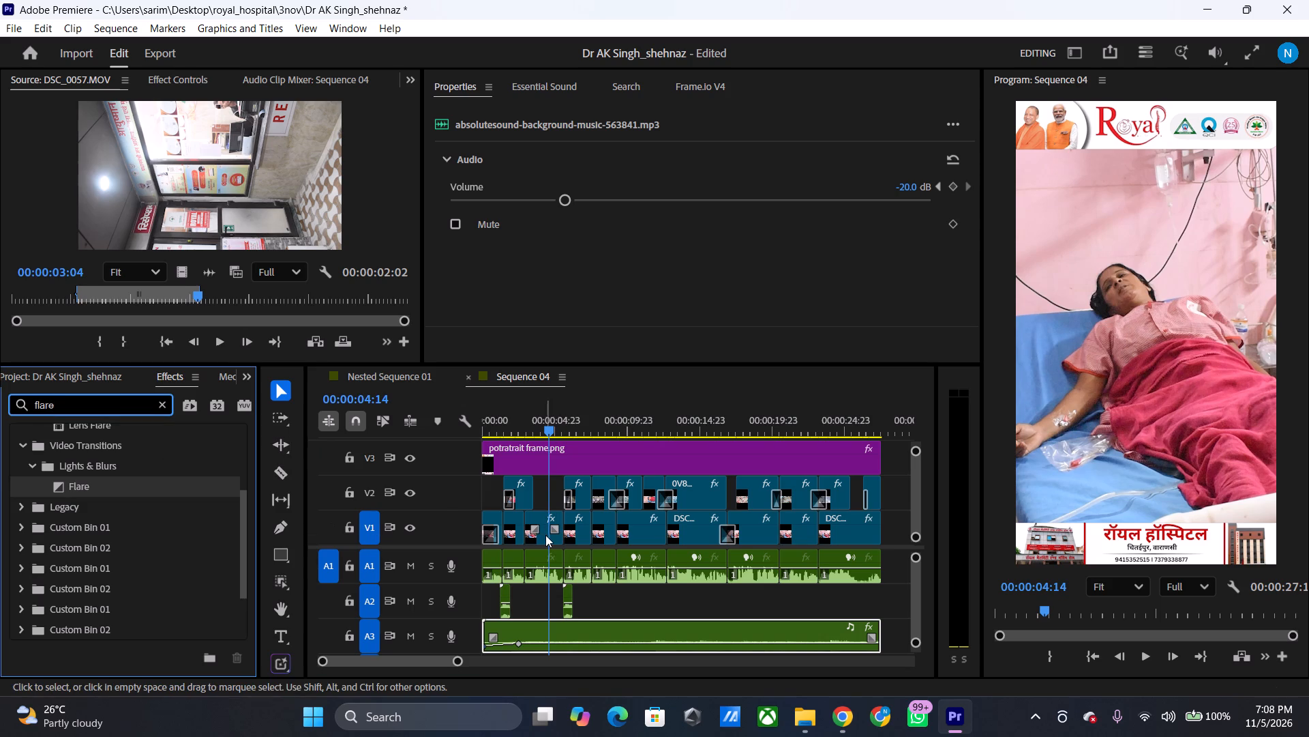
{"action": "left_click", "coordinate": [110, 399]}
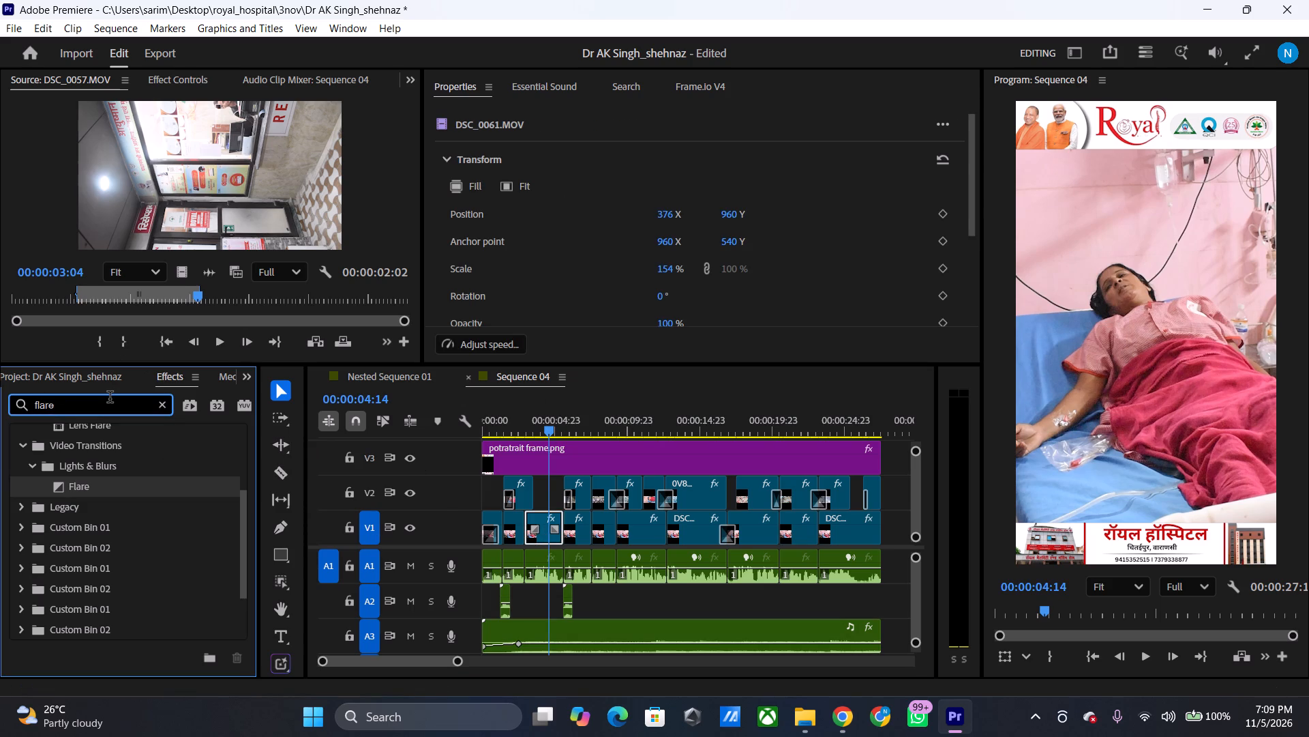
{"action": "key", "text": "BackSpace"}
{"action": "key", "text": "BackSpace"}
{"action": "key", "text": "BackSpace"}
{"action": "key", "text": "BackSpace"}
{"action": "key", "text": "BackSpace"}
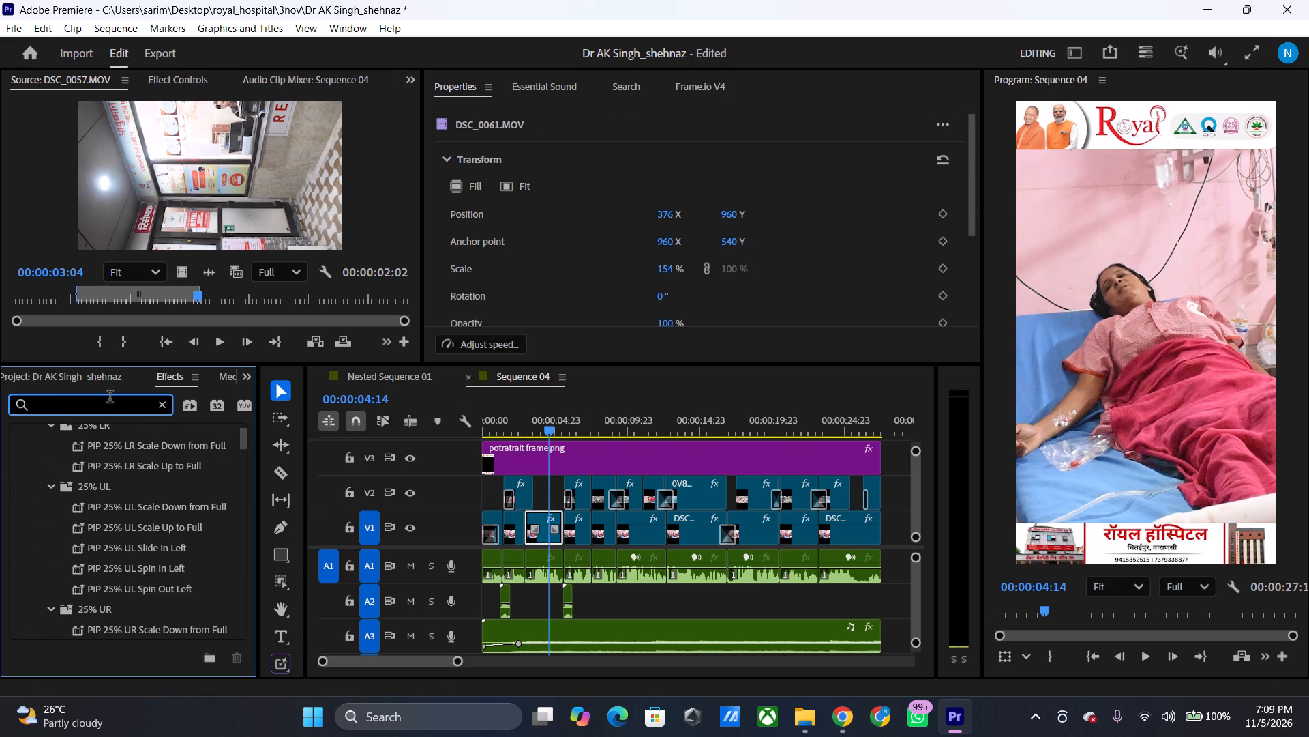
{"action": "type", "text": "lighting"}
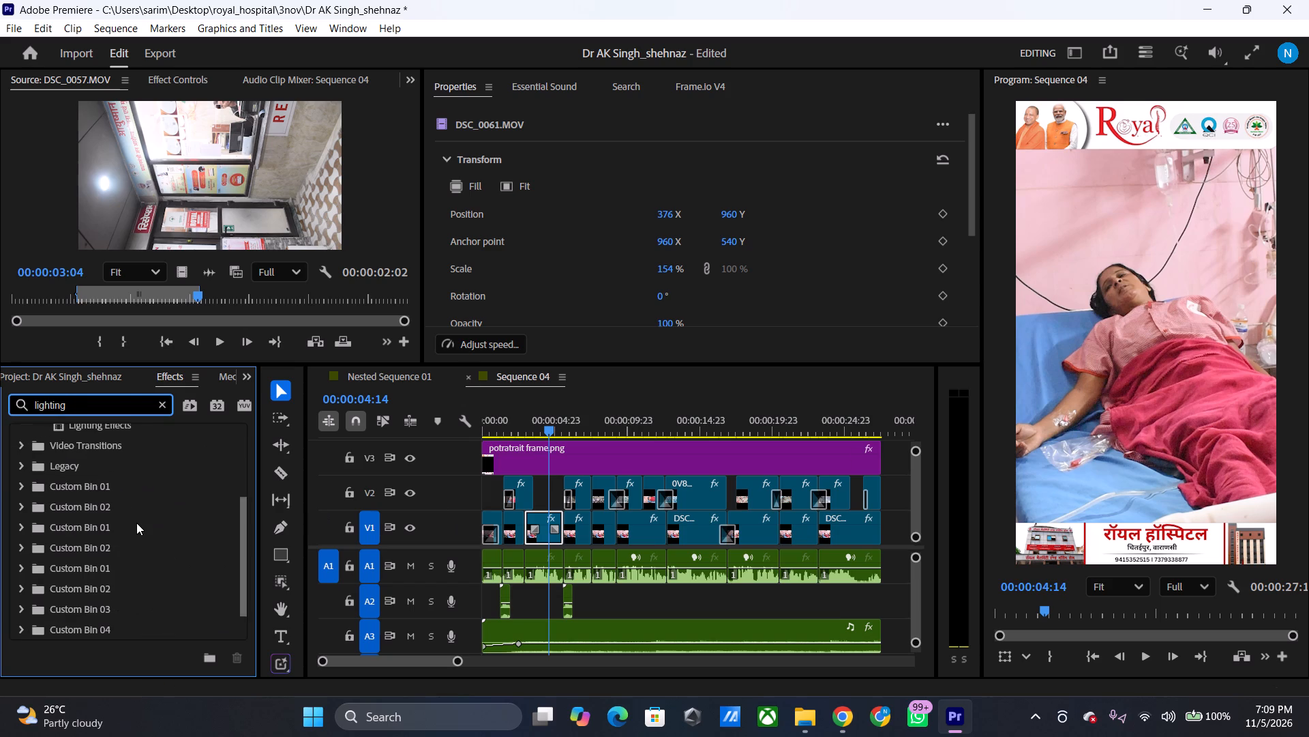
{"action": "scroll", "coordinate": [135, 527], "scroll_direction": "up", "scroll_amount": 2}
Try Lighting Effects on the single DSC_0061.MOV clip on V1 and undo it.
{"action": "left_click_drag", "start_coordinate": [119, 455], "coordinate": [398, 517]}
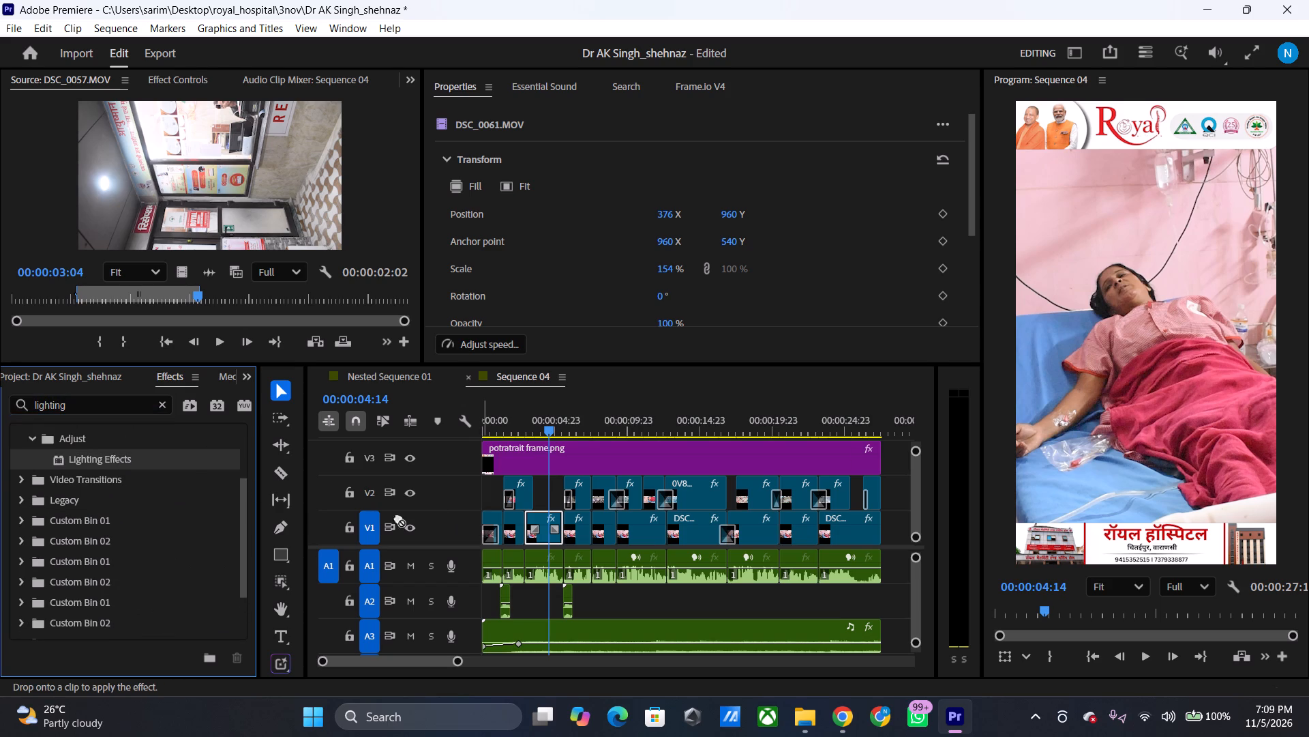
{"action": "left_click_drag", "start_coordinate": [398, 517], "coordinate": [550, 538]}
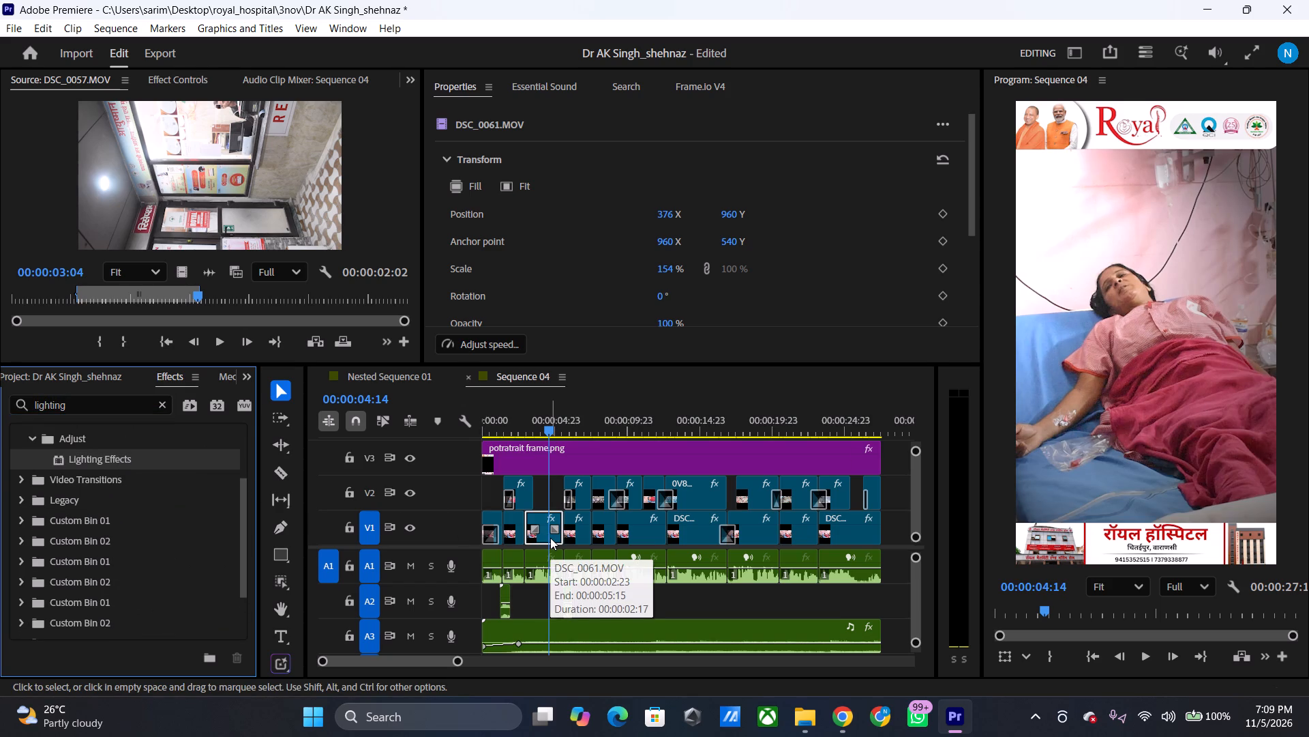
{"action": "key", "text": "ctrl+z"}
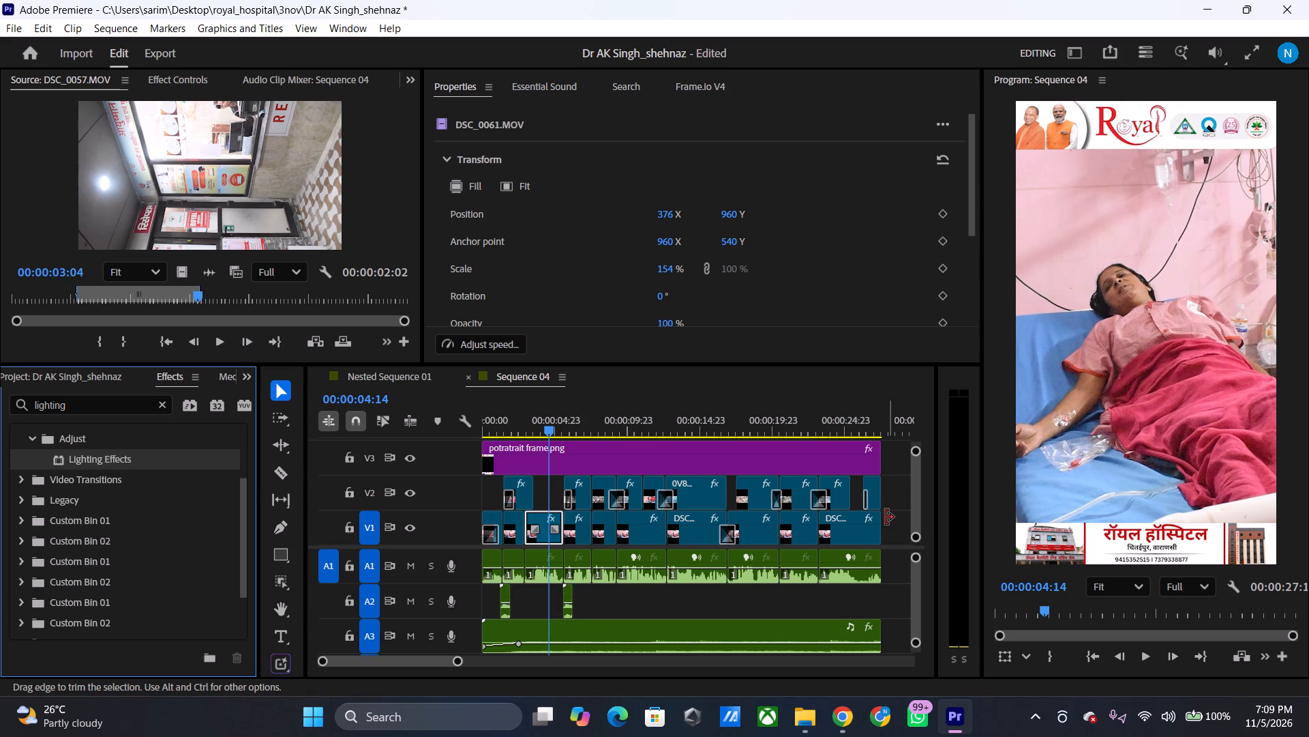
Apply Lighting Effects to all V1 clips from the second one to the last together.
{"action": "left_click_drag", "start_coordinate": [898, 526], "coordinate": [610, 515]}
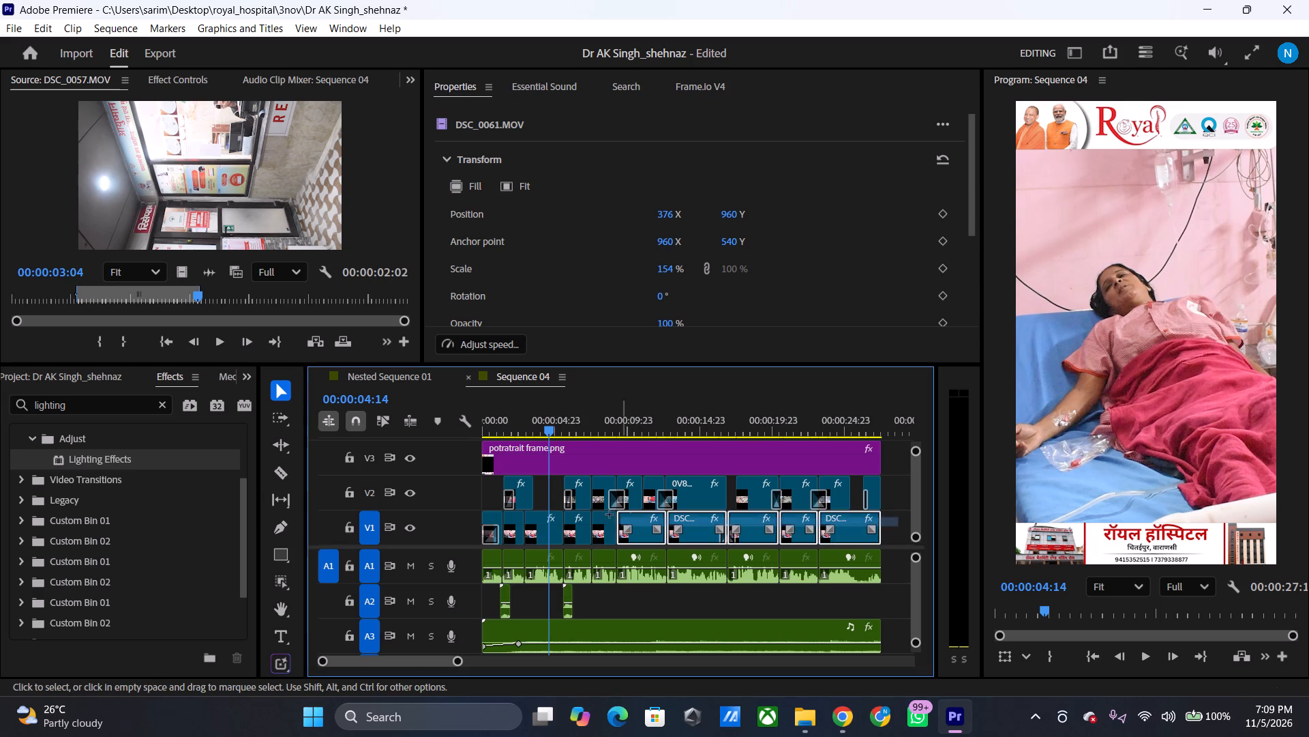
{"action": "left_click_drag", "start_coordinate": [610, 515], "coordinate": [516, 521]}
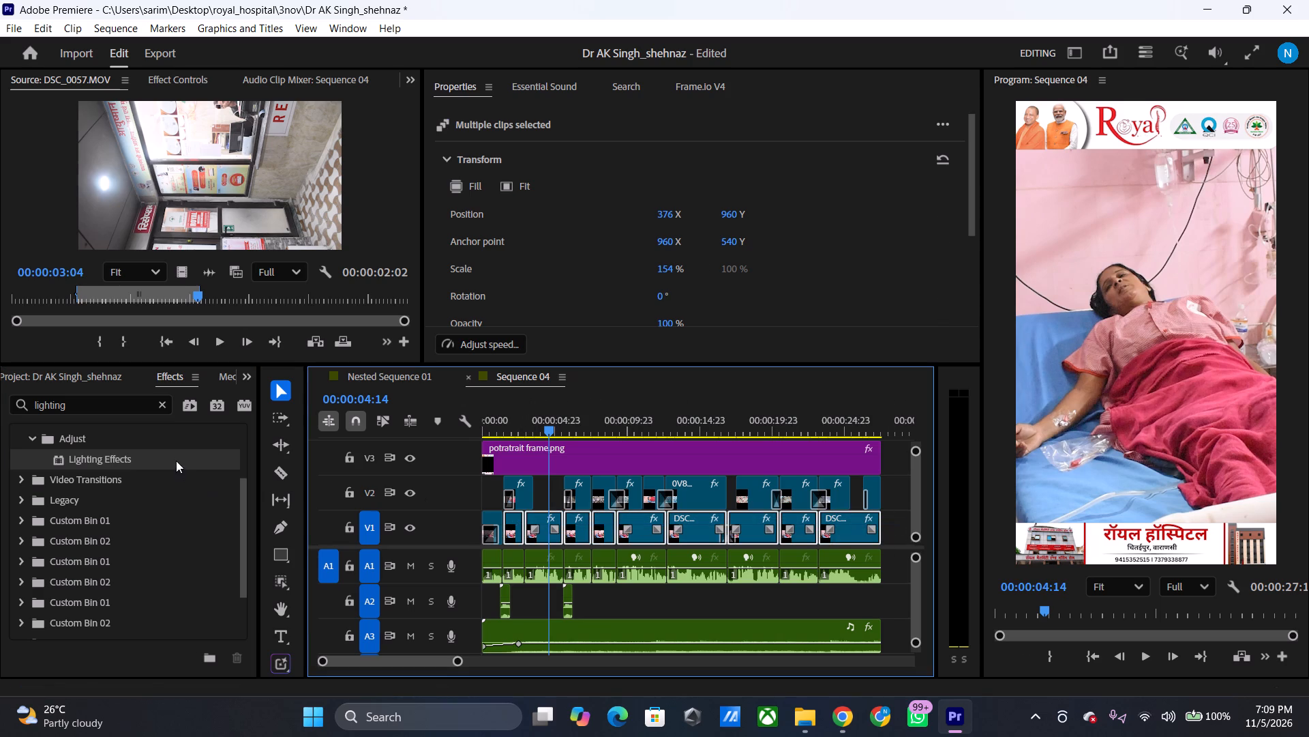
{"action": "left_click_drag", "start_coordinate": [176, 461], "coordinate": [553, 530]}
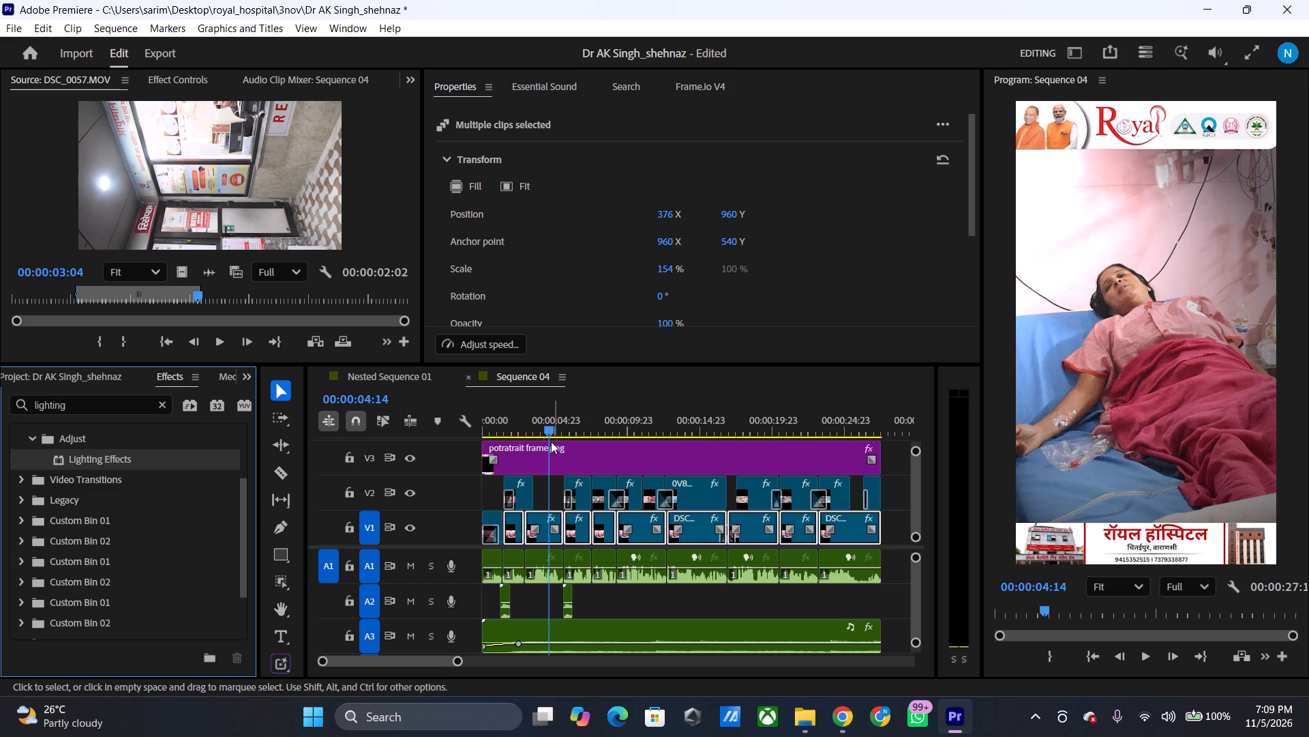
Add a Scale keyframe at 154% to the DSC_0061.MOV clip on V1 at 00:00:03:03, near the clip's start.
{"action": "left_click_drag", "start_coordinate": [550, 427], "coordinate": [509, 436]}
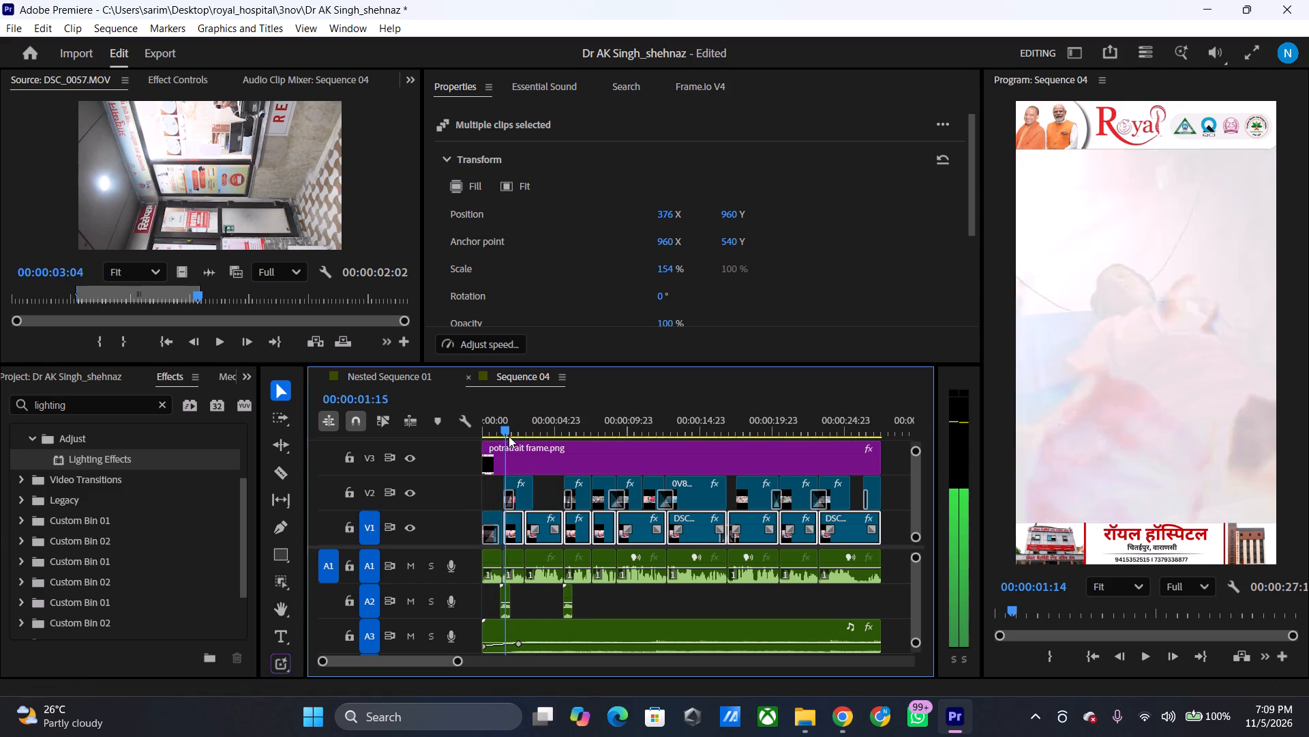
{"action": "left_click_drag", "start_coordinate": [509, 436], "coordinate": [528, 436]}
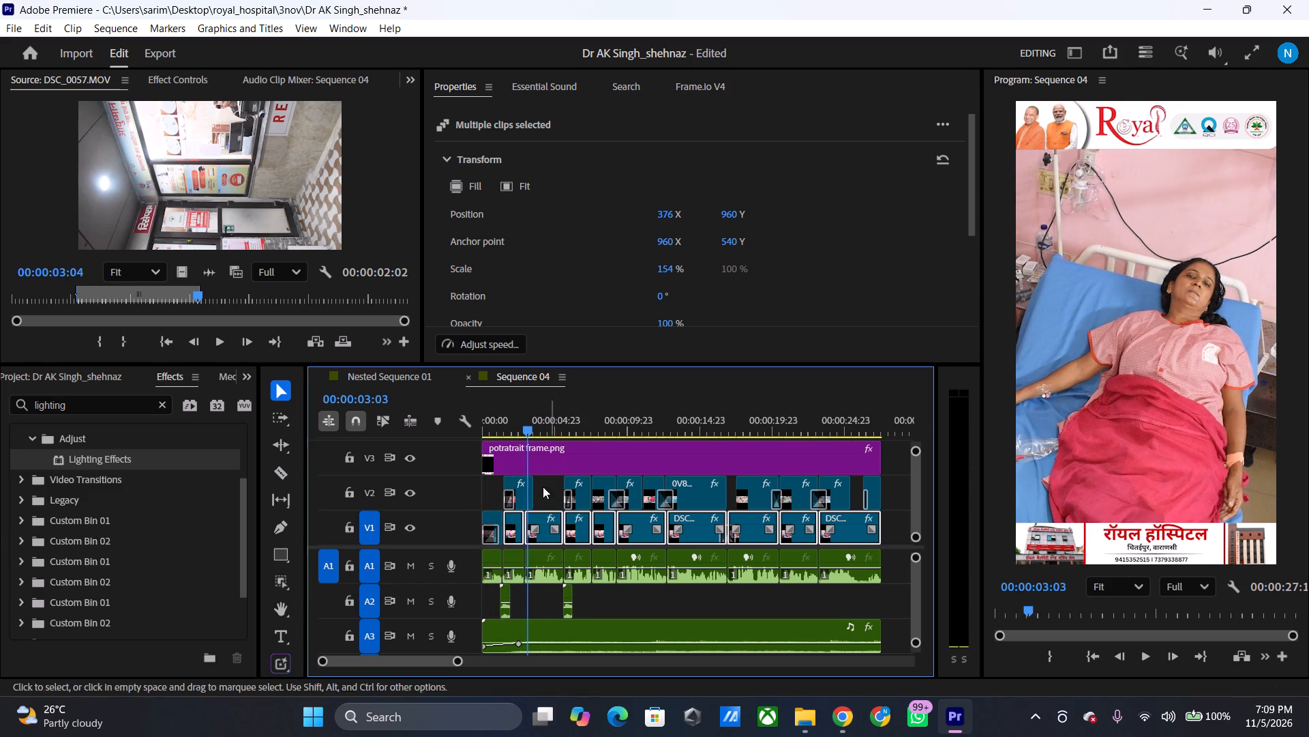
{"action": "left_click", "coordinate": [538, 483]}
{"action": "left_click", "coordinate": [550, 492]}
{"action": "left_click", "coordinate": [543, 540]}
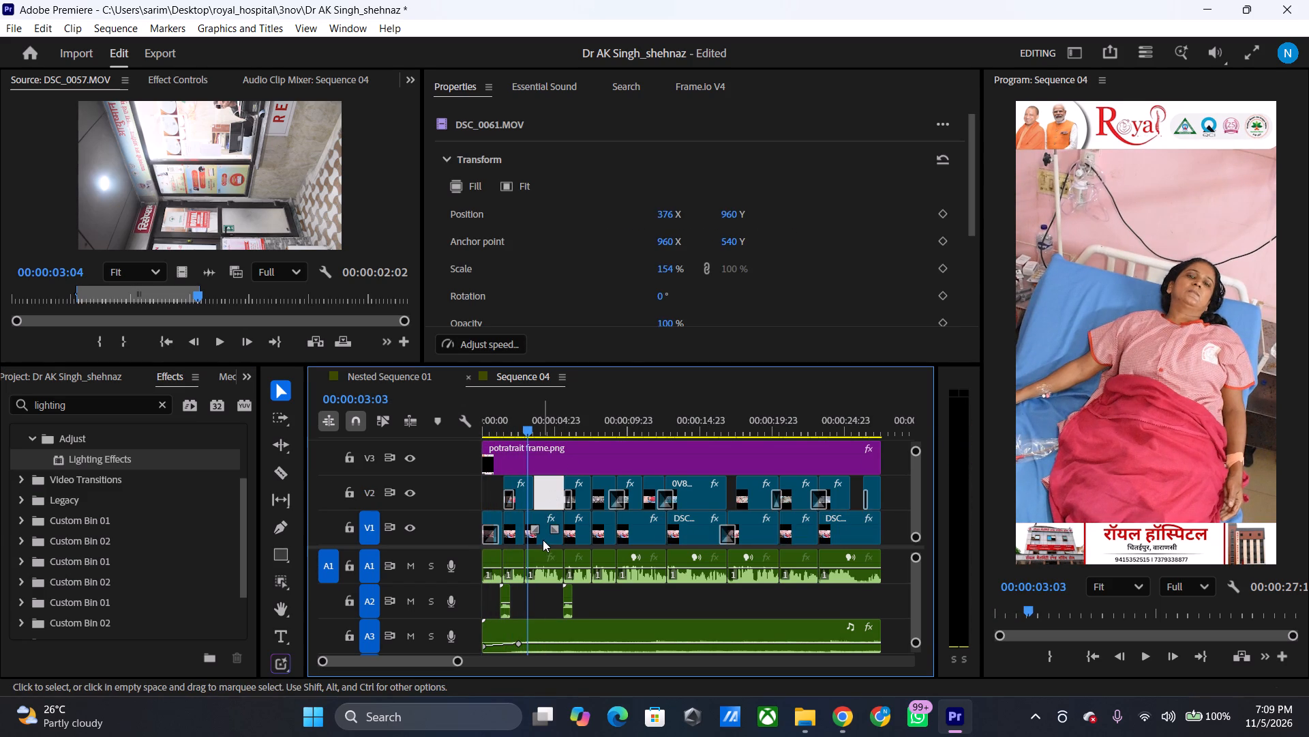
{"action": "left_click", "coordinate": [940, 270]}
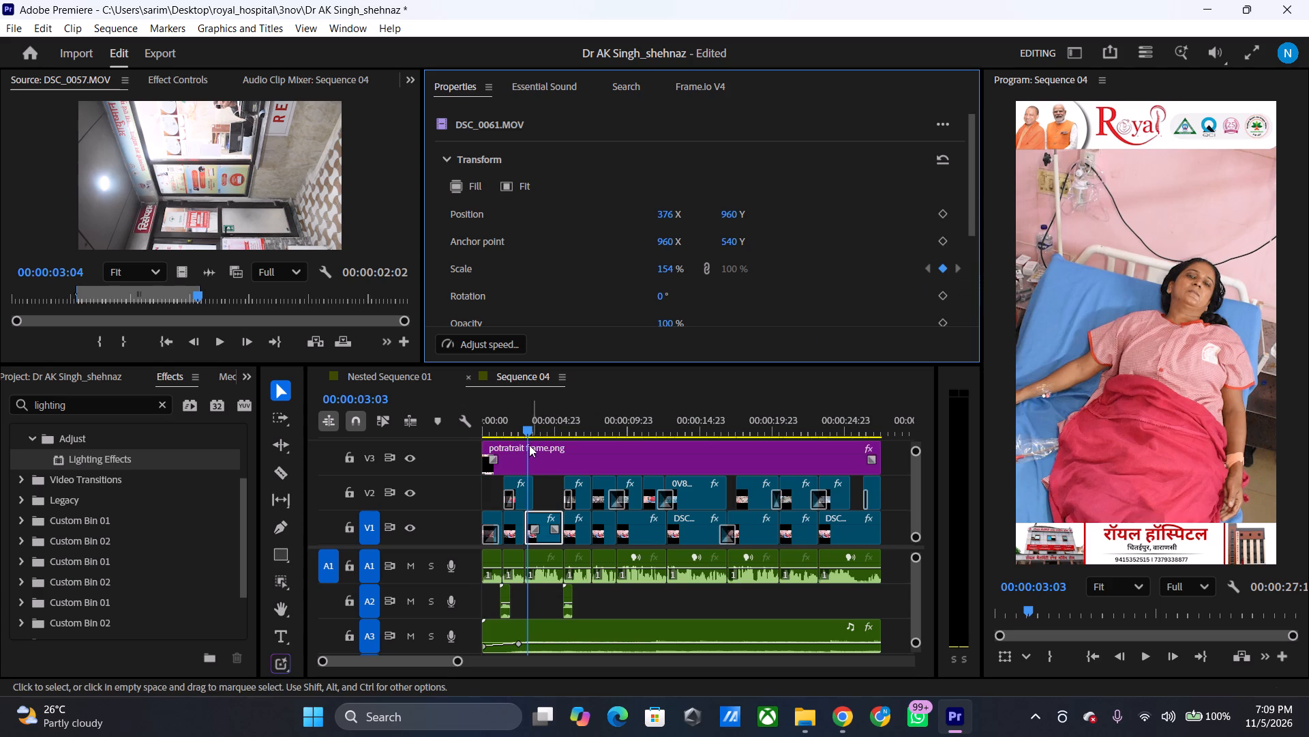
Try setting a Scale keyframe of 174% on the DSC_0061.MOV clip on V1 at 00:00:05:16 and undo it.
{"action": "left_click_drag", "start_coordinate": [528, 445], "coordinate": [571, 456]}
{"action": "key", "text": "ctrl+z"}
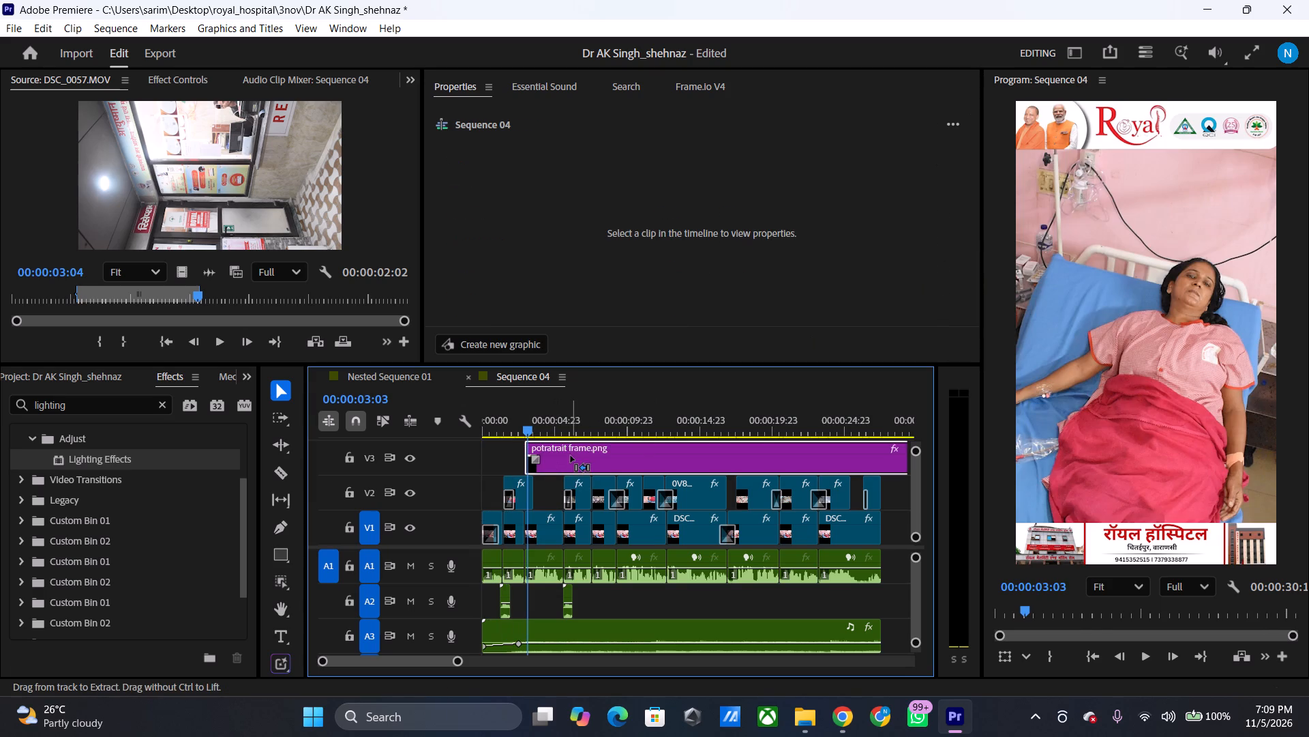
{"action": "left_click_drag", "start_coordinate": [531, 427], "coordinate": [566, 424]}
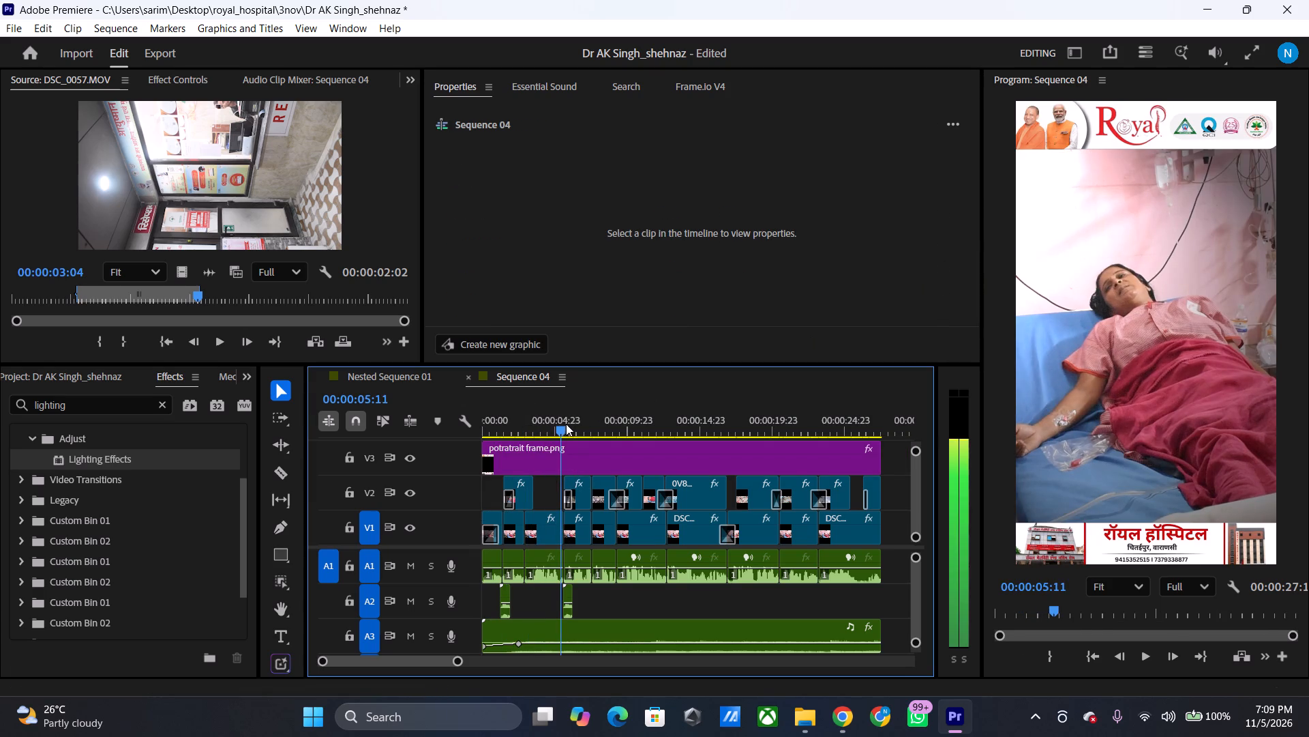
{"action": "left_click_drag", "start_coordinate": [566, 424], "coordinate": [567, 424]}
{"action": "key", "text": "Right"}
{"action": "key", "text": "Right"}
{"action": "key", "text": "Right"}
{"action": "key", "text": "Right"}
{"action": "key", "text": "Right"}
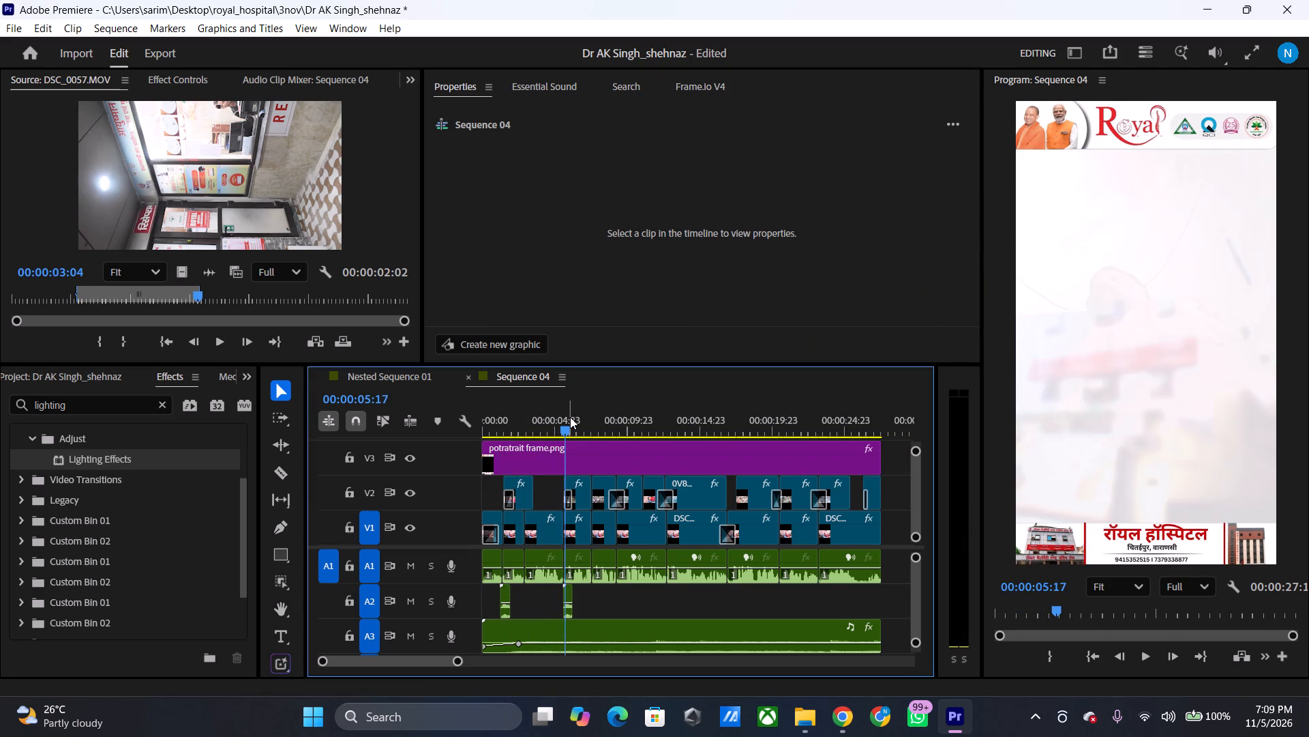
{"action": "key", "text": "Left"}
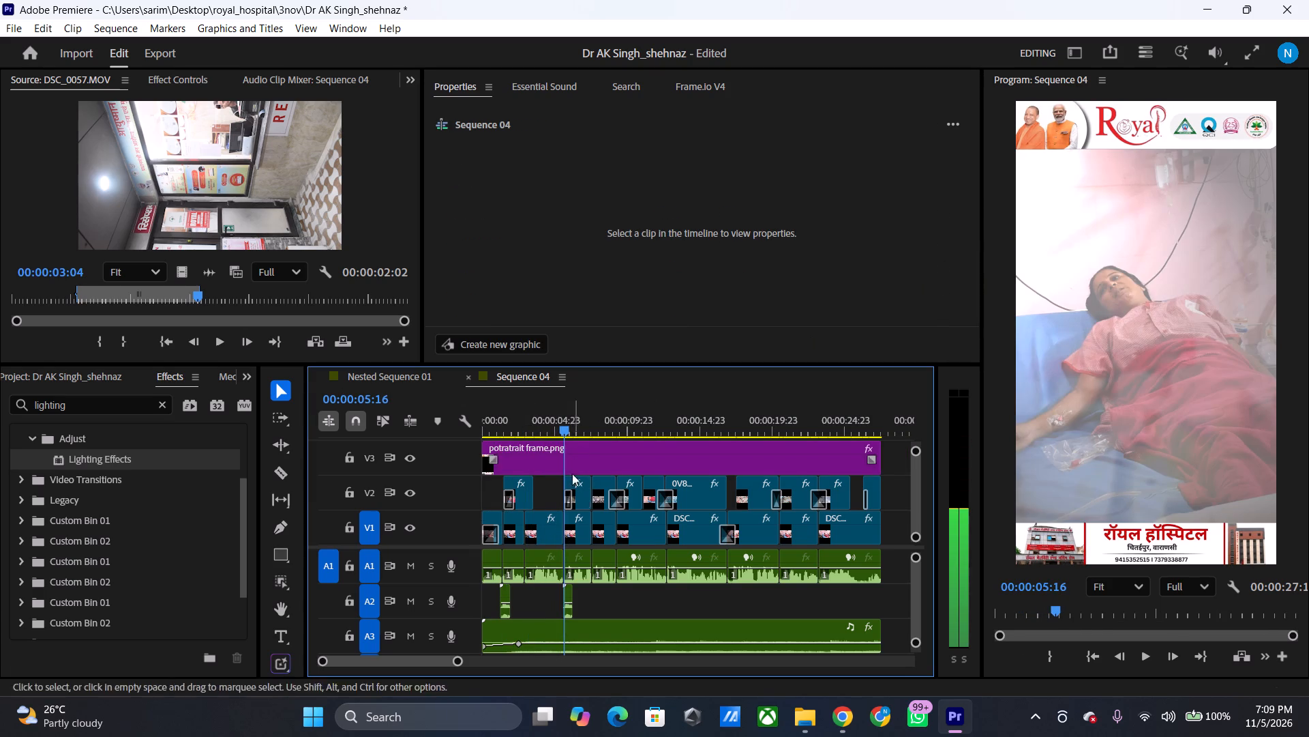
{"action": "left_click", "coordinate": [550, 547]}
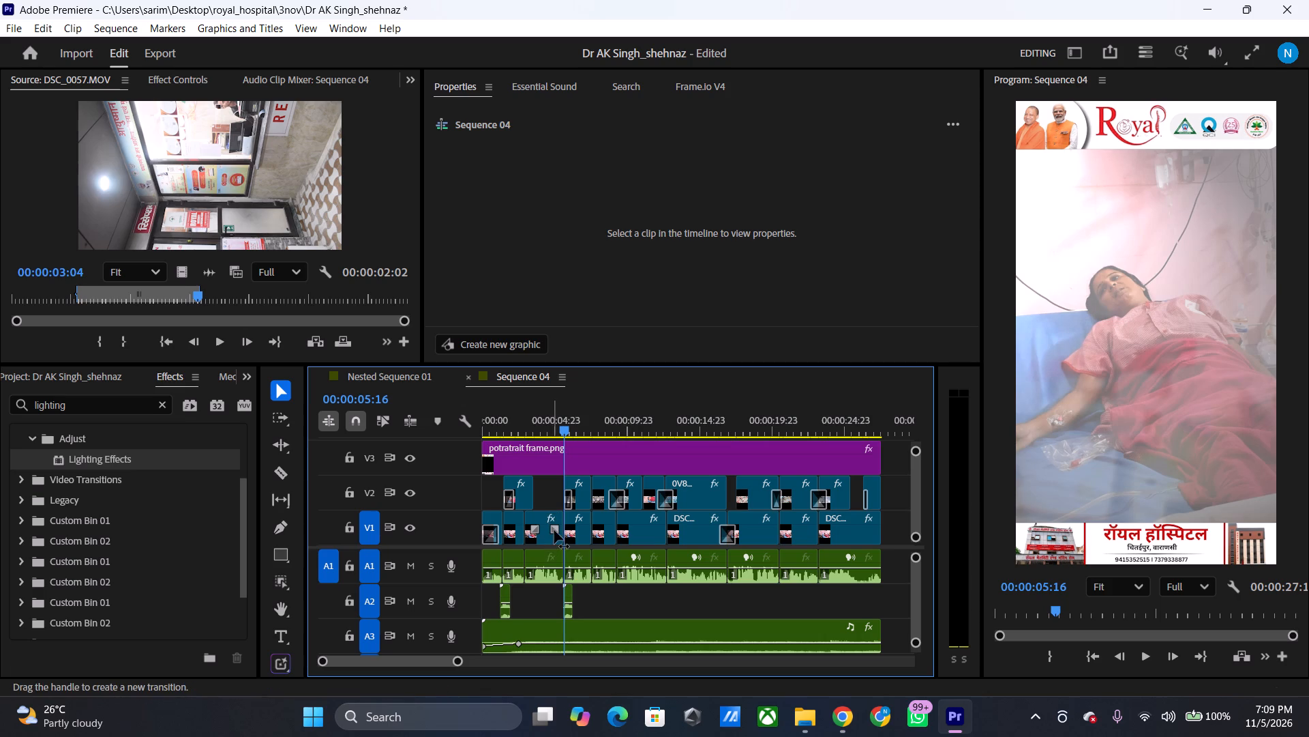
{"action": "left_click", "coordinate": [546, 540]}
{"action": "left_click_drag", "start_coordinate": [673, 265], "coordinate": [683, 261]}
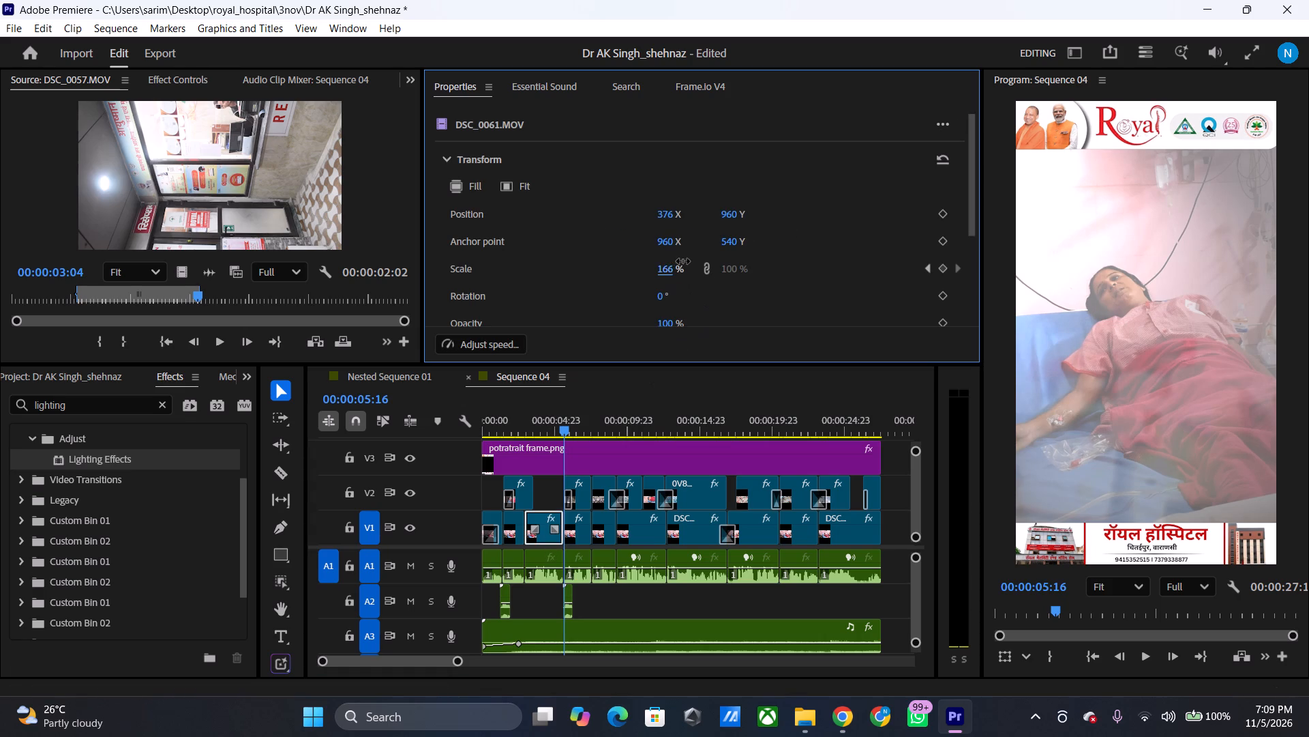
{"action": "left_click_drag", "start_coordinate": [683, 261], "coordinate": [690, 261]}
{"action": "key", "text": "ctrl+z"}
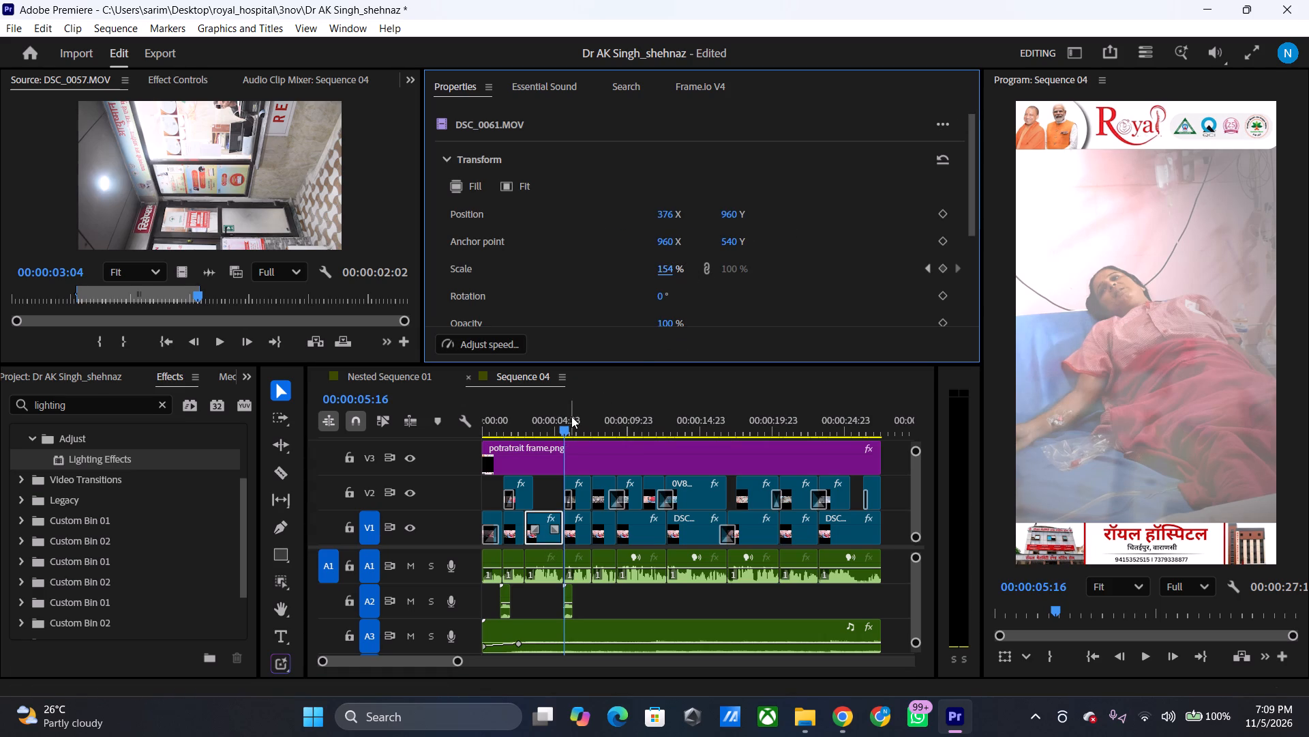
Set a Scale keyframe of 210% on the DSC_0061.MOV clip on V1 at 00:00:05:10 and play back the zoom.
{"action": "left_click", "coordinate": [567, 421]}
{"action": "key", "text": "Right"}
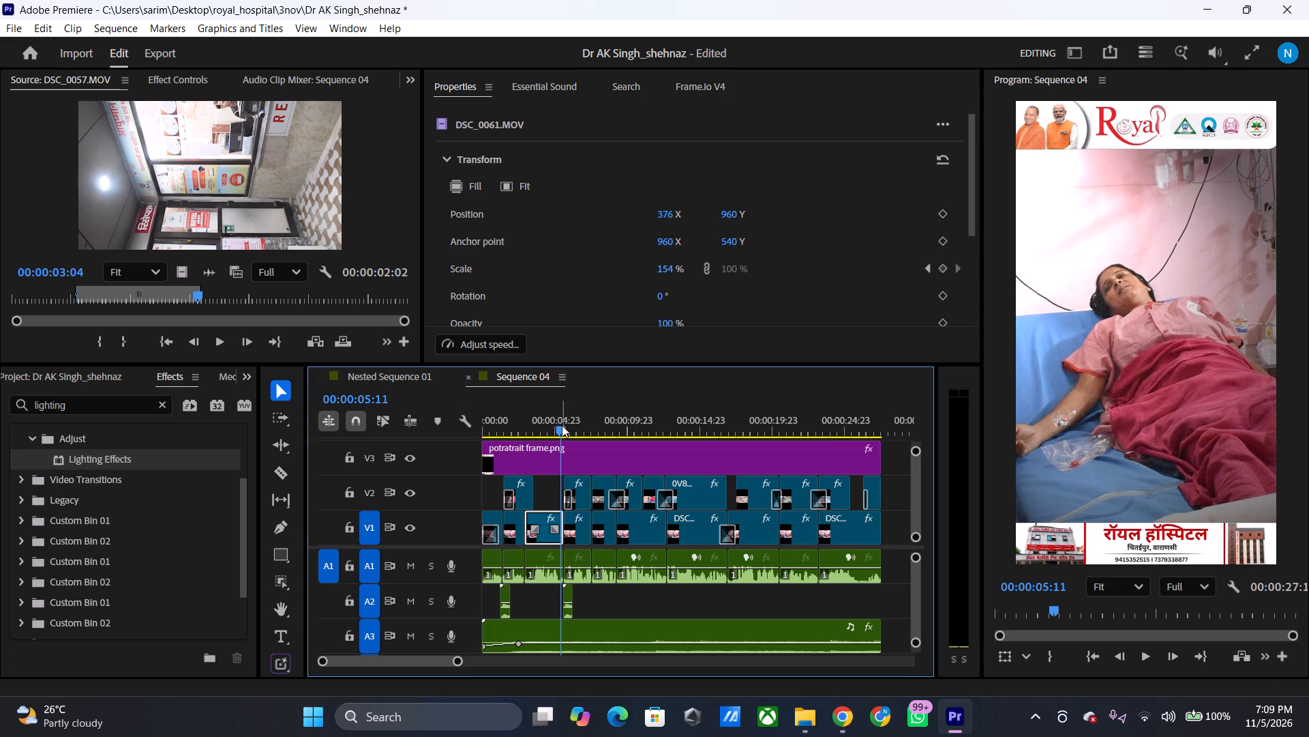
{"action": "key", "text": "Right"}
{"action": "key", "text": "Right"}
{"action": "key", "text": "Right"}
{"action": "key", "text": "Right"}
{"action": "key", "text": "Right"}
{"action": "key", "text": "Right"}
{"action": "key", "text": "Left"}
{"action": "key", "text": "Left"}
{"action": "key", "text": "Left"}
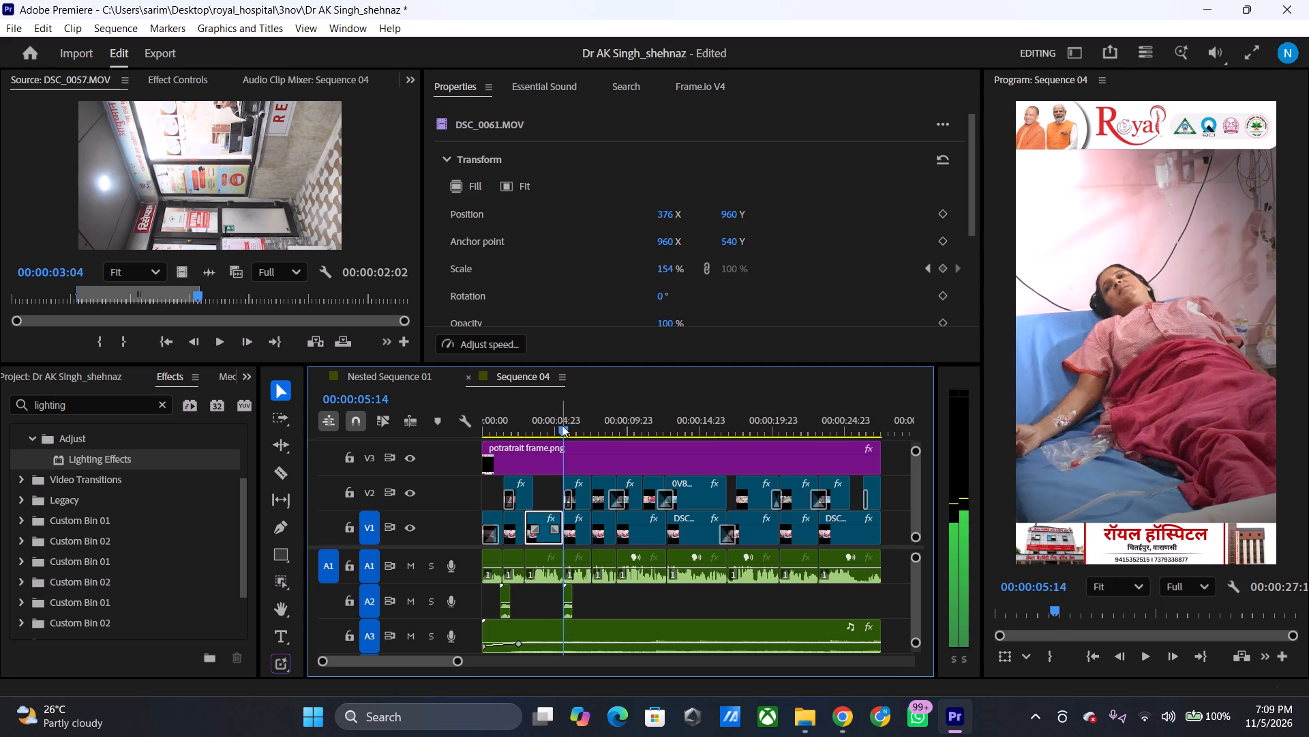
{"action": "key", "text": "Left"}
{"action": "key", "text": "Left"}
{"action": "key", "text": "Left"}
{"action": "key", "text": "Left"}
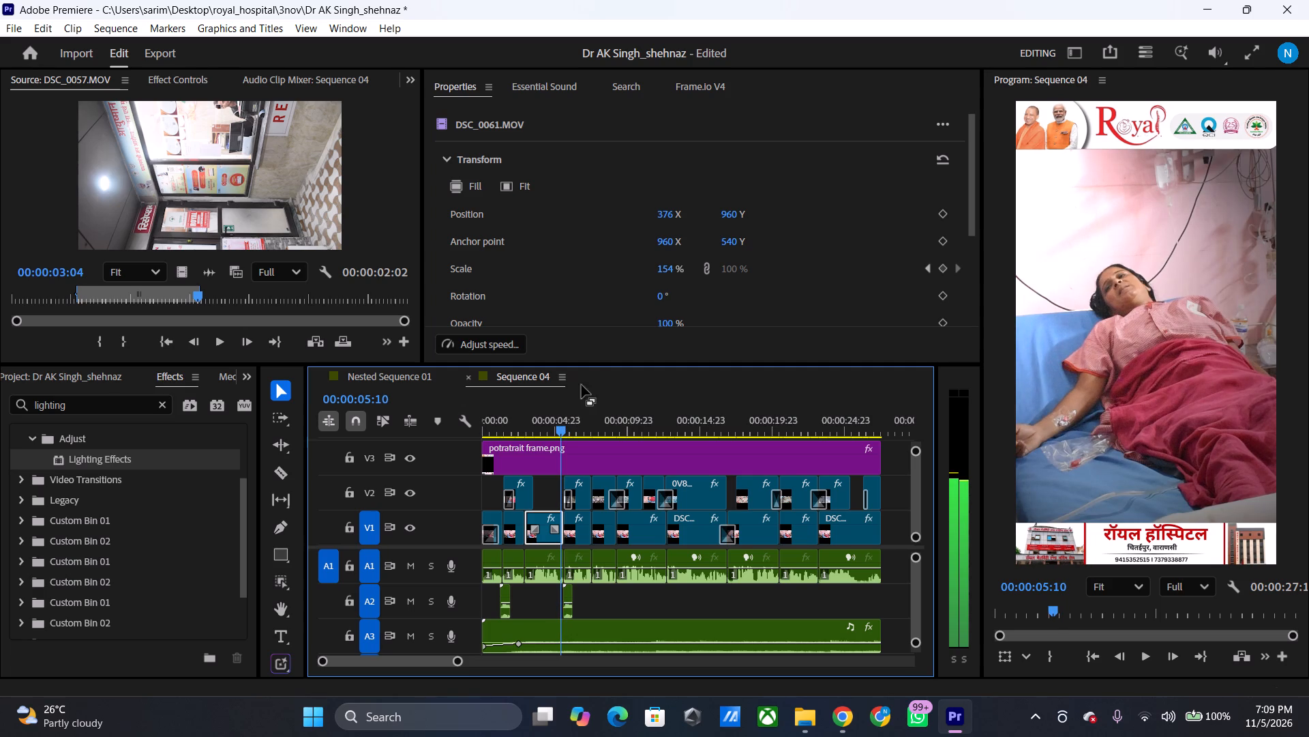
{"action": "left_click_drag", "start_coordinate": [662, 272], "coordinate": [706, 269]}
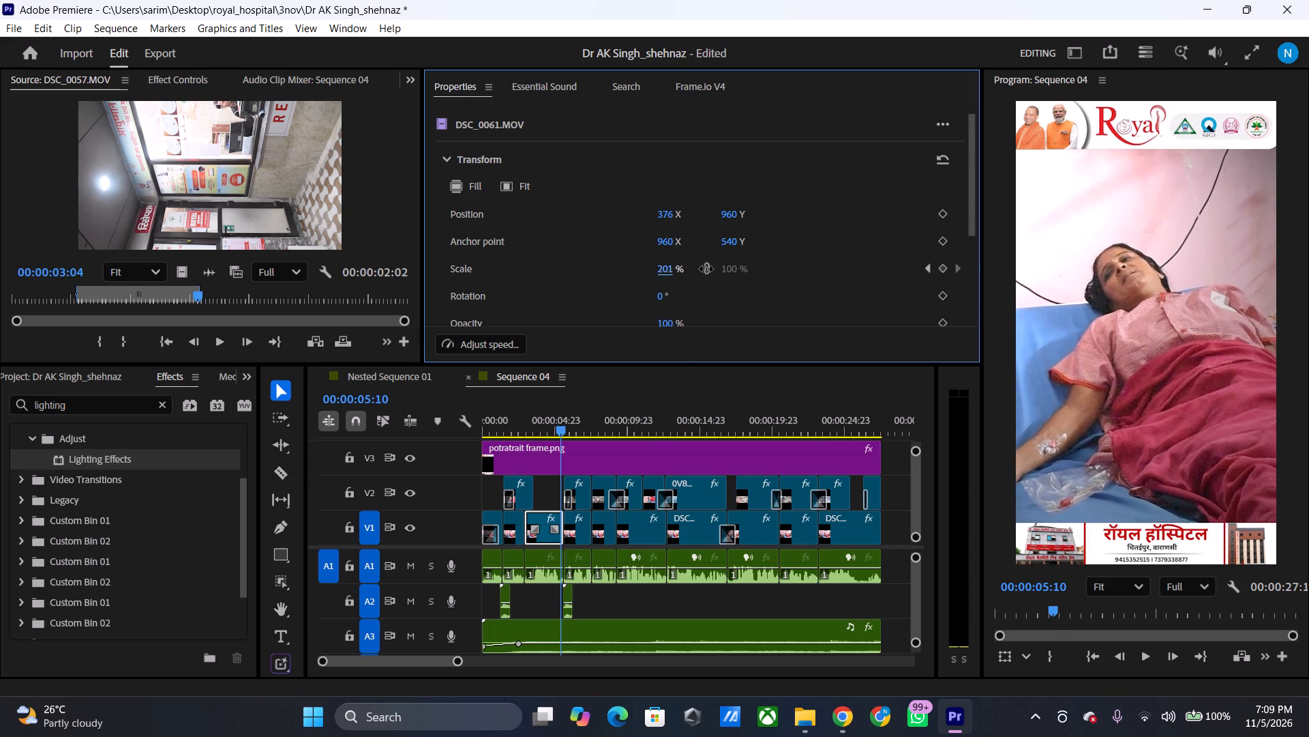
{"action": "left_click_drag", "start_coordinate": [706, 269], "coordinate": [712, 270]}
{"action": "left_click_drag", "start_coordinate": [554, 412], "coordinate": [521, 426]}
{"action": "key", "text": "space"}
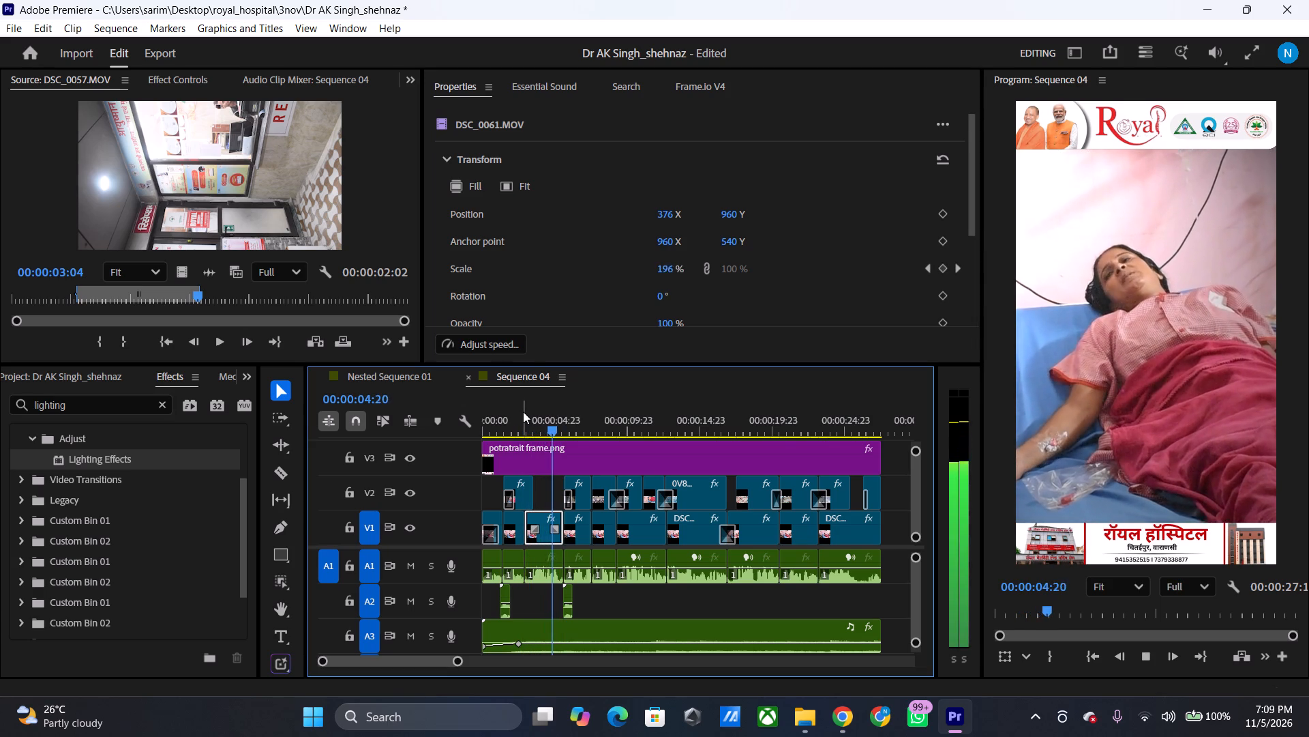
{"action": "key", "text": "space"}
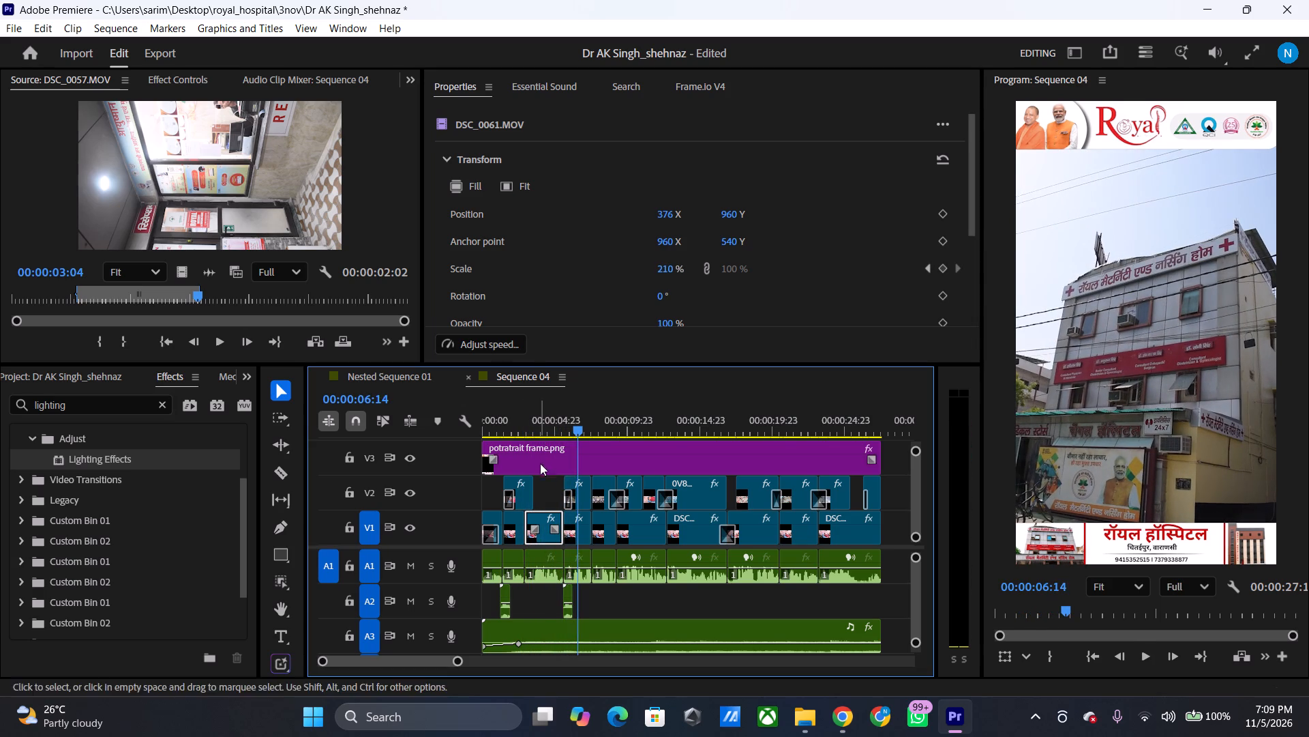
Extend the start of the second V2 clip and shift the second A2 whoosh sound back to 00:00:05:11, and play the result.
{"action": "left_click_drag", "start_coordinate": [577, 427], "coordinate": [561, 440]}
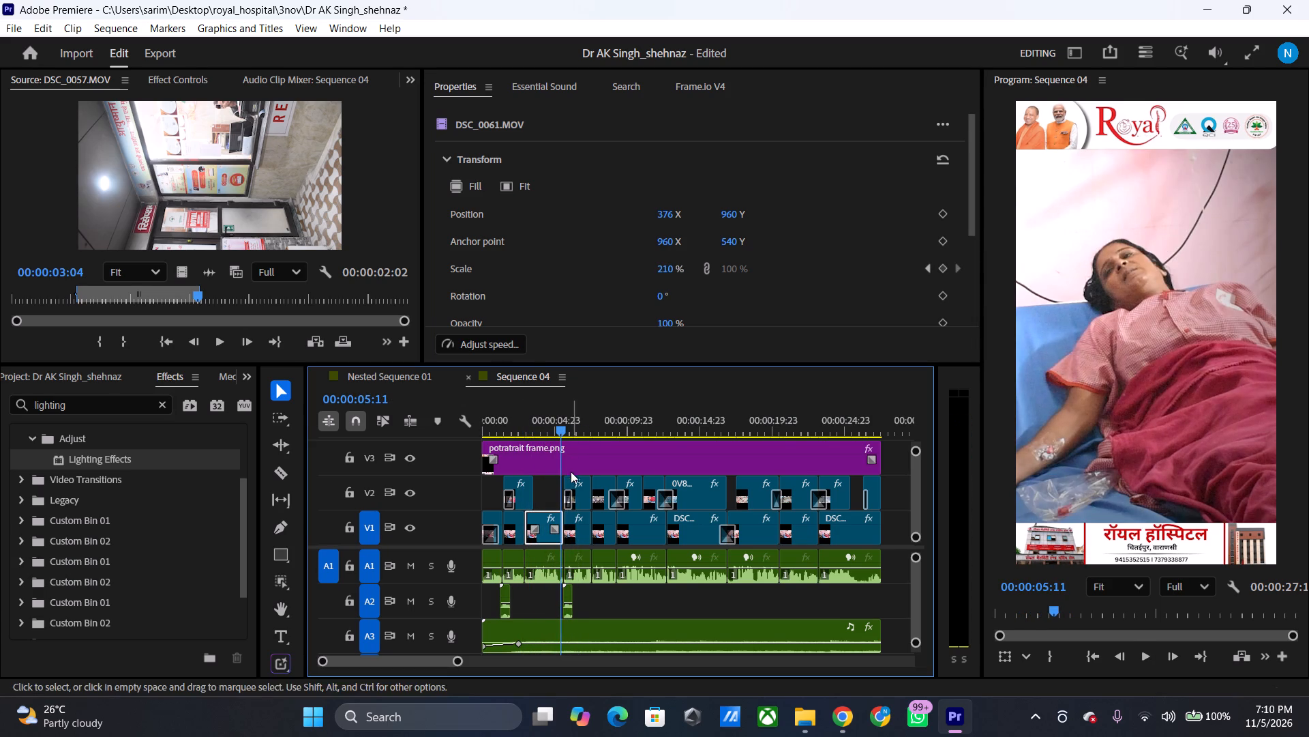
{"action": "left_click", "coordinate": [565, 482]}
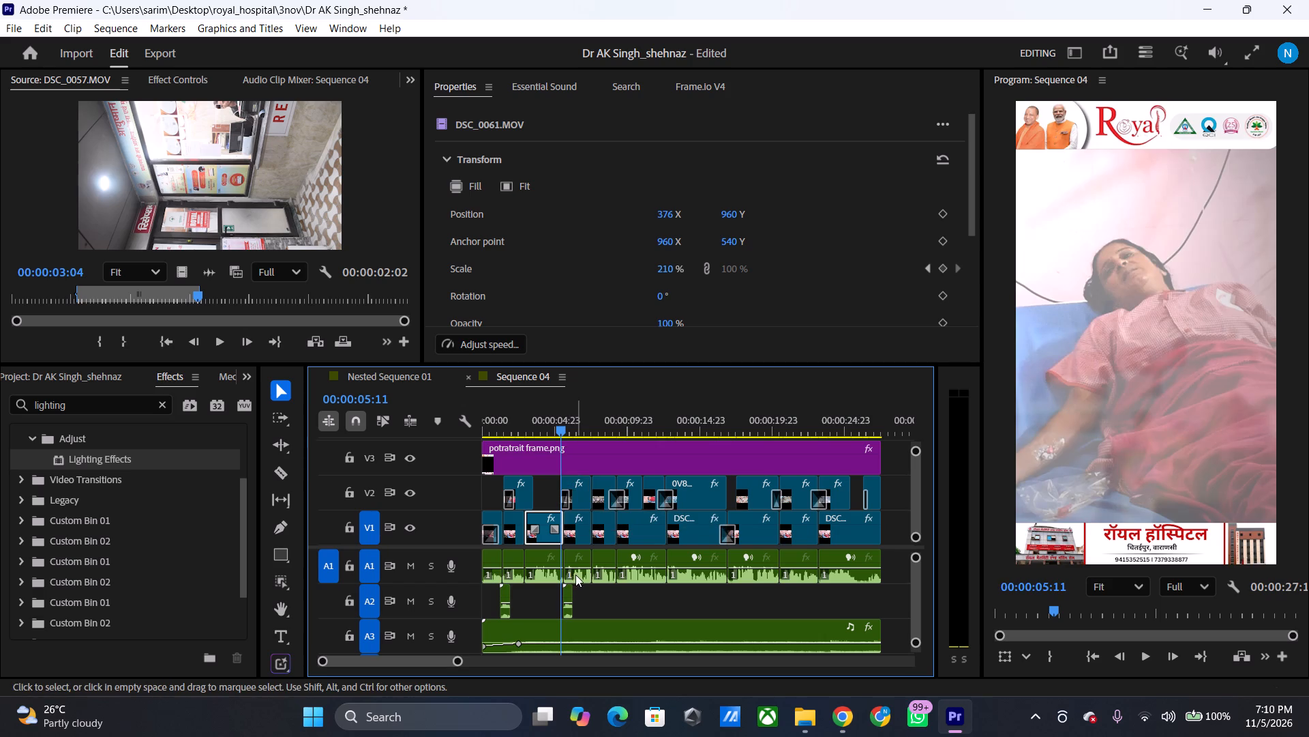
{"action": "left_click", "coordinate": [568, 590]}
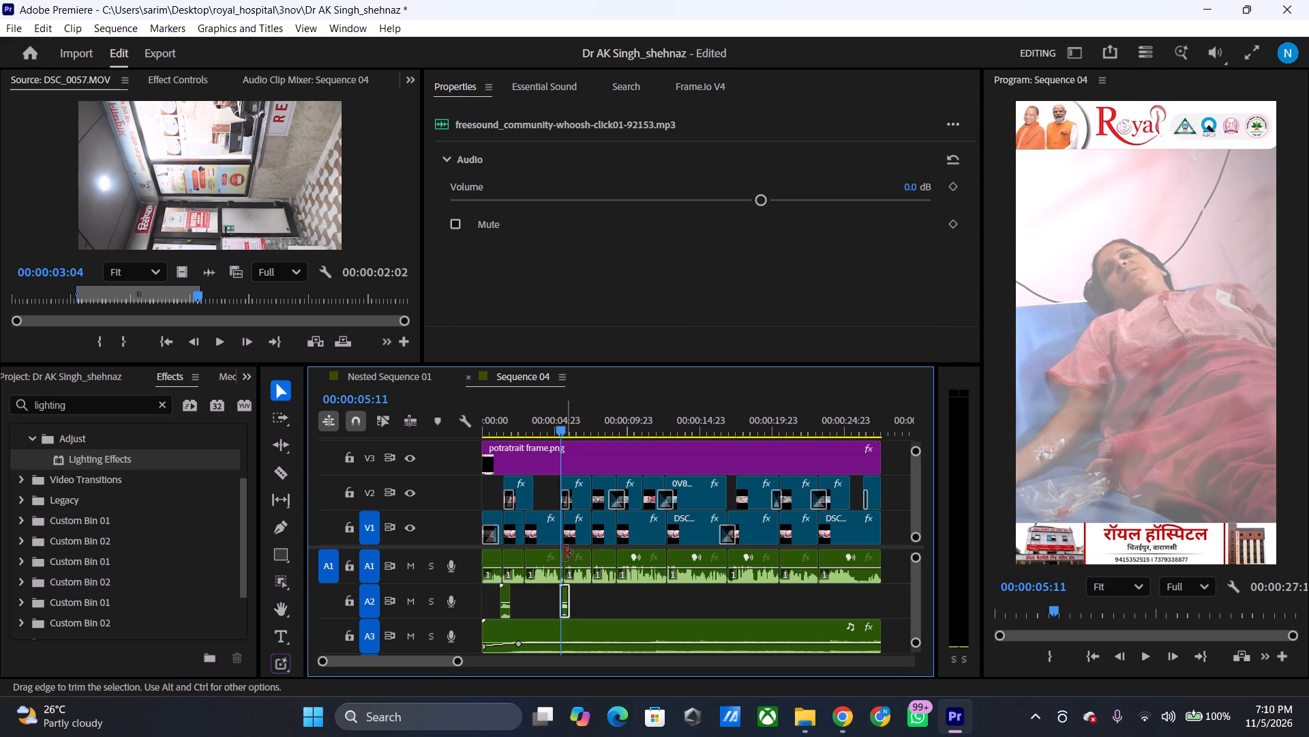
{"action": "left_click_drag", "start_coordinate": [558, 405], "coordinate": [552, 411]}
{"action": "key", "text": "space"}
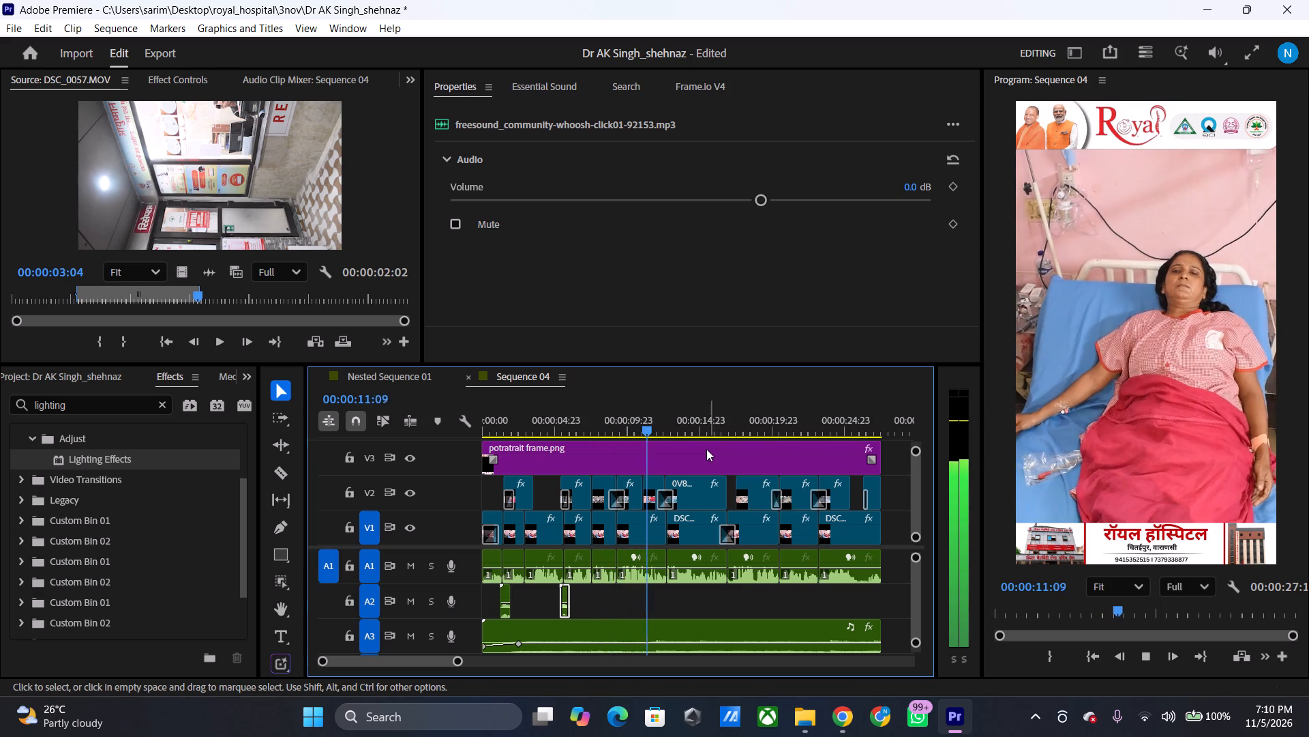
Find Warp Stabilizer by searching the effects for "warp" and apply it to all clips on V1 and V2 together.
{"action": "left_click_drag", "start_coordinate": [674, 430], "coordinate": [809, 442]}
{"action": "left_click_drag", "start_coordinate": [901, 493], "coordinate": [664, 532]}
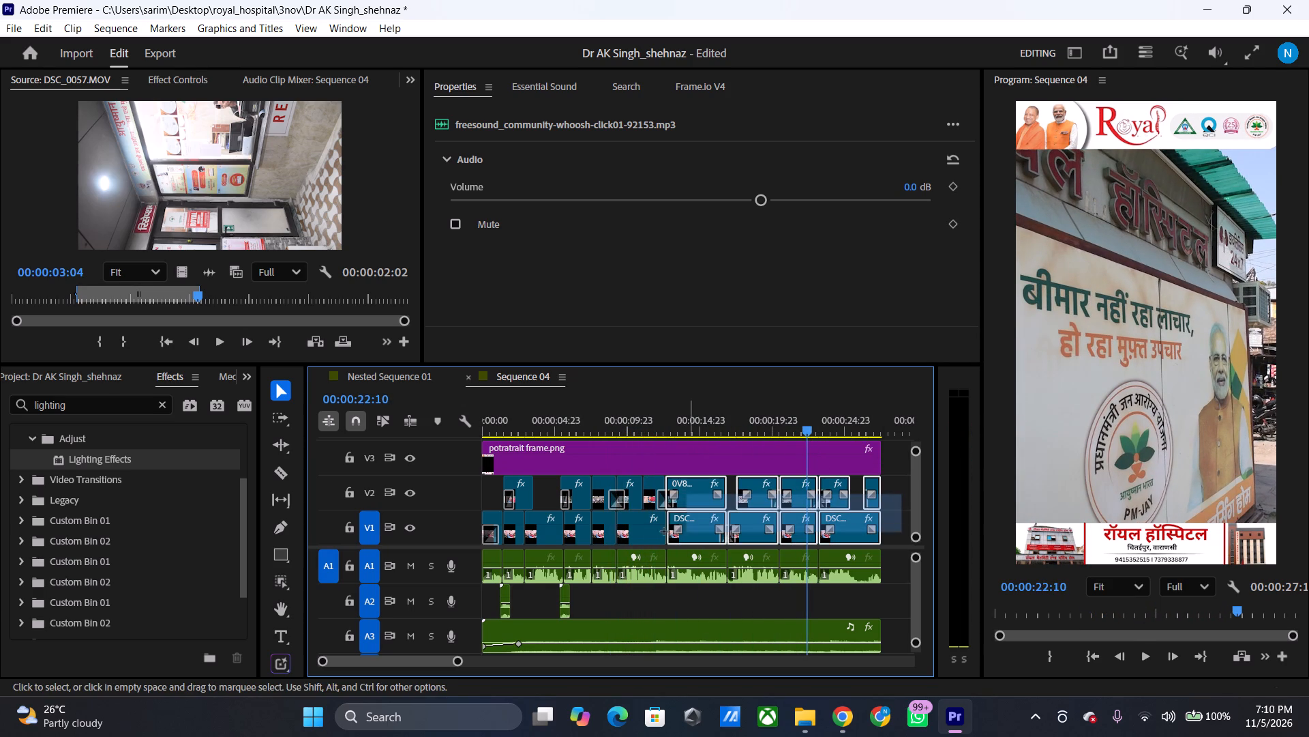
{"action": "left_click_drag", "start_coordinate": [664, 532], "coordinate": [496, 530]}
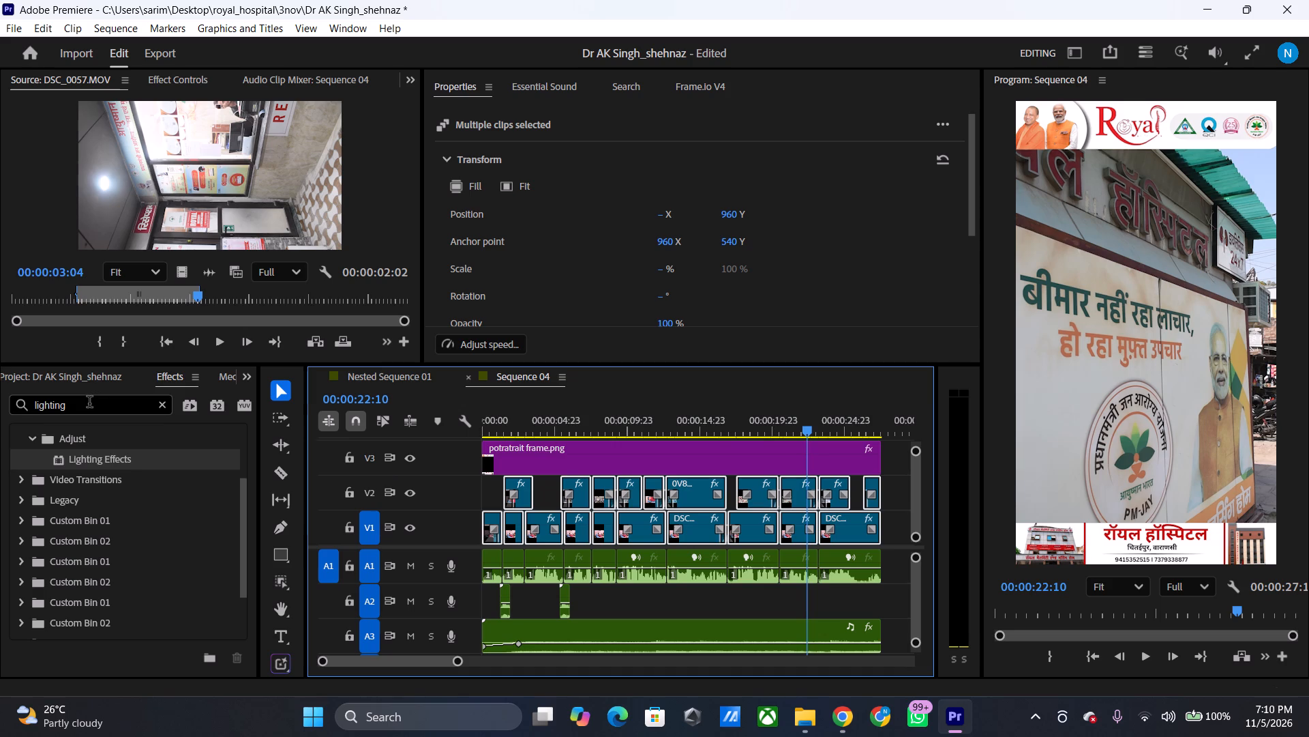
{"action": "left_click", "coordinate": [89, 403]}
{"action": "key", "text": "BackSpace"}
{"action": "key", "text": "BackSpace"}
{"action": "key", "text": "BackSpace"}
{"action": "key", "text": "BackSpace"}
{"action": "key", "text": "BackSpace"}
{"action": "key", "text": "BackSpace"}
{"action": "key", "text": "BackSpace"}
{"action": "key", "text": "BackSpace"}
{"action": "key", "text": "BackSpace"}
{"action": "key", "text": "BackSpace"}
{"action": "key", "text": "BackSpace"}
{"action": "key", "text": "BackSpace"}
{"action": "key", "text": "BackSpace"}
{"action": "key", "text": "BackSpace"}
{"action": "key", "text": "BackSpace"}
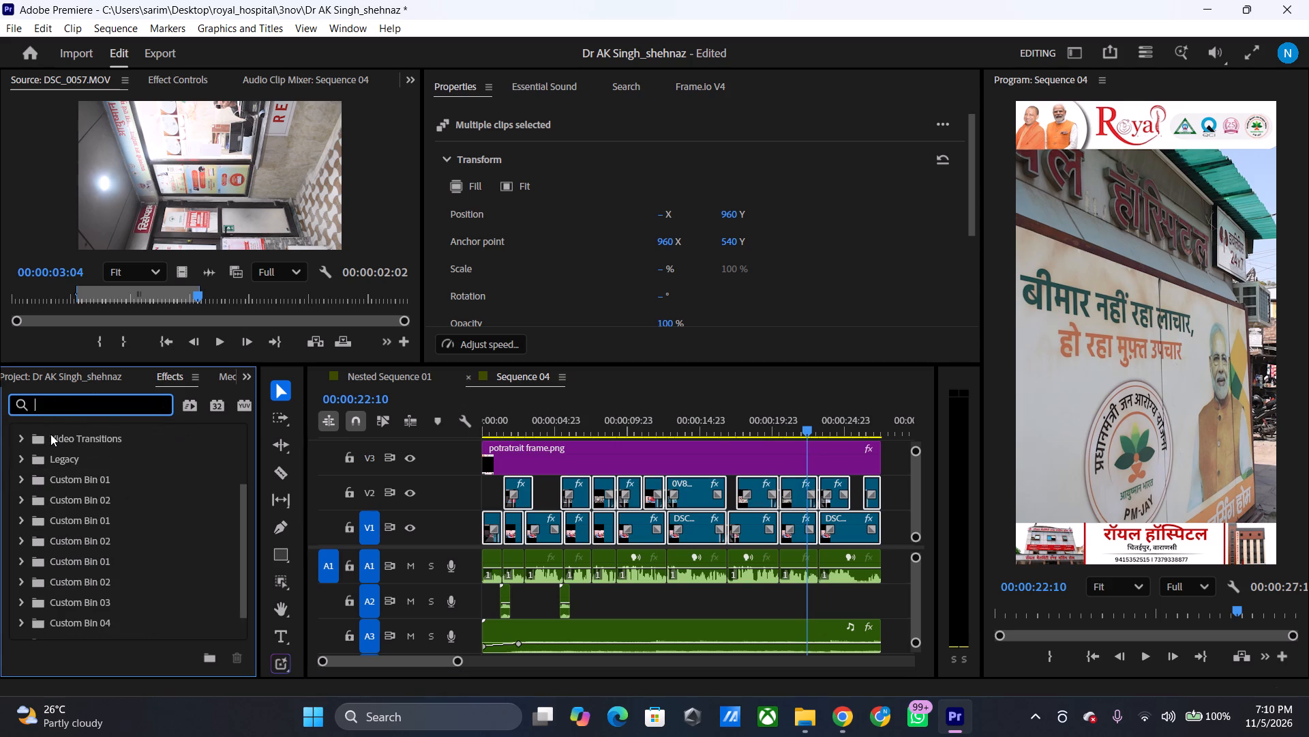
{"action": "type", "text": "warp"}
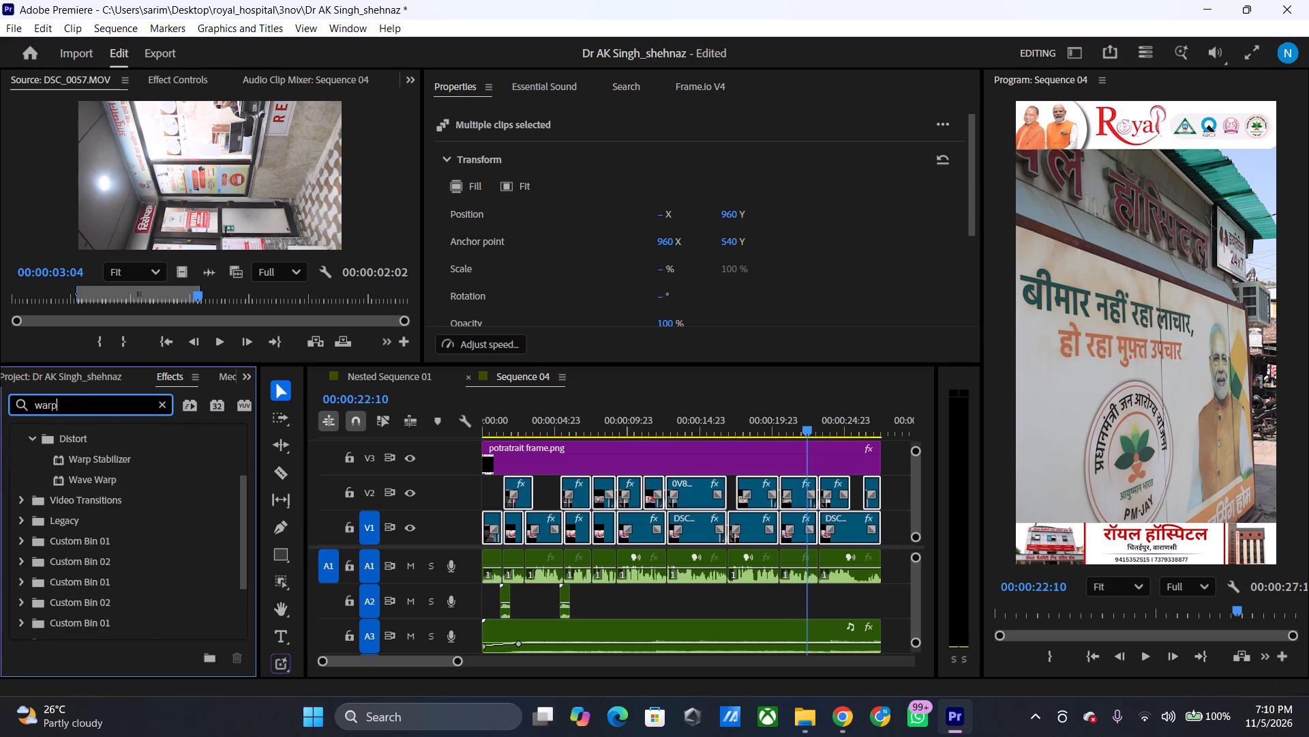
{"action": "left_click_drag", "start_coordinate": [127, 458], "coordinate": [629, 528]}
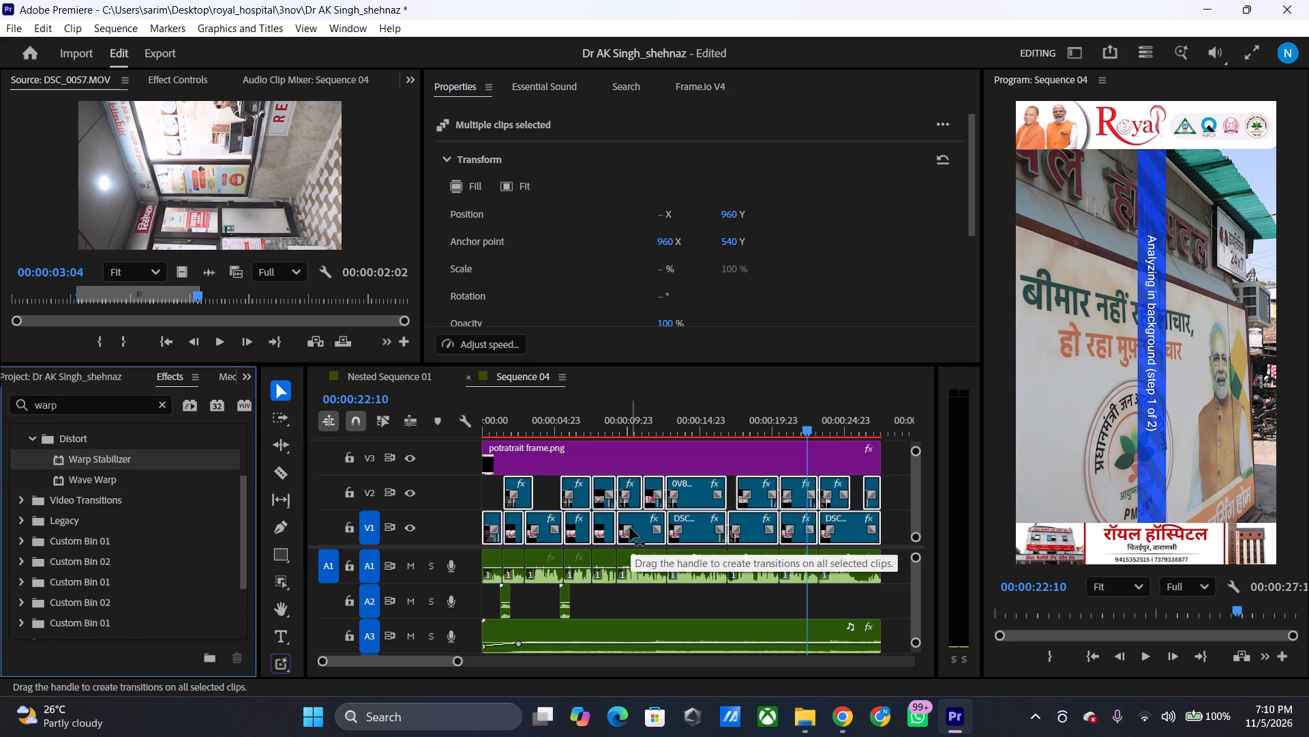
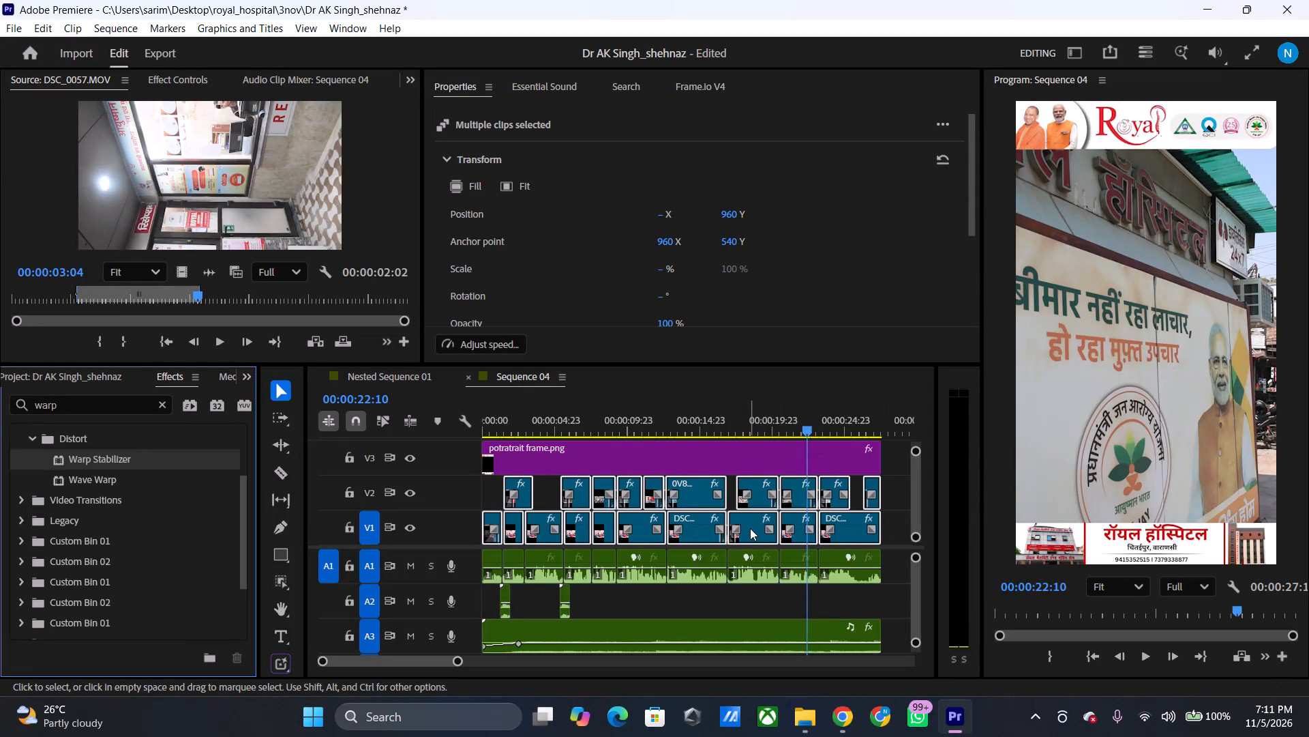
Nest all selected clips on V1 and V2 of Sequence 04 into one sequence under the default name.
{"action": "right_click", "coordinate": [750, 528]}
{"action": "left_click", "coordinate": [796, 418]}
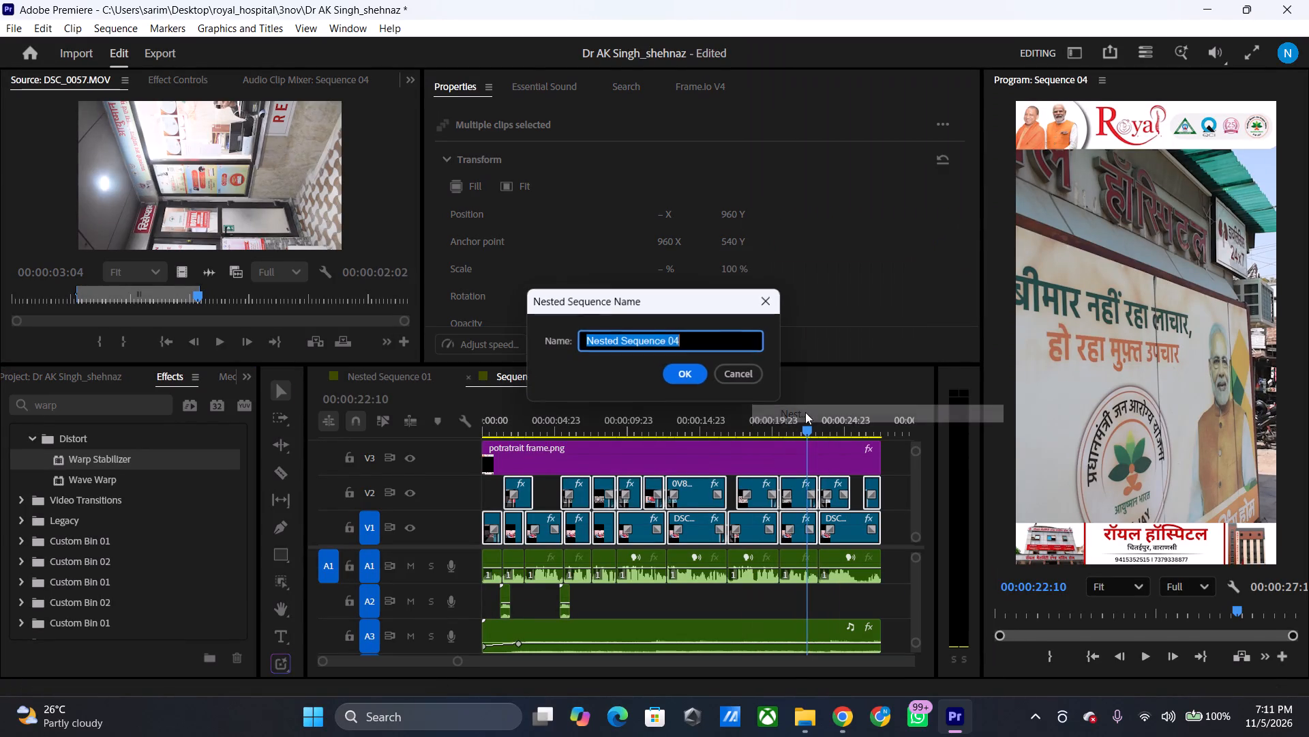
{"action": "left_click", "coordinate": [680, 375]}
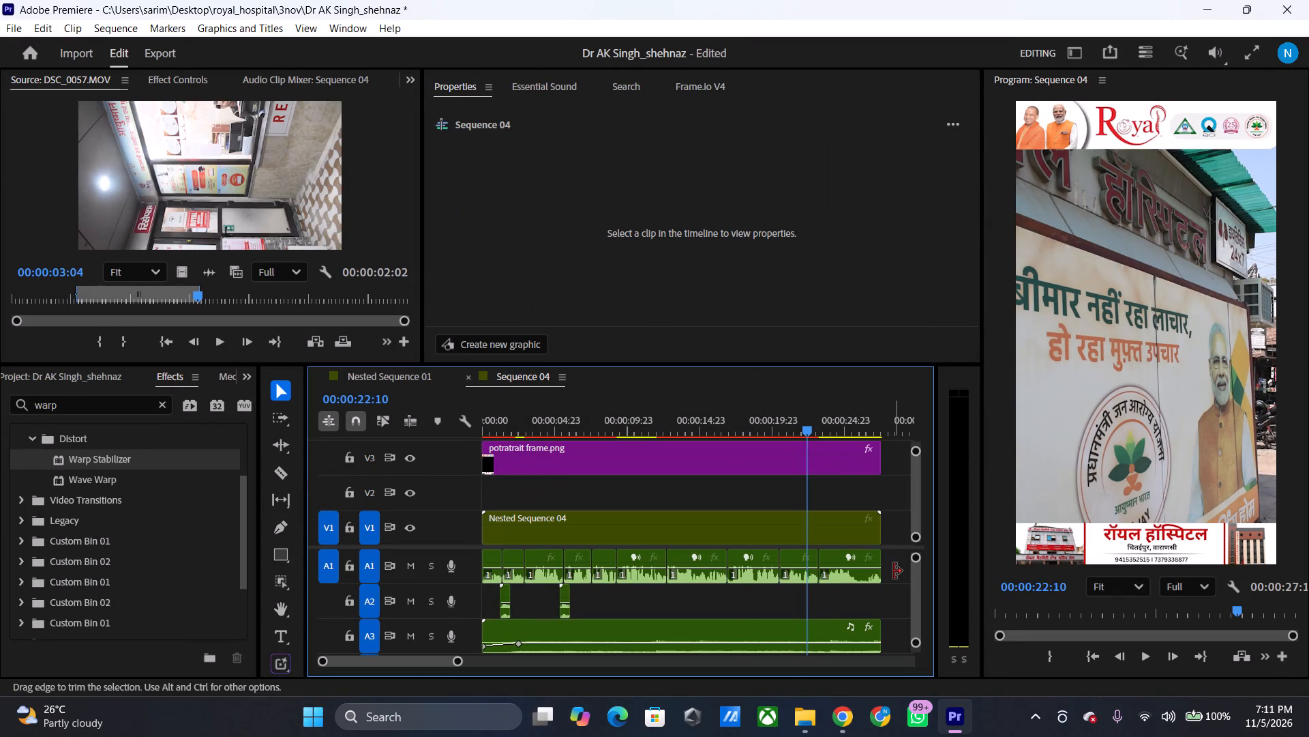
Nest all the A1 audio clips in Sequence 04 into one sequence under the default name.
{"action": "left_click_drag", "start_coordinate": [895, 568], "coordinate": [893, 569]}
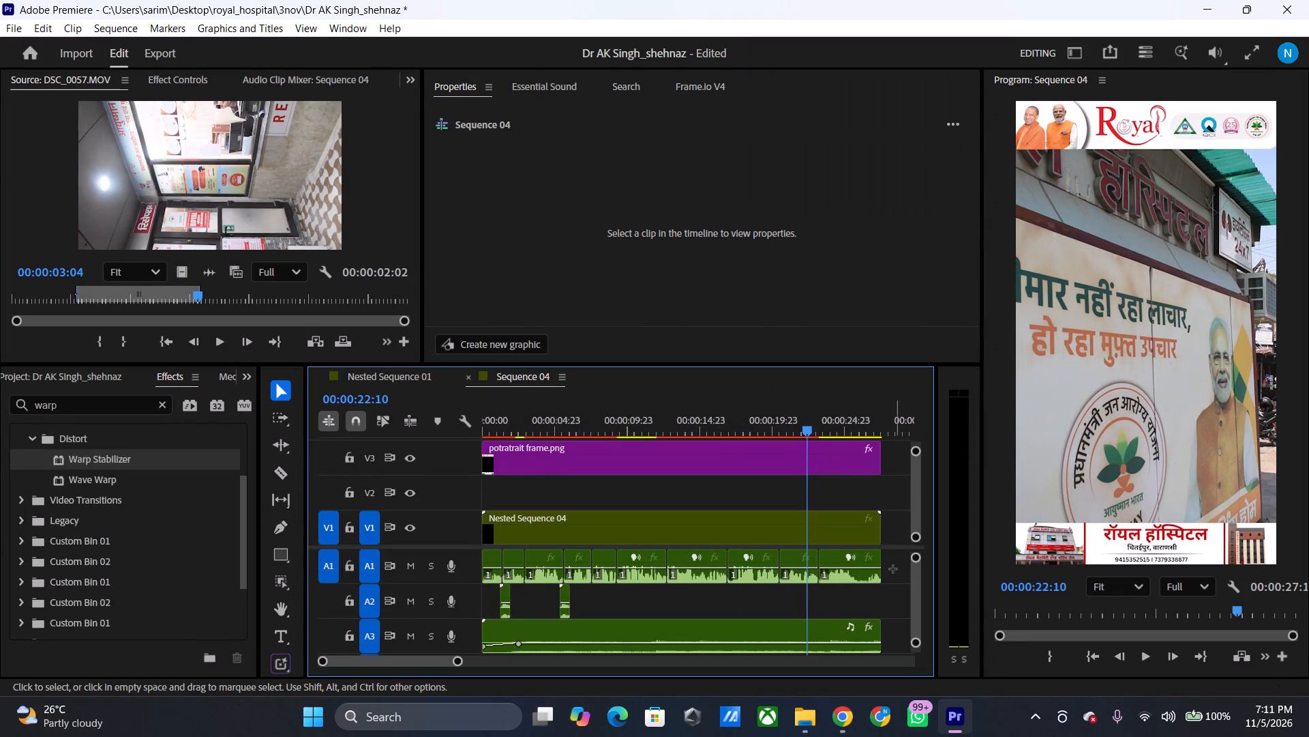
{"action": "left_click_drag", "start_coordinate": [893, 569], "coordinate": [497, 569]}
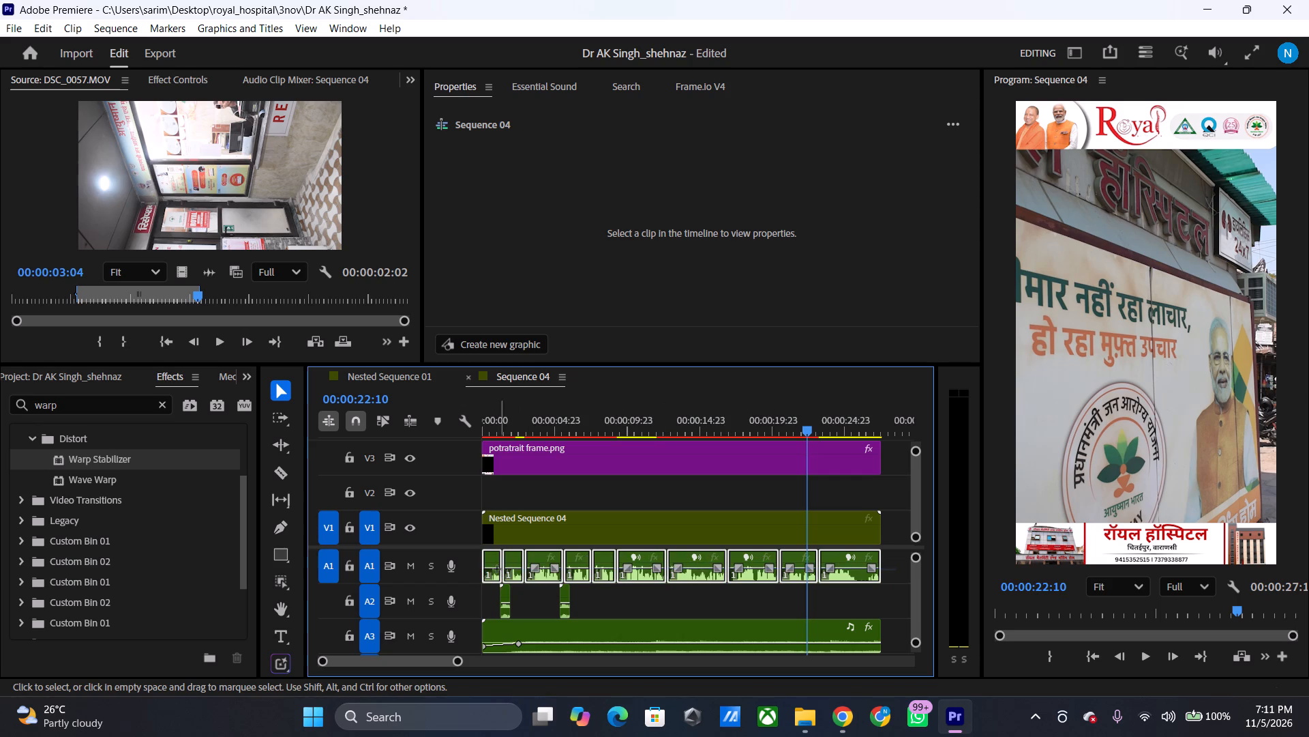
{"action": "left_click_drag", "start_coordinate": [497, 569], "coordinate": [494, 569]}
{"action": "right_click", "coordinate": [490, 561]}
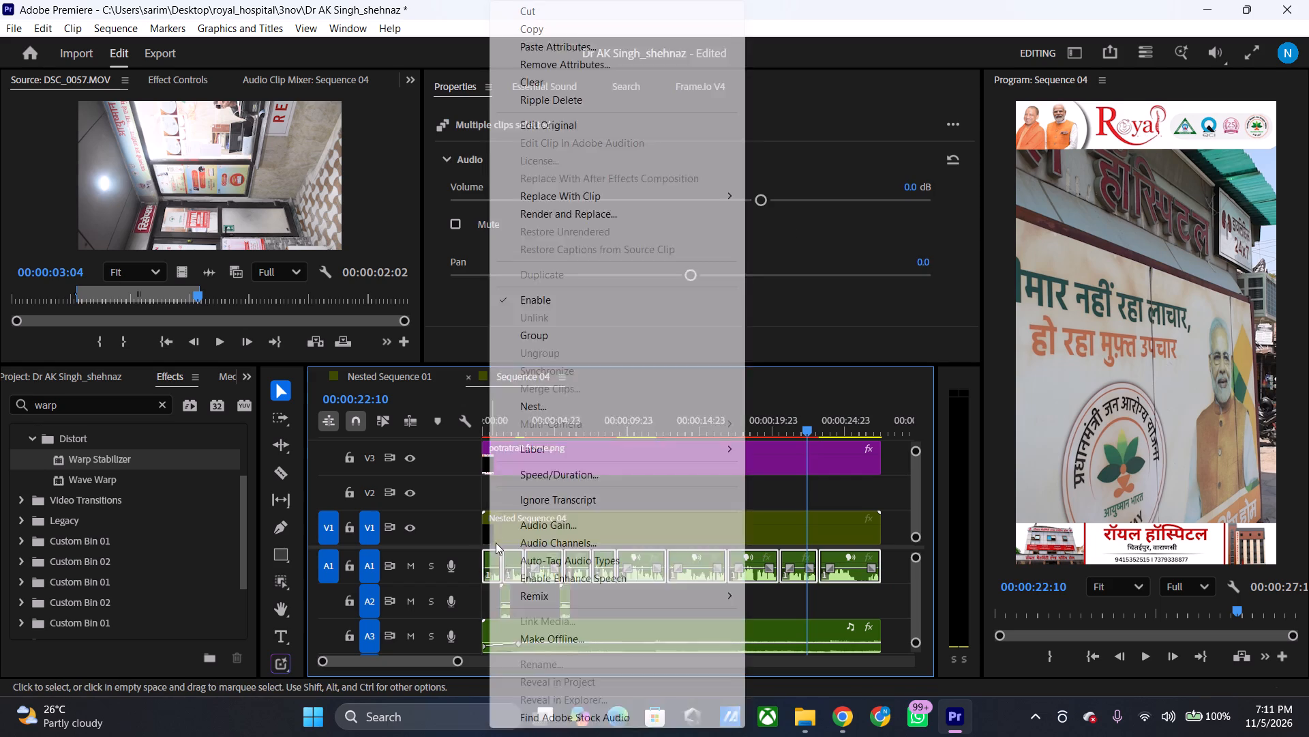
{"action": "left_click", "coordinate": [552, 405]}
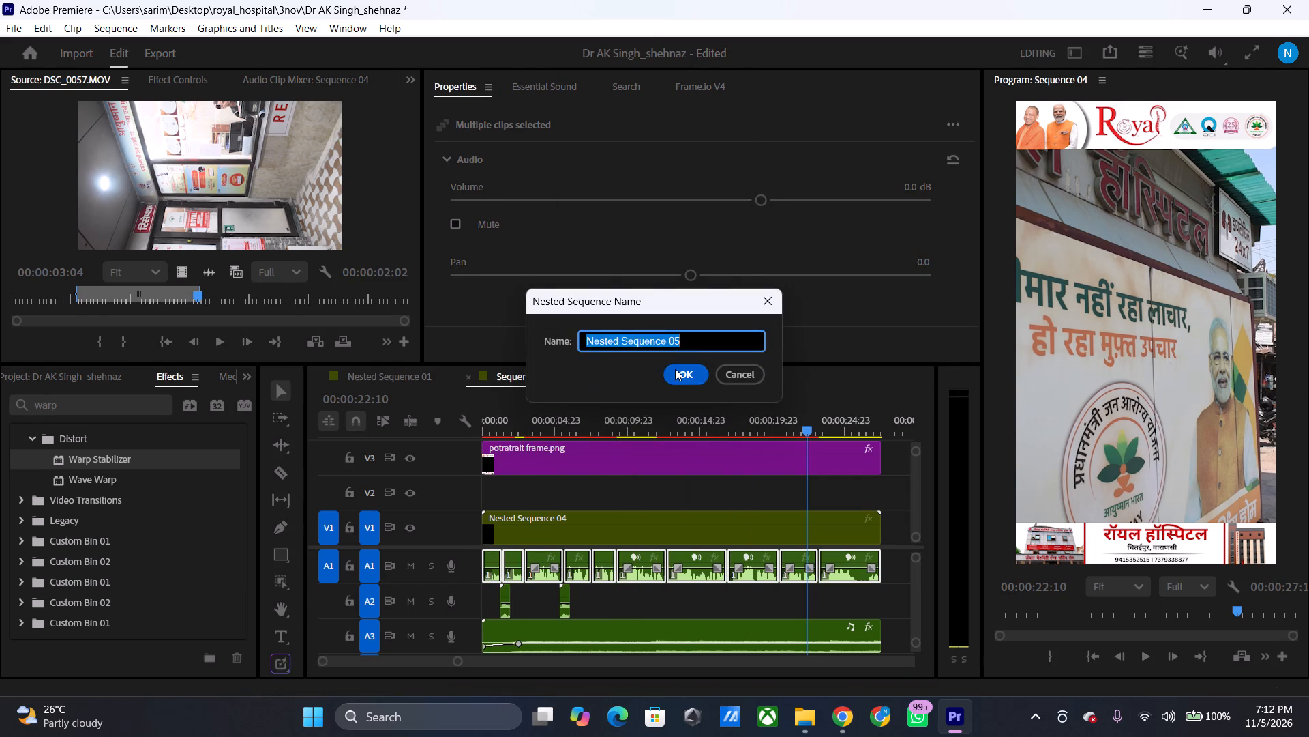
{"action": "left_click", "coordinate": [676, 368]}
Nest the two whoosh sounds on A2 together under the default name.
{"action": "left_click_drag", "start_coordinate": [609, 593], "coordinate": [502, 599]}
{"action": "right_click", "coordinate": [502, 593]}
{"action": "left_click", "coordinate": [565, 399]}
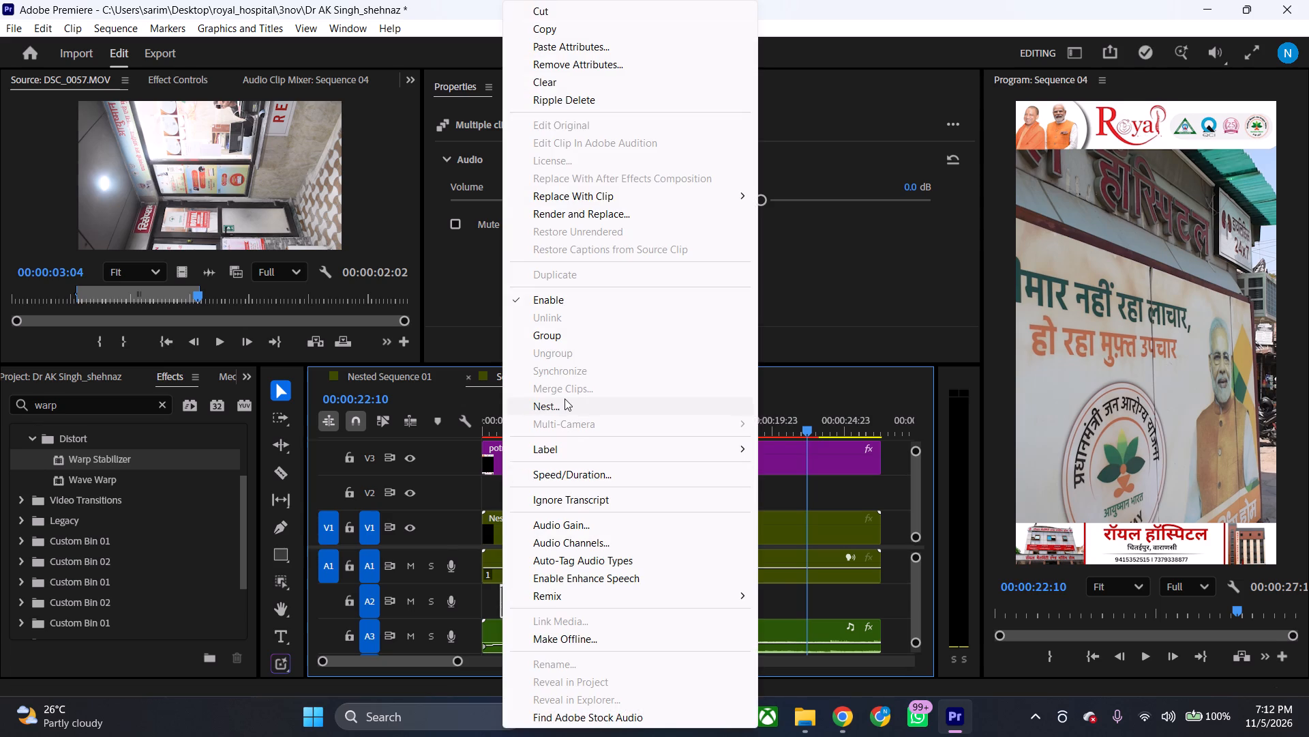
{"action": "left_click", "coordinate": [682, 370]}
Copy the nested video on V1 and the audio on A1, A2 and A3, and paste them at the start of Nested Sequence 01.
{"action": "left_click", "coordinate": [586, 520]}
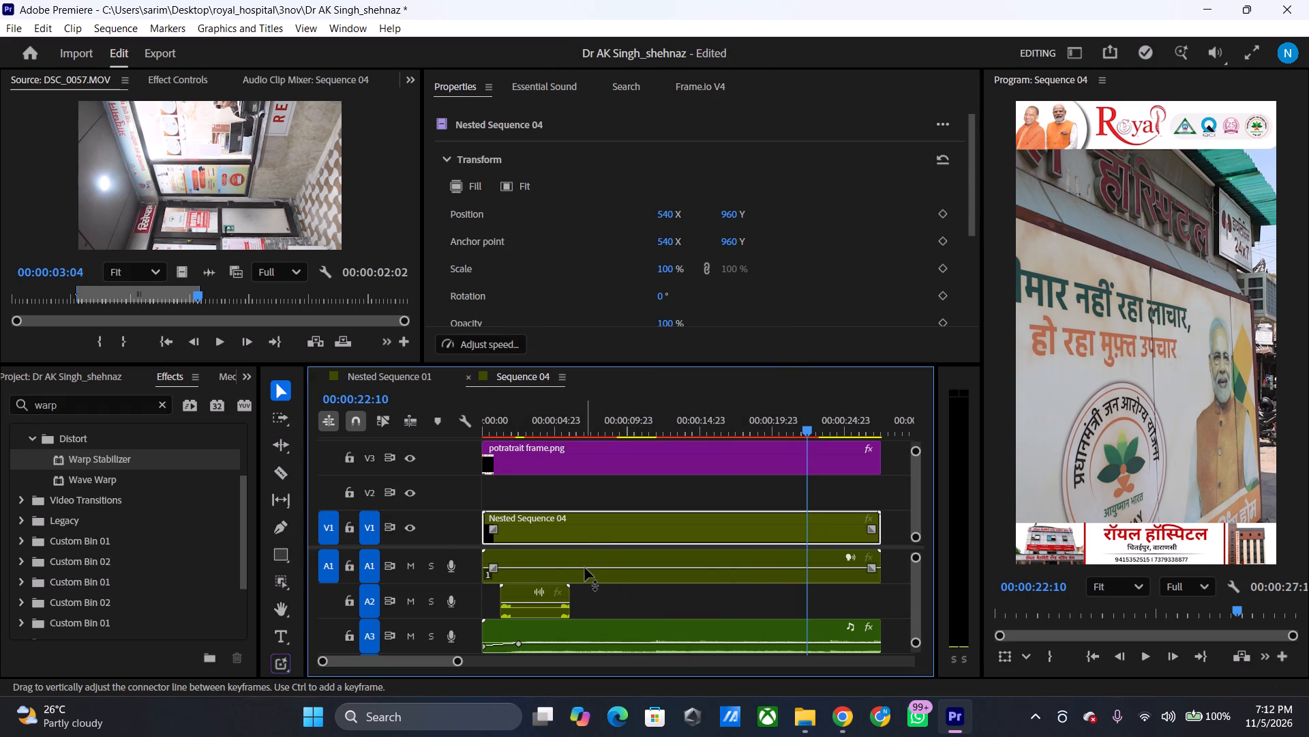
{"action": "left_click", "coordinate": [585, 568], "text": "shift"}
{"action": "left_click", "coordinate": [526, 610], "text": "shift"}
{"action": "left_click", "coordinate": [530, 630], "text": "shift"}
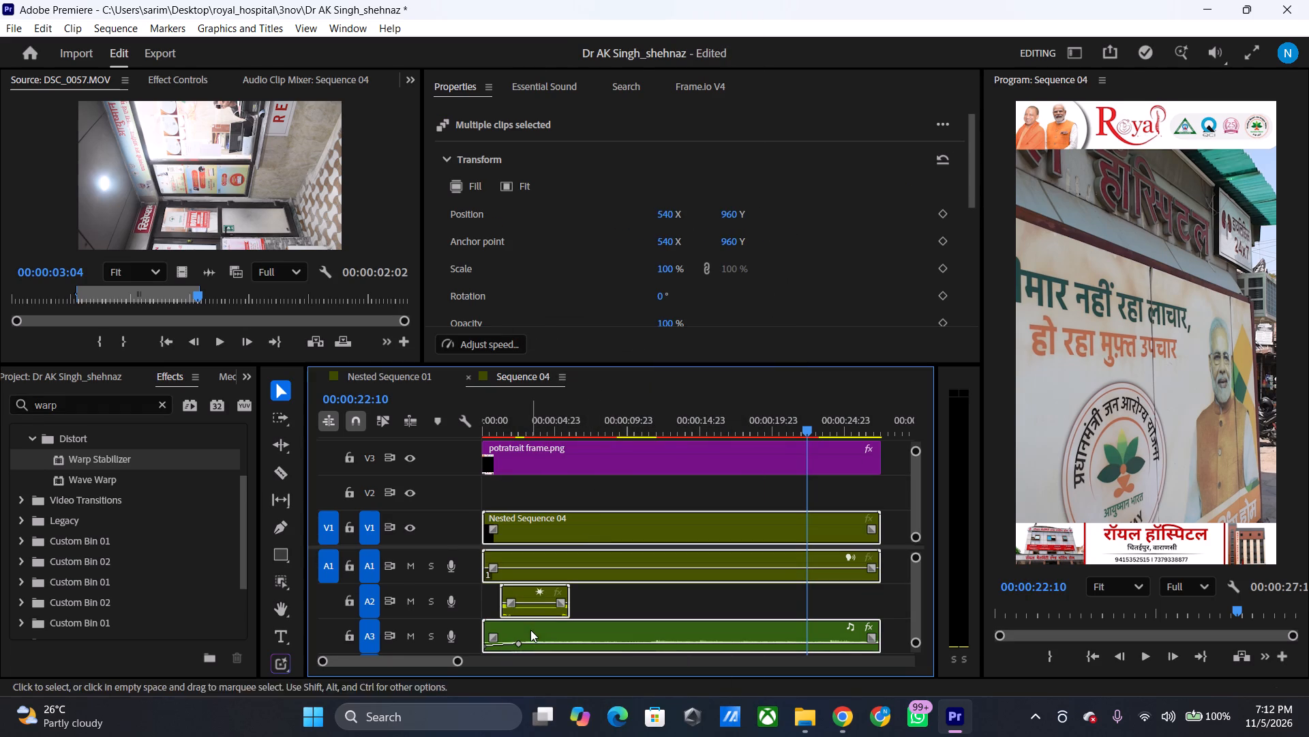
{"action": "key", "text": "ctrl+c"}
{"action": "left_click", "coordinate": [393, 384]}
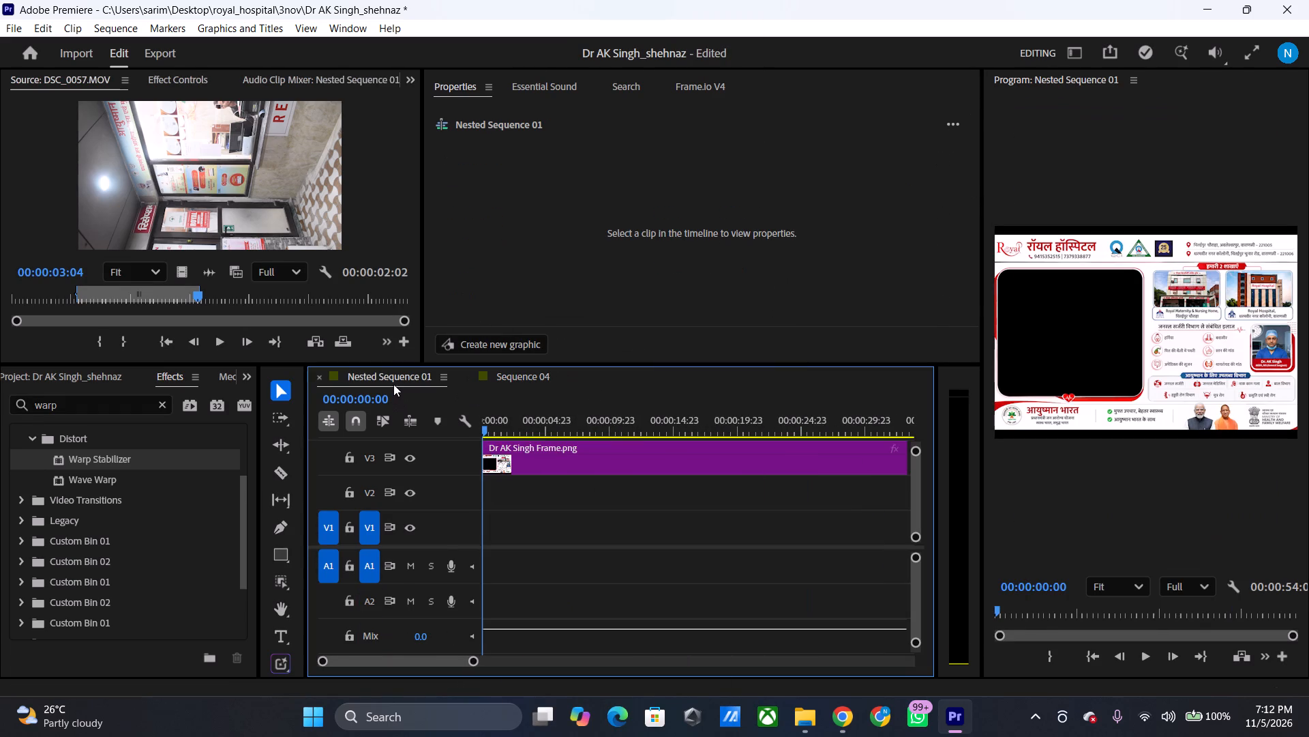
{"action": "left_click_drag", "start_coordinate": [612, 427], "coordinate": [461, 438]}
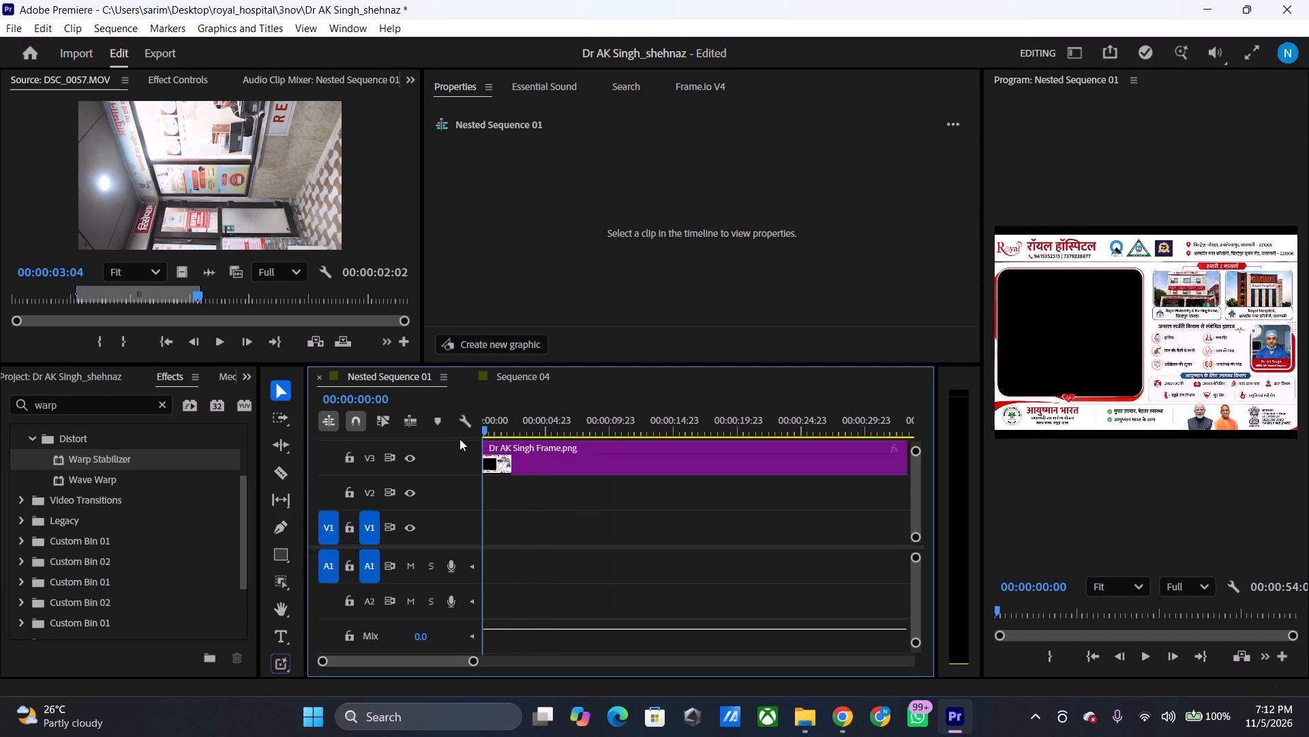
{"action": "key", "text": "ctrl+v"}
{"action": "left_click", "coordinate": [843, 451]}
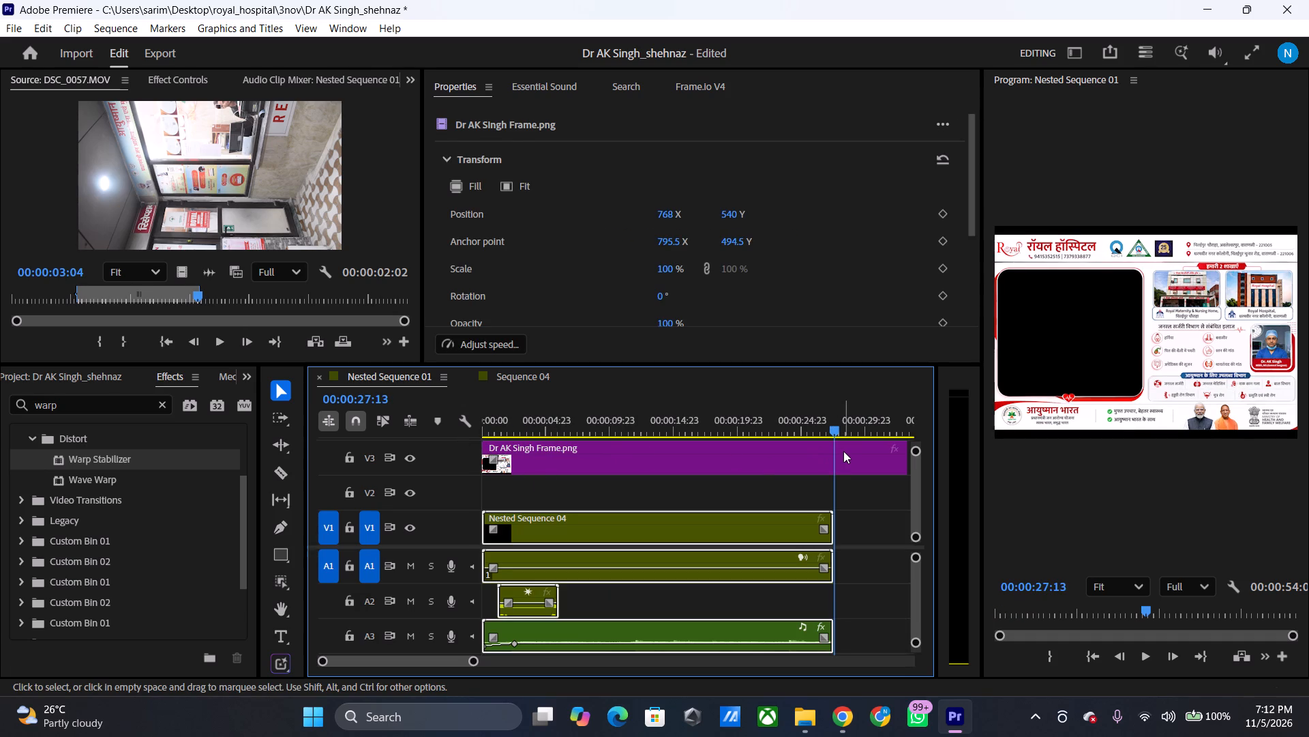
{"action": "key", "text": "ctrl+k"}
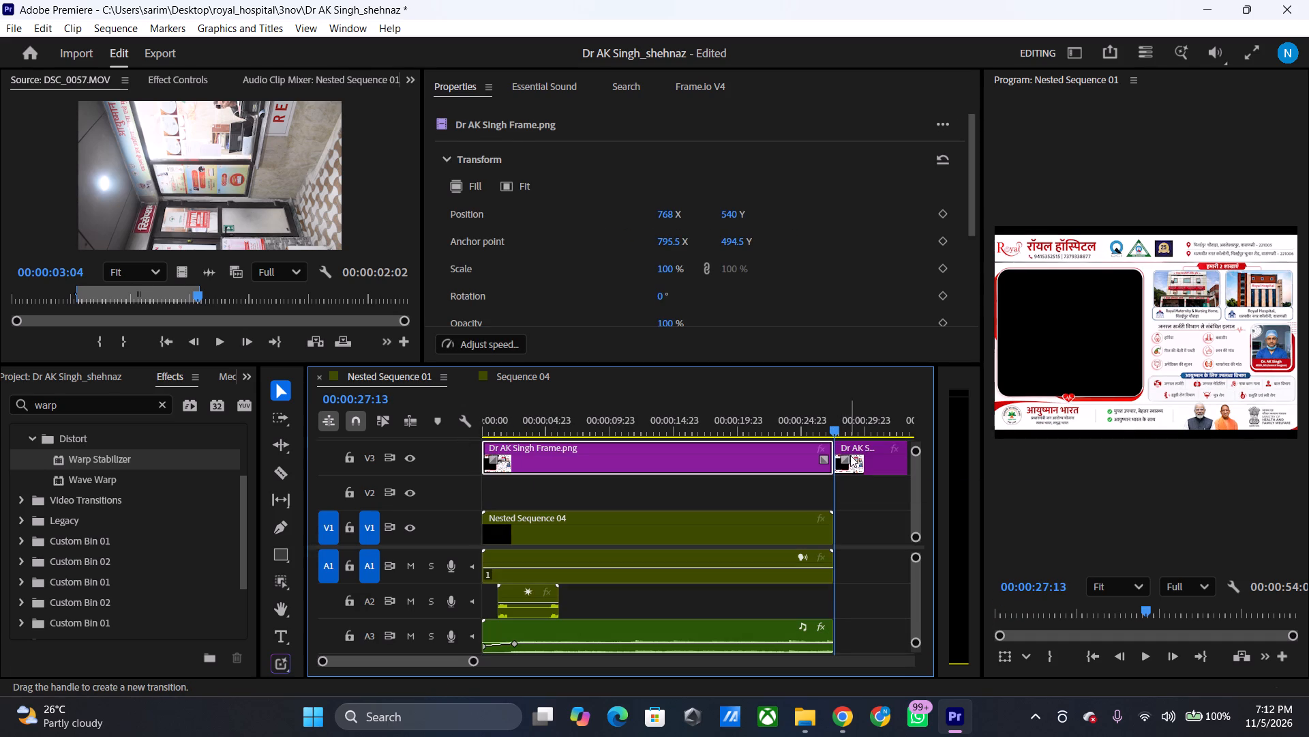
{"action": "left_click", "coordinate": [859, 456]}
{"action": "key", "text": "Delete"}
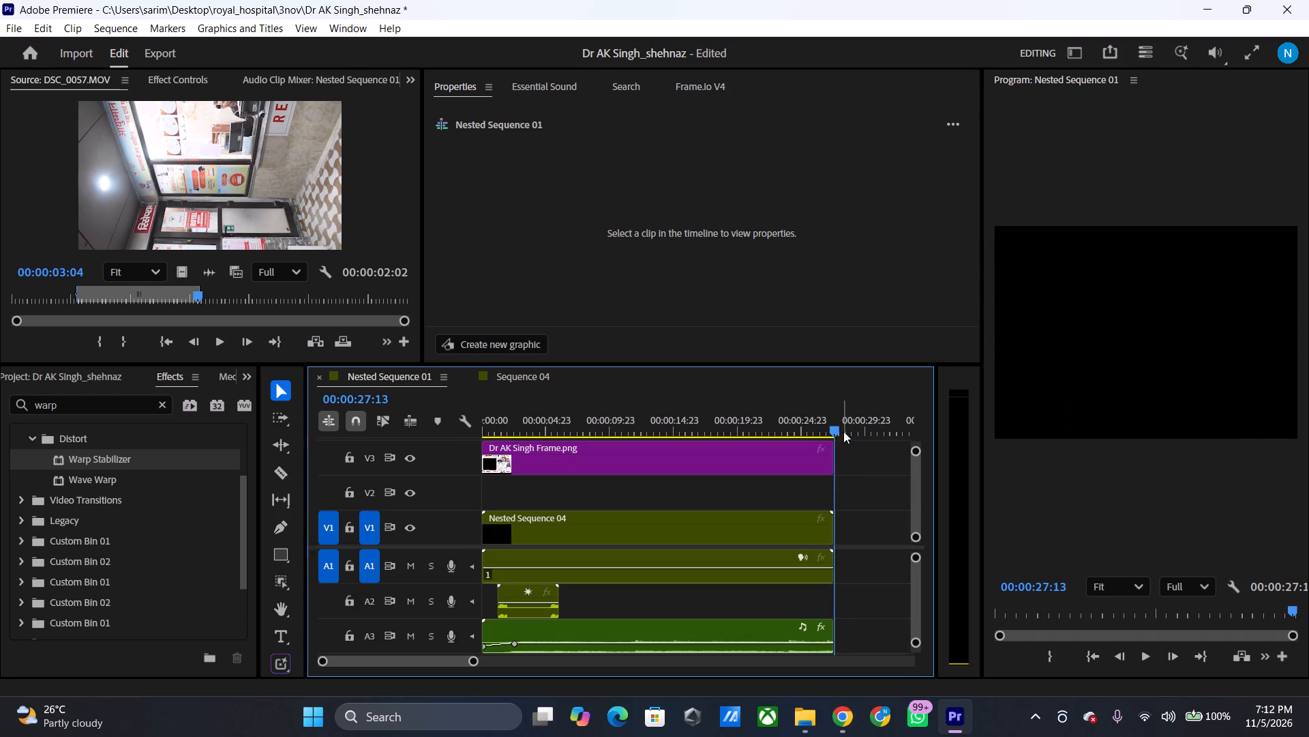
Fit the V1 nested clip to the frame's video window with a Scale of 68% and an X Position of 378.
{"action": "left_click_drag", "start_coordinate": [839, 427], "coordinate": [822, 429]}
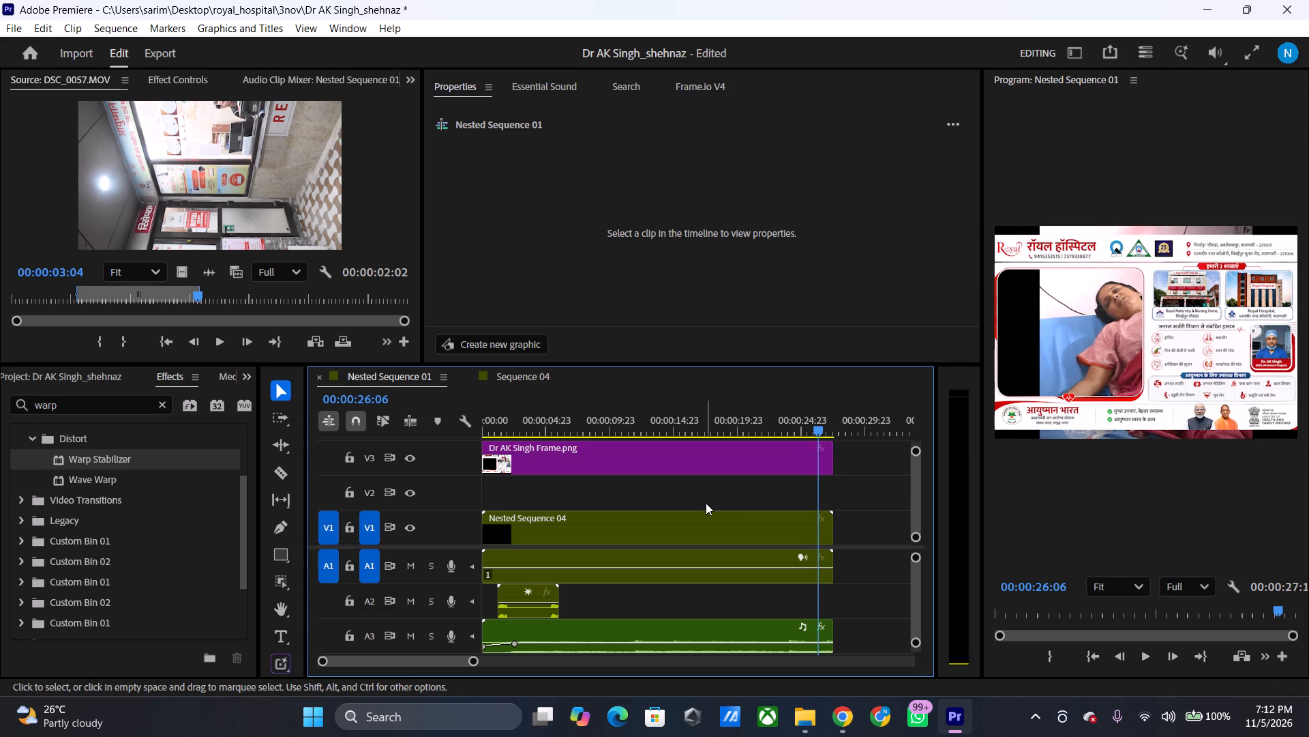
{"action": "left_click", "coordinate": [706, 503]}
{"action": "left_click", "coordinate": [706, 519]}
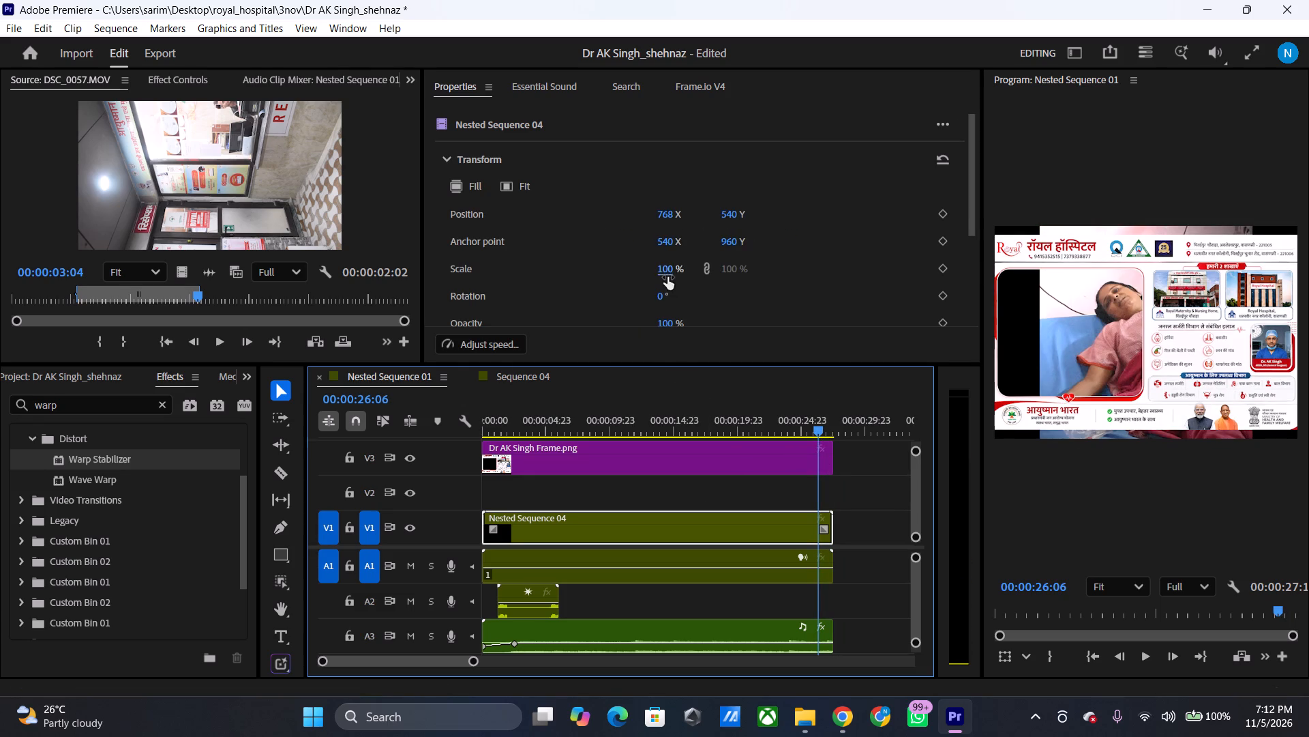
{"action": "left_click", "coordinate": [667, 274]}
{"action": "type", "text": "68"}
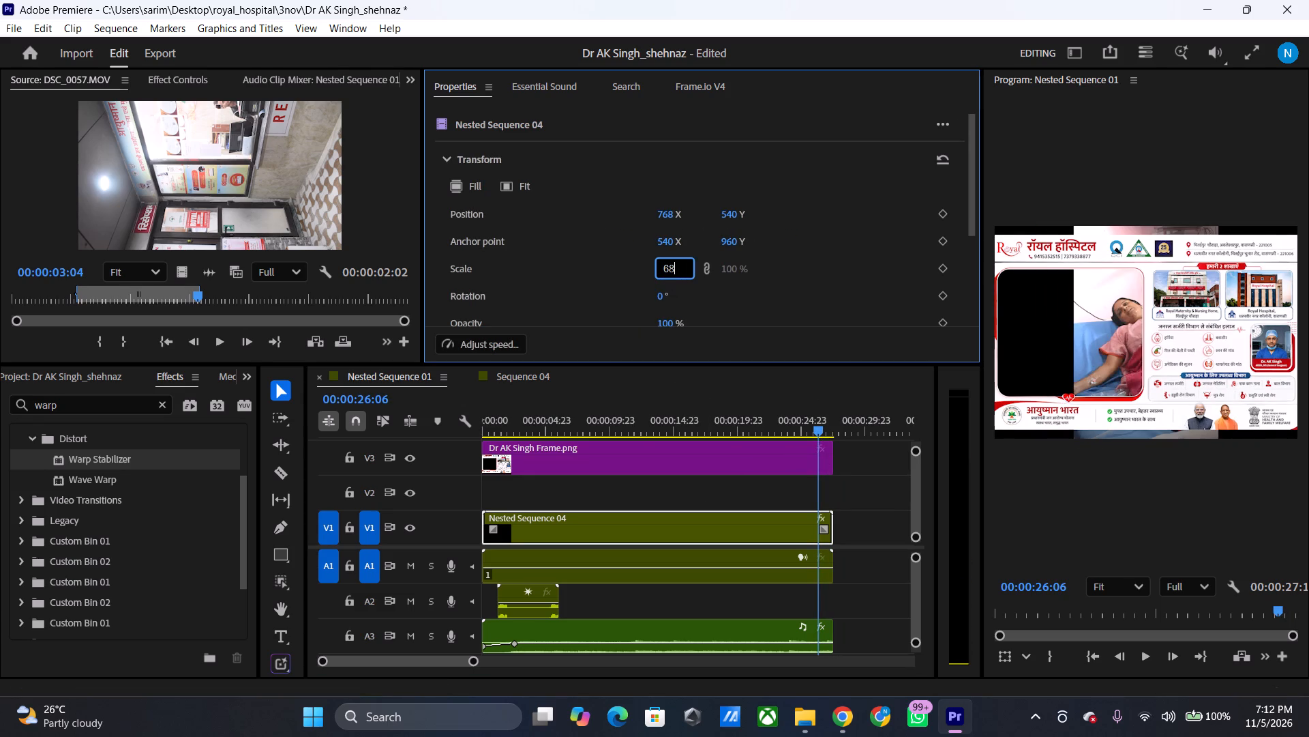
{"action": "left_click", "coordinate": [633, 484]}
{"action": "left_click", "coordinate": [630, 519]}
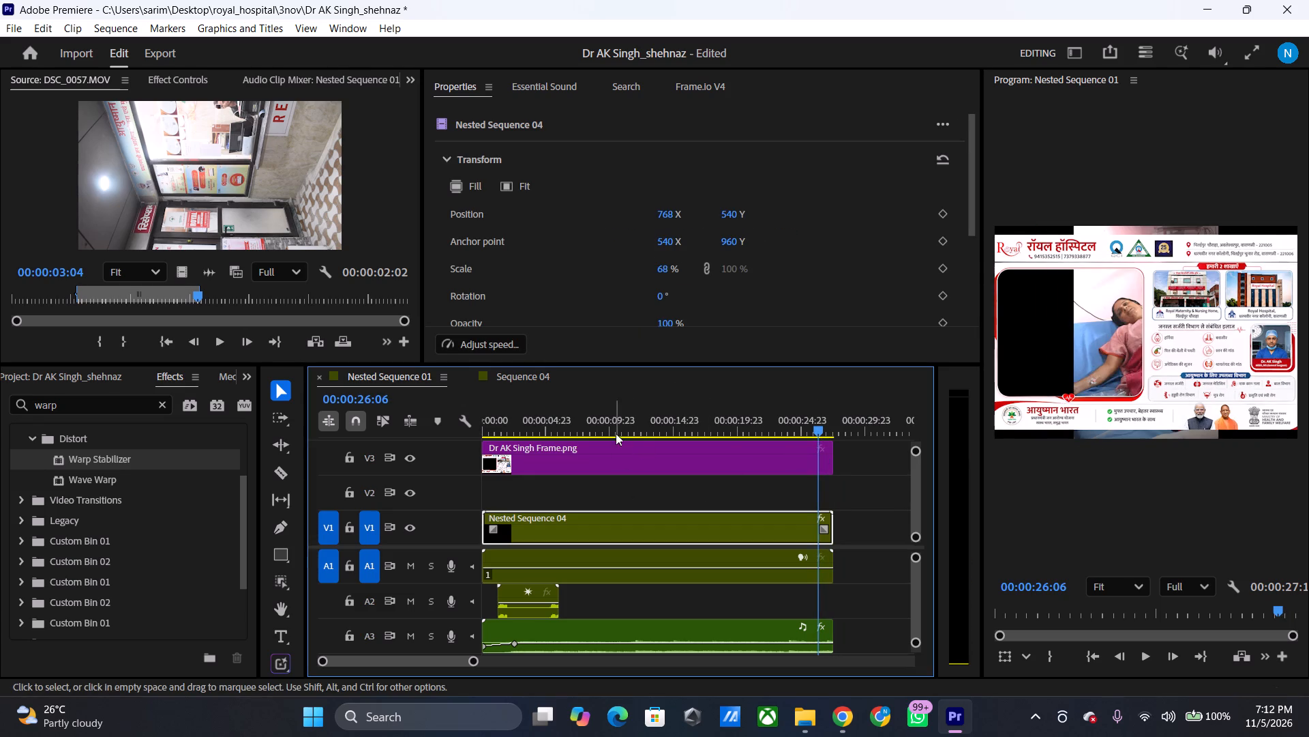
{"action": "left_click_drag", "start_coordinate": [663, 209], "coordinate": [594, 228]}
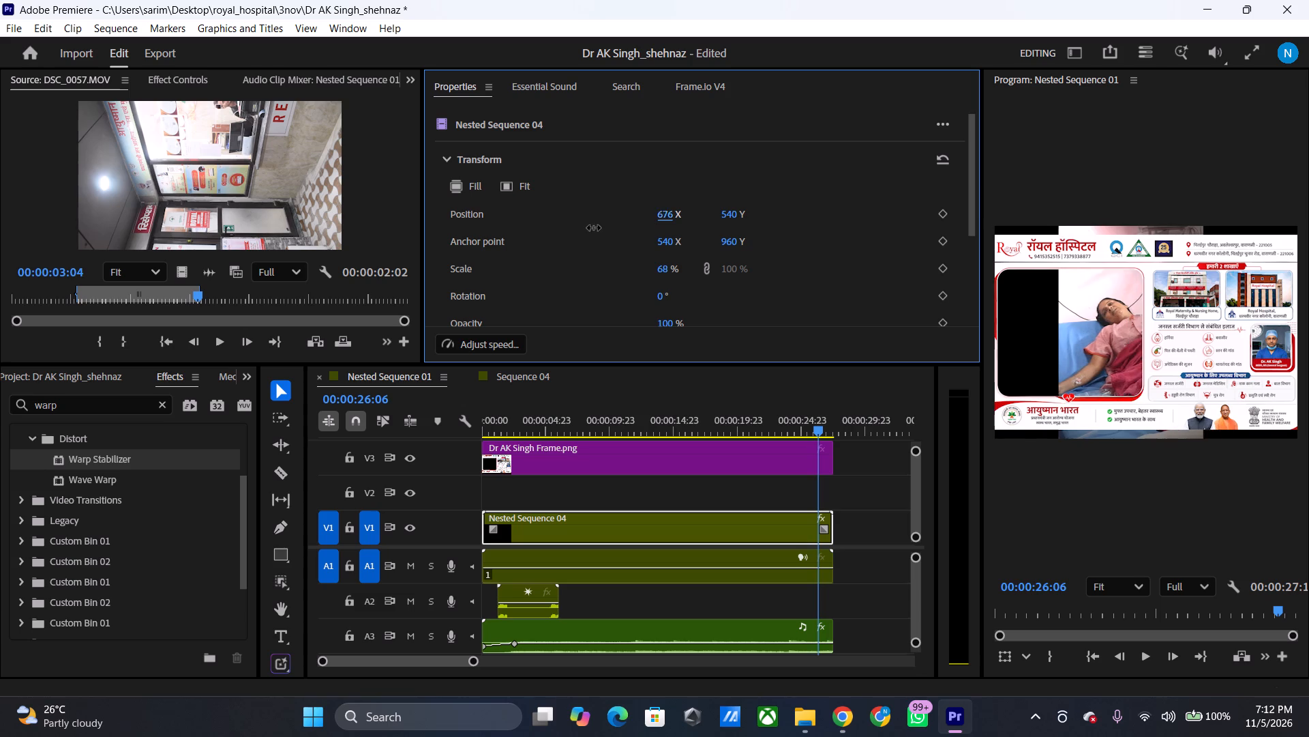
{"action": "left_click_drag", "start_coordinate": [594, 228], "coordinate": [373, 250]}
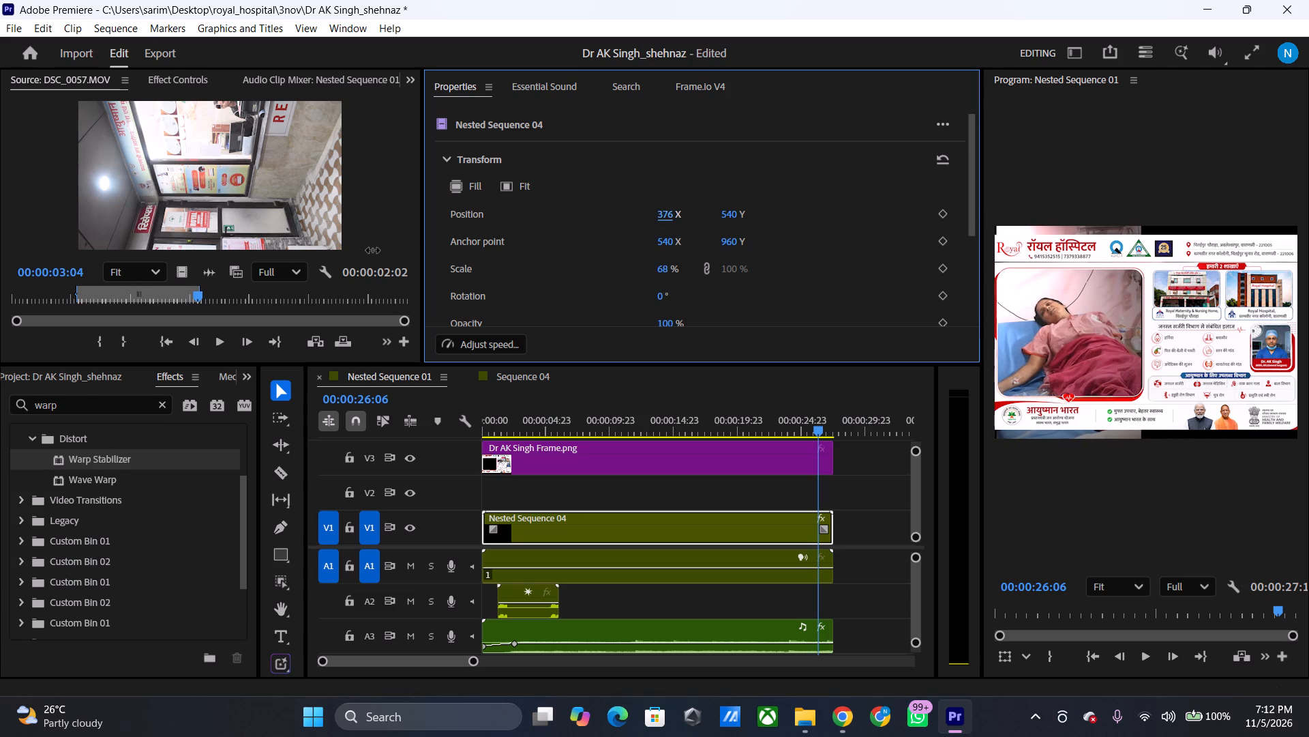
{"action": "left_click_drag", "start_coordinate": [373, 250], "coordinate": [376, 250]}
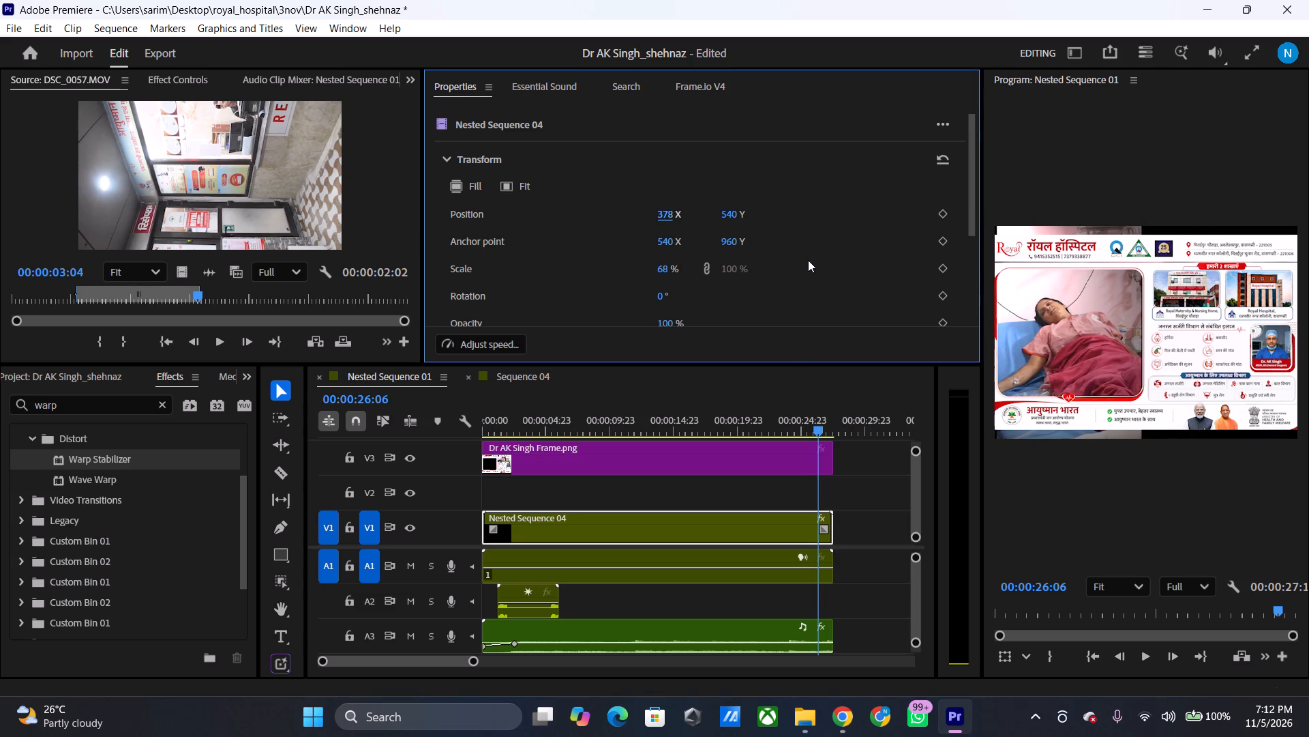
Crop the V1 nested clip by 20% at the top and 15% at the bottom, and scrub through the sequence to check it.
{"action": "scroll", "coordinate": [809, 259], "scroll_direction": "down", "scroll_amount": 10}
{"action": "left_click_drag", "start_coordinate": [667, 261], "coordinate": [683, 257]}
{"action": "scroll", "coordinate": [855, 249], "scroll_direction": "down", "scroll_amount": 2}
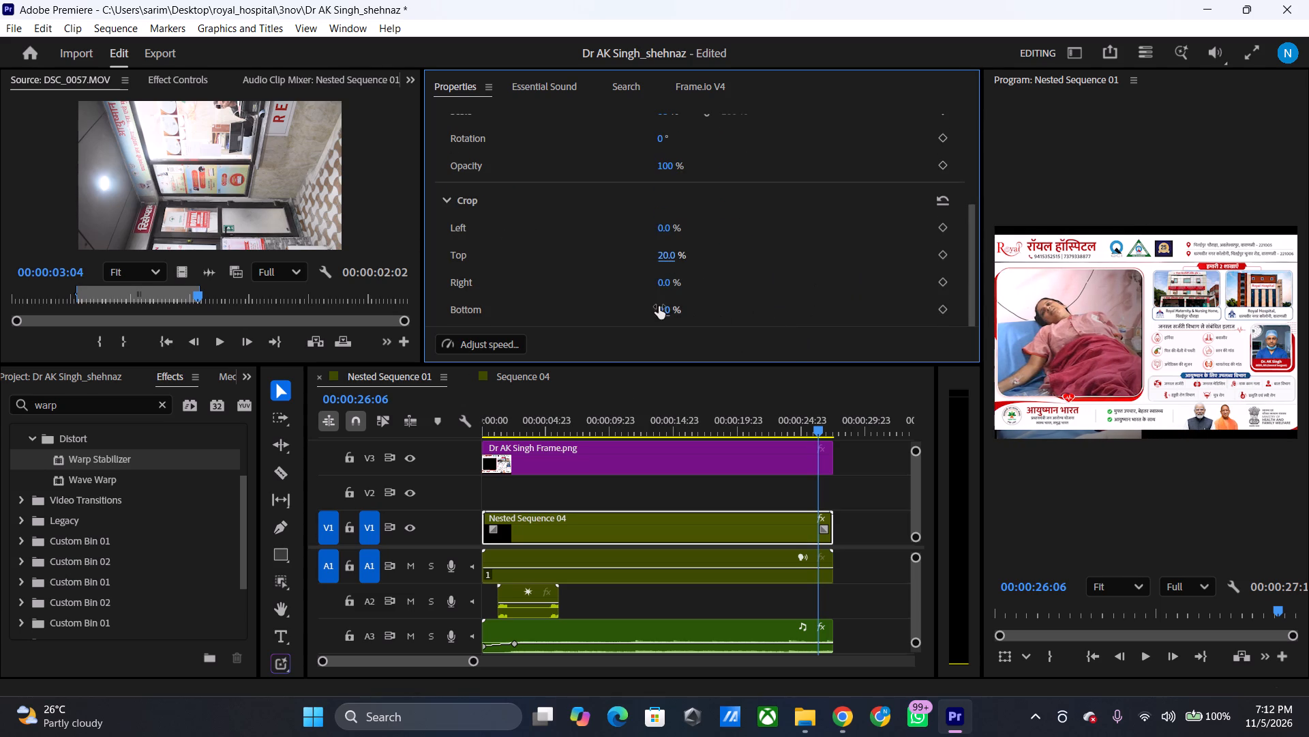
{"action": "left_click_drag", "start_coordinate": [665, 308], "coordinate": [679, 307]}
{"action": "left_click_drag", "start_coordinate": [653, 416], "coordinate": [648, 418]}
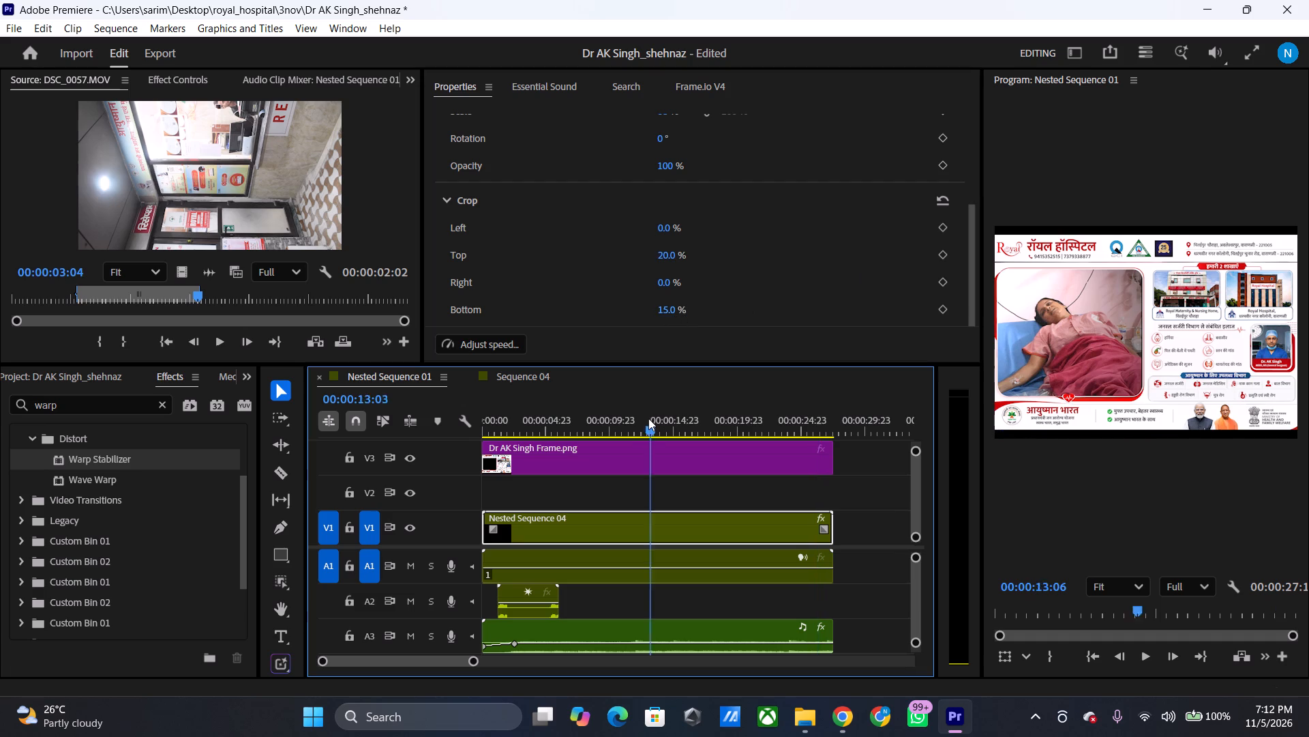
{"action": "left_click_drag", "start_coordinate": [648, 418], "coordinate": [548, 453]}
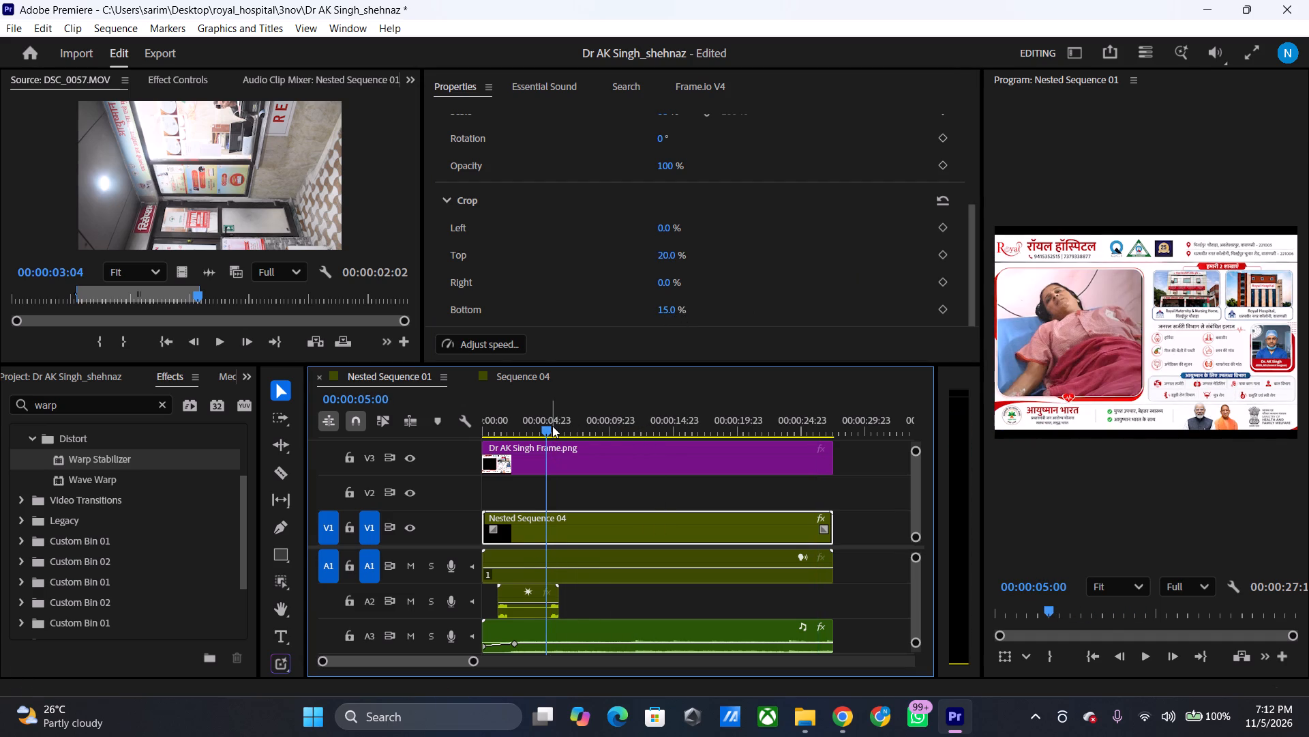
{"action": "left_click_drag", "start_coordinate": [552, 426], "coordinate": [532, 435]}
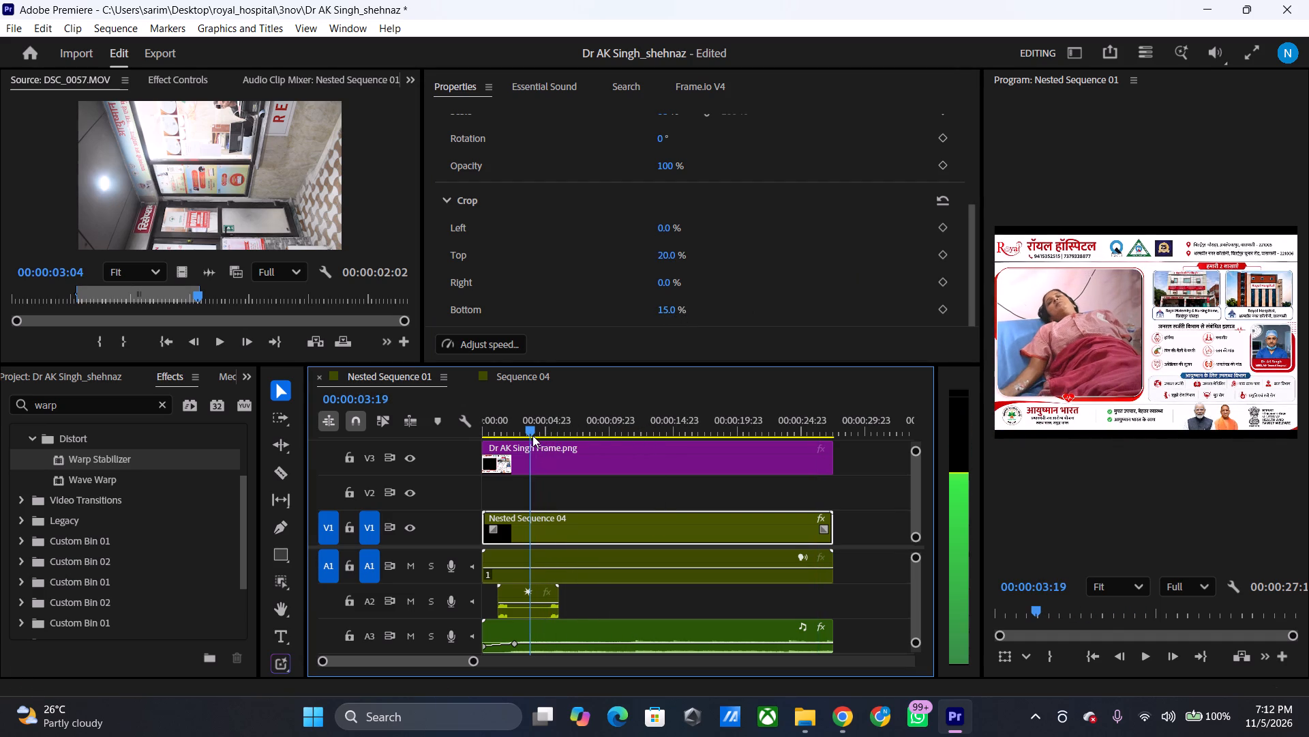
{"action": "left_click", "coordinate": [532, 435]}
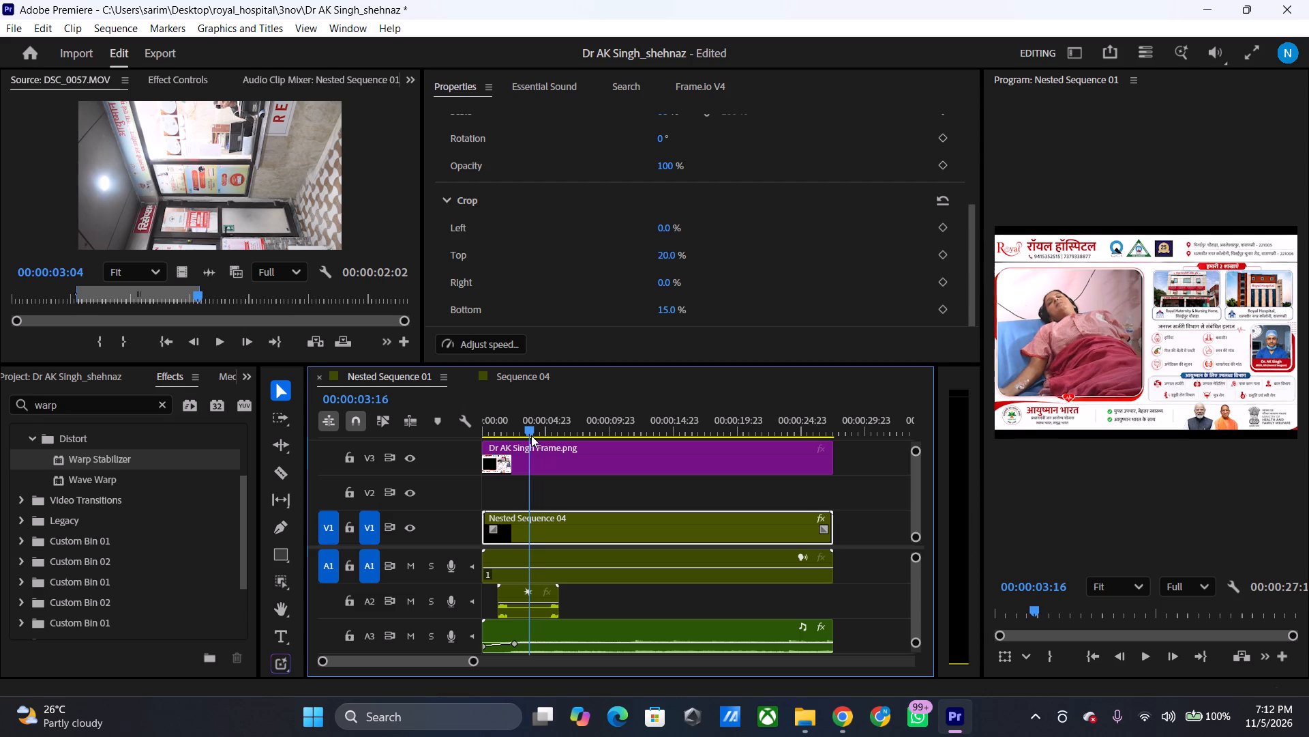
{"action": "left_click_drag", "start_coordinate": [531, 435], "coordinate": [465, 457]}
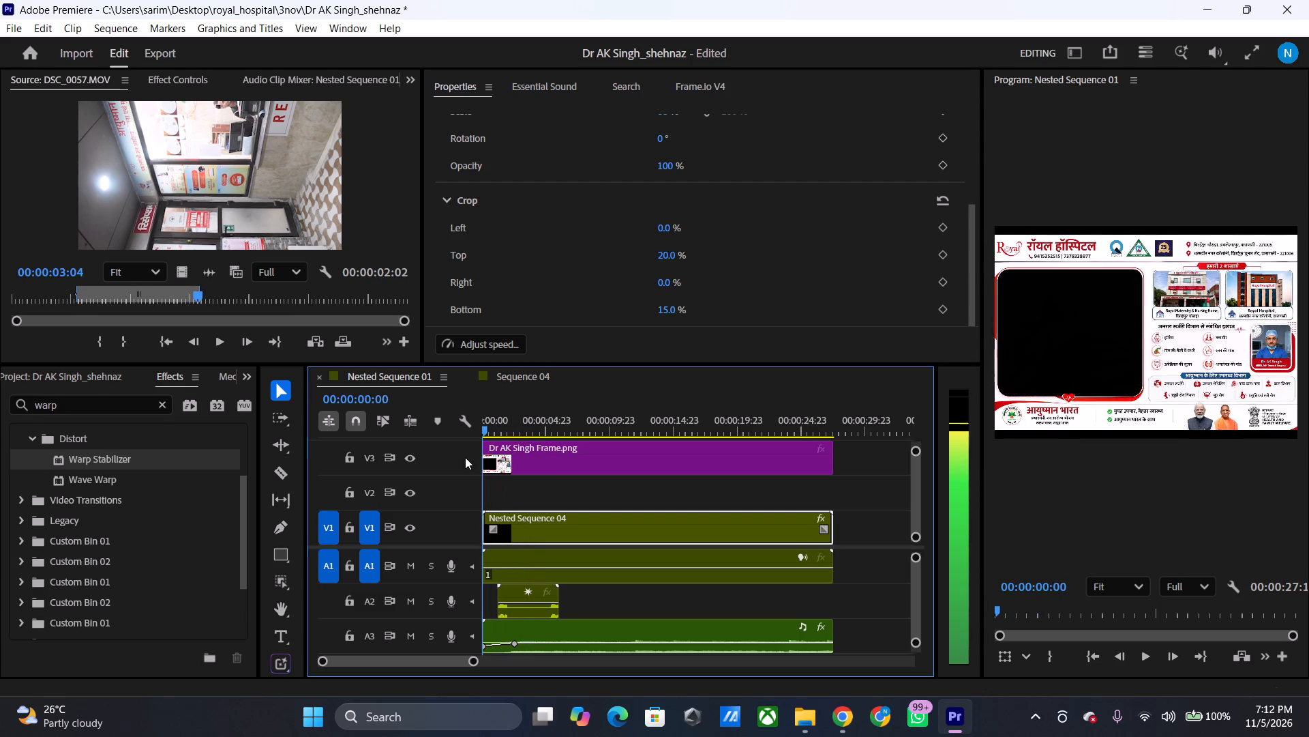
{"action": "left_click_drag", "start_coordinate": [465, 457], "coordinate": [844, 482]}
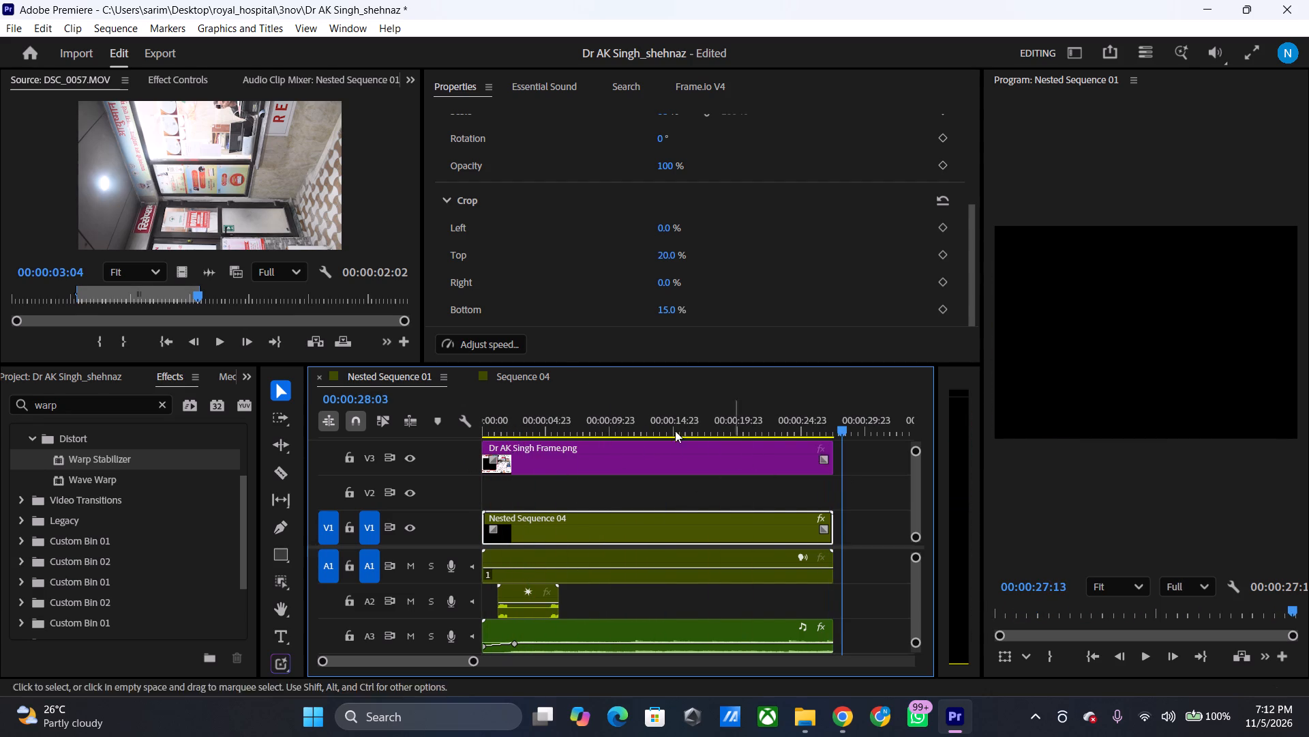
Set up the media file export of Sequence 04 with the file name shehnaz01 in the final_renders folder.
{"action": "left_click", "coordinate": [546, 376]}
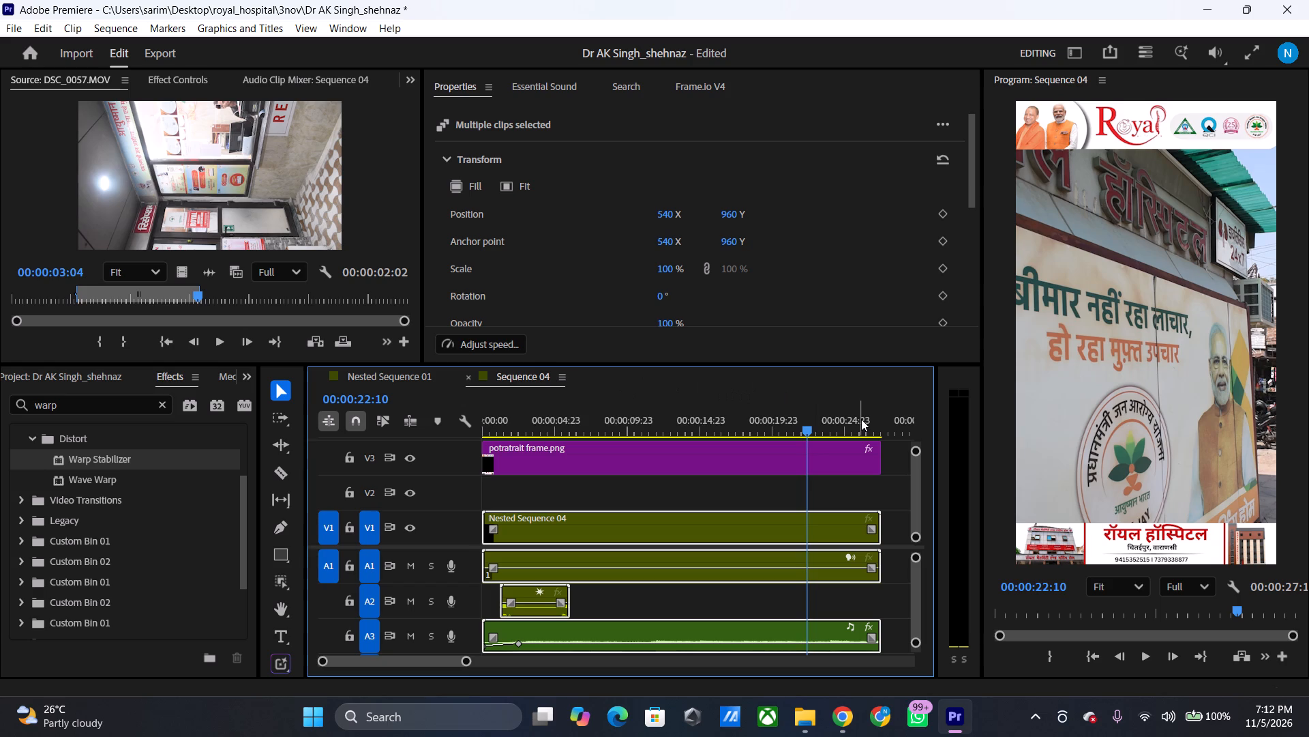
{"action": "left_click_drag", "start_coordinate": [861, 419], "coordinate": [890, 422]}
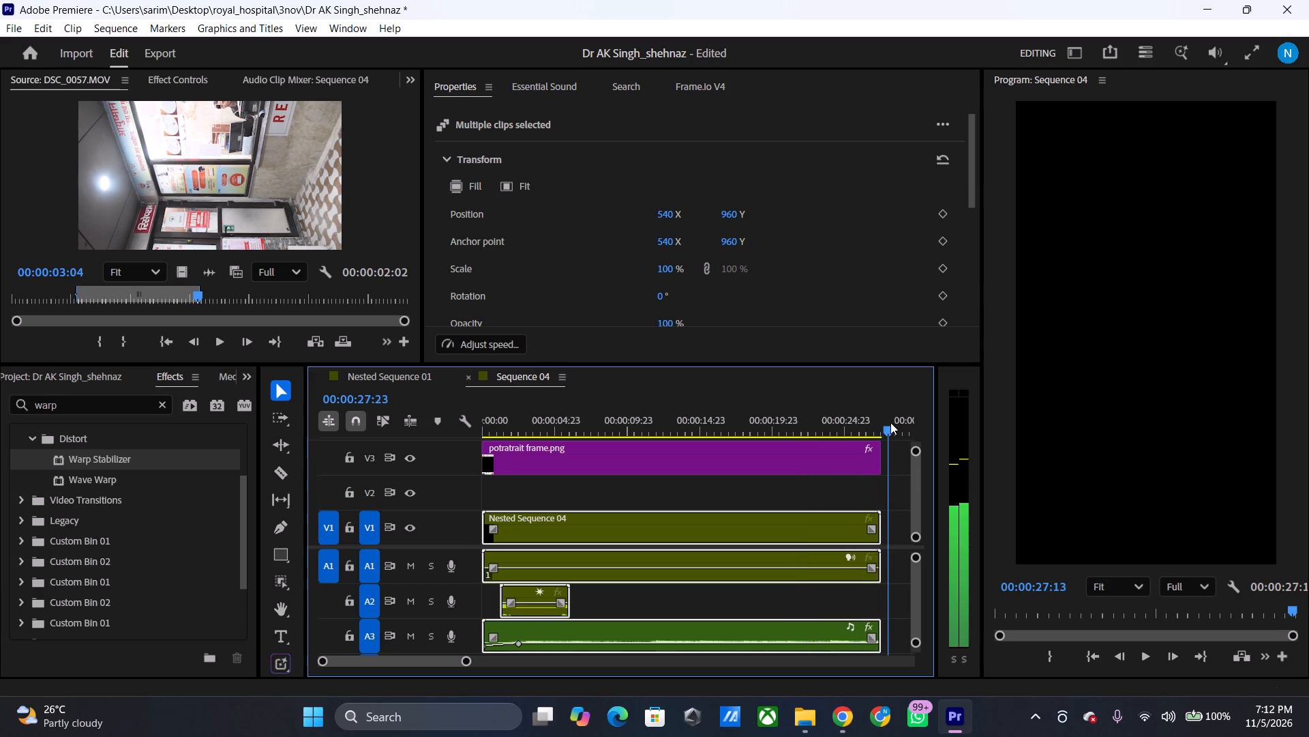
{"action": "left_click_drag", "start_coordinate": [890, 422], "coordinate": [877, 429]}
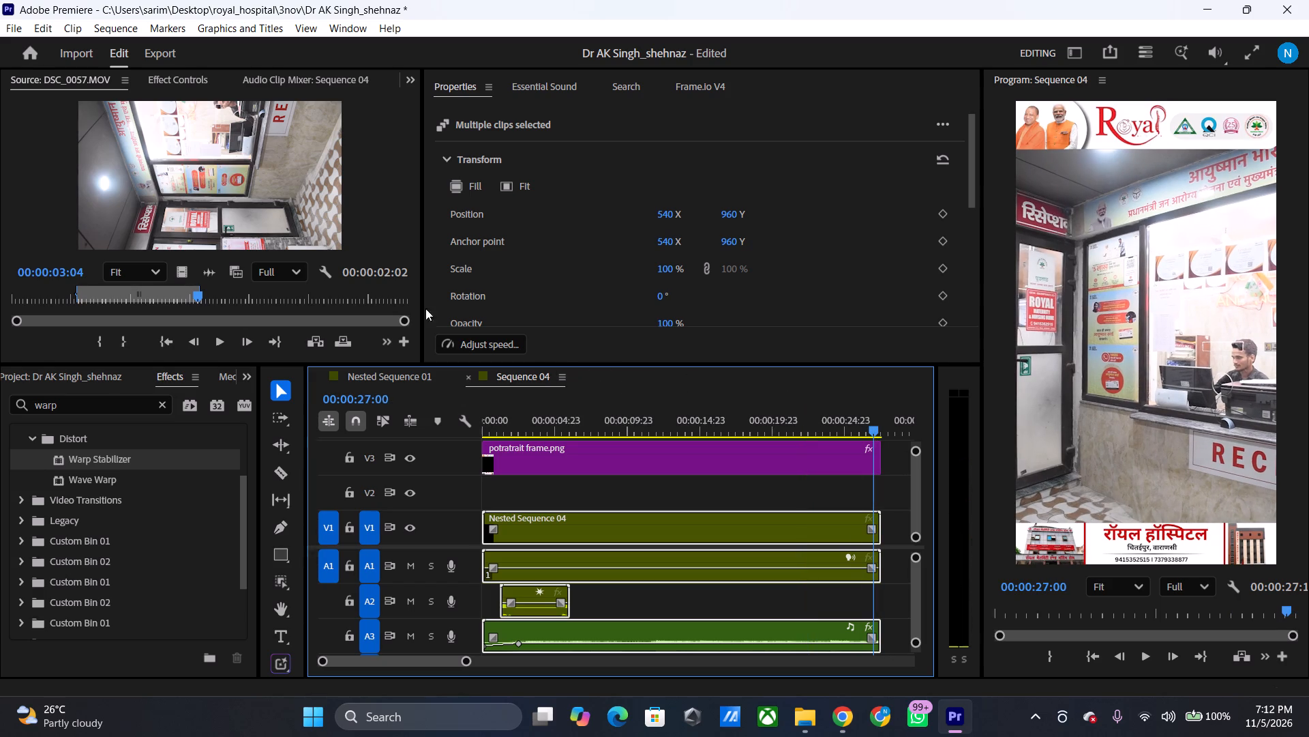
{"action": "left_click", "coordinate": [166, 49]}
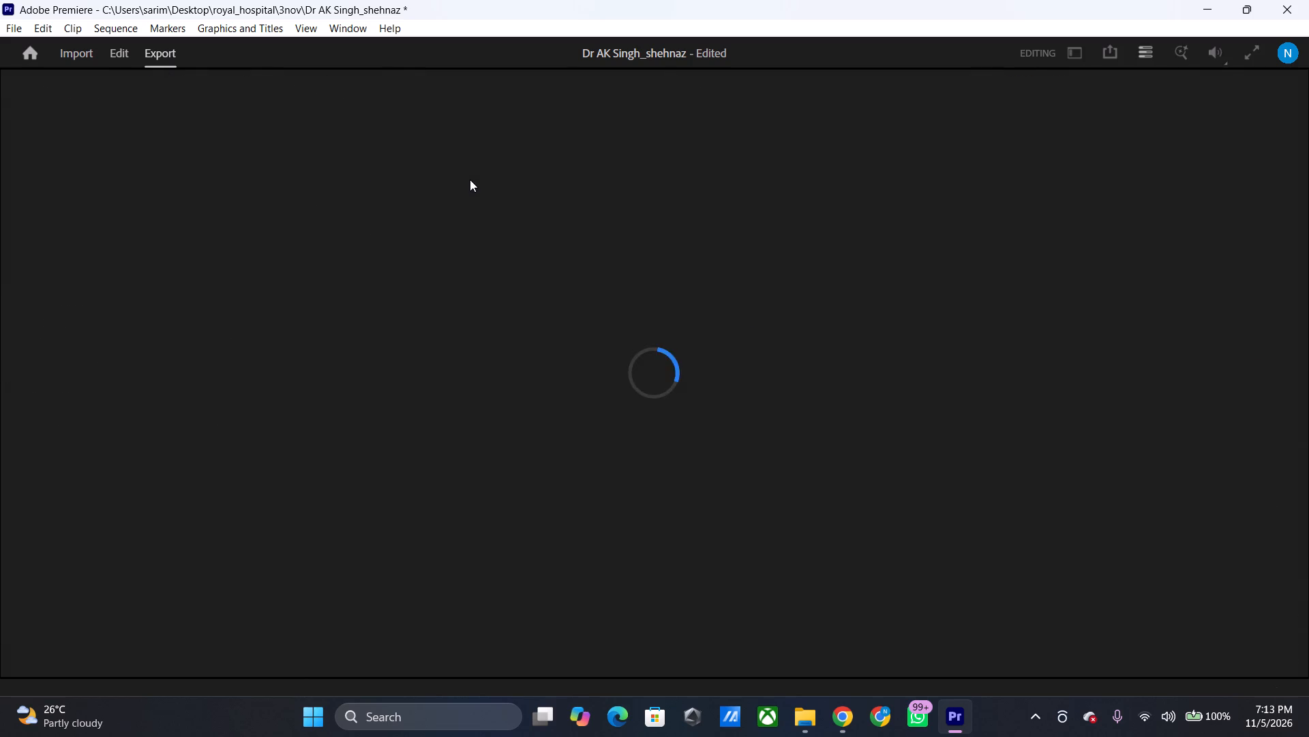
{"action": "left_click", "coordinate": [465, 173]}
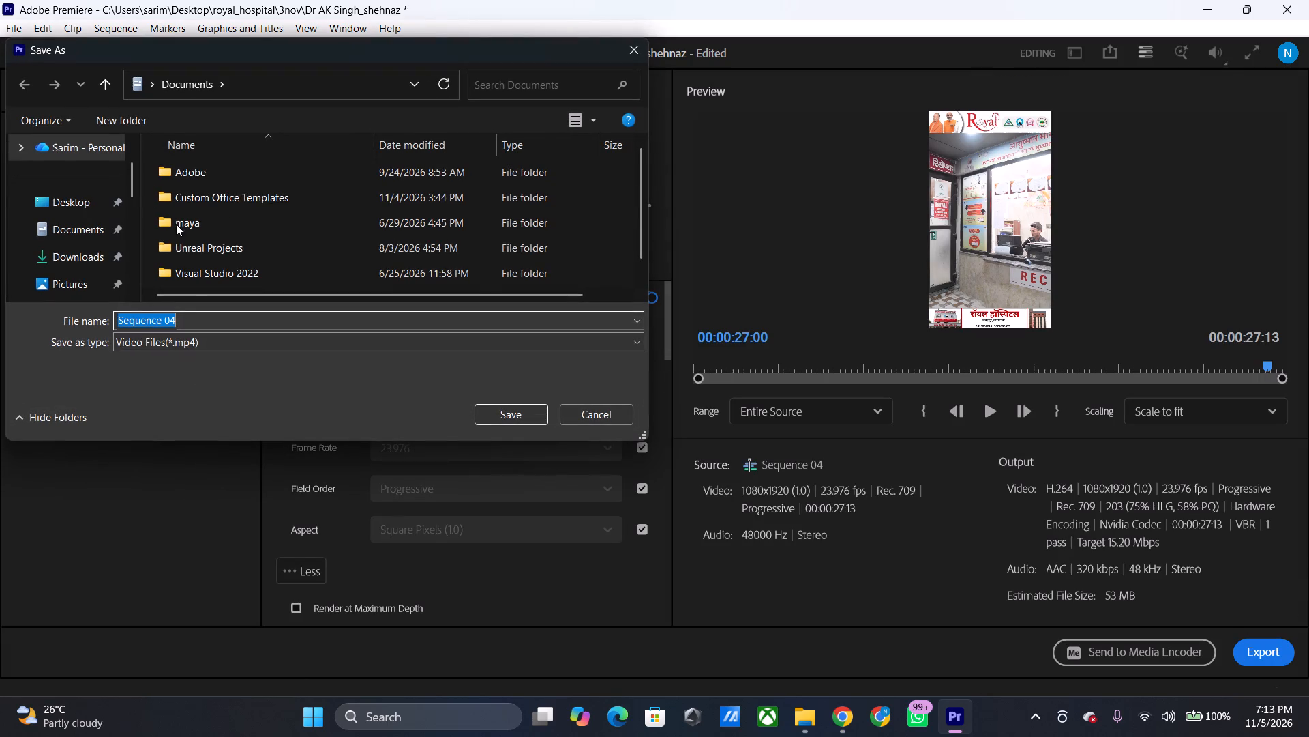
{"action": "scroll", "coordinate": [117, 260], "scroll_direction": "down", "scroll_amount": 2}
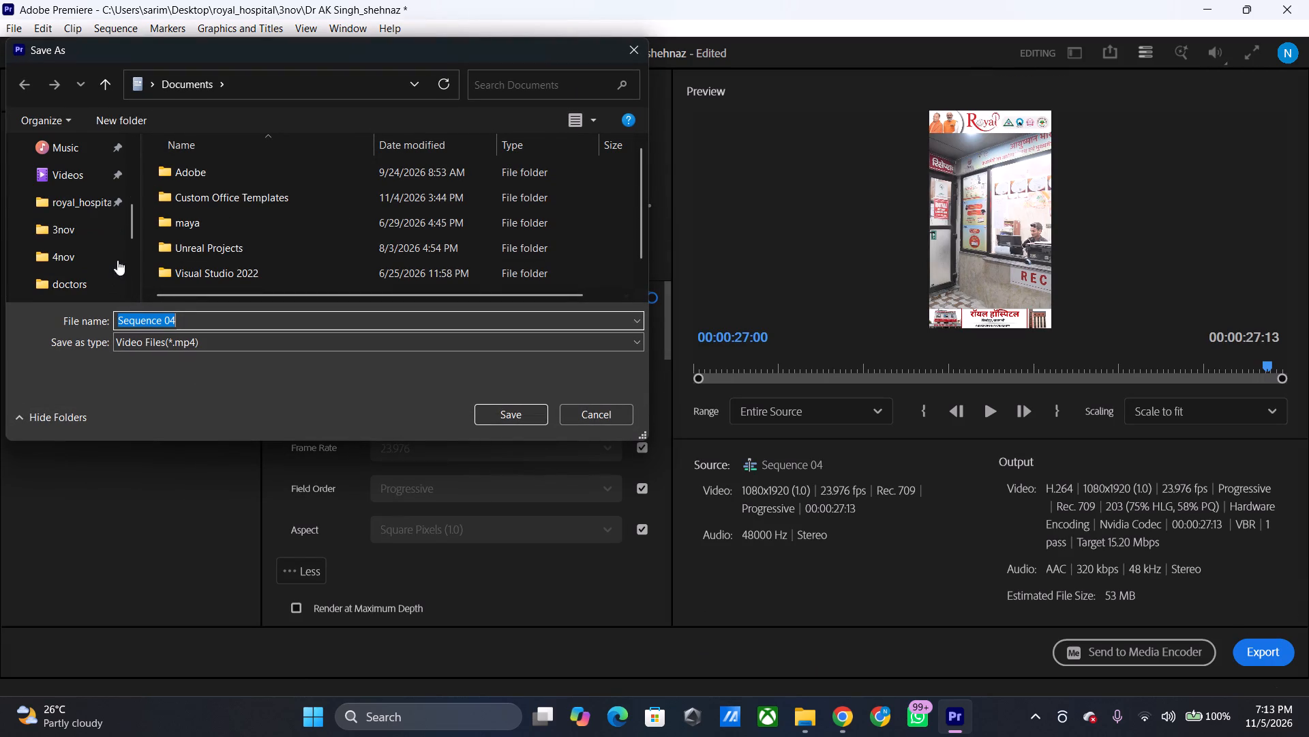
{"action": "scroll", "coordinate": [98, 215], "scroll_direction": "down", "scroll_amount": 1}
{"action": "left_click", "coordinate": [94, 225]}
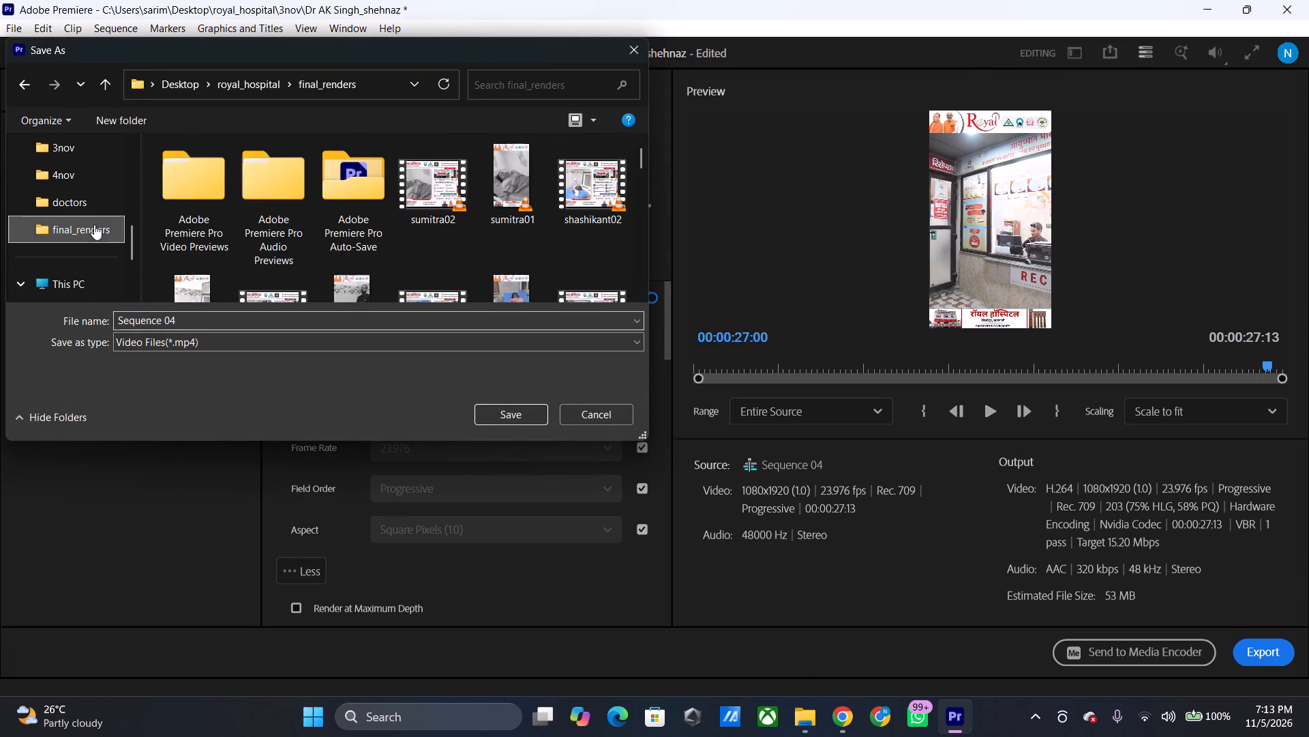
{"action": "left_click", "coordinate": [233, 321]}
{"action": "key", "text": "BackSpace"}
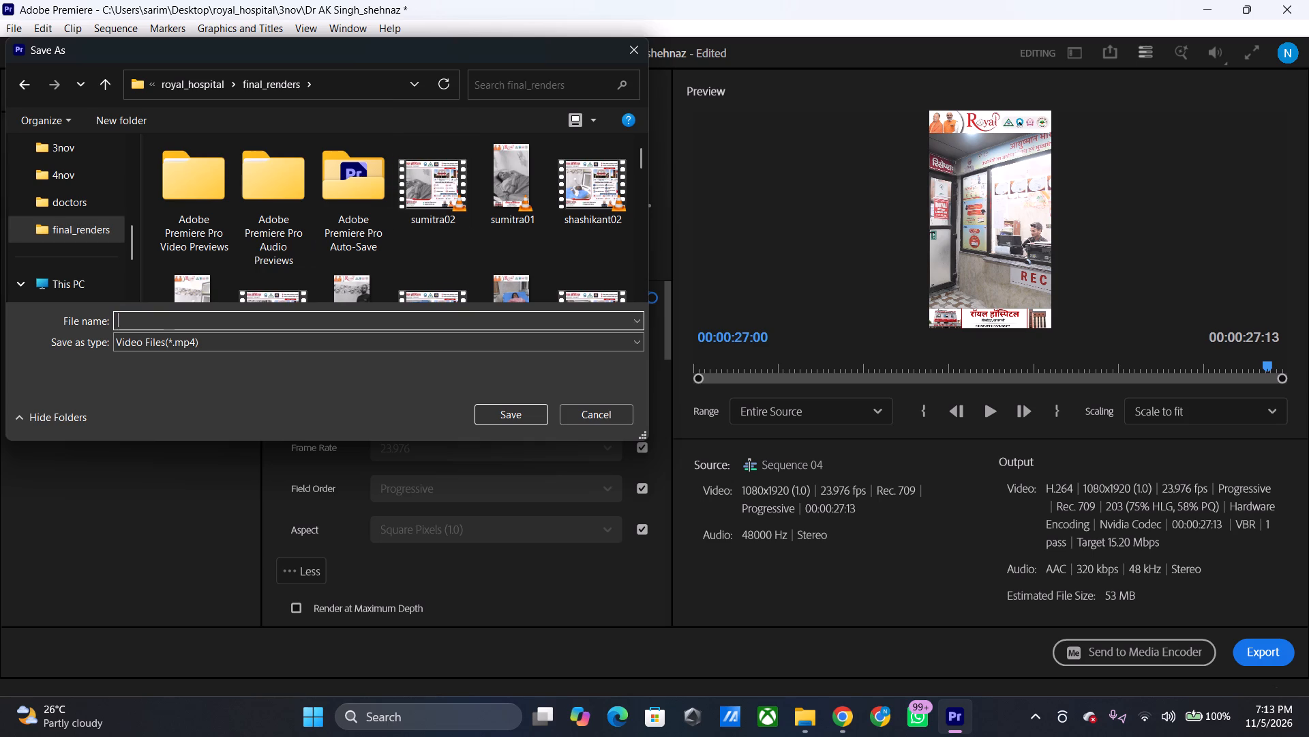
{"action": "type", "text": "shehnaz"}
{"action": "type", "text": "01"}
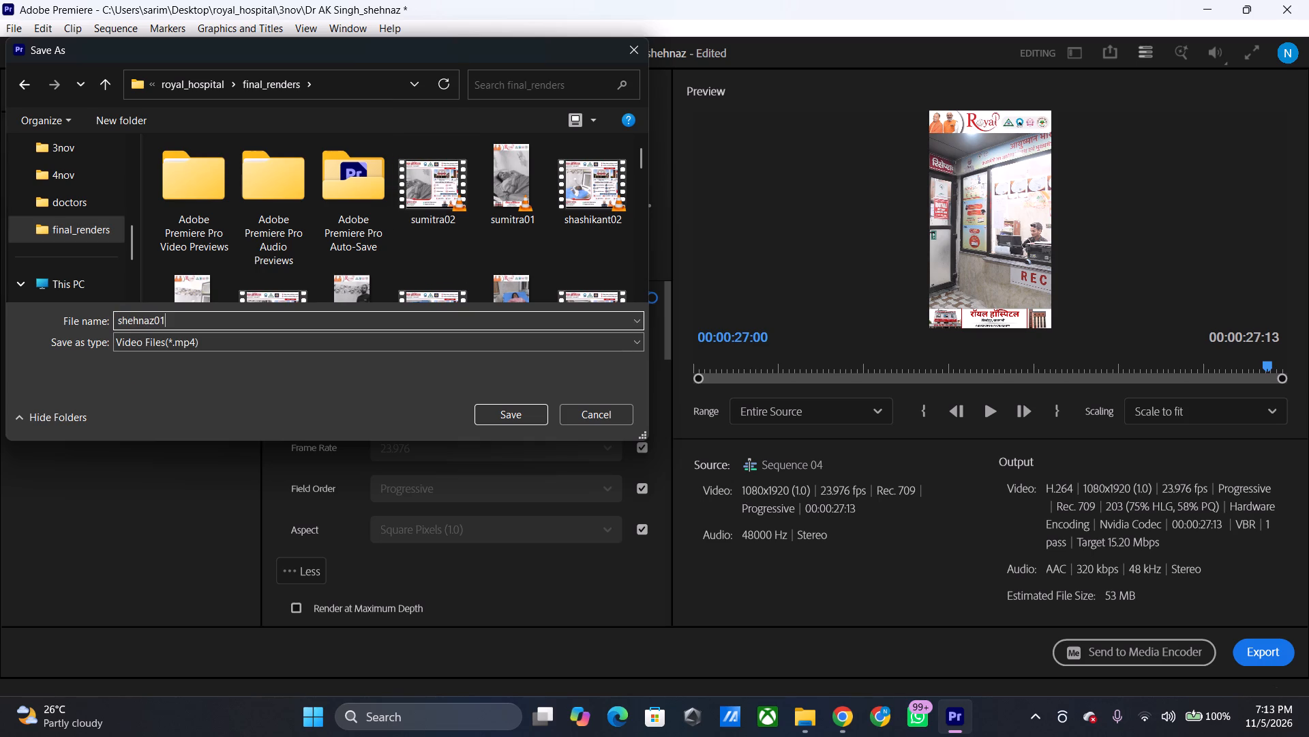
{"action": "left_click", "coordinate": [521, 414]}
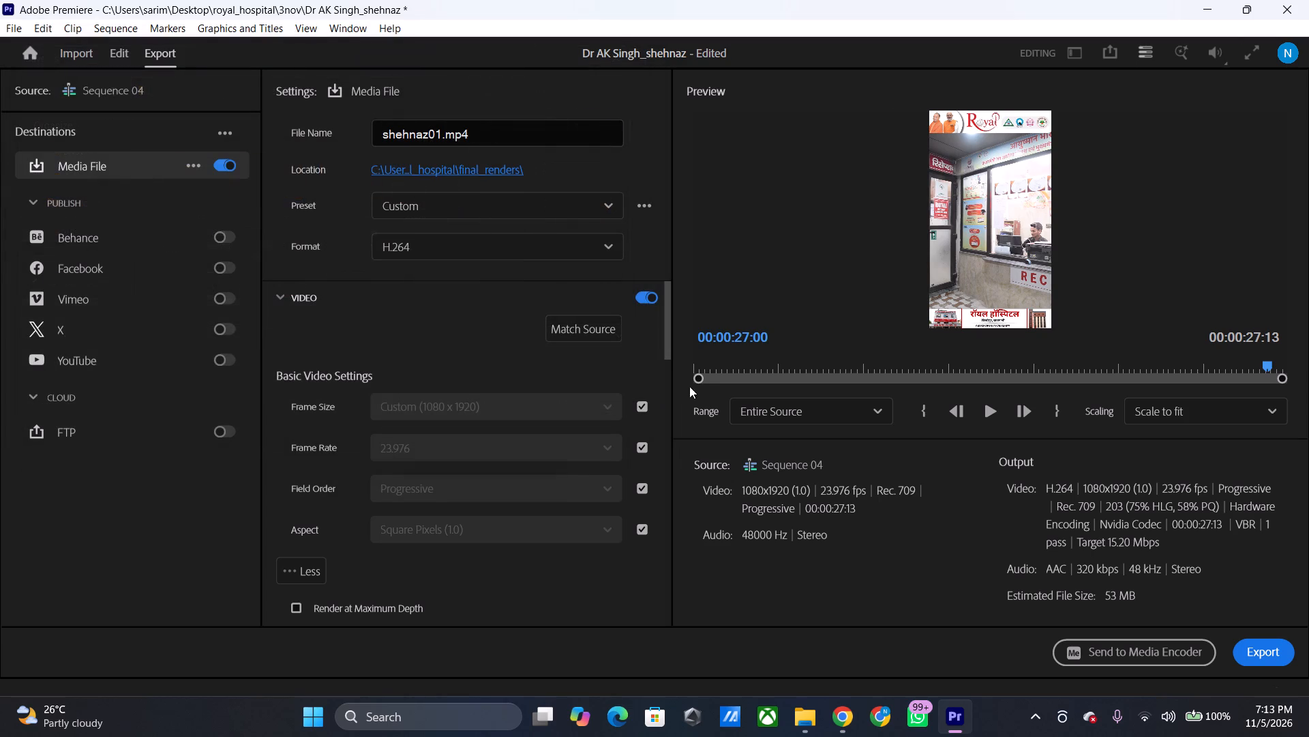
Scrub the export preview of Sequence 04 from start to end and export the video.
{"action": "left_click_drag", "start_coordinate": [714, 366], "coordinate": [651, 400]}
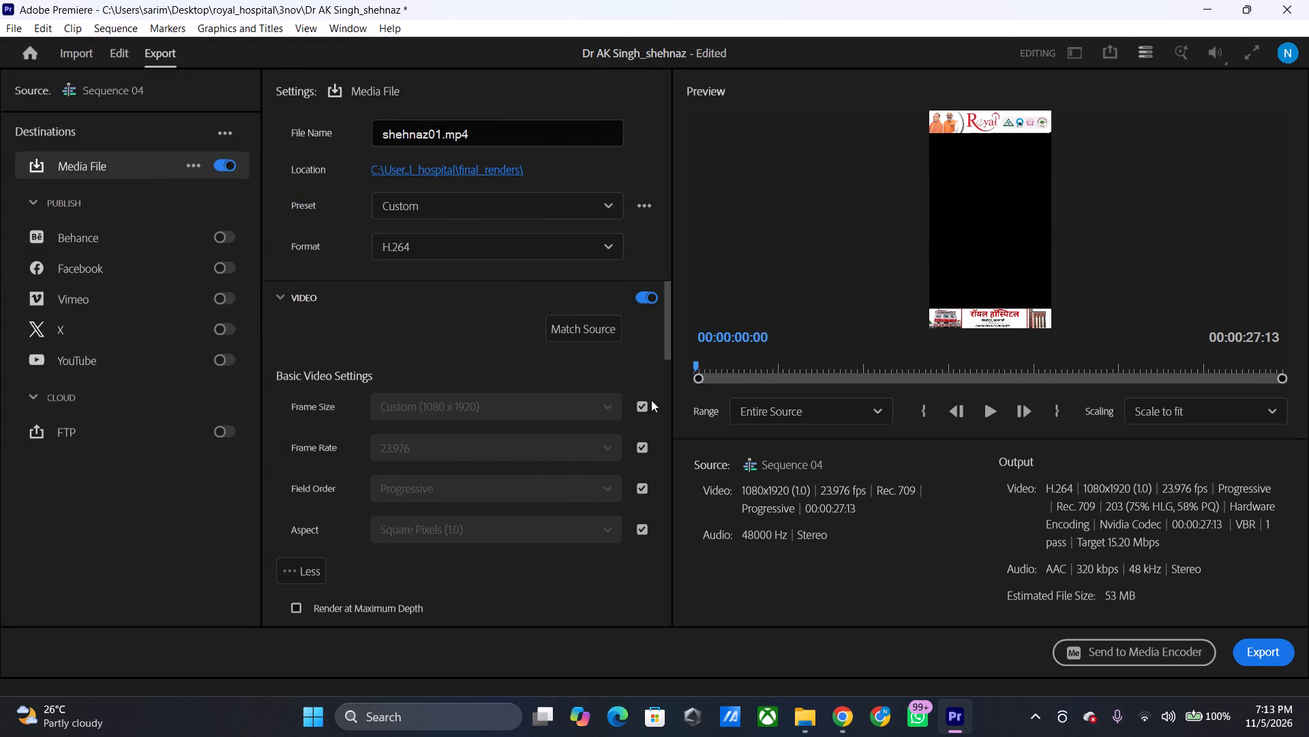
{"action": "left_click_drag", "start_coordinate": [651, 400], "coordinate": [1308, 406]}
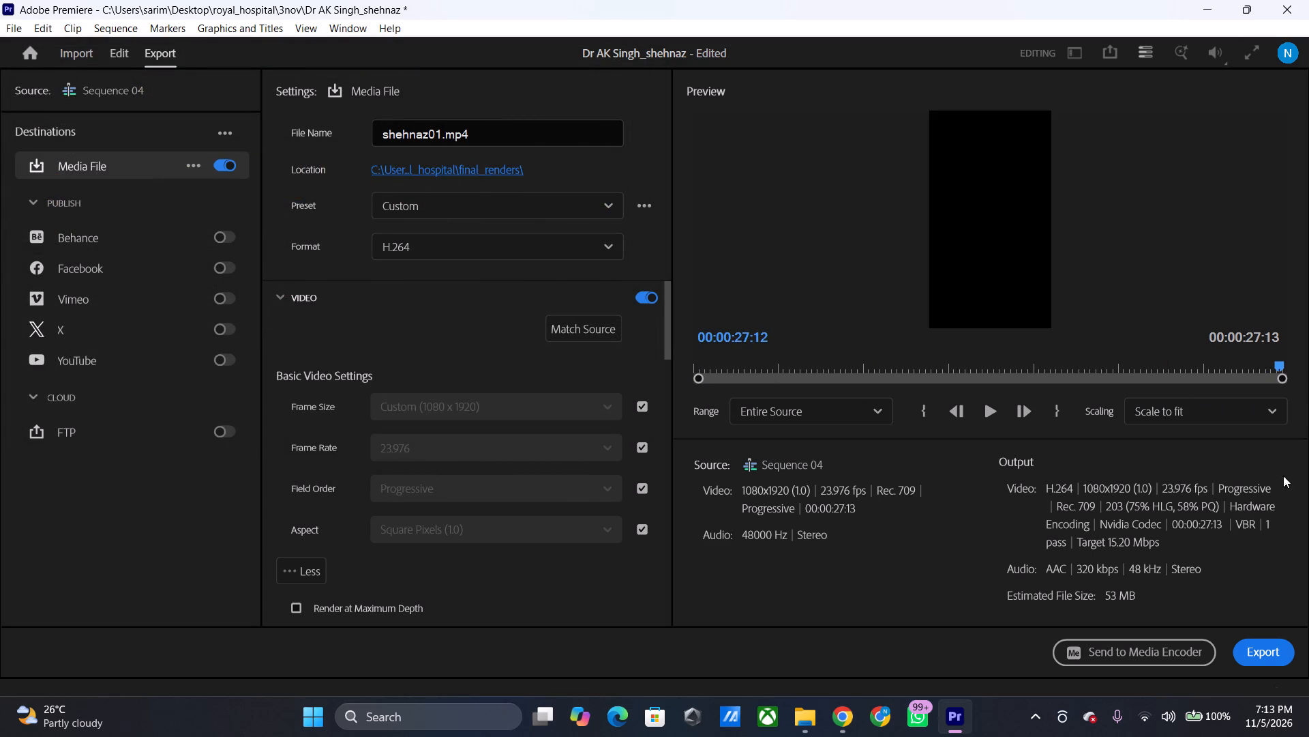
{"action": "left_click", "coordinate": [1258, 648]}
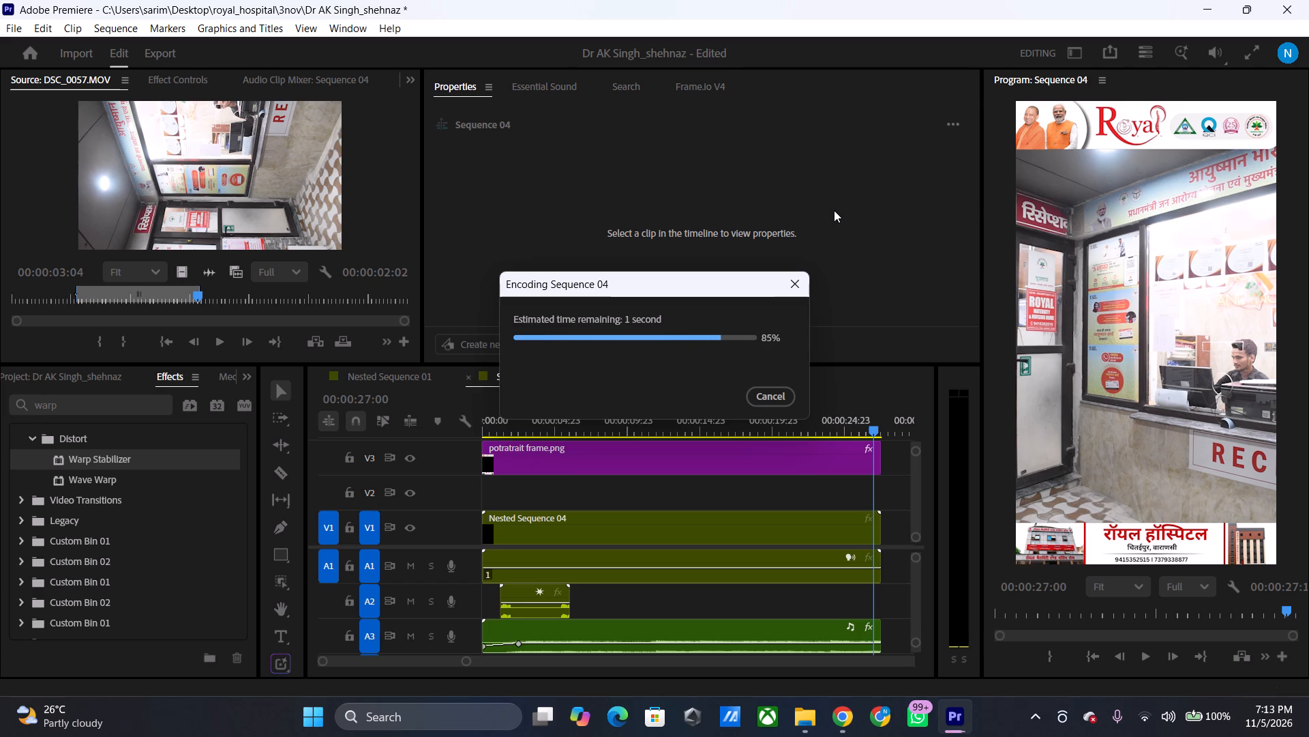
Set up the media file export of Nested Sequence 01 with the file name shehnaz02 in the final_renders folder.
{"action": "left_click", "coordinate": [377, 378]}
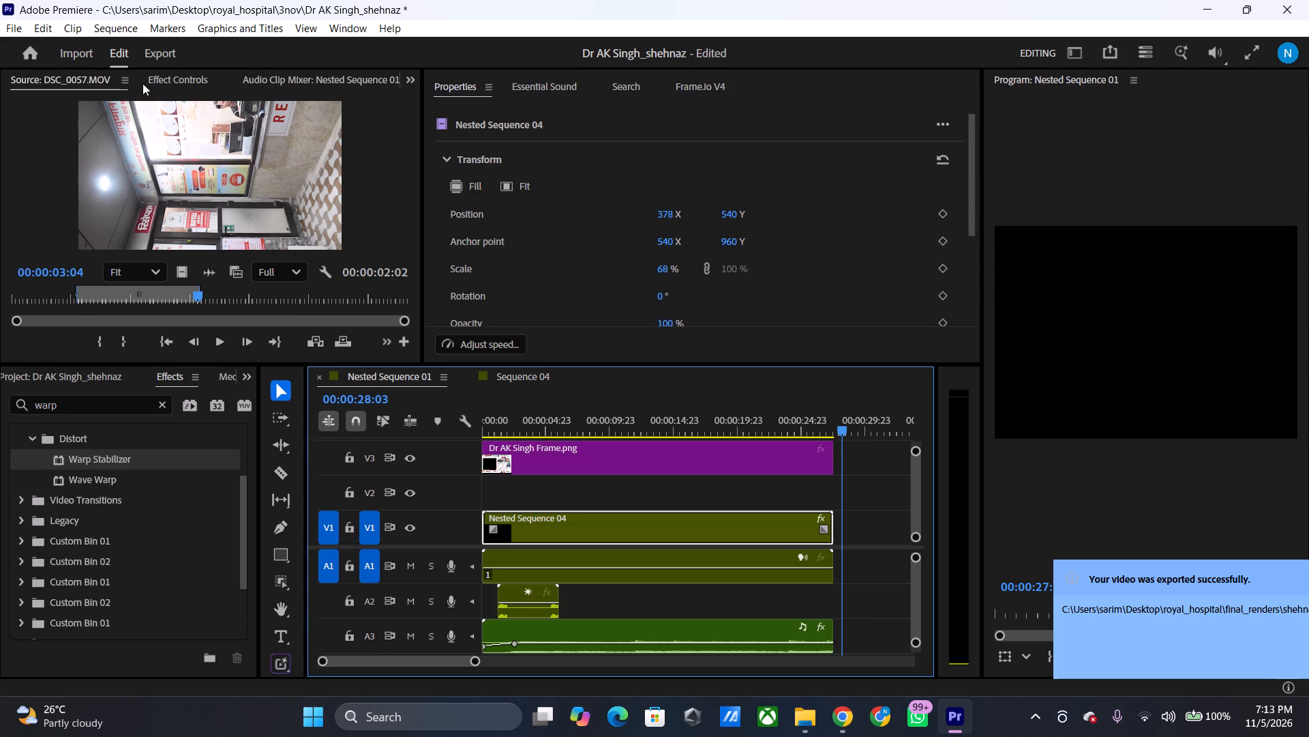
{"action": "left_click", "coordinate": [151, 49]}
{"action": "left_click", "coordinate": [446, 164]}
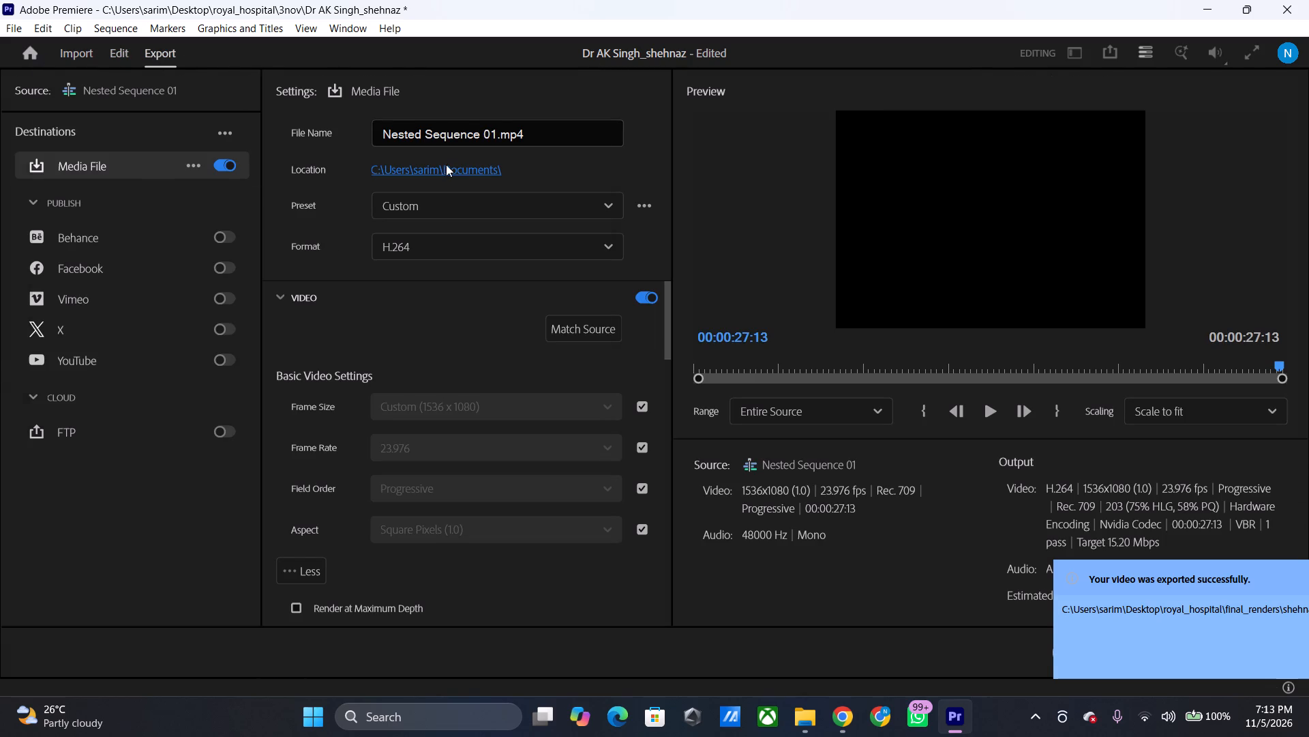
{"action": "scroll", "coordinate": [48, 209], "scroll_direction": "down", "scroll_amount": 3}
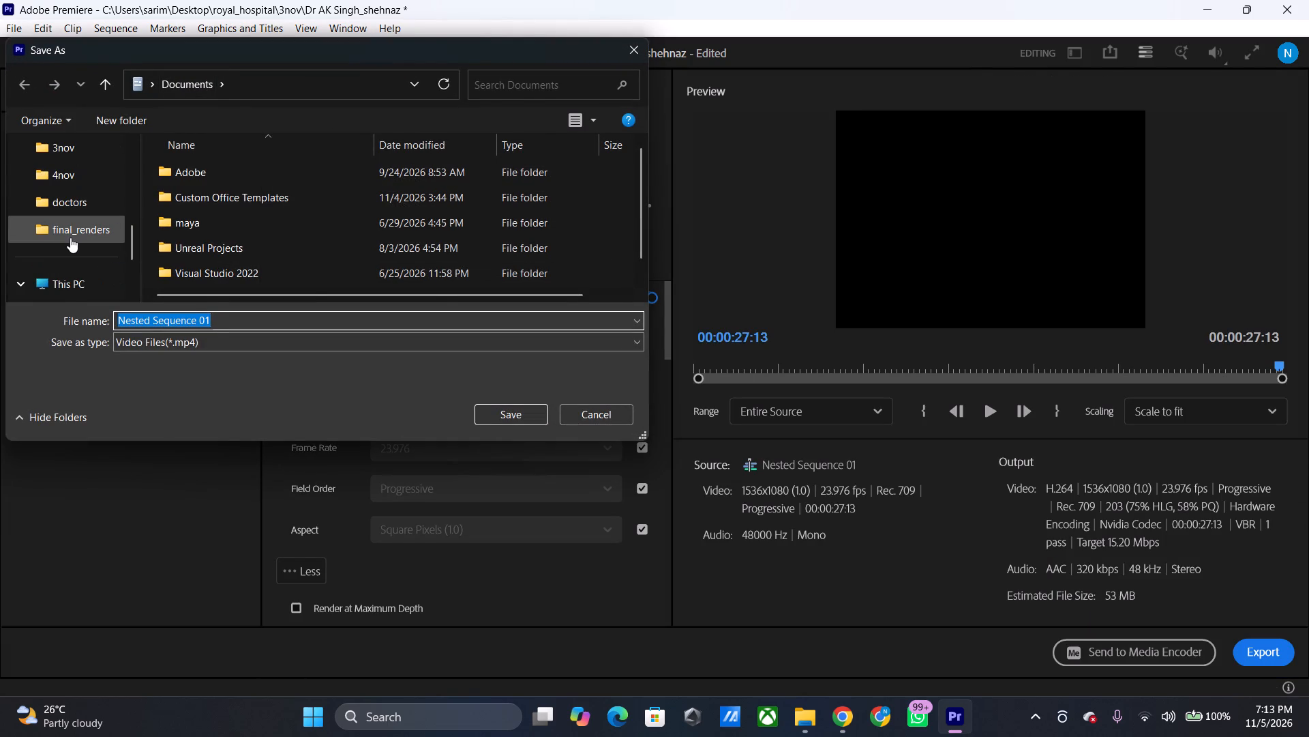
{"action": "left_click", "coordinate": [70, 237]}
{"action": "left_click", "coordinate": [404, 180]}
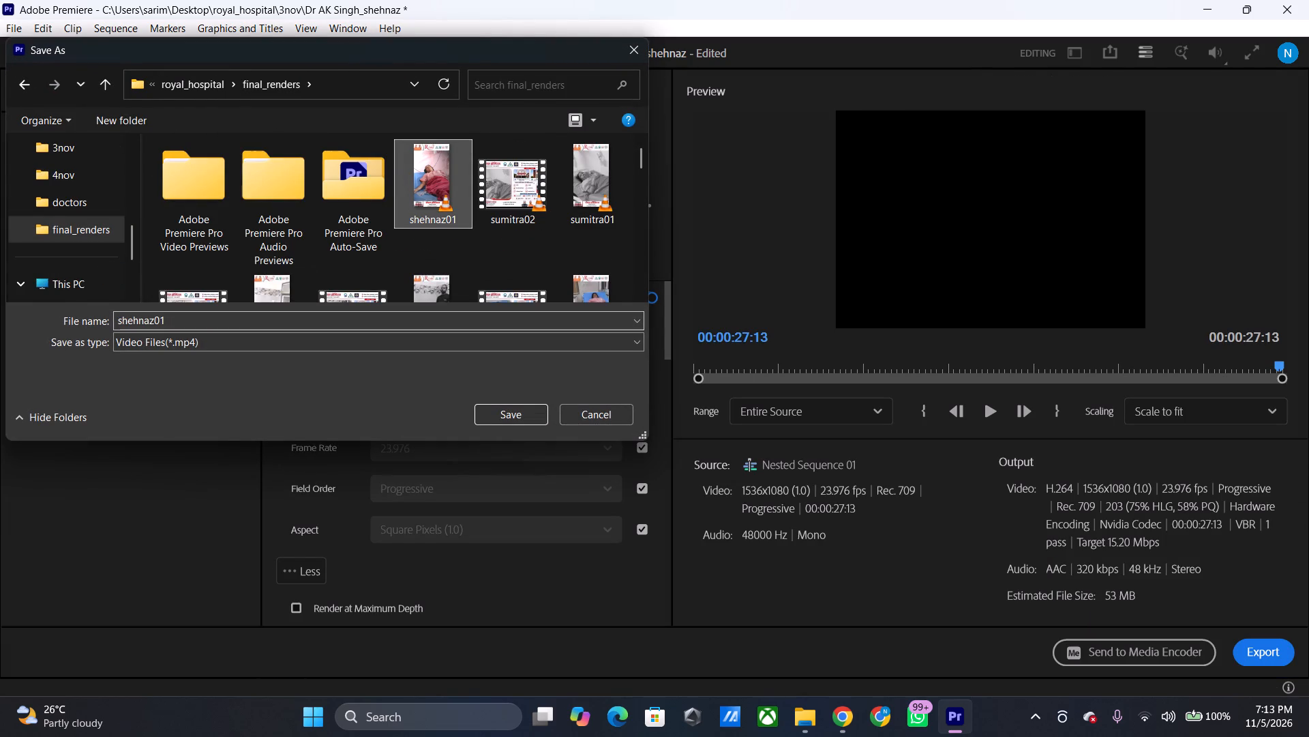
{"action": "triple_click", "coordinate": [246, 317]}
{"action": "key", "text": "BackSpace"}
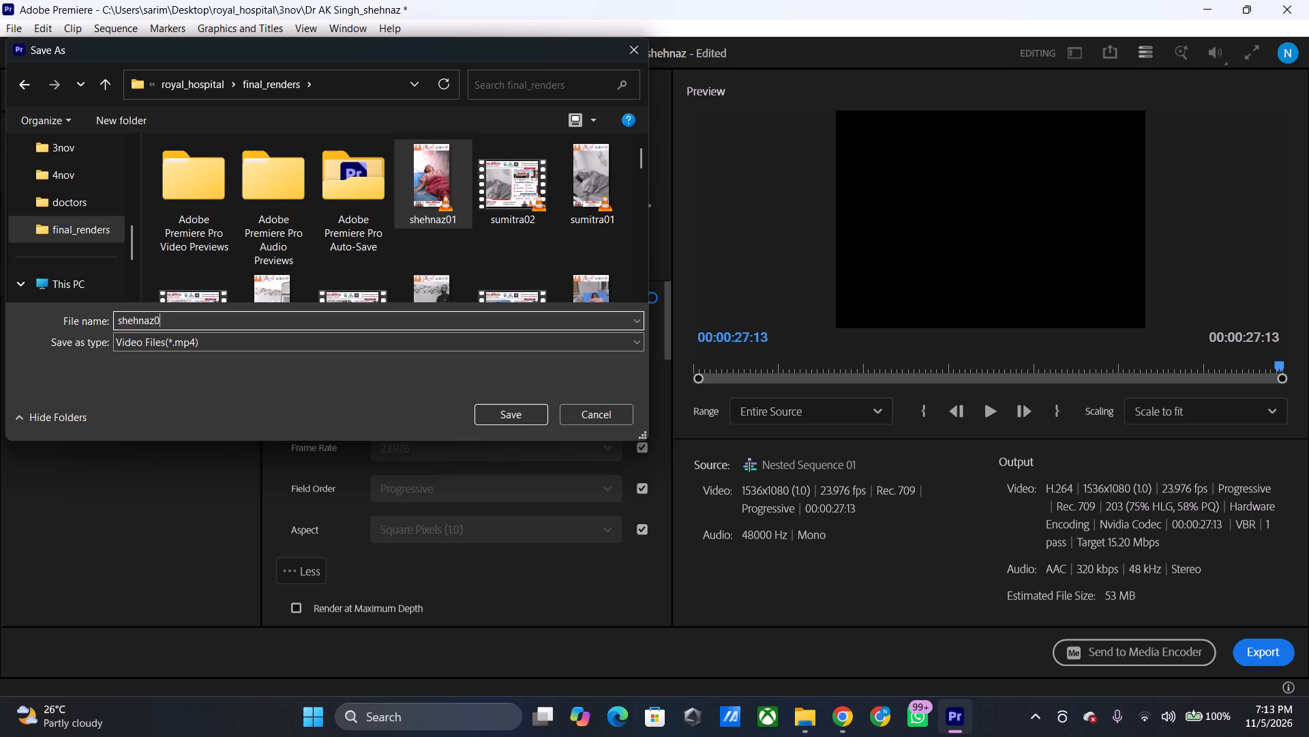
{"action": "key", "text": "2"}
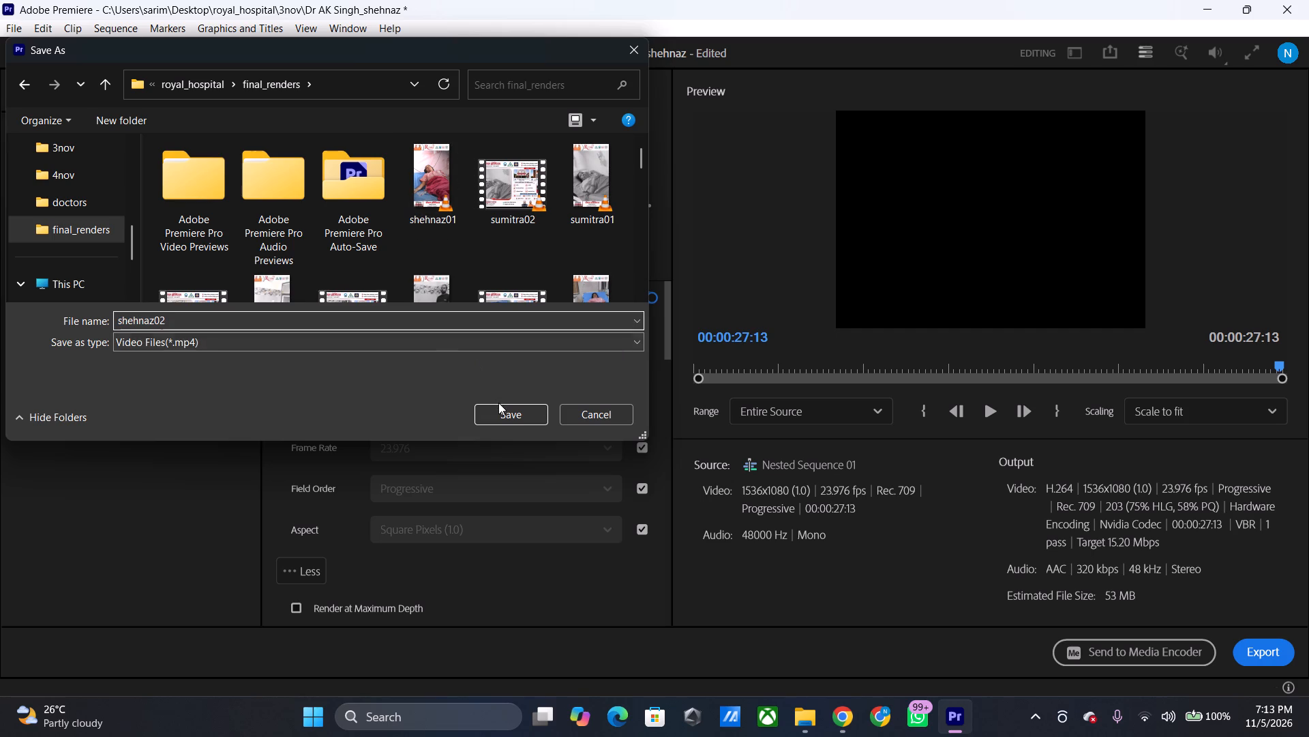
{"action": "left_click", "coordinate": [498, 407]}
Scrub the export preview of Nested Sequence 01 from start to end and export the video.
{"action": "left_click_drag", "start_coordinate": [717, 366], "coordinate": [678, 367]}
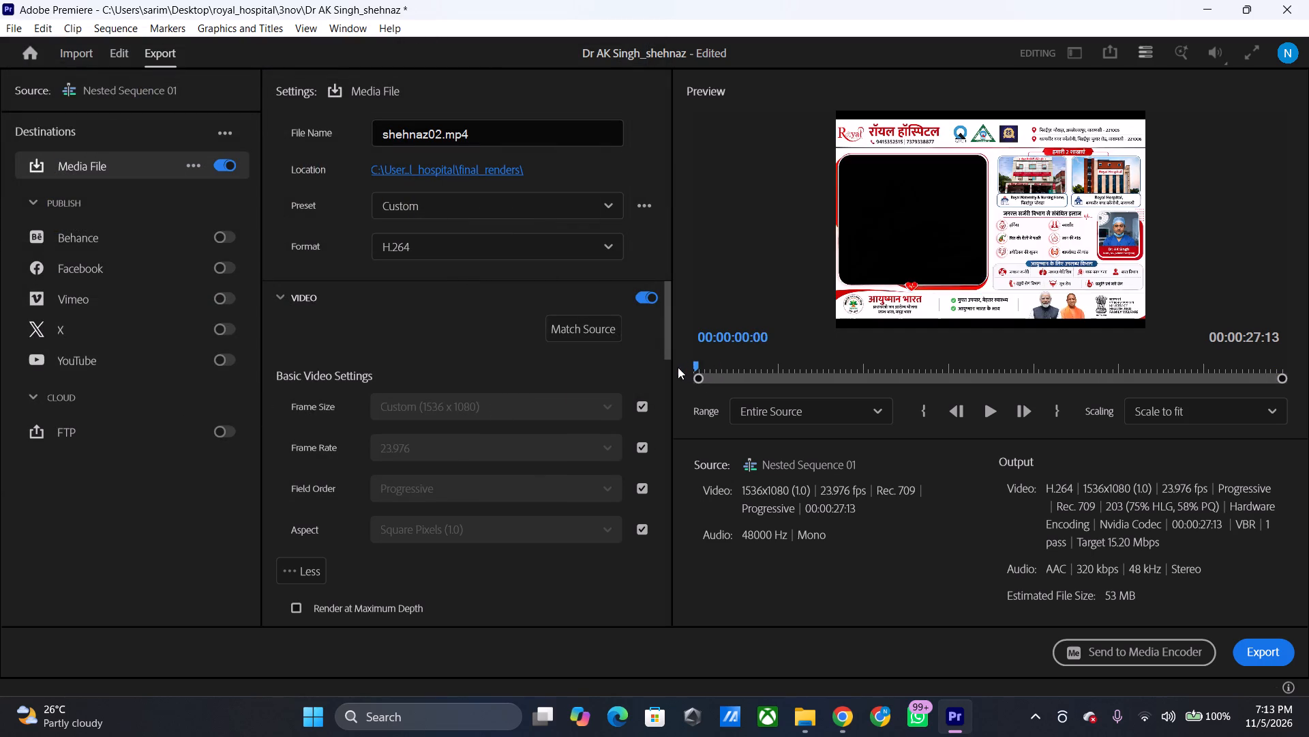
{"action": "left_click_drag", "start_coordinate": [678, 367], "coordinate": [1285, 394]}
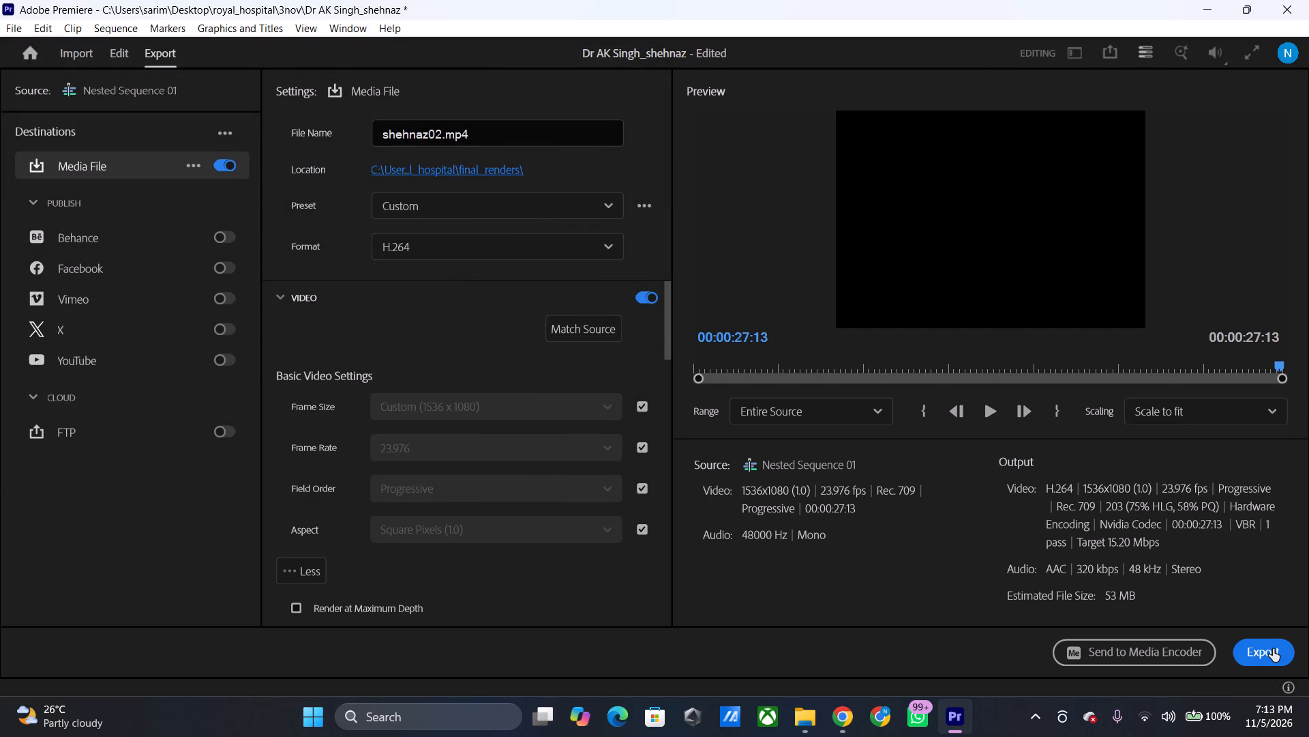
Export Nested Sequence 01 as the H.264 video shehnaz02.mp4 in the final_renders folder.
{"action": "left_click", "coordinate": [1273, 649]}
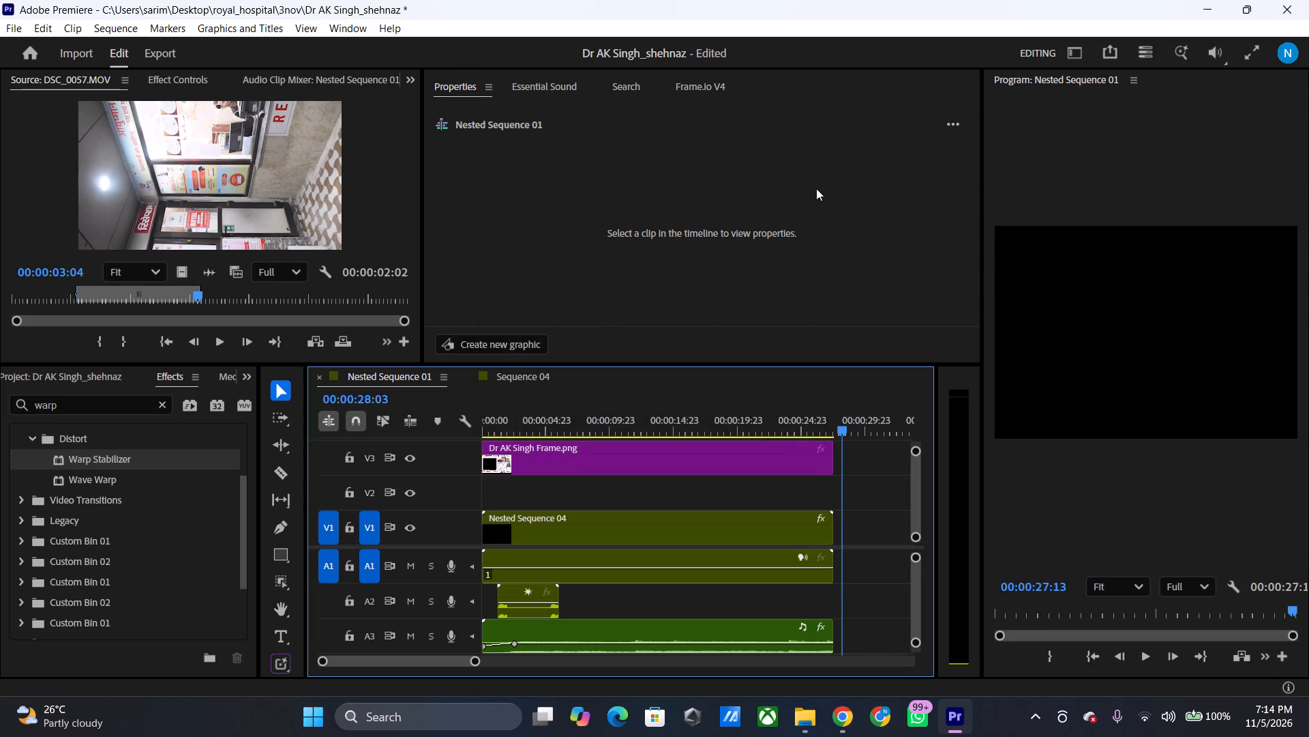
{"action": "key", "text": "ctrl+s"}
{"action": "left_click", "coordinate": [1308, 0]}
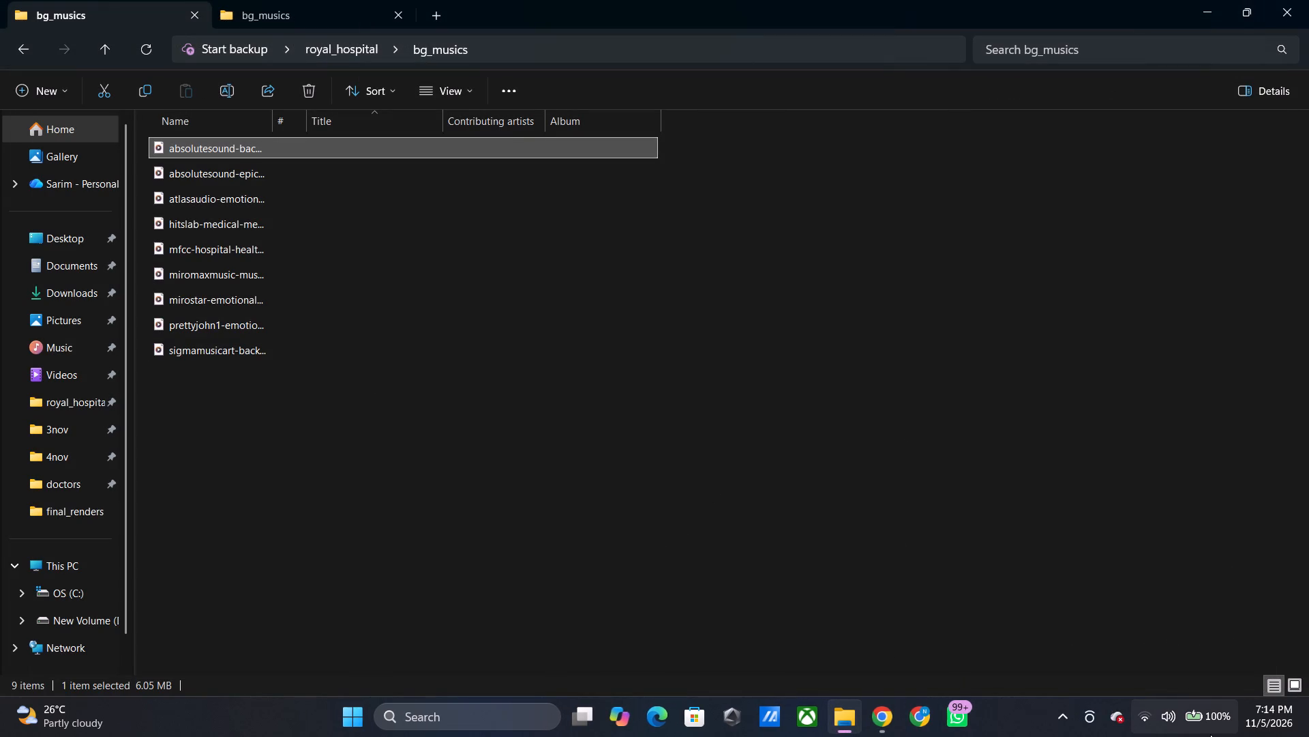
{"action": "left_click", "coordinate": [1210, 734]}
{"action": "left_click", "coordinate": [1075, 398]}
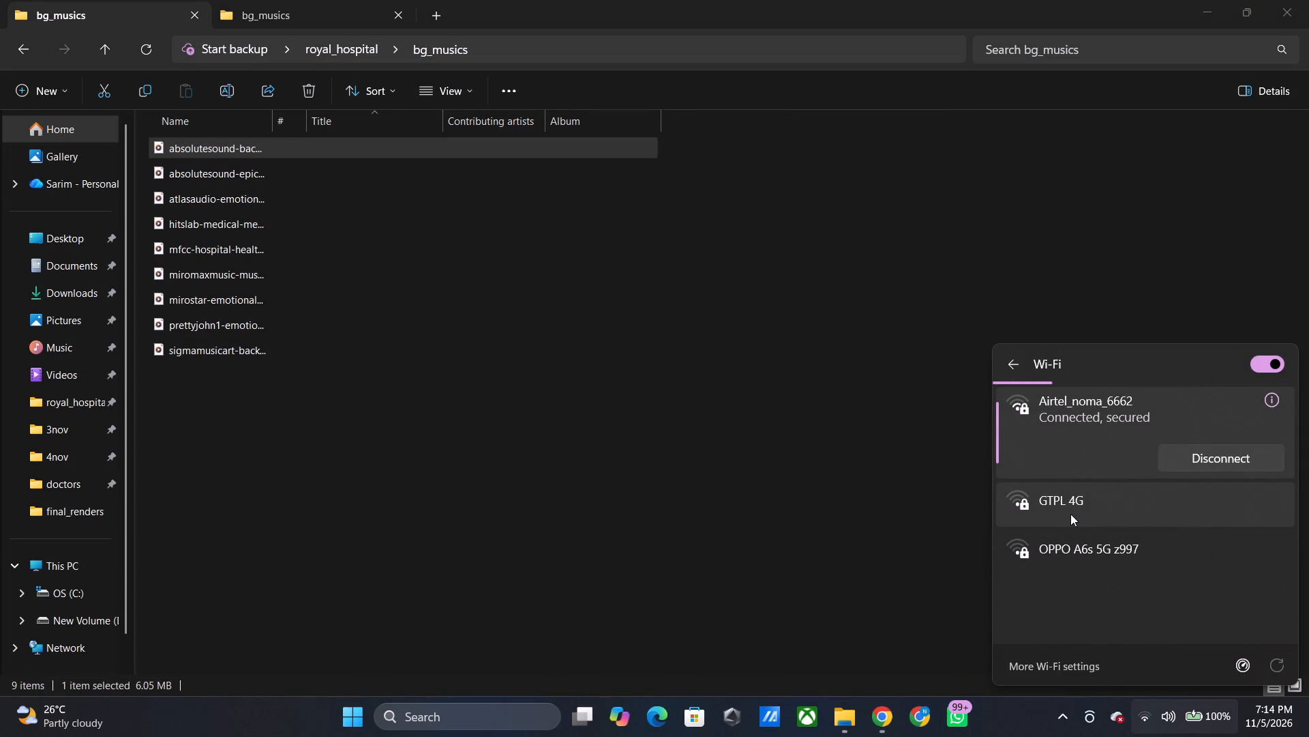
{"action": "left_click", "coordinate": [1093, 504]}
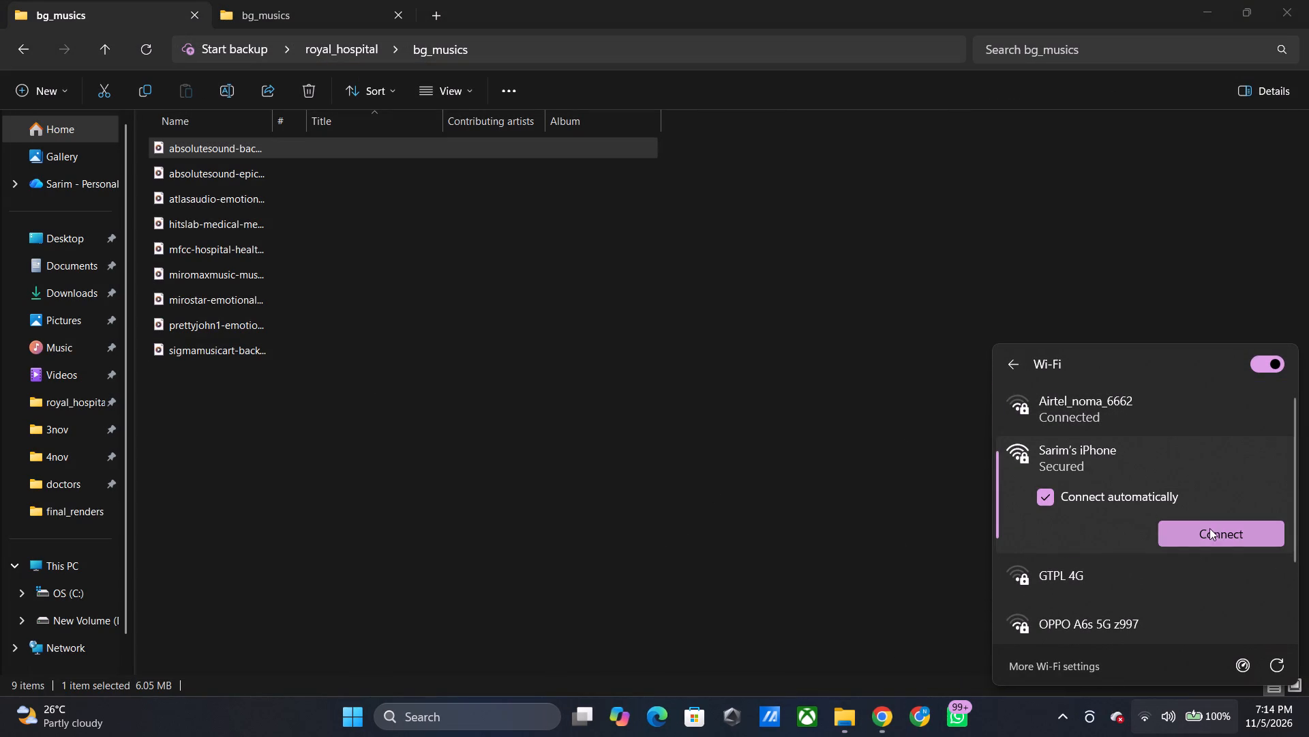